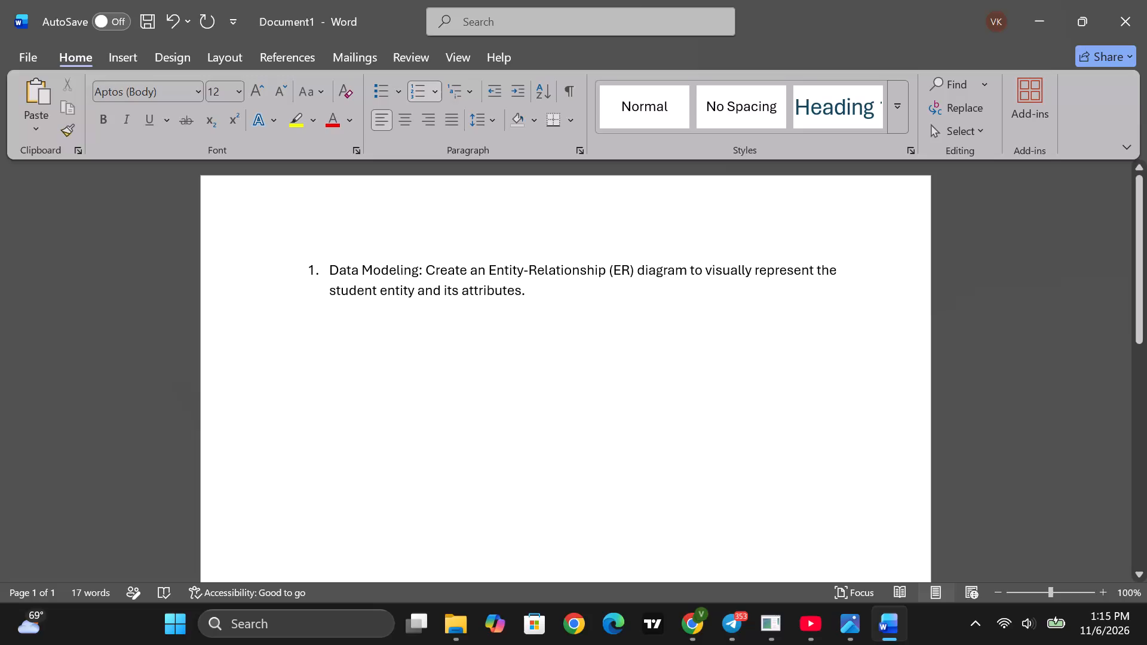
Add an unnumbered blank line below the Data Modeling list item.
key(Return)
key(BackSpace)
key(BackSpace)
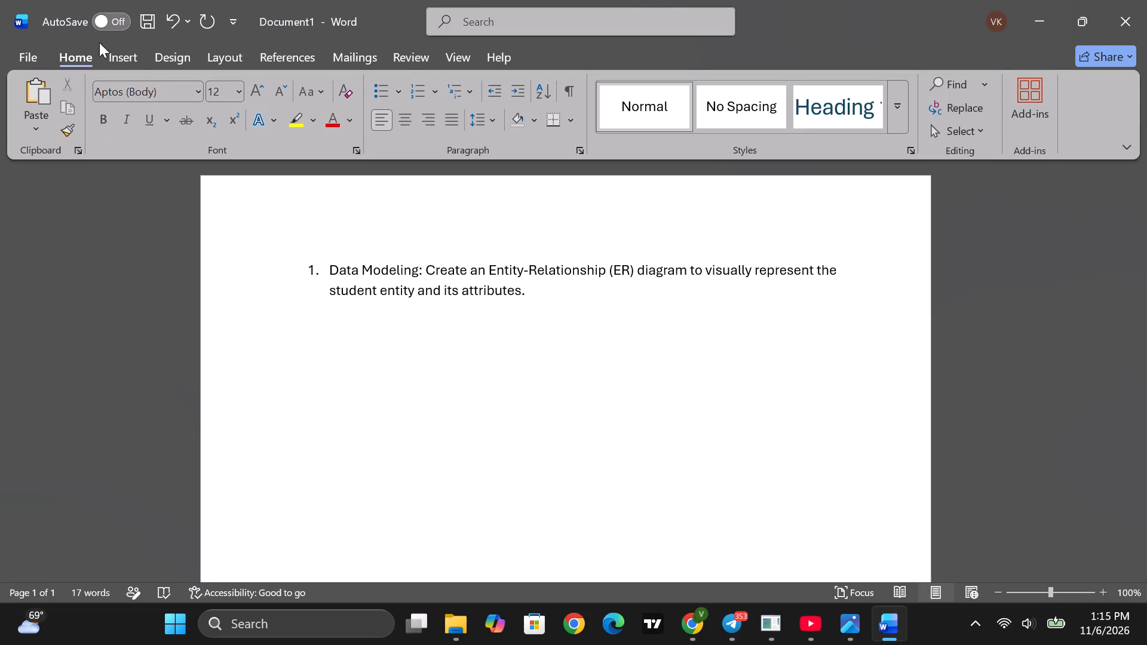
Draw a rectangle about 1.74" wide and 0.67" high mid-page below the text, and apply the white-filled, green-outlined shape style to it.
click(131, 54)
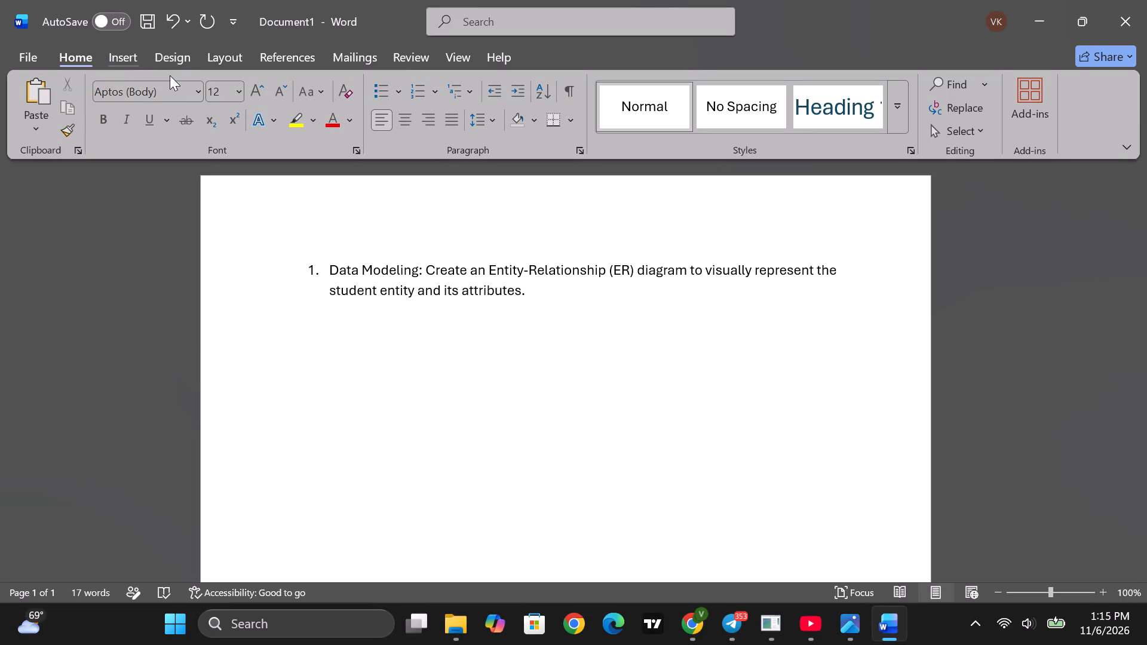
click(267, 84)
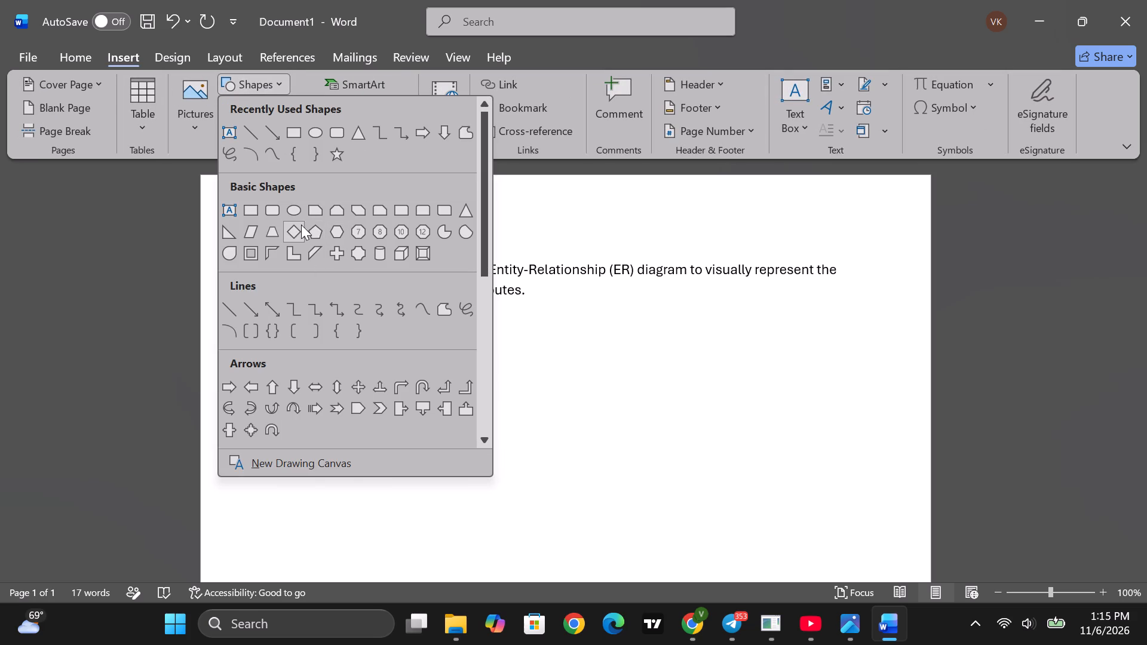
click(296, 135)
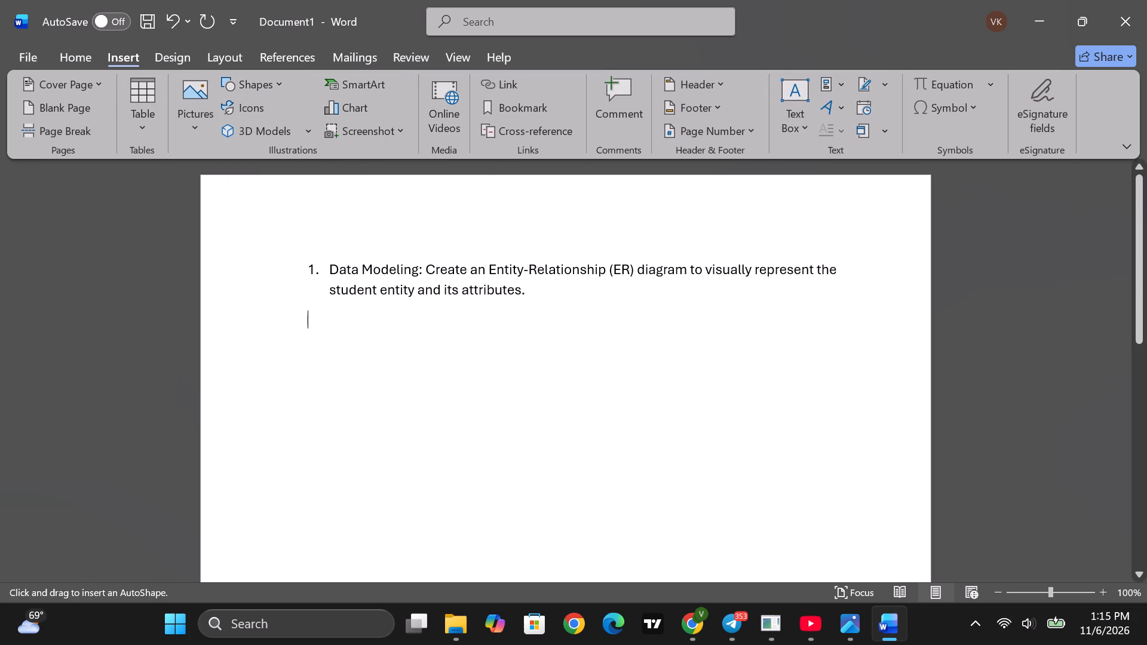
scroll(489, 437, down, 2)
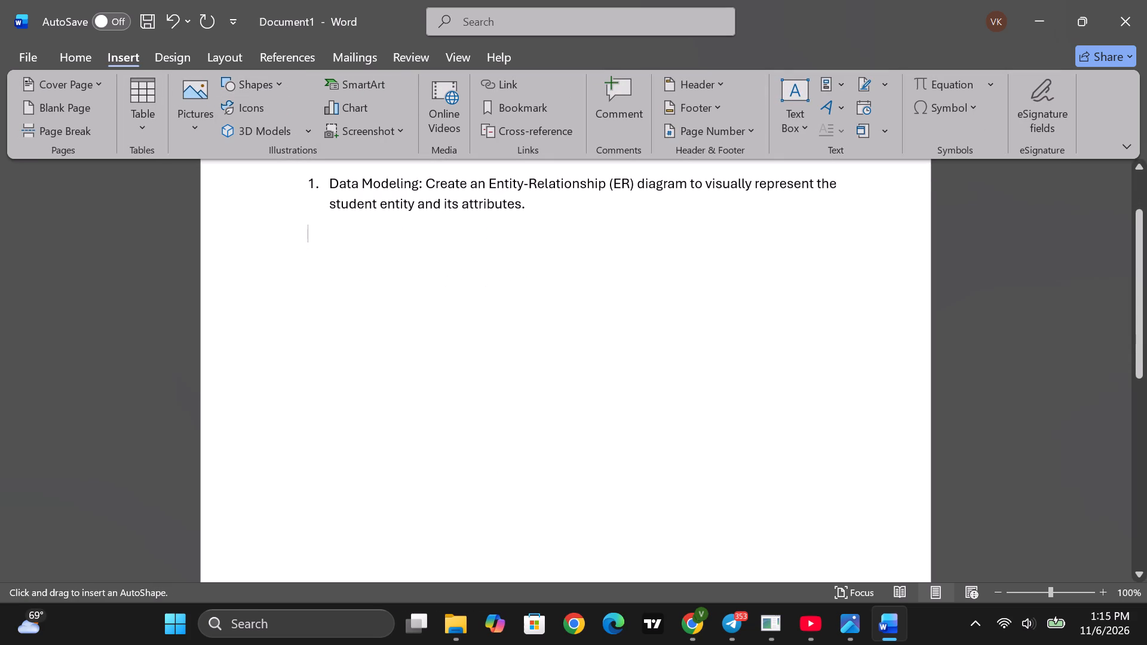
drag(497, 379, 520, 411)
drag(520, 411, 612, 432)
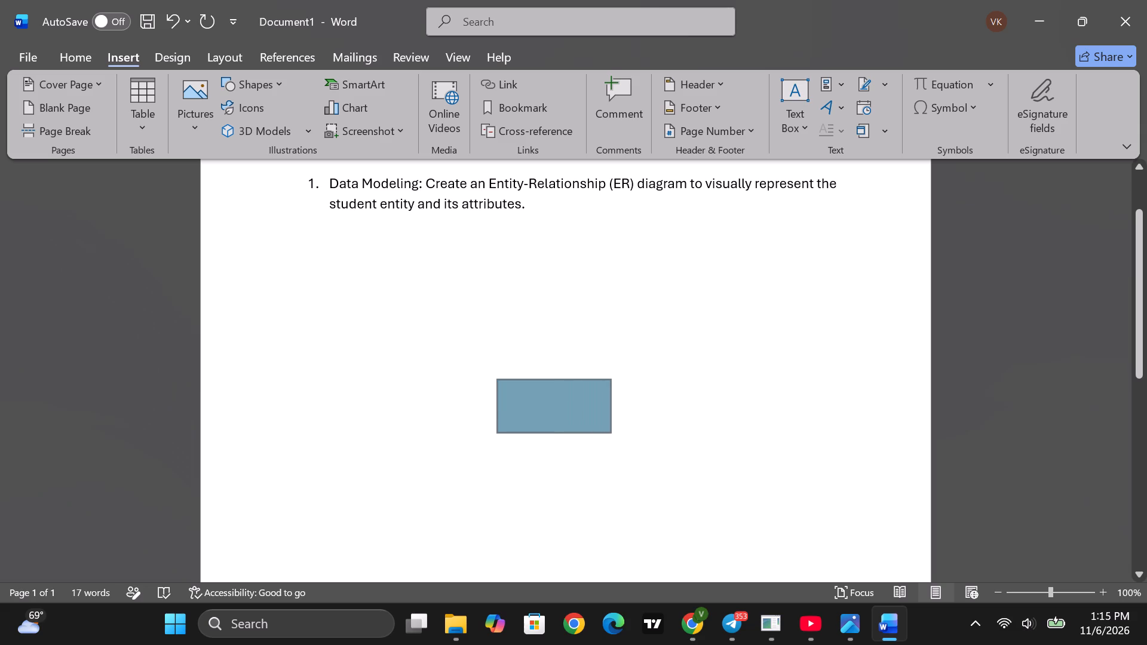
drag(612, 432, 660, 444)
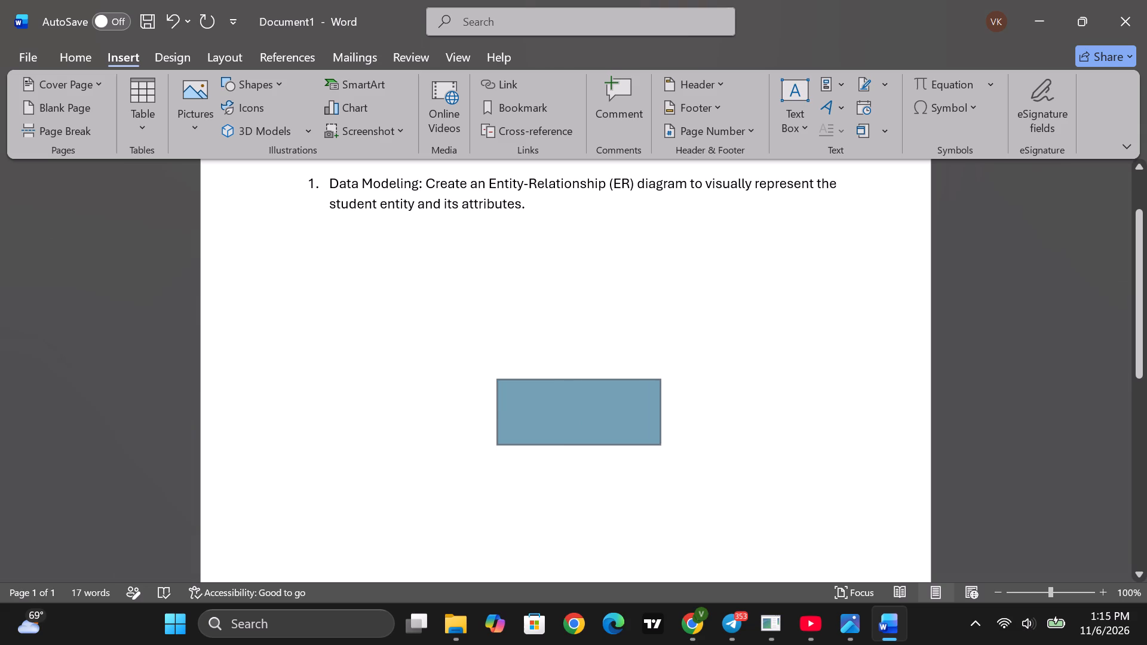
drag(660, 444, 646, 438)
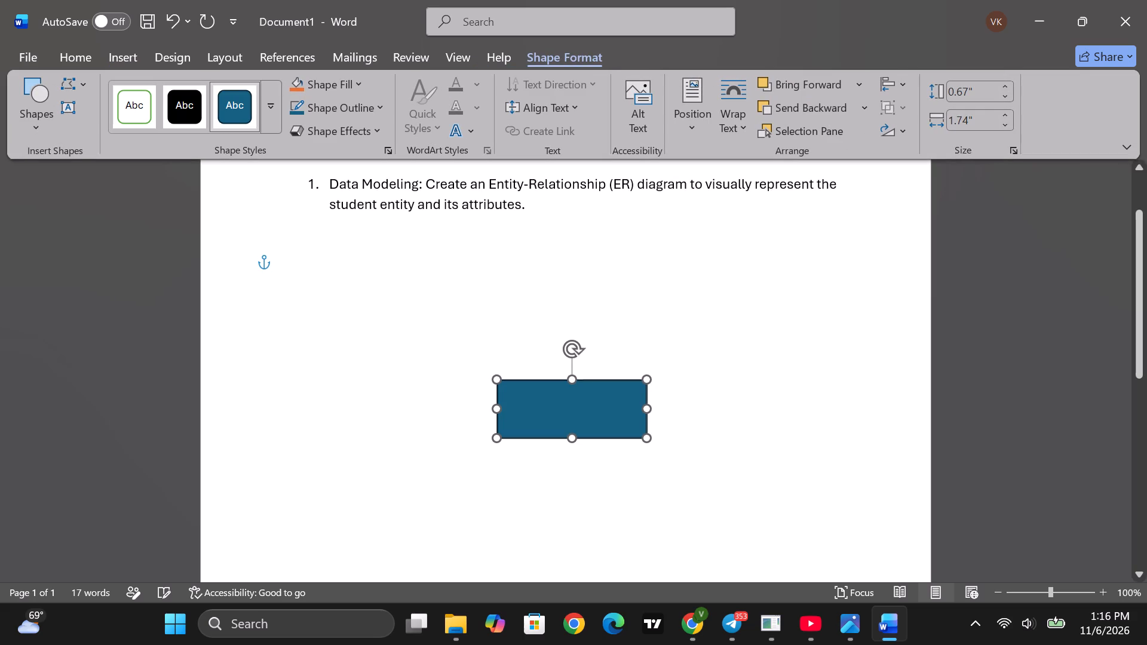
click(134, 107)
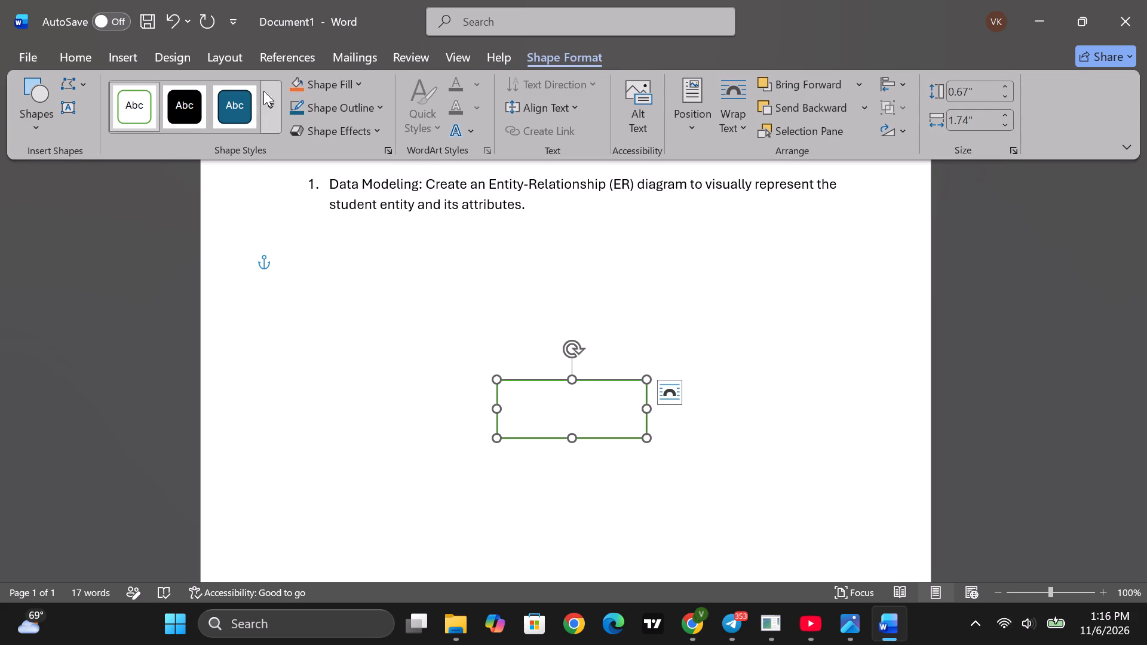
Draw an oval about 1.51" wide and 0.65" high above the rectangle.
click(125, 56)
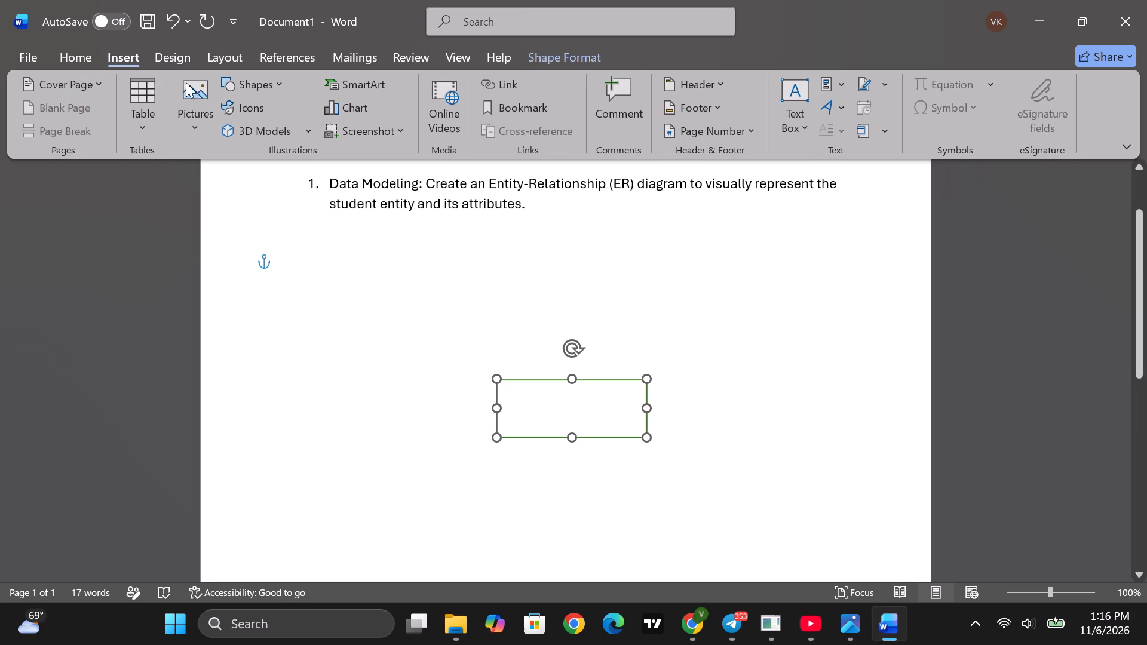
click(254, 79)
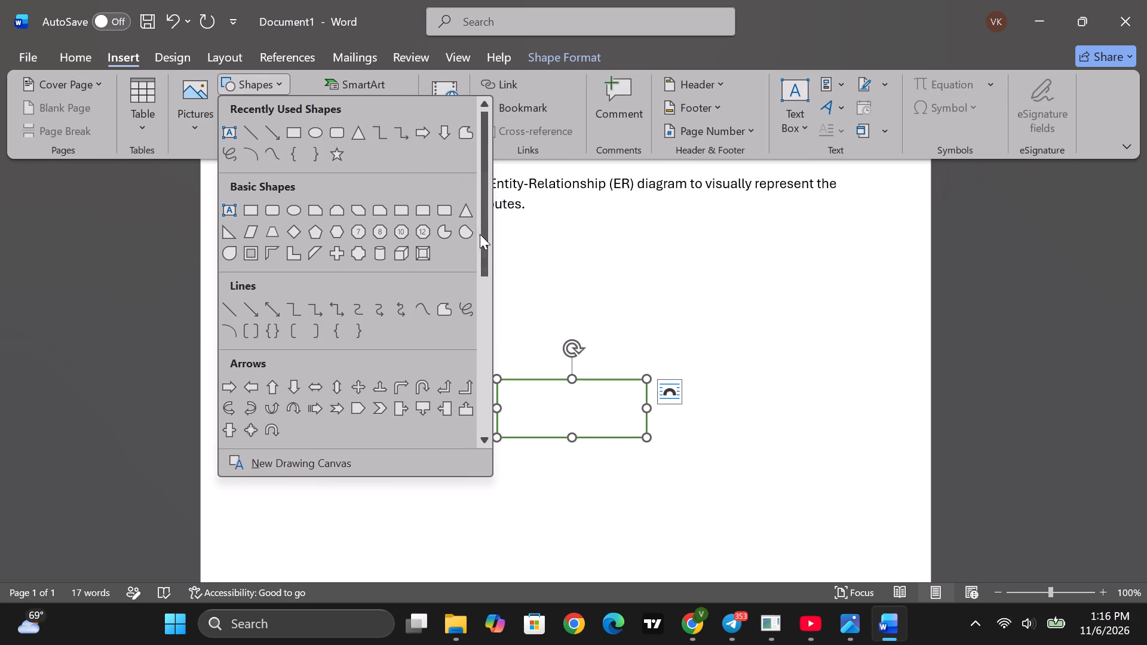
click(309, 137)
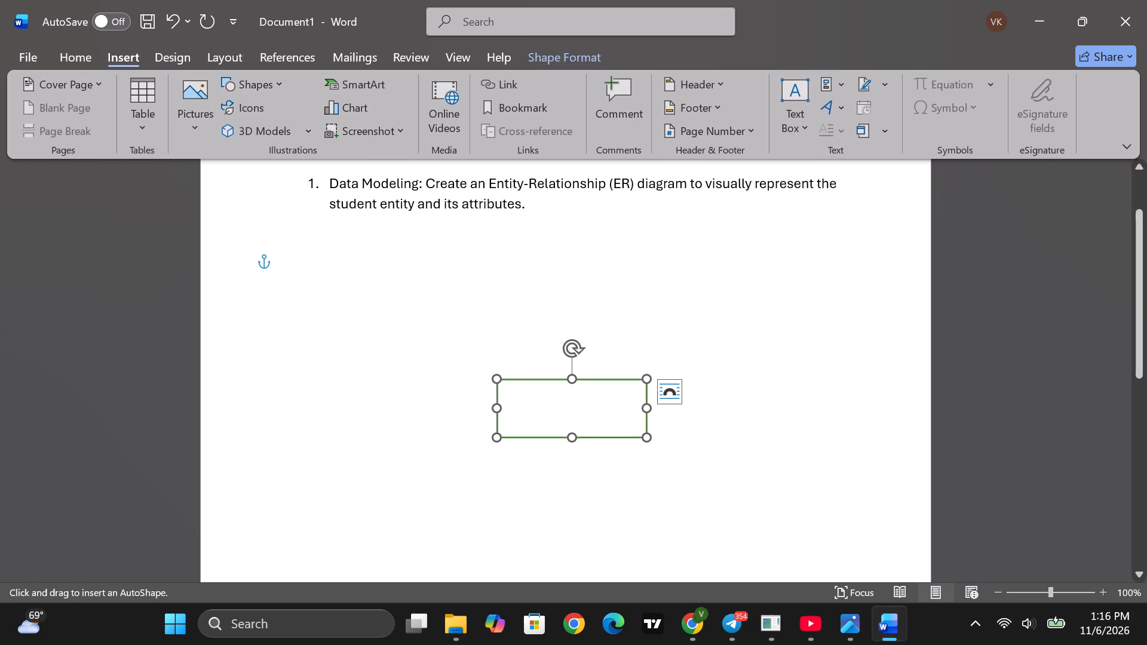
drag(496, 262, 623, 317)
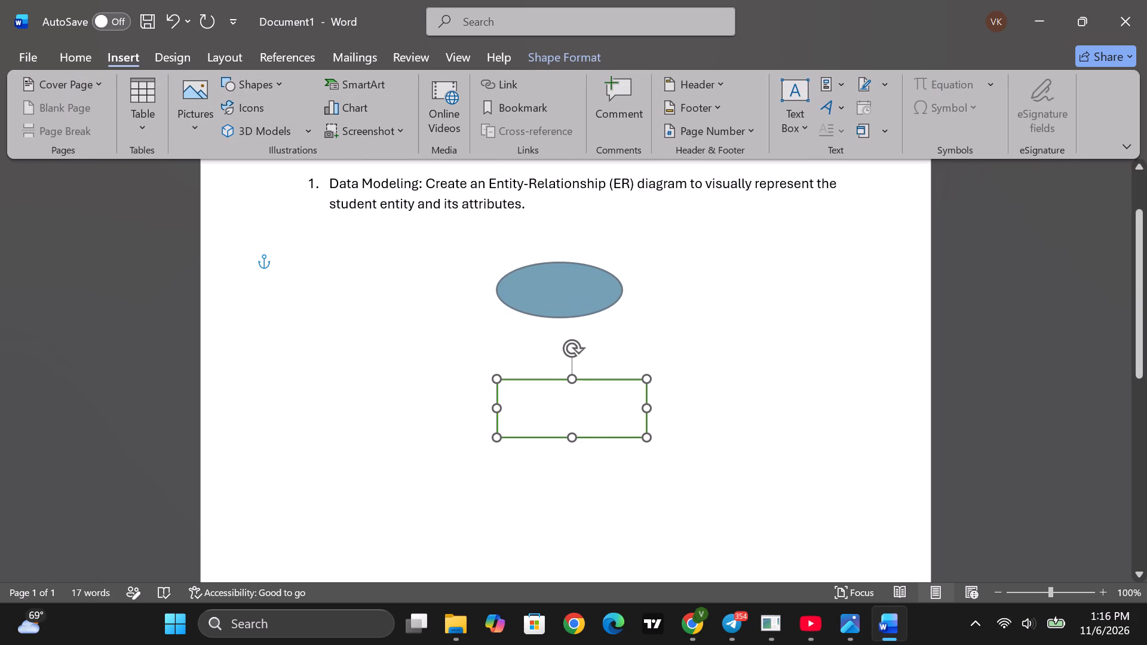
drag(623, 317, 627, 318)
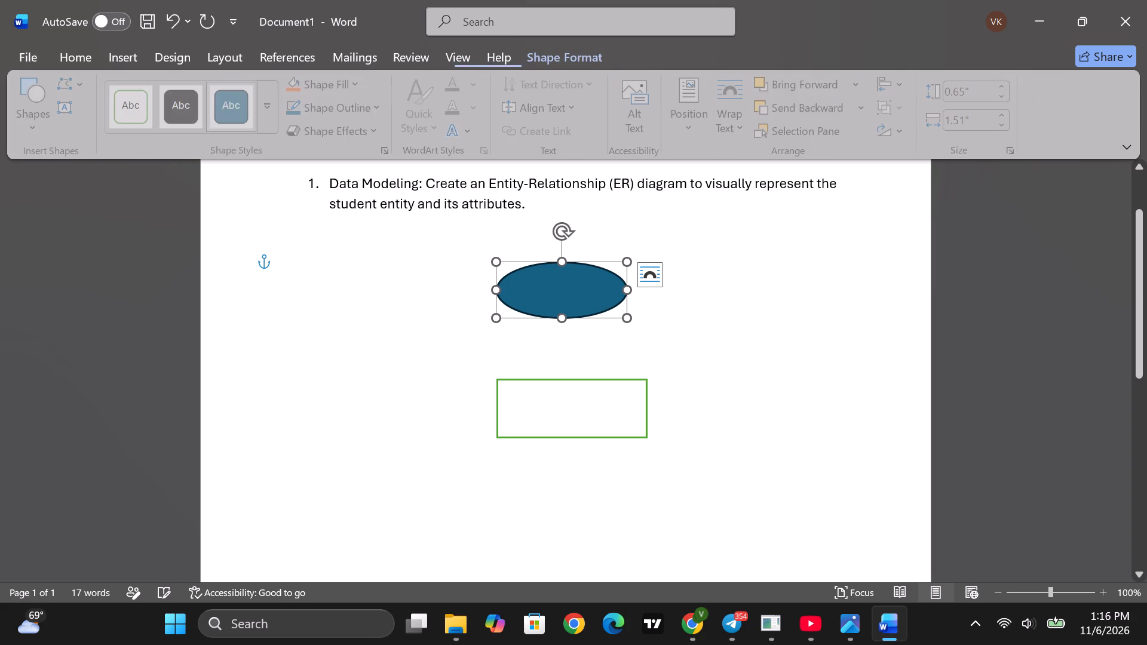
click(324, 340)
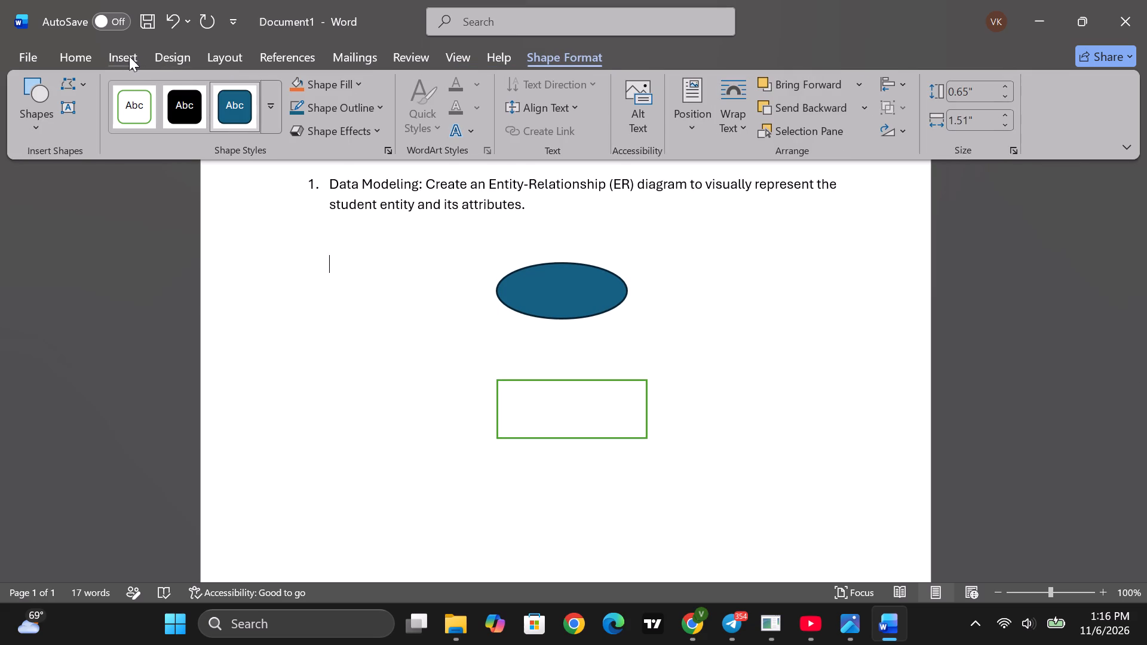
Copy the blue oval and paste four duplicates of it into the document.
click(540, 292)
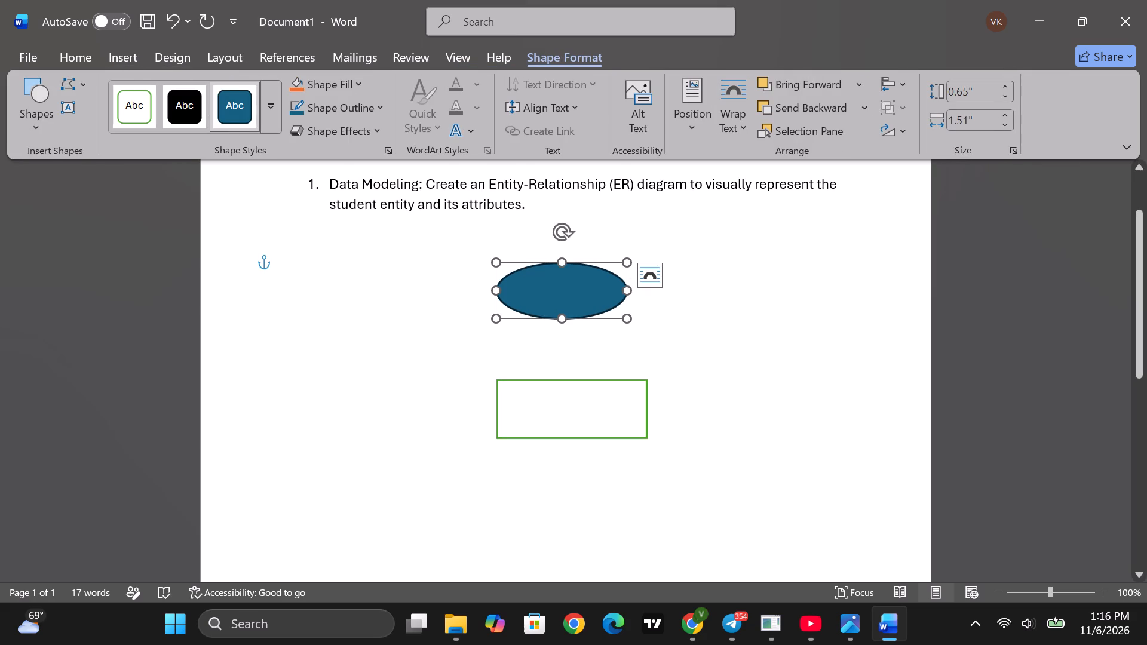
key(ctrl+c)
click(342, 374)
click(346, 407)
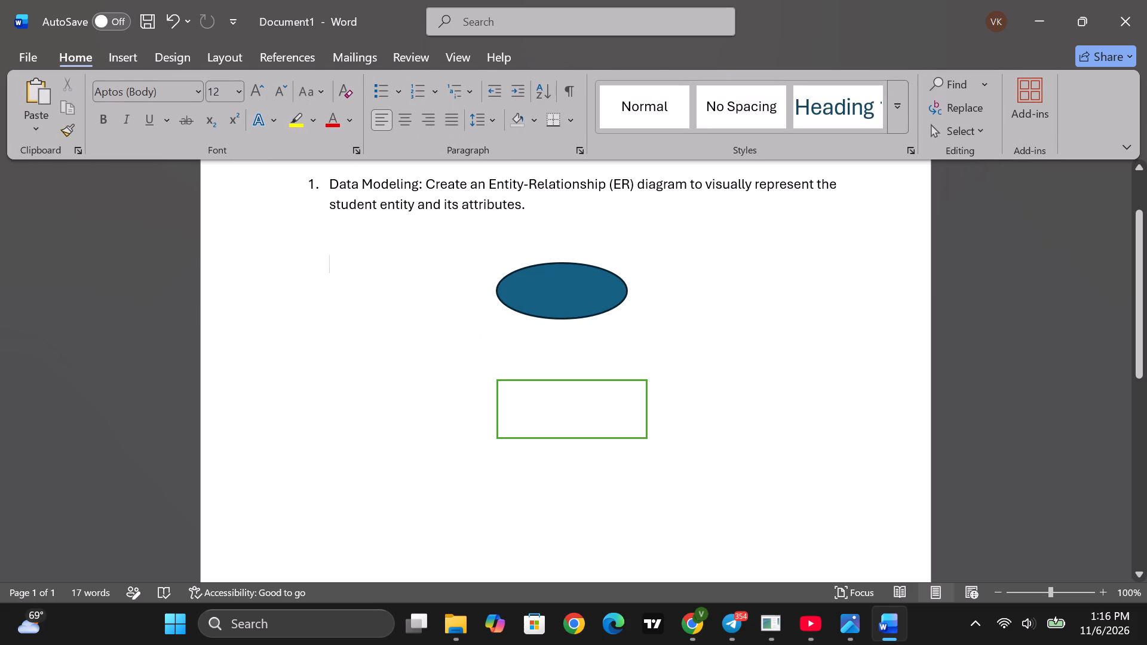
key(ctrl+v)
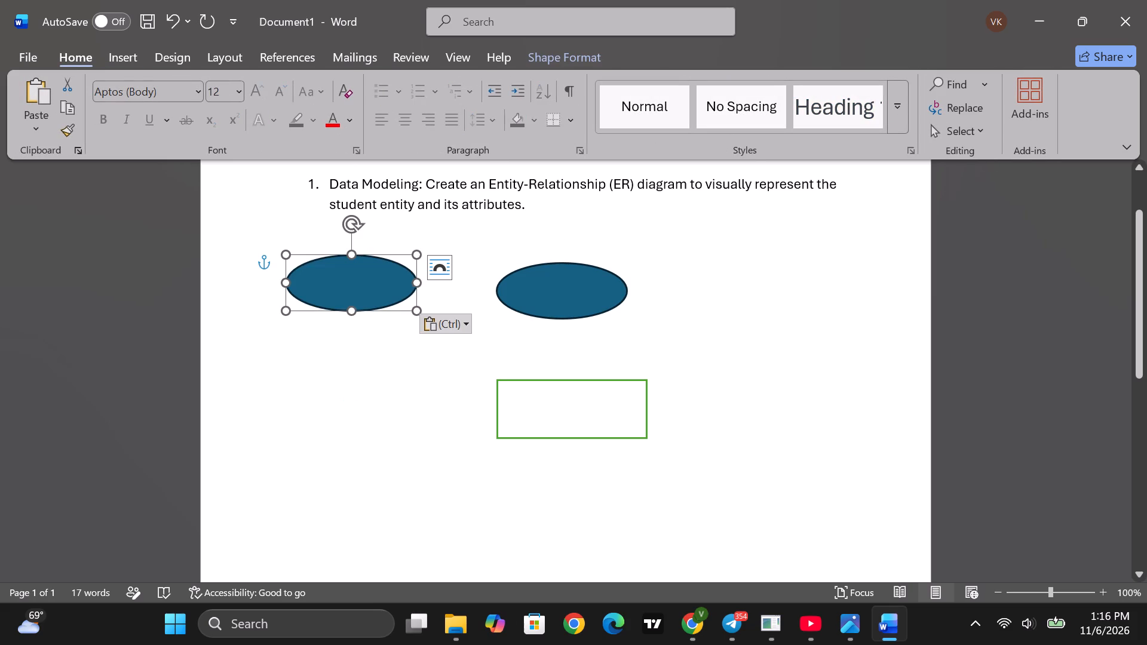
click(321, 452)
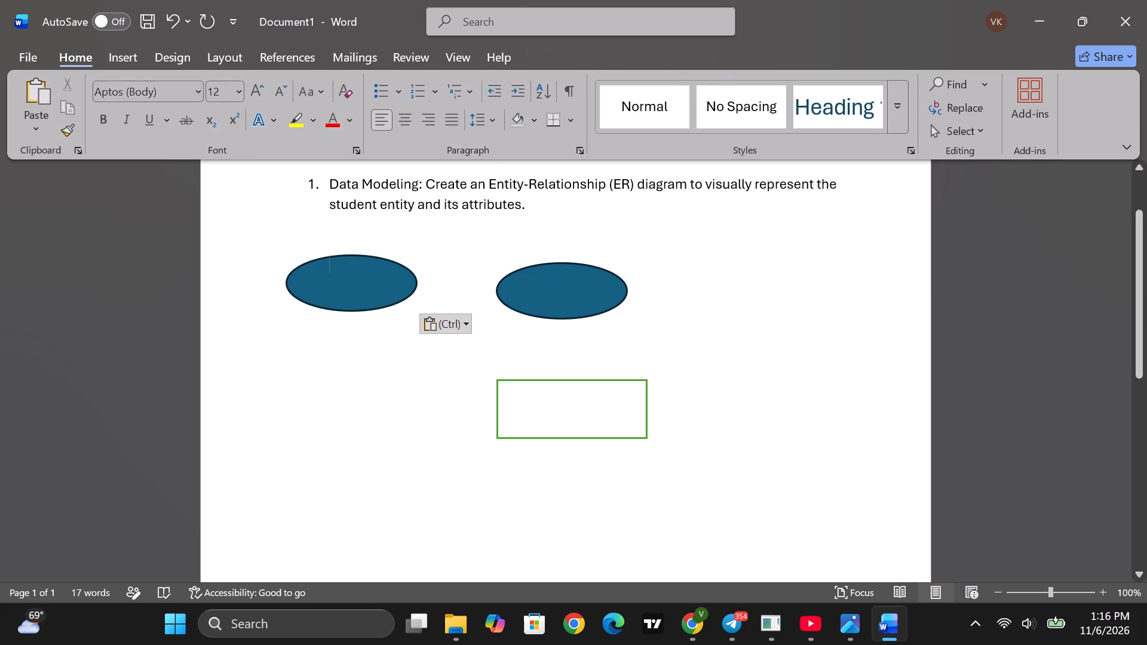
key(ctrl+v)
key(ctrl+v)
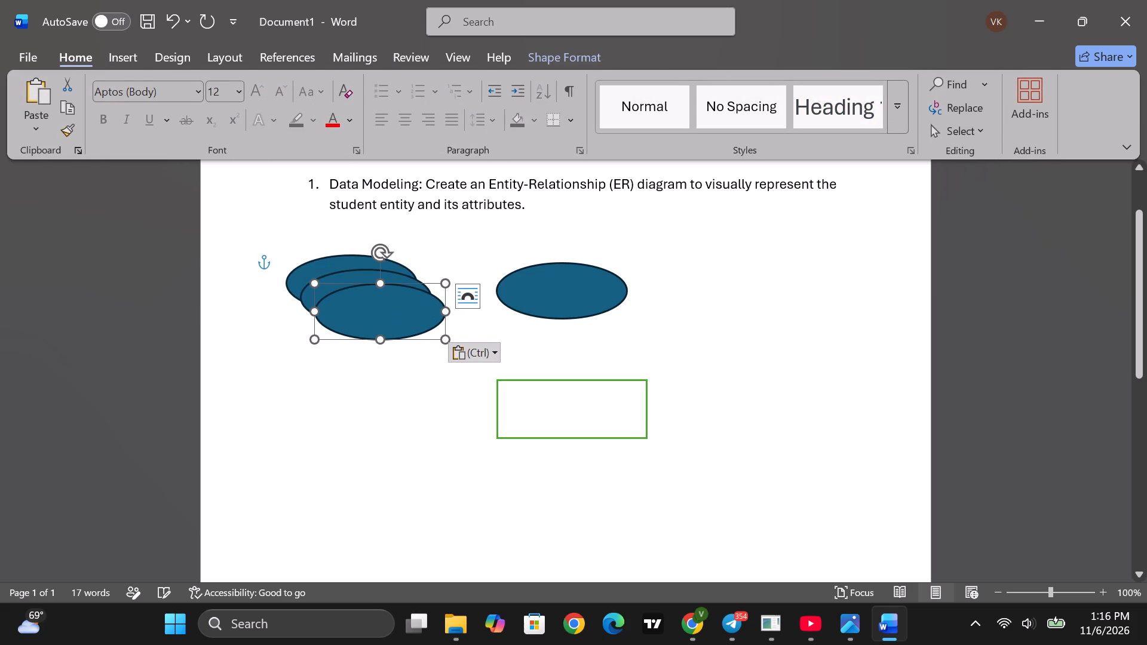
key(ctrl+v)
Spread out the stacked oval copies, placing one to the left of the rectangle and two to its right, one above the other.
drag(390, 325, 350, 417)
drag(382, 316, 383, 316)
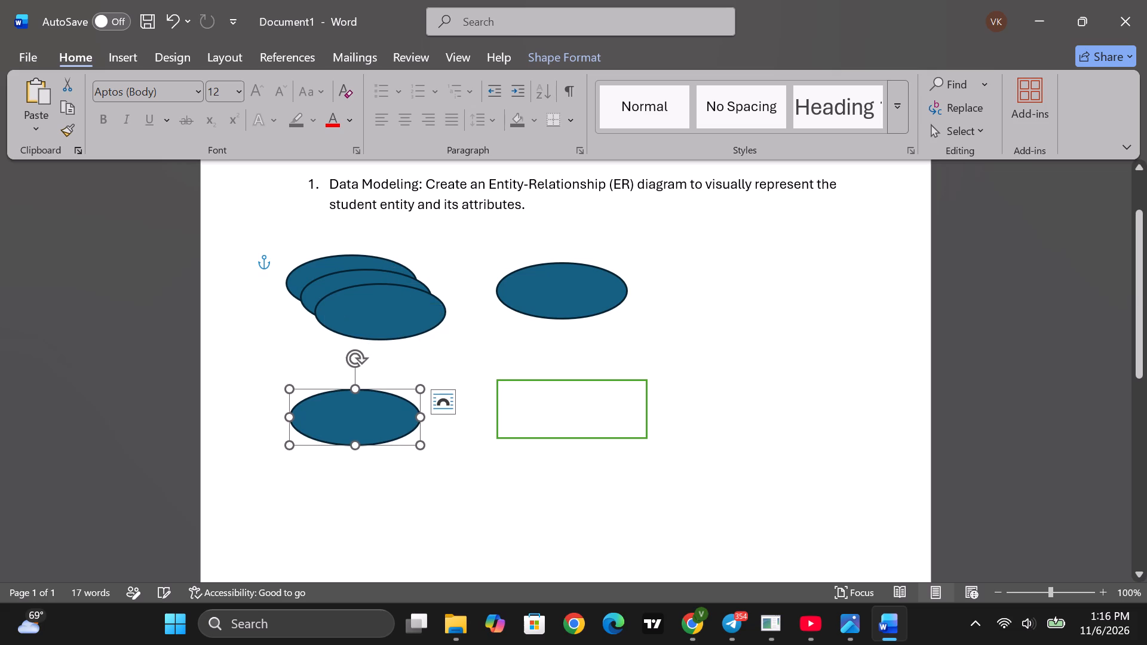
drag(383, 316, 778, 374)
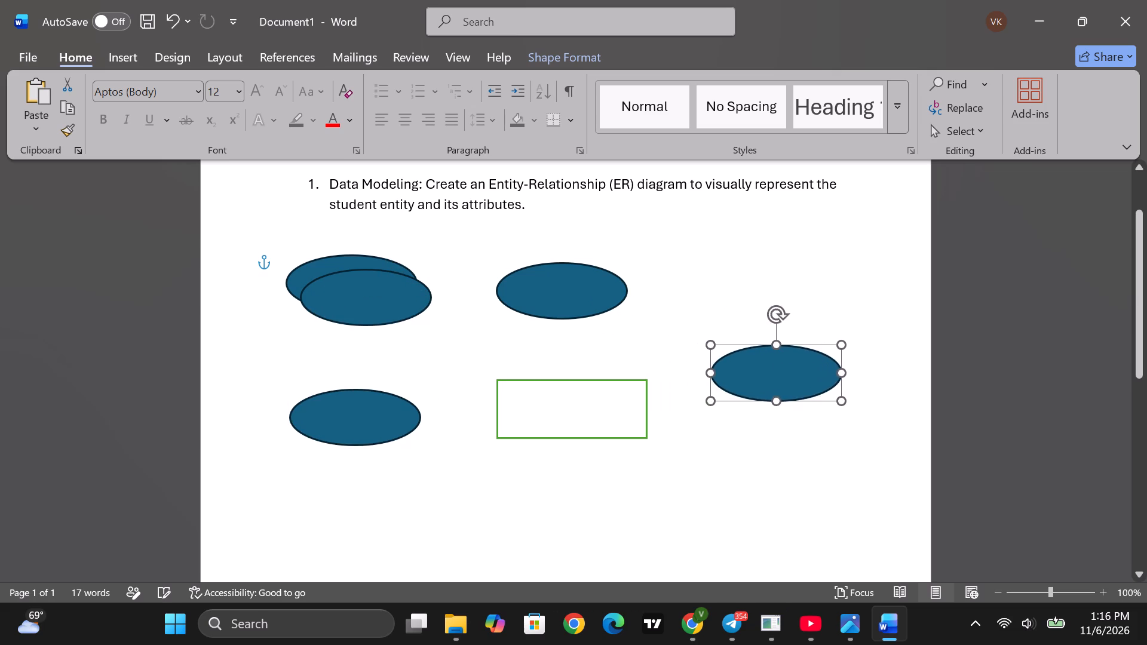
drag(778, 374, 788, 351)
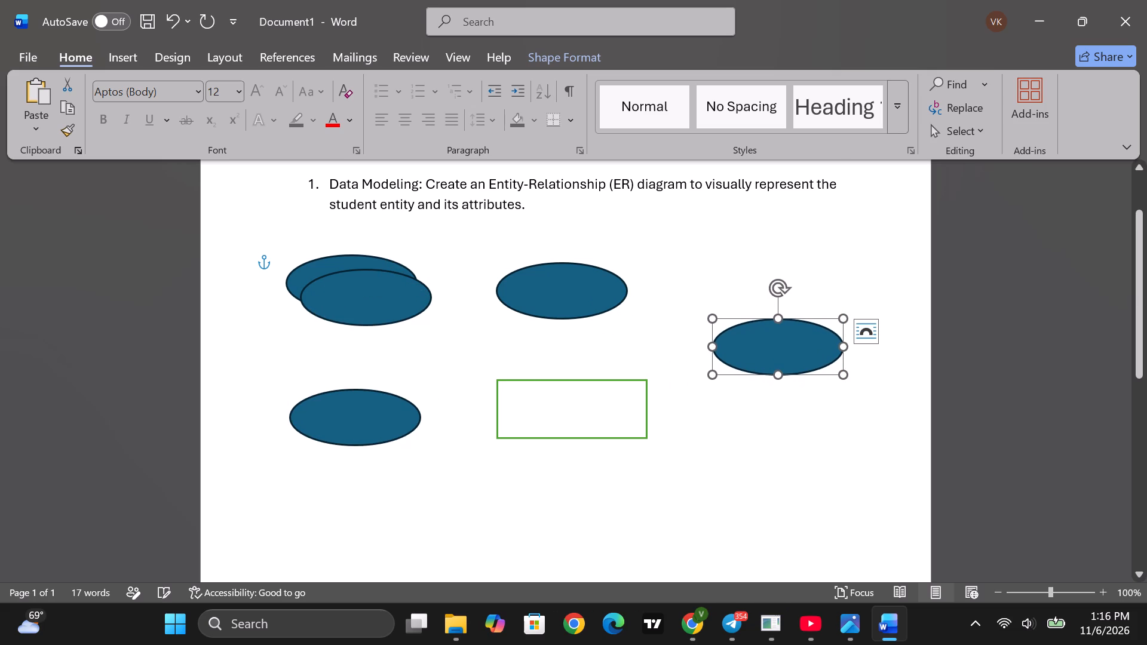
drag(378, 300, 786, 467)
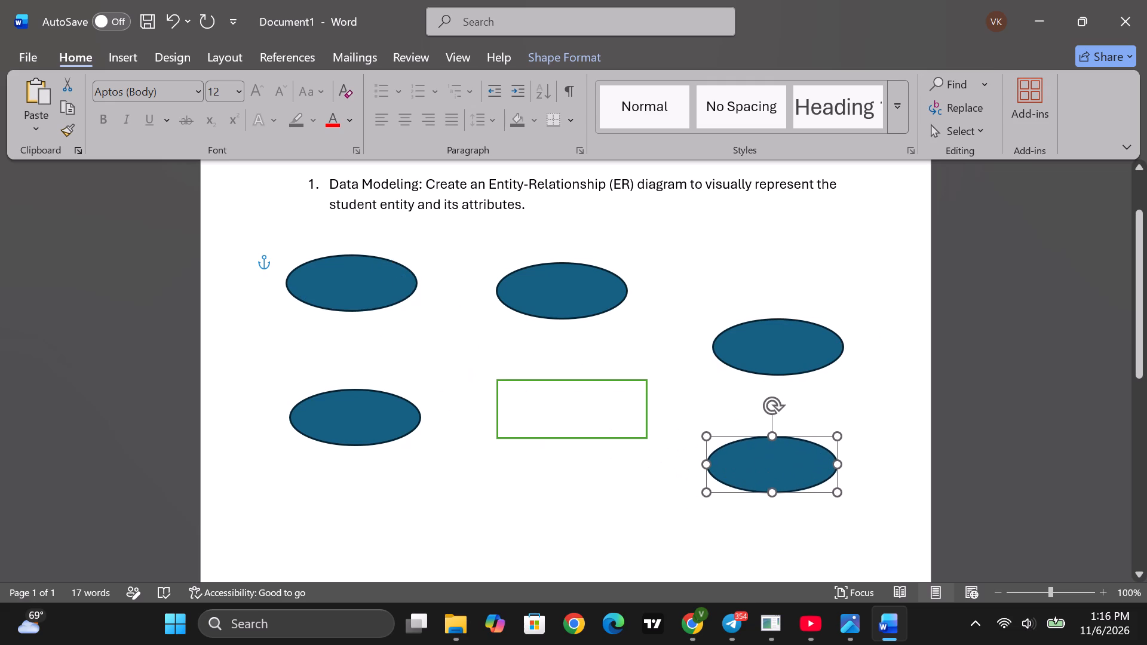
drag(786, 467, 786, 467)
Adjust the positions of the ovals and rectangle so one oval sits above the rectangle and two are stacked on each side.
drag(350, 297, 356, 341)
drag(367, 414, 370, 452)
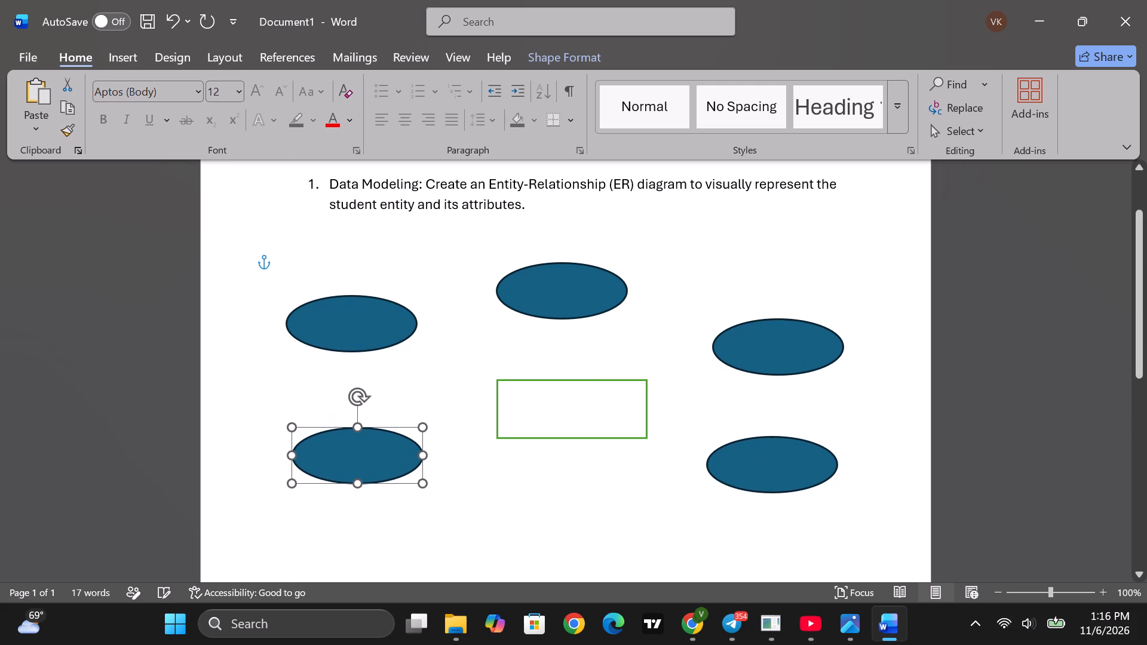
drag(370, 452, 371, 455)
drag(554, 294, 554, 281)
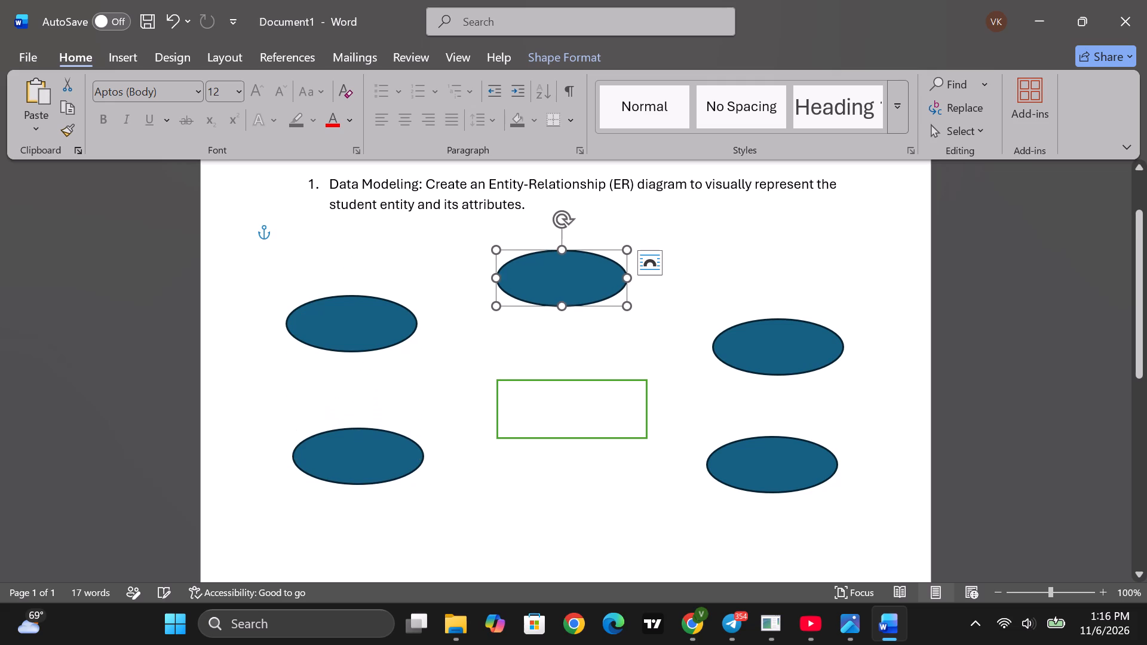
drag(569, 400, 569, 377)
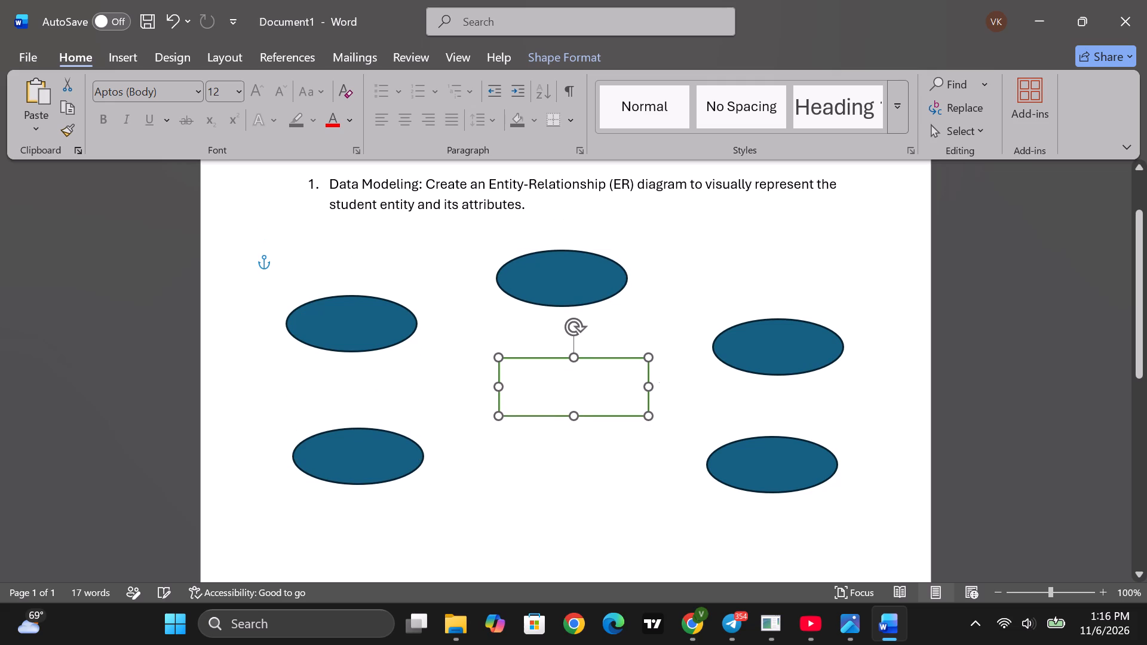
drag(746, 349, 731, 312)
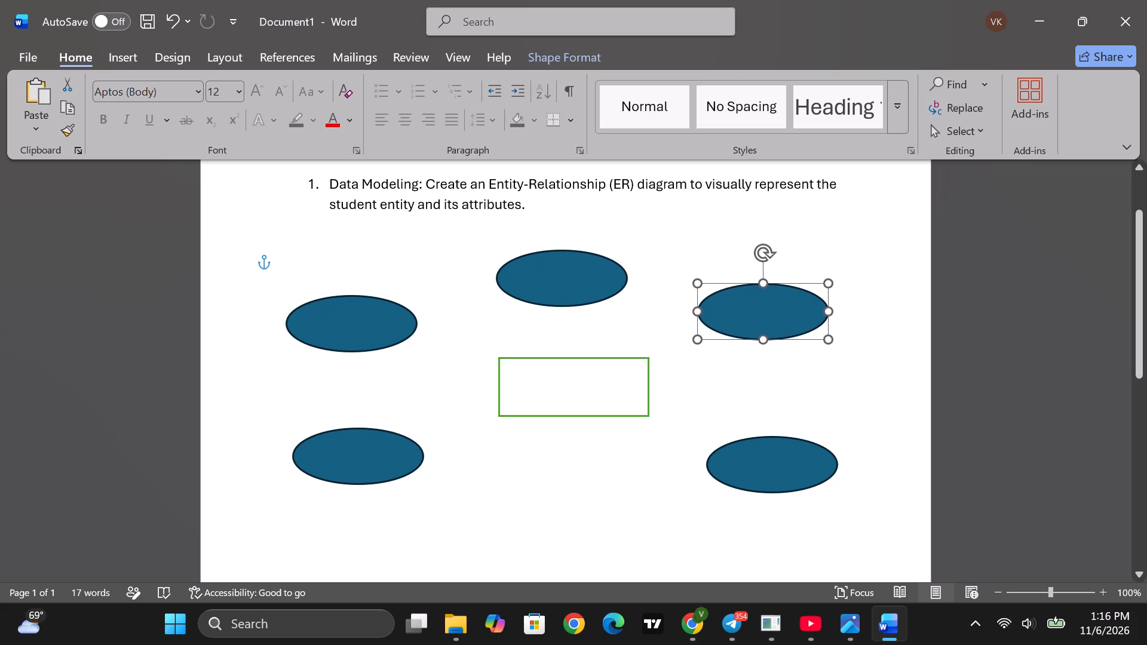
drag(731, 312, 737, 309)
drag(379, 321, 387, 310)
drag(360, 457, 349, 435)
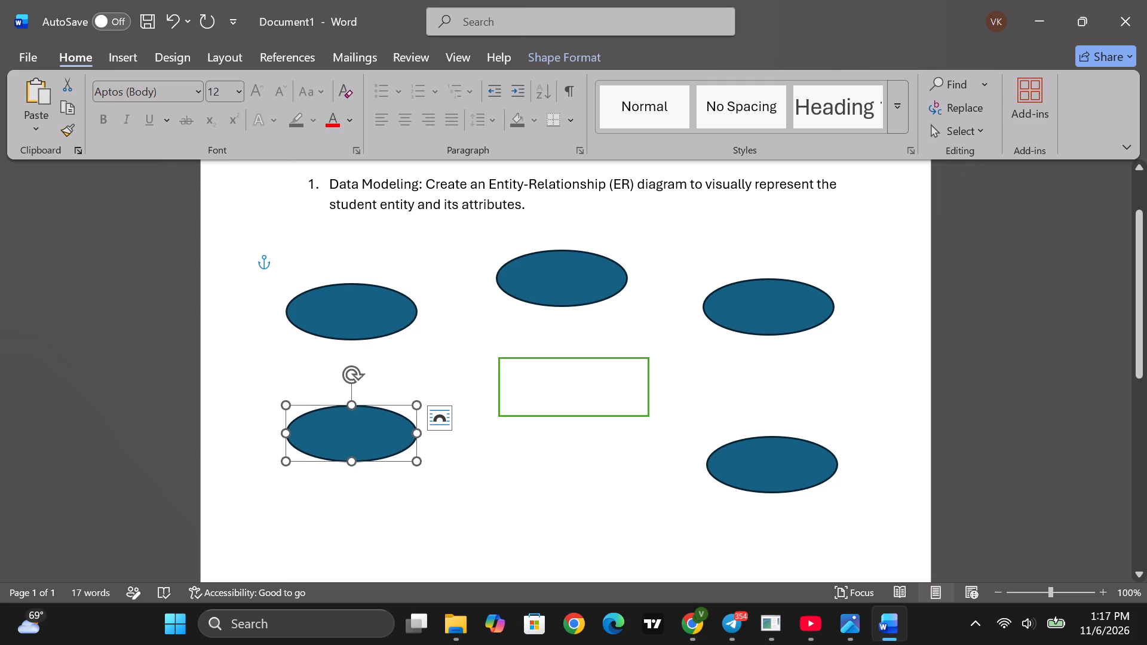
drag(793, 469, 801, 429)
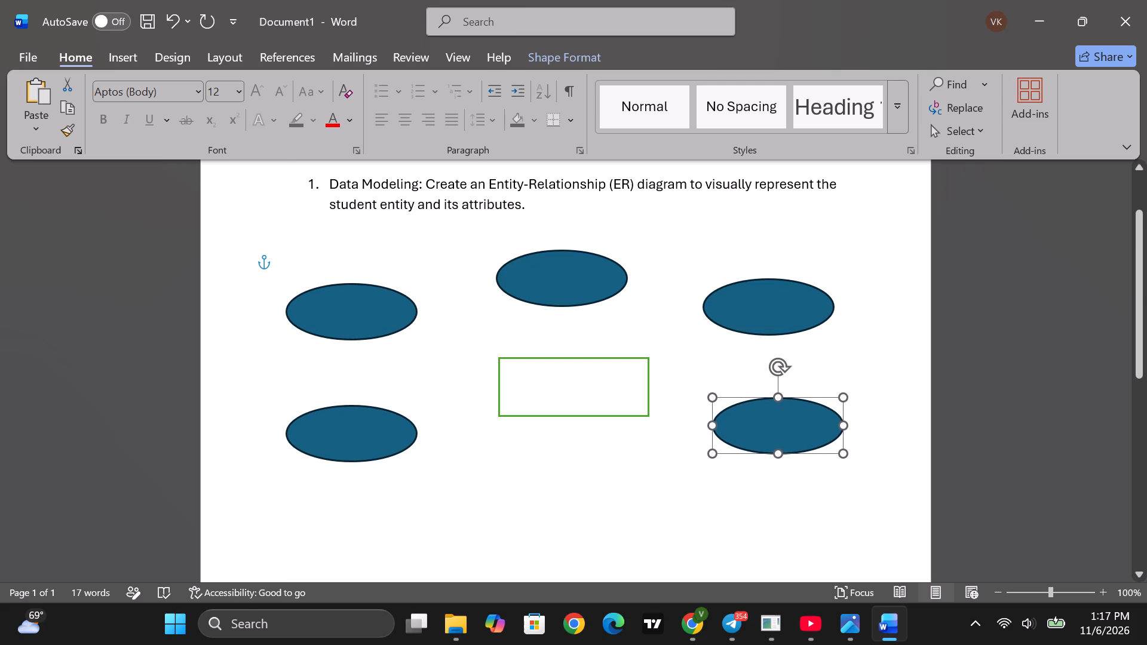
drag(801, 429, 802, 429)
click(601, 473)
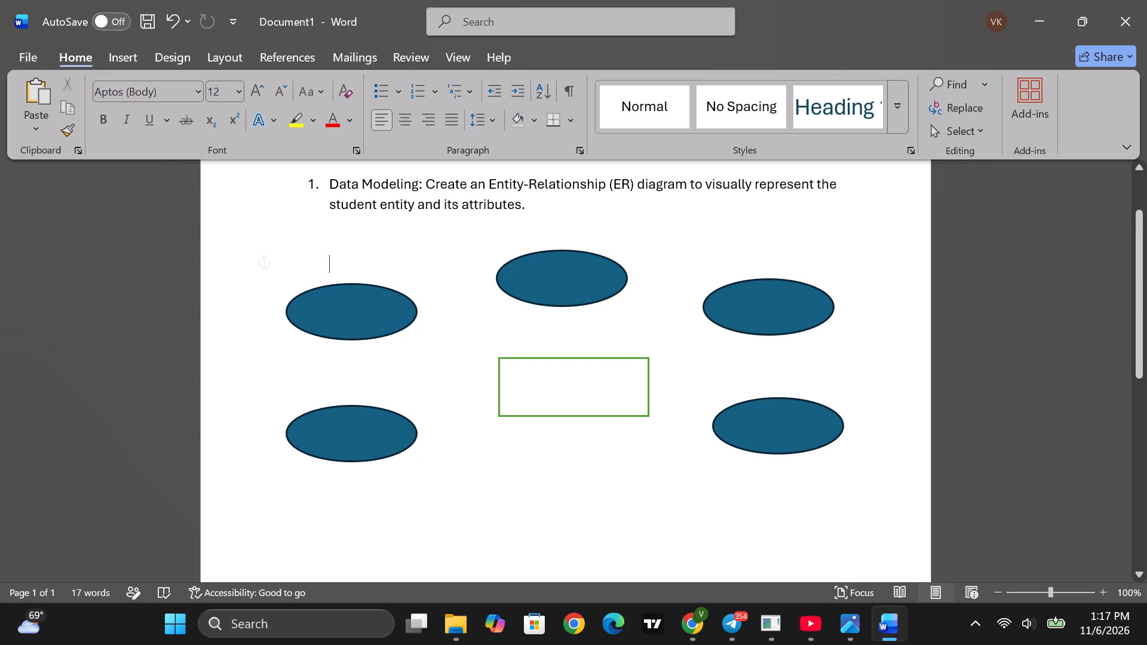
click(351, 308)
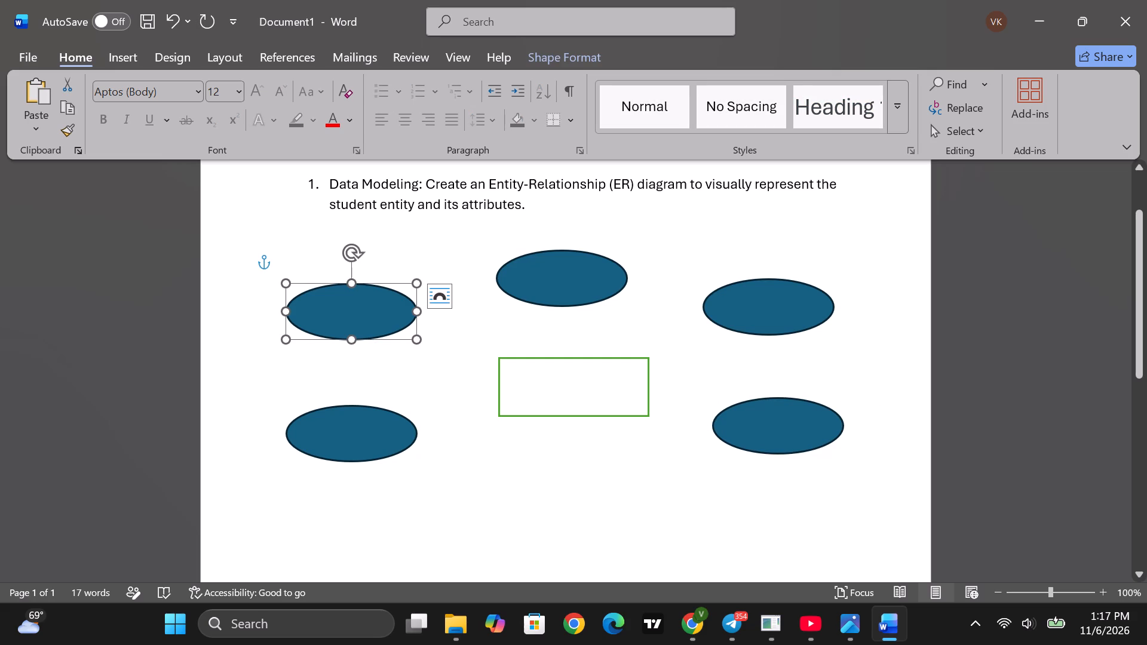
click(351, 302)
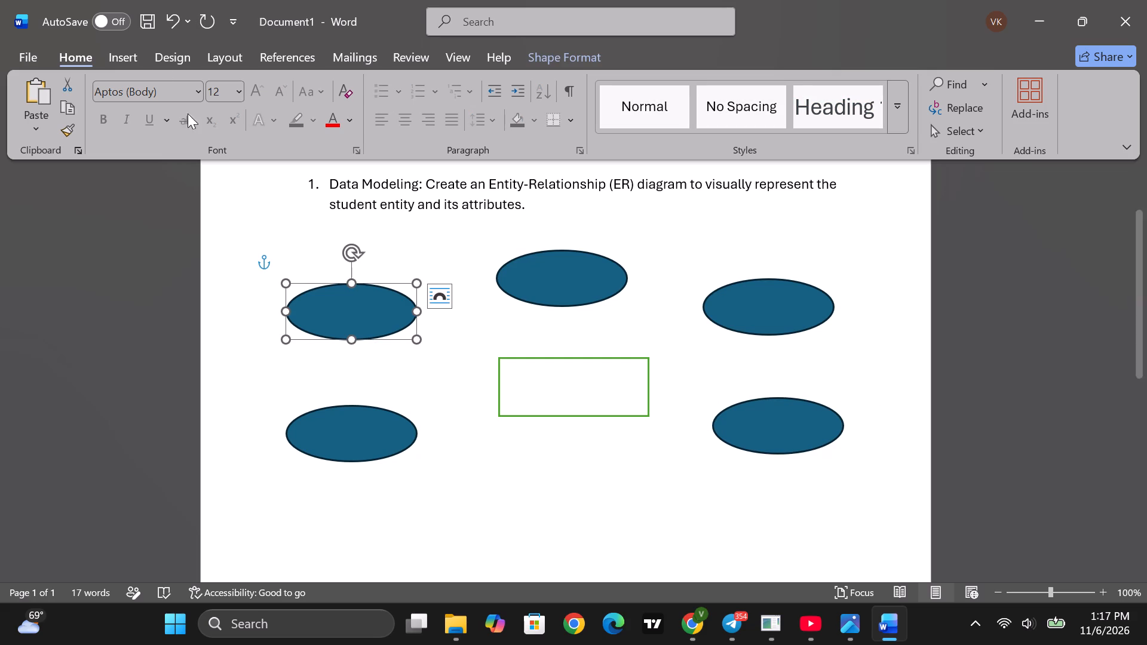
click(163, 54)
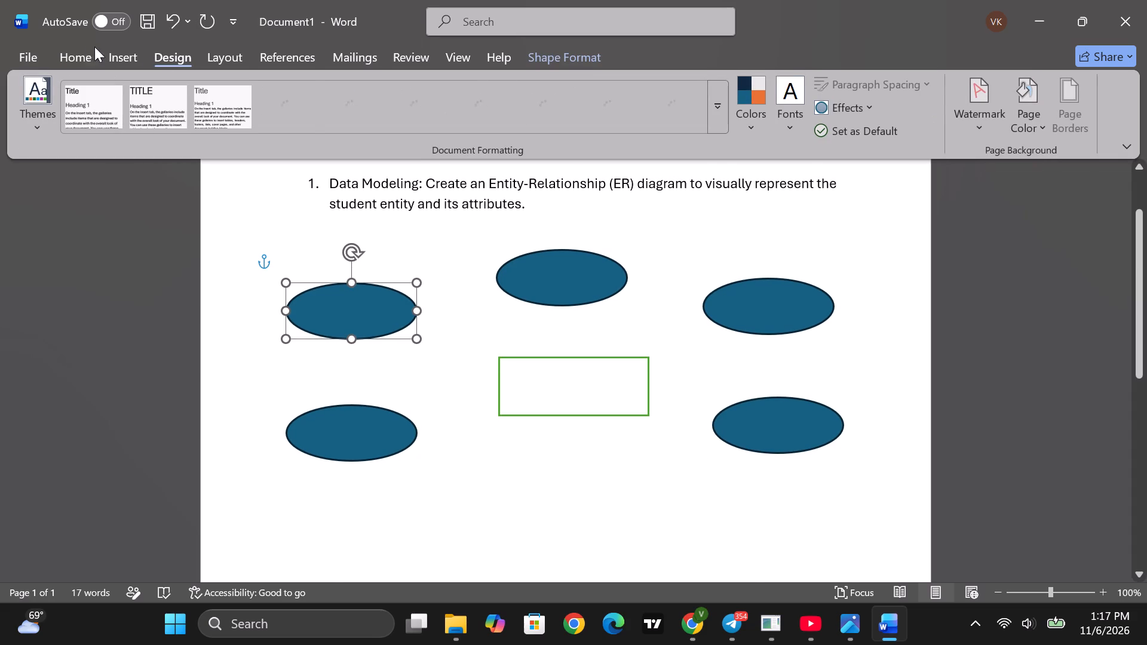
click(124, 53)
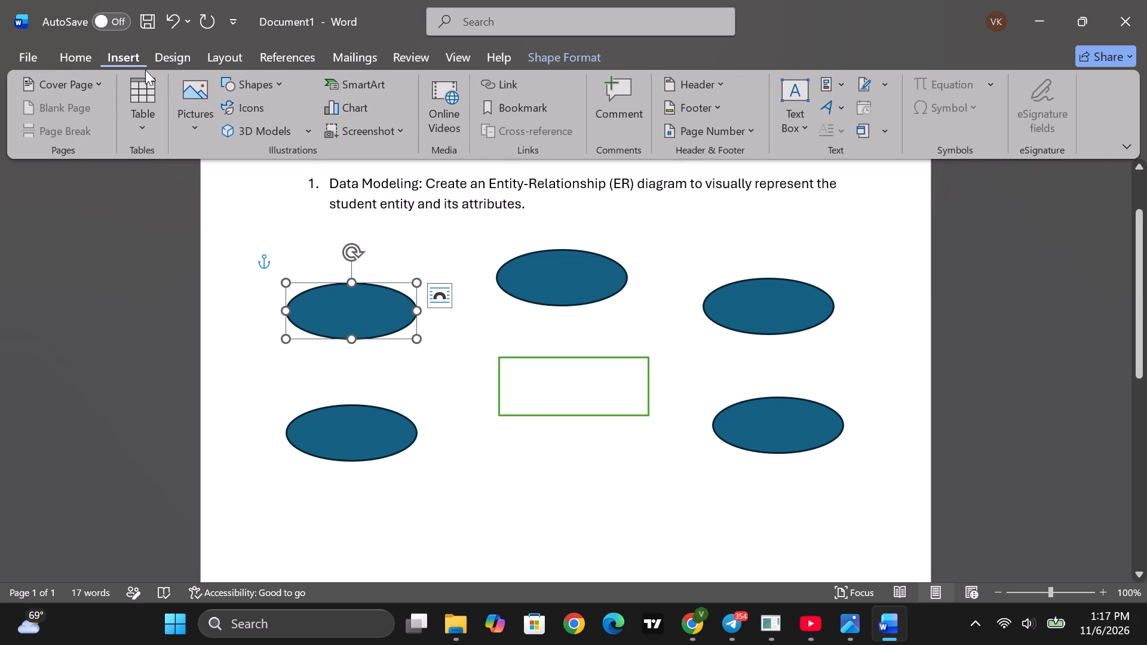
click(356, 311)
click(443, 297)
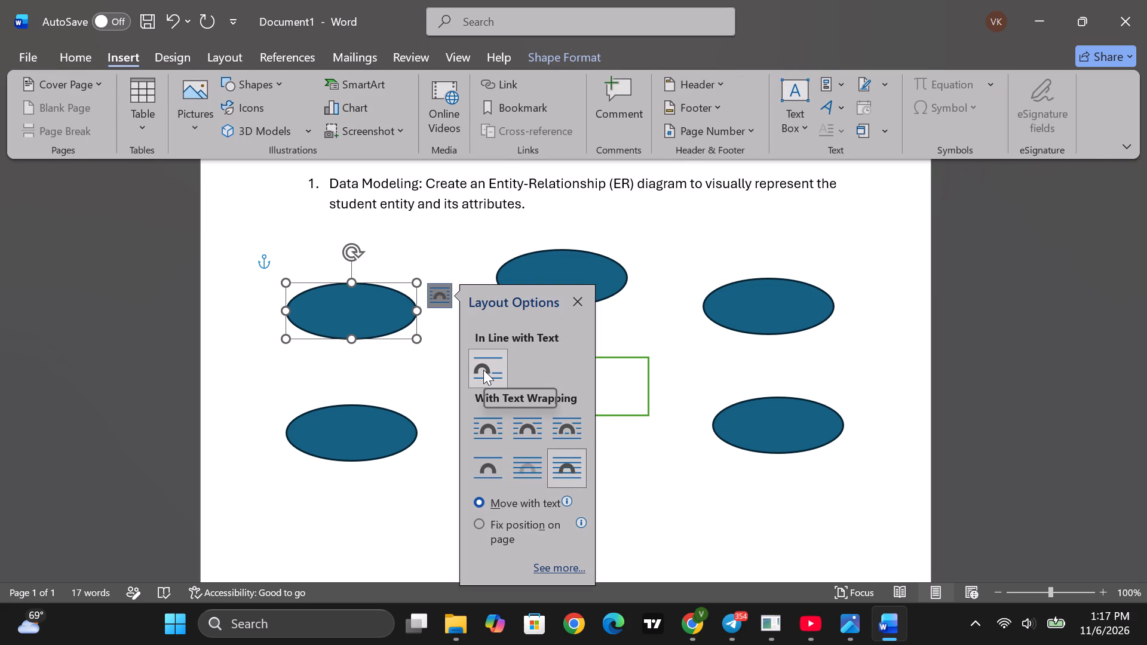
Apply the white-filled, green-outlined shape style to all five blue ovals so they match the rectangle.
click(354, 429)
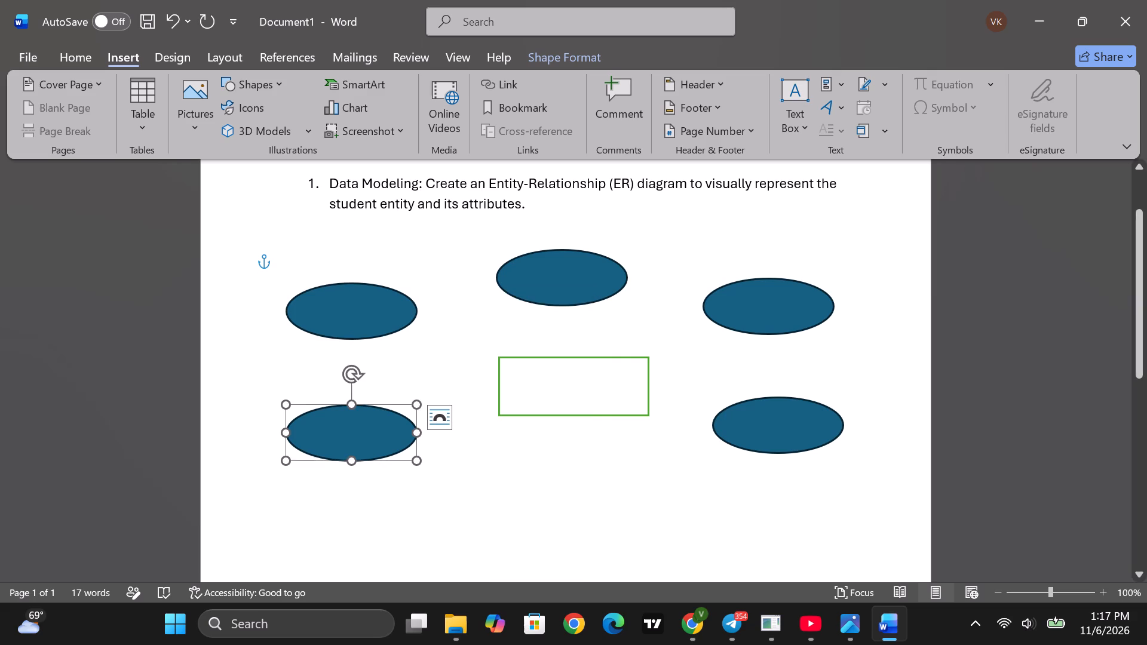
click(557, 60)
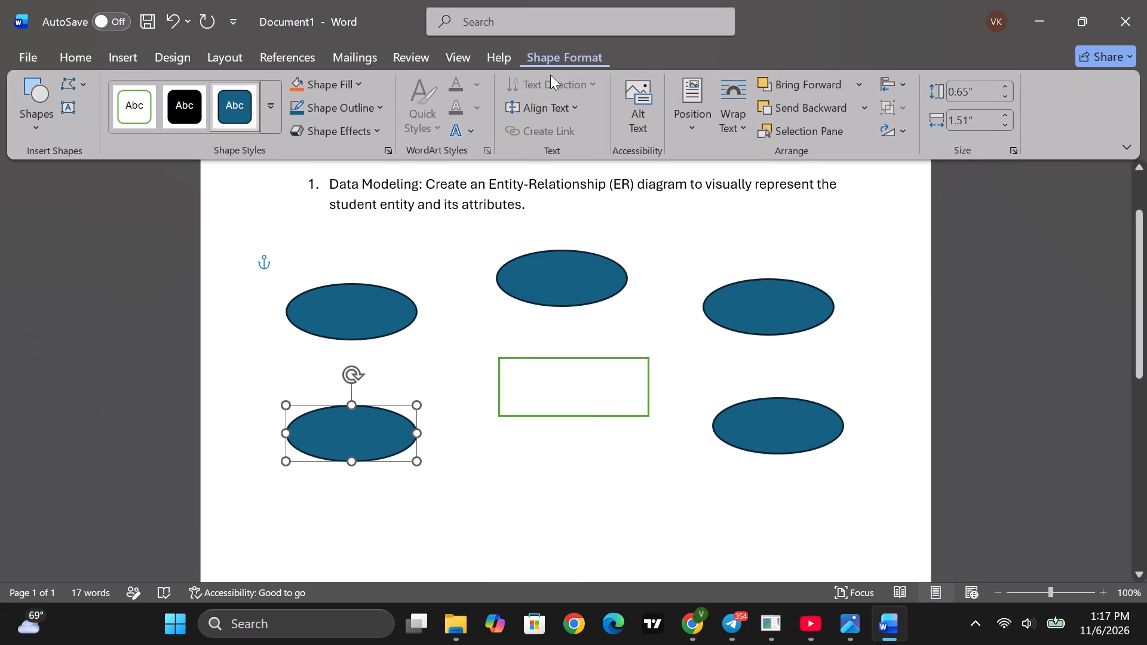
click(121, 96)
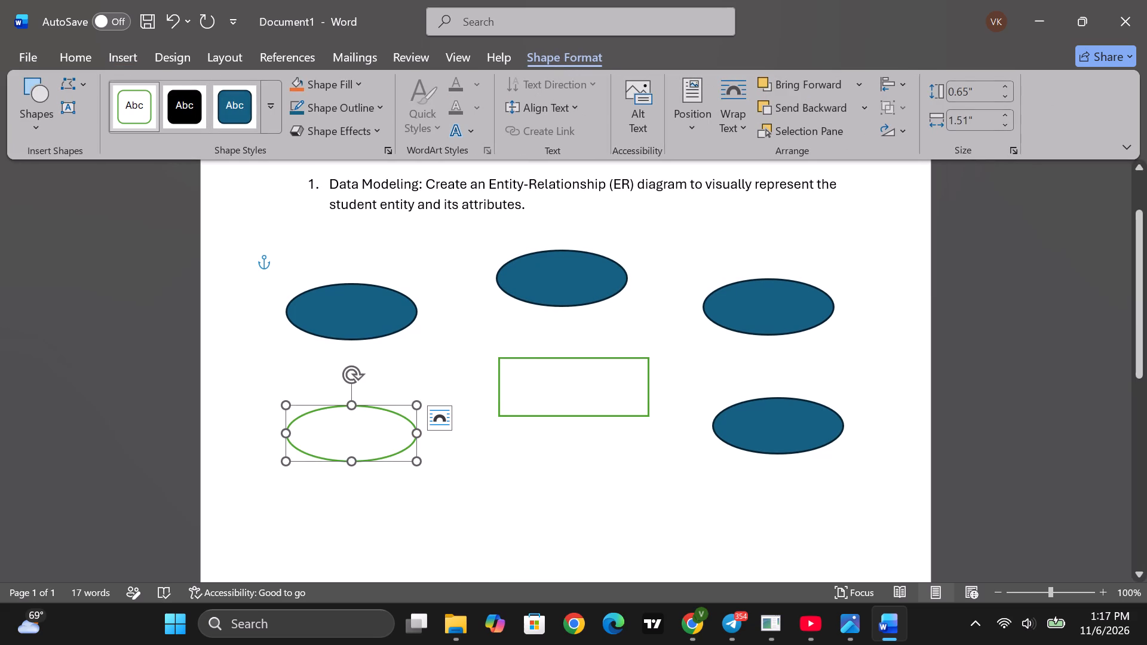
click(335, 314)
click(128, 99)
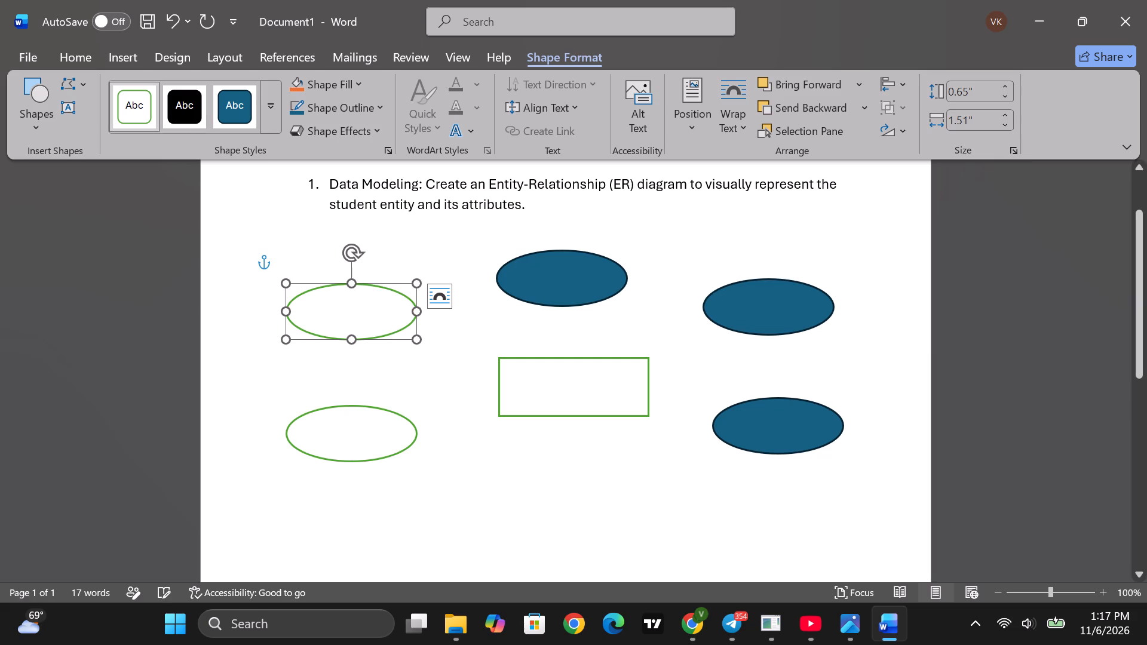
click(758, 313)
click(128, 107)
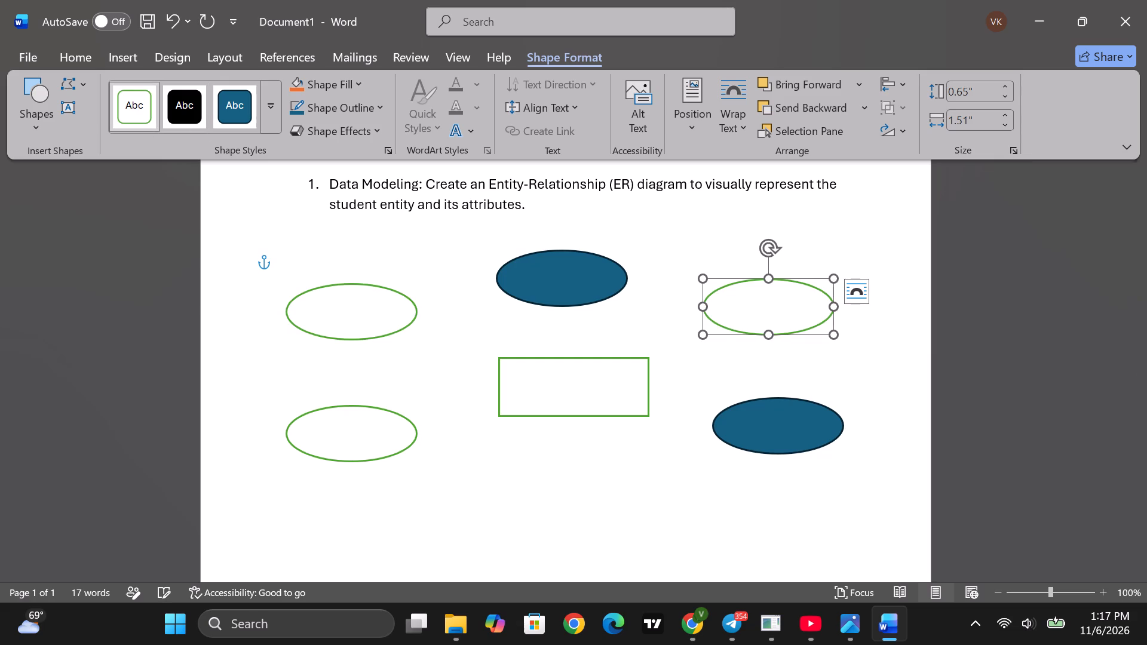
click(786, 432)
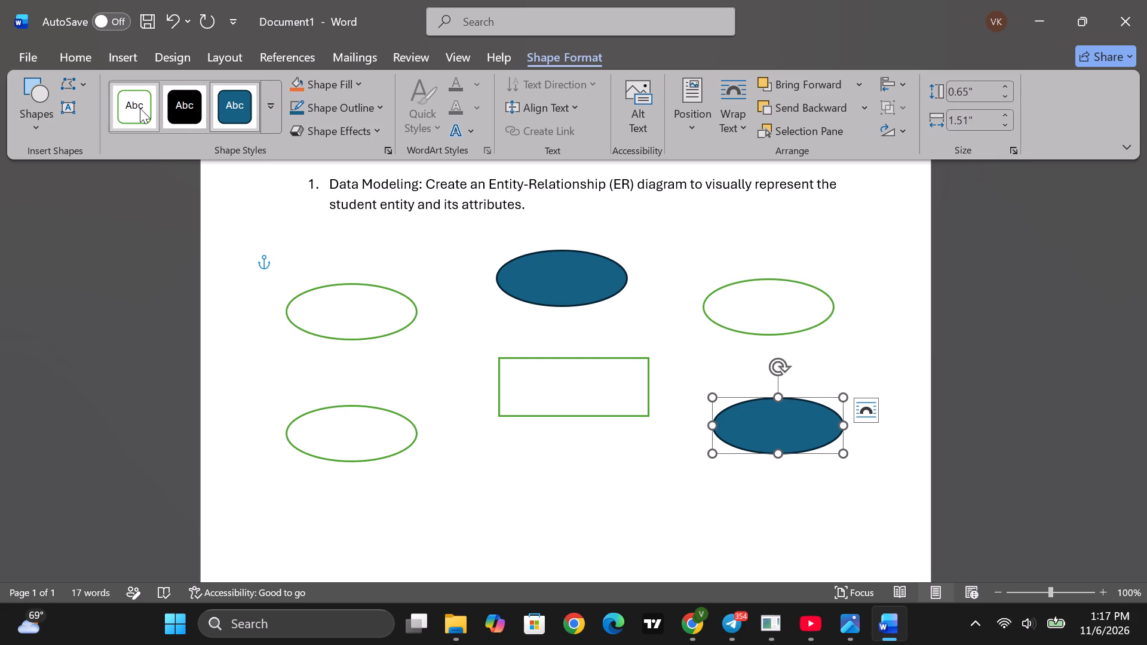
click(140, 108)
click(591, 294)
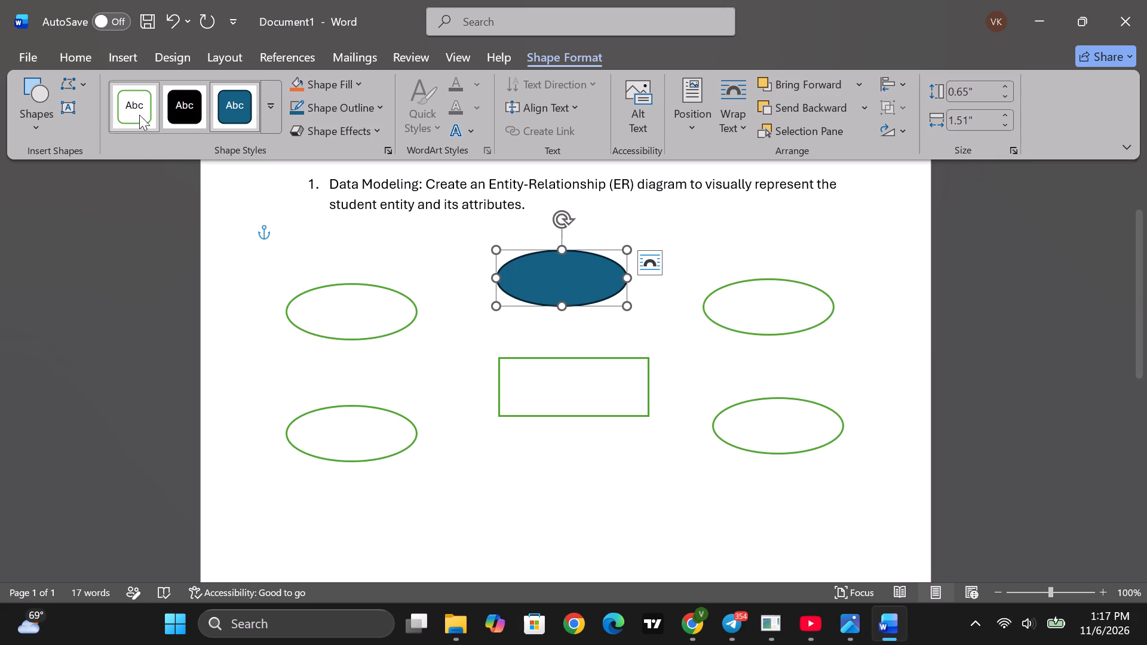
click(131, 97)
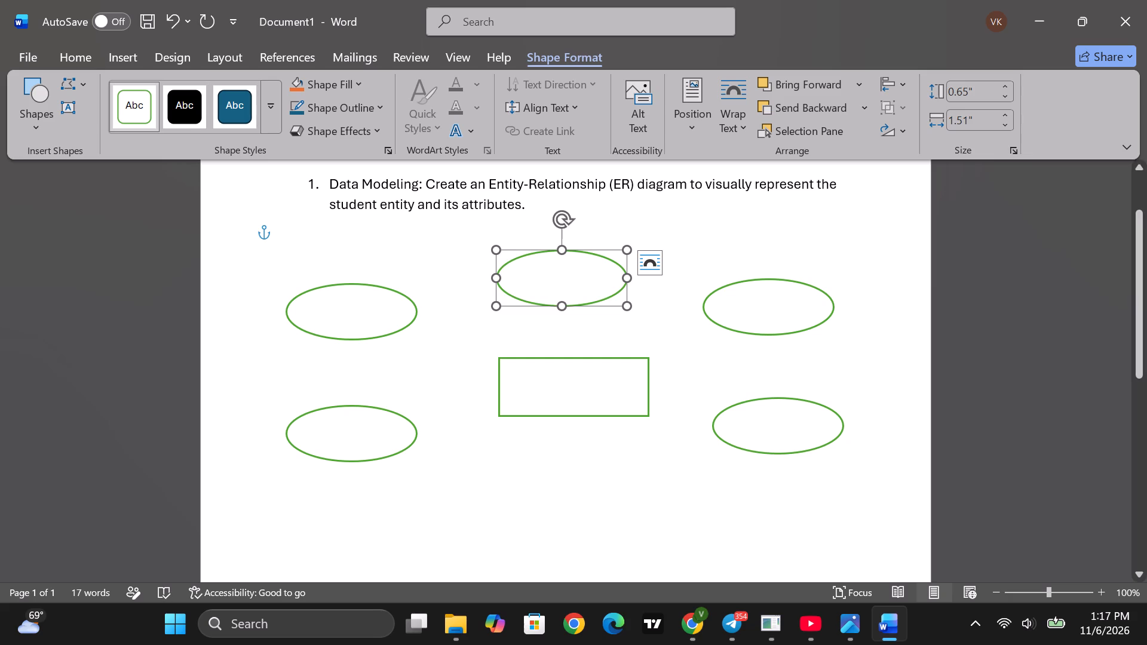
click(588, 334)
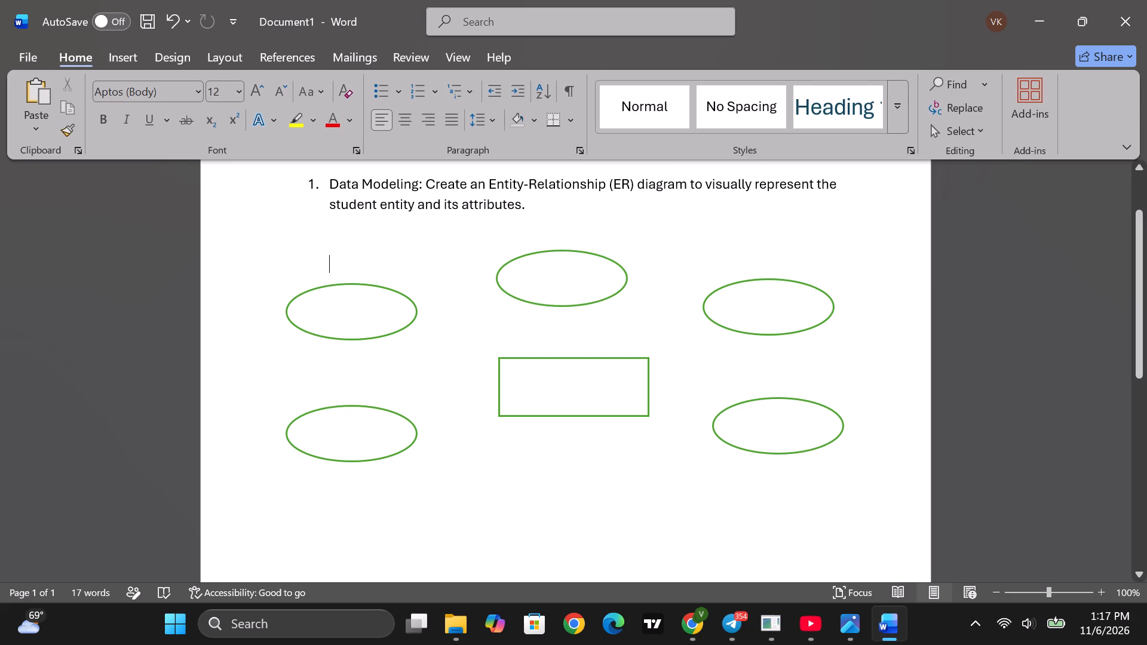
Insert a Simple Text Box over the diagram, narrow it from its left edge and clear its placeholder text.
click(361, 318)
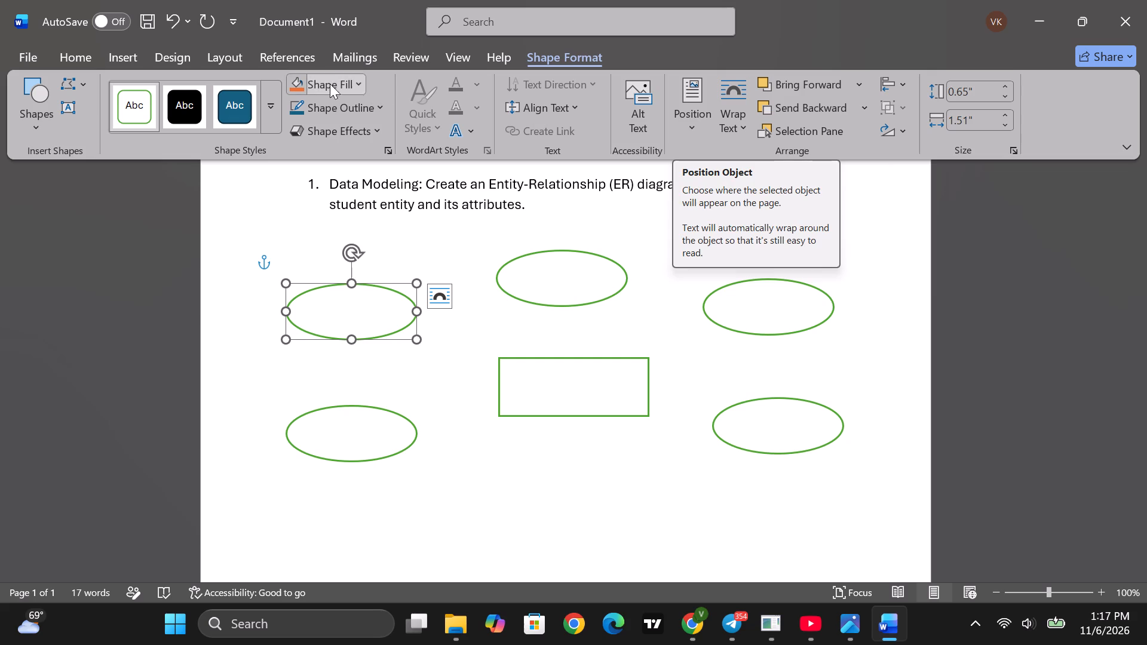
click(125, 60)
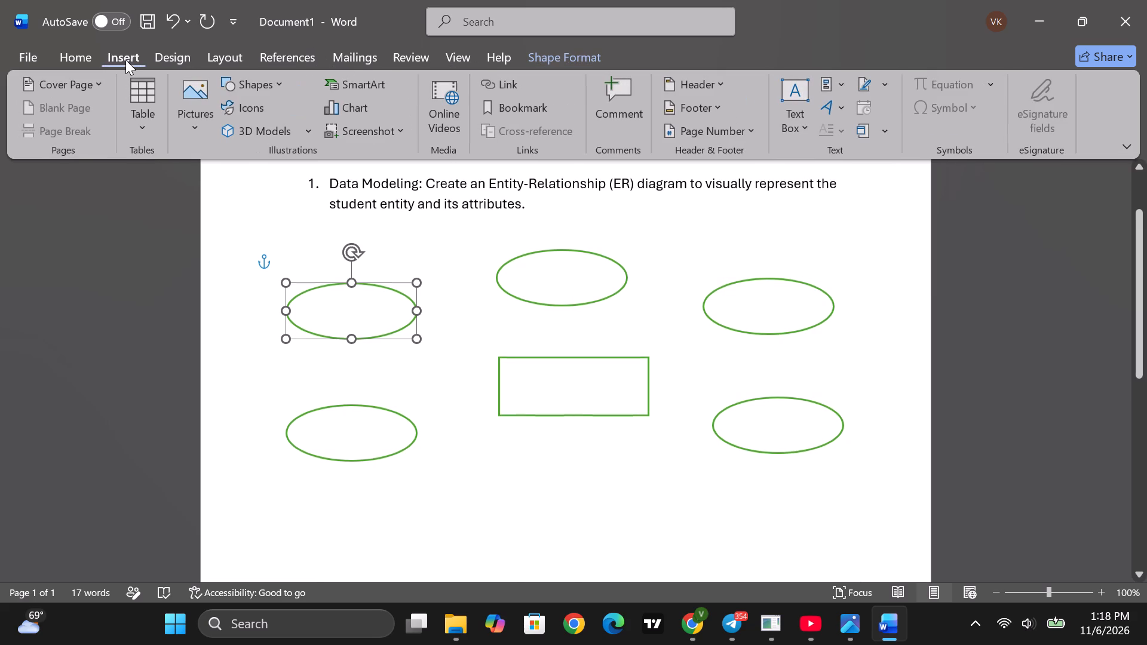
click(792, 90)
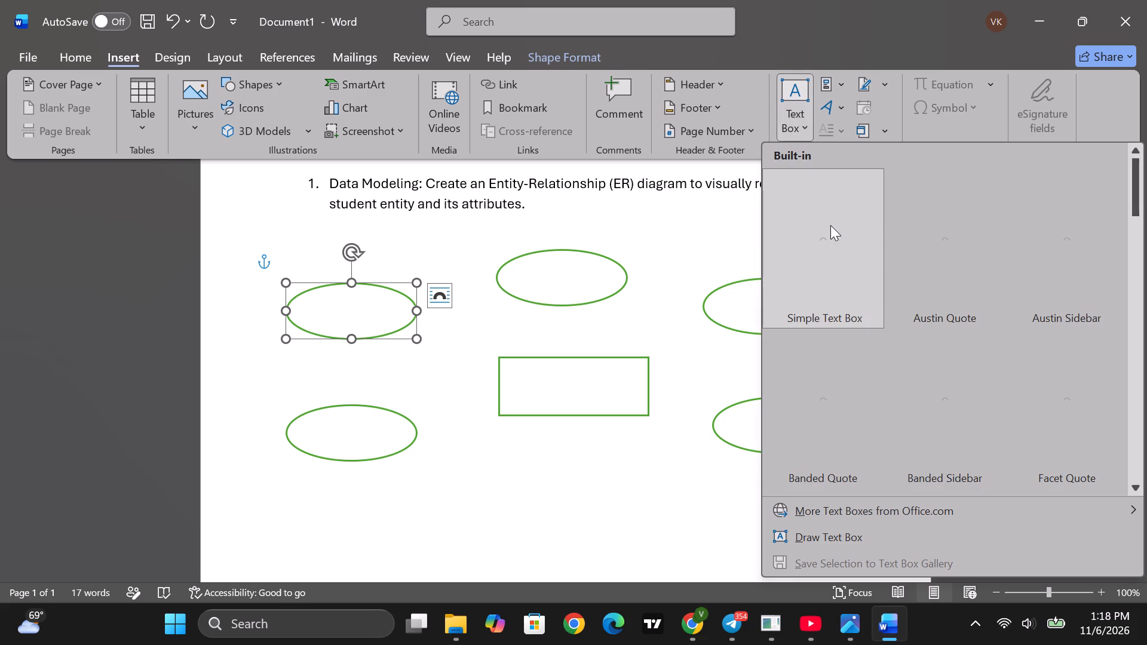
click(830, 225)
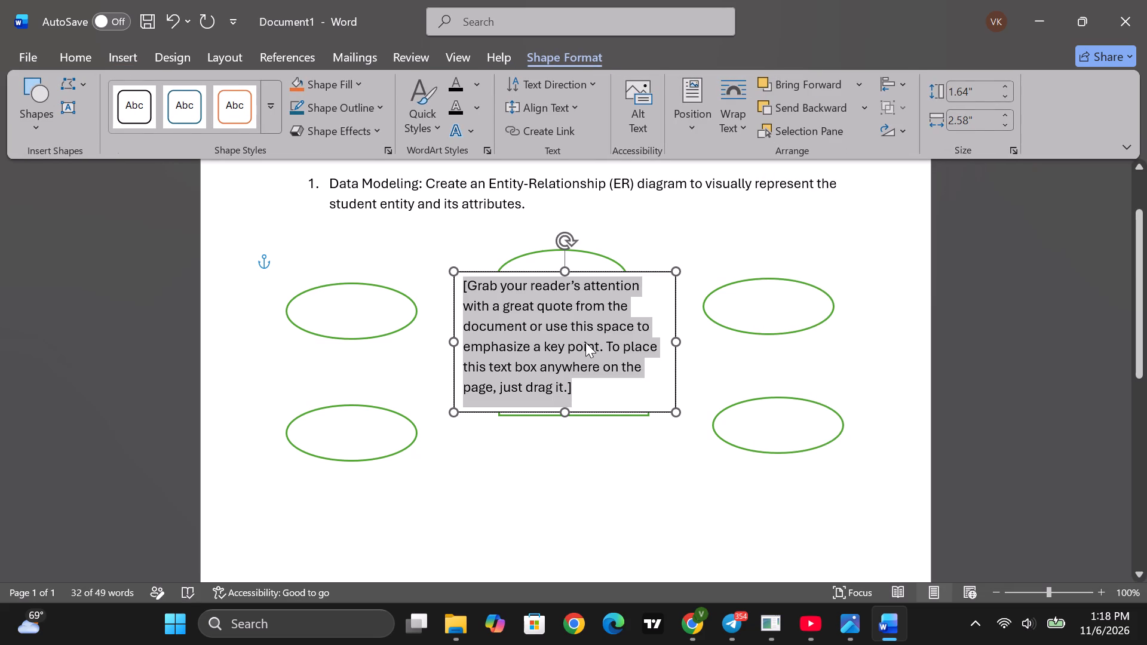
drag(449, 346, 482, 348)
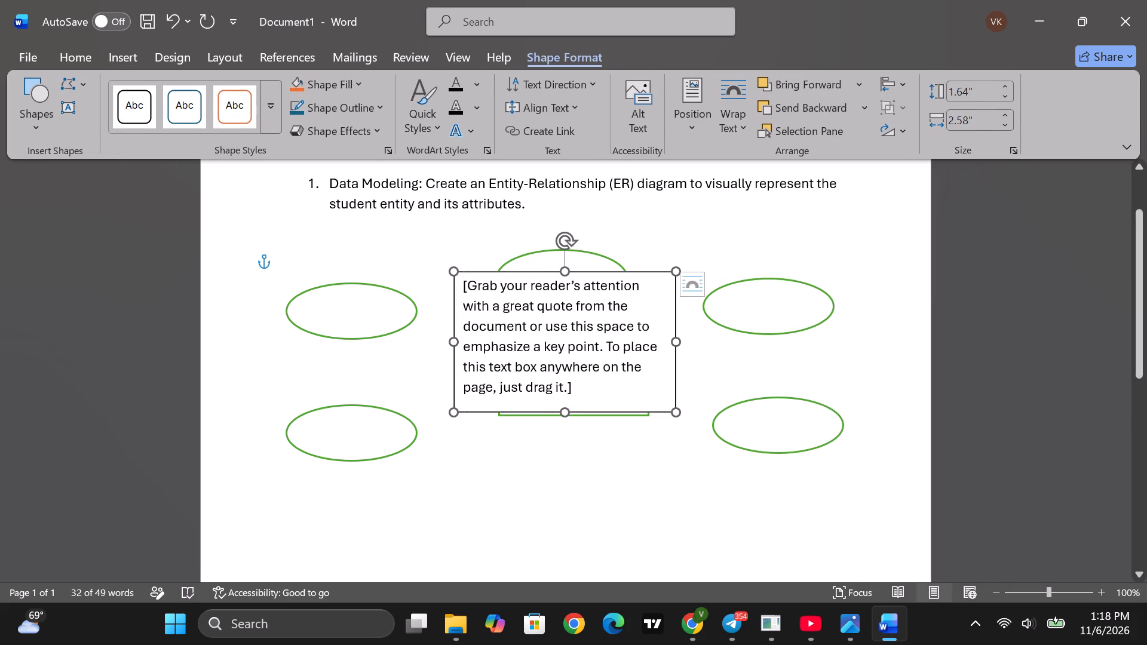
drag(482, 348, 526, 354)
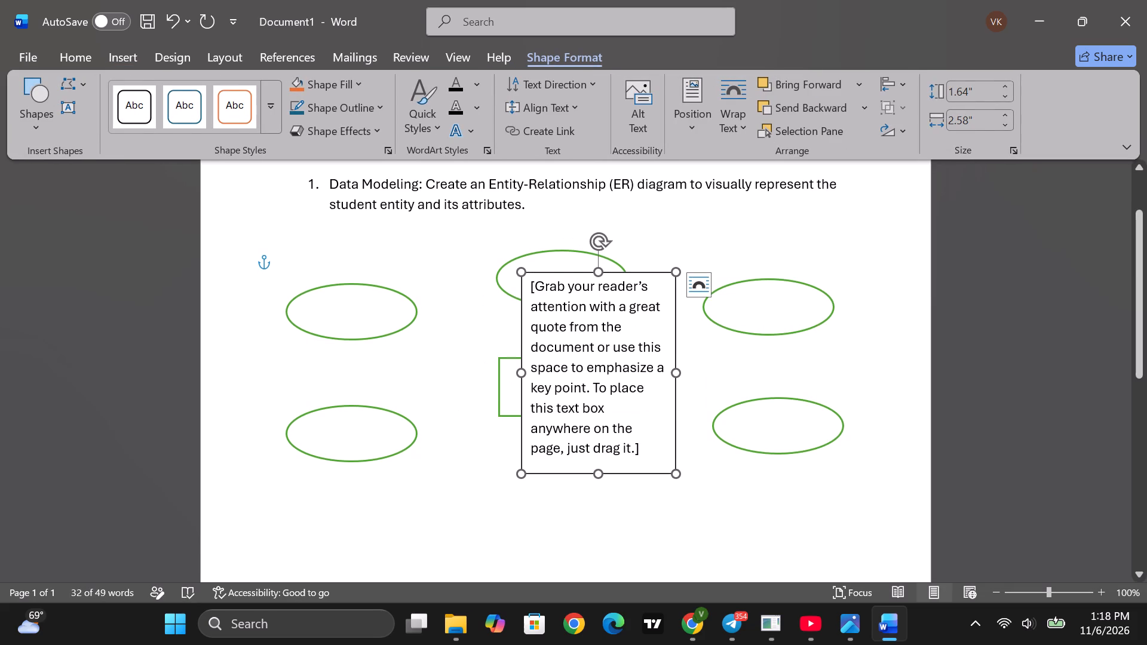
drag(643, 454, 532, 311)
key(BackSpace)
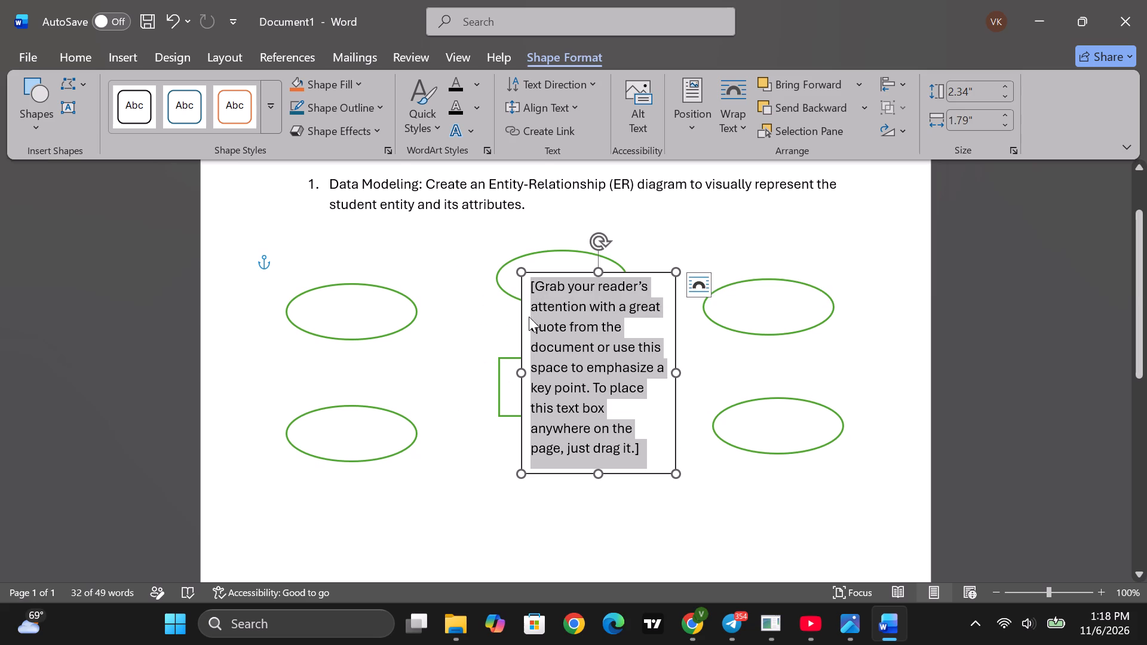
Shrink the empty text box to about 0.97" wide and 0.38" high so it fits inside the top oval.
drag(584, 289, 579, 318)
drag(671, 293, 605, 293)
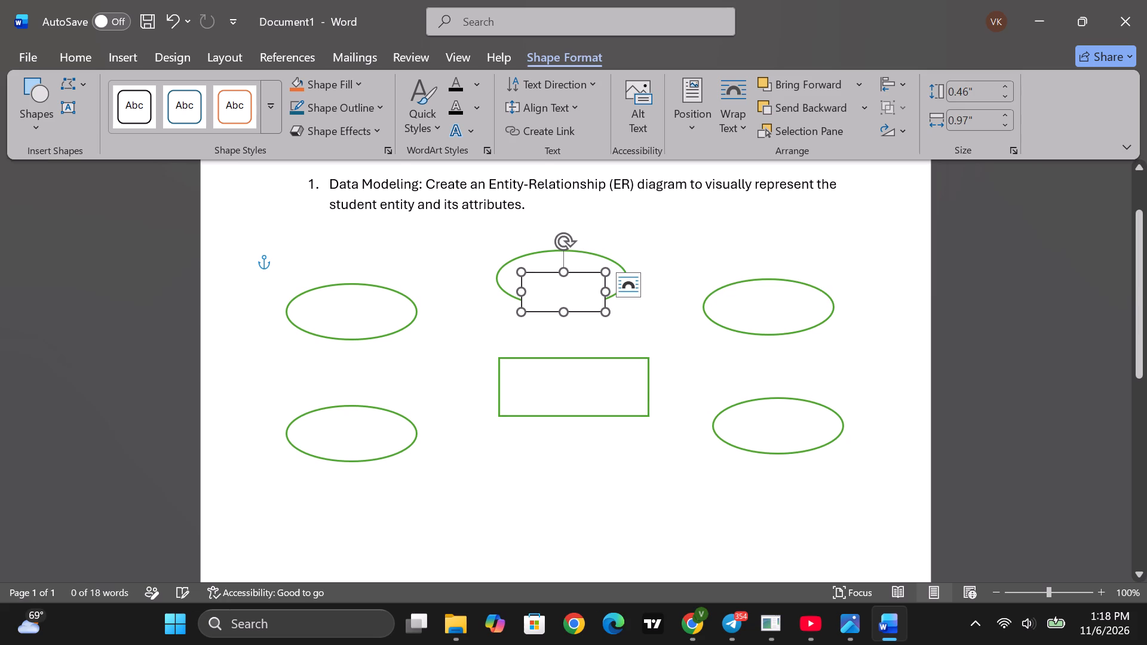
drag(565, 312, 566, 293)
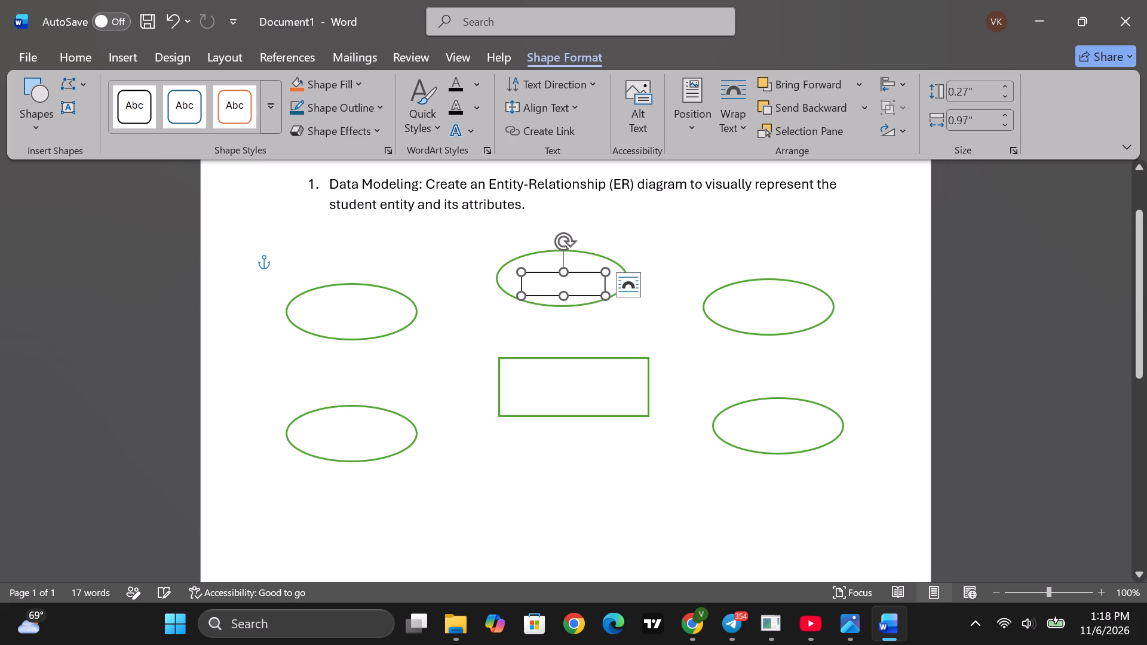
drag(565, 274, 566, 264)
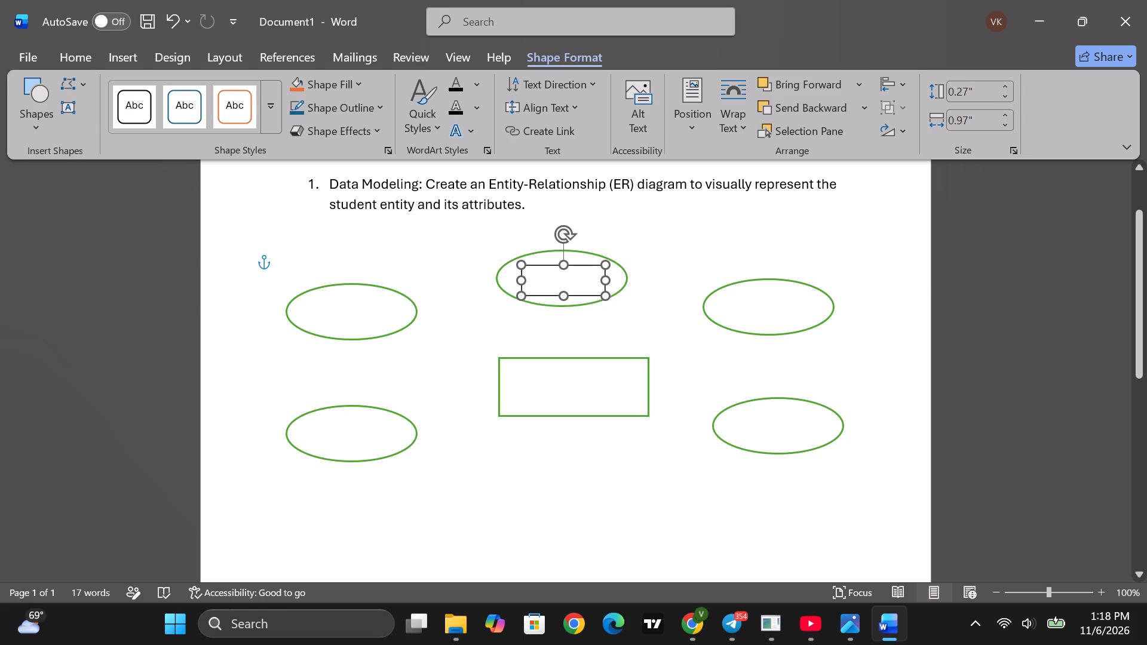
drag(566, 264, 566, 263)
click(567, 279)
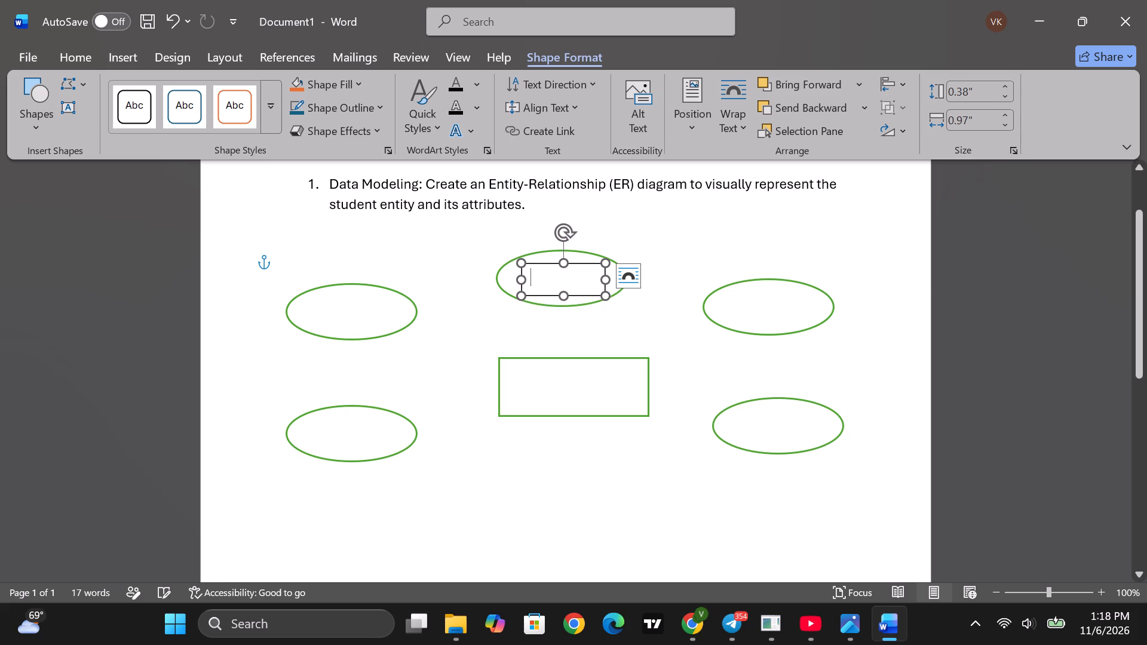
Copy the small text box in the top oval and paste five duplicates of it into the document.
click(568, 265)
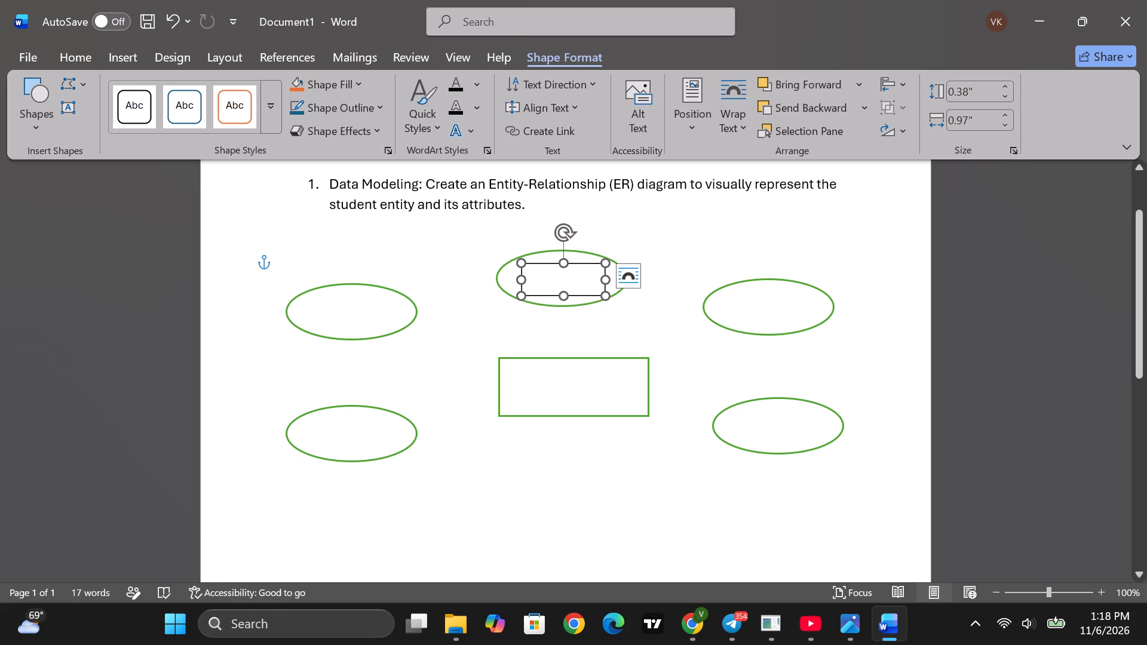
click(576, 264)
key(ctrl+c)
click(704, 240)
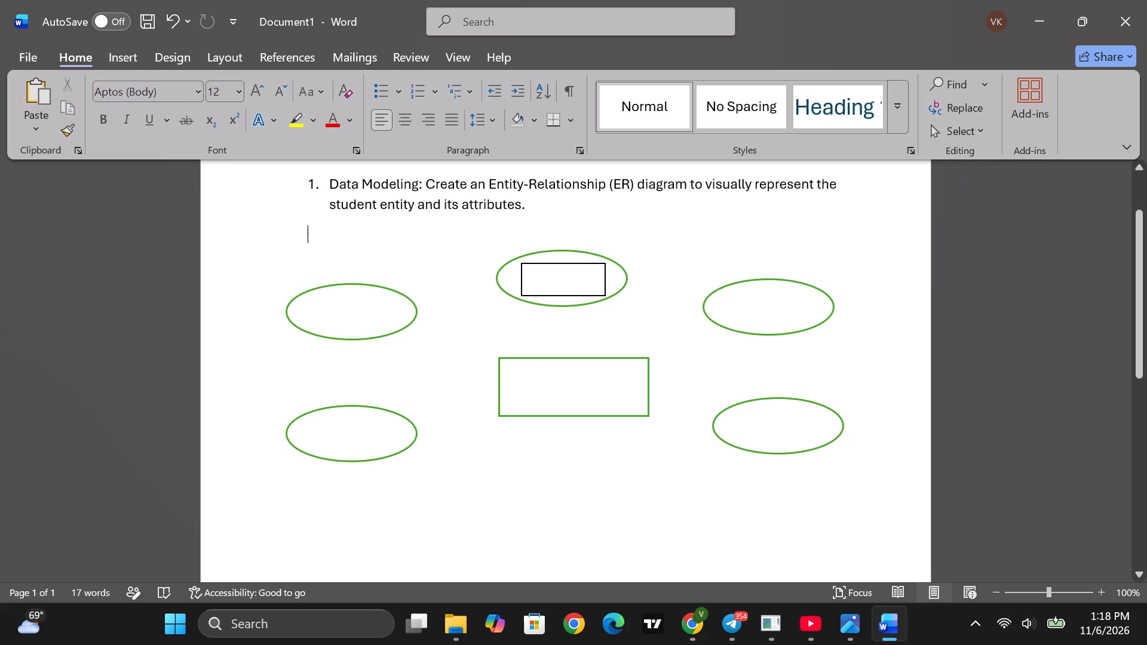
key(ctrl+v)
key(ctrl+v)
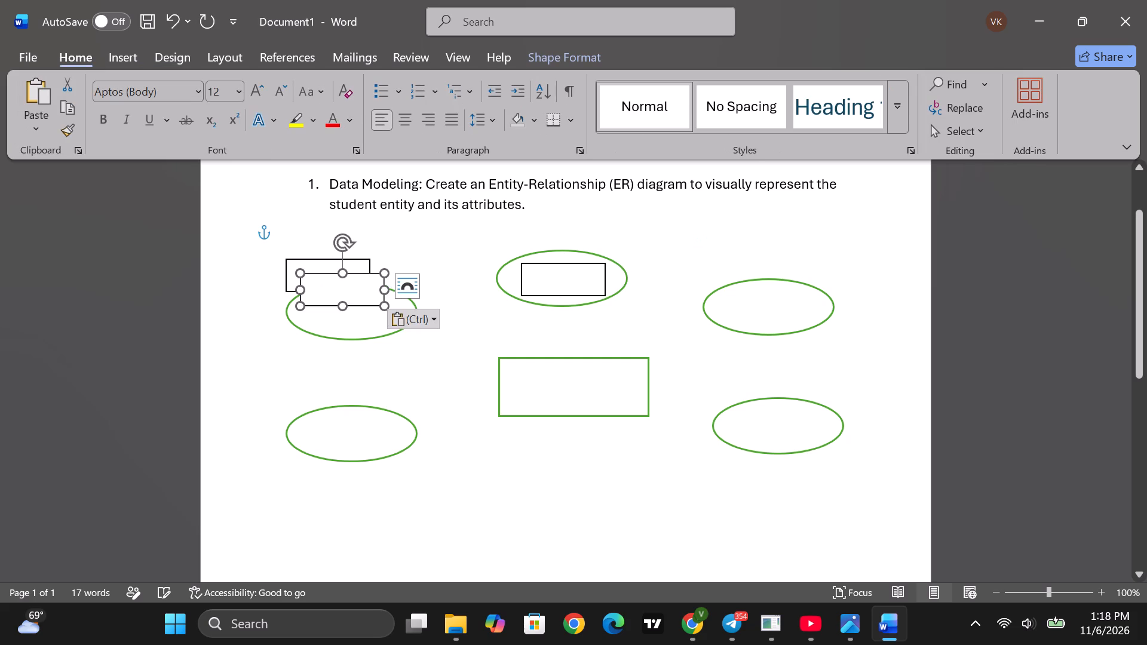
key(ctrl+v)
key(ctrl+v)
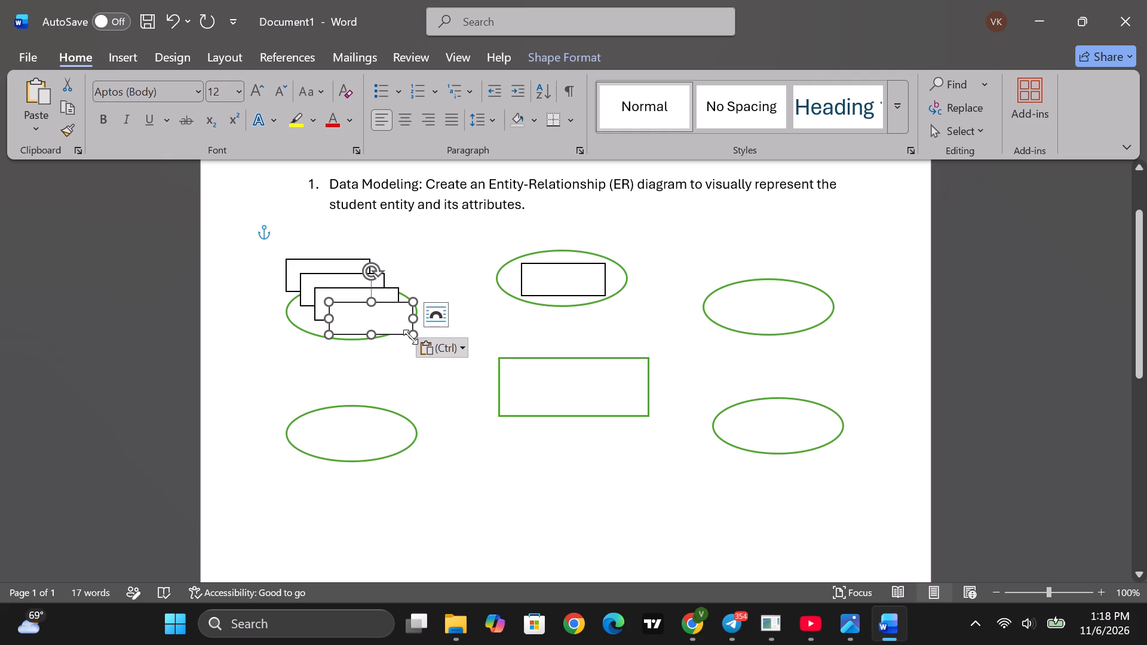
key(ctrl+v)
Move the frontmost pasted text box into the central rectangle of the diagram.
drag(395, 328, 414, 331)
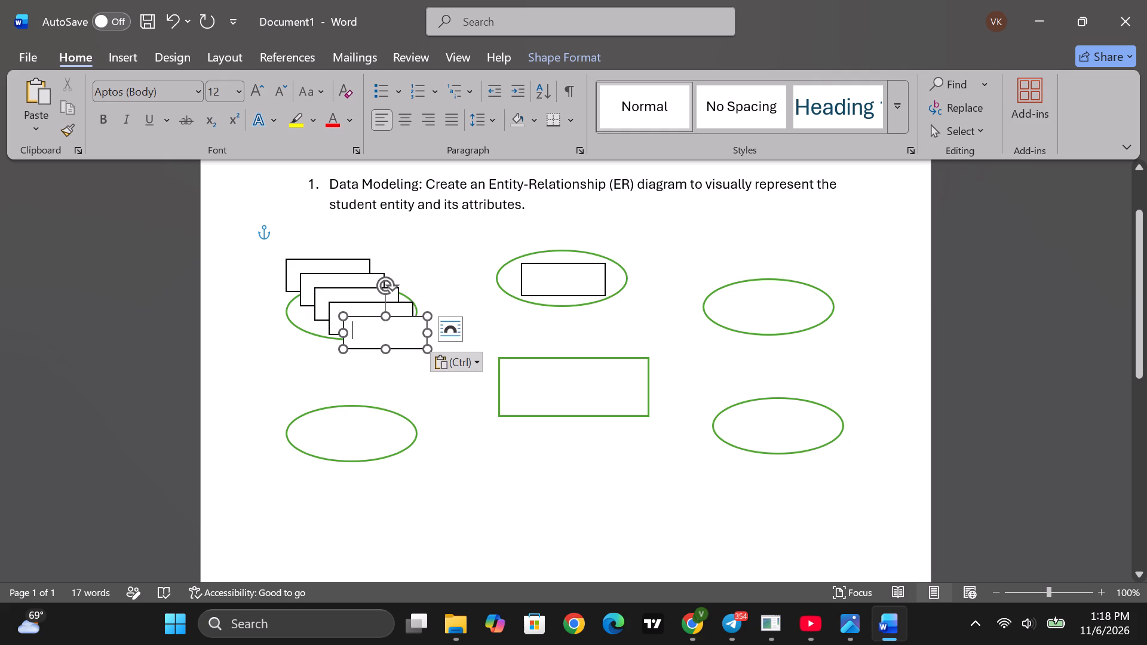
drag(397, 320, 584, 373)
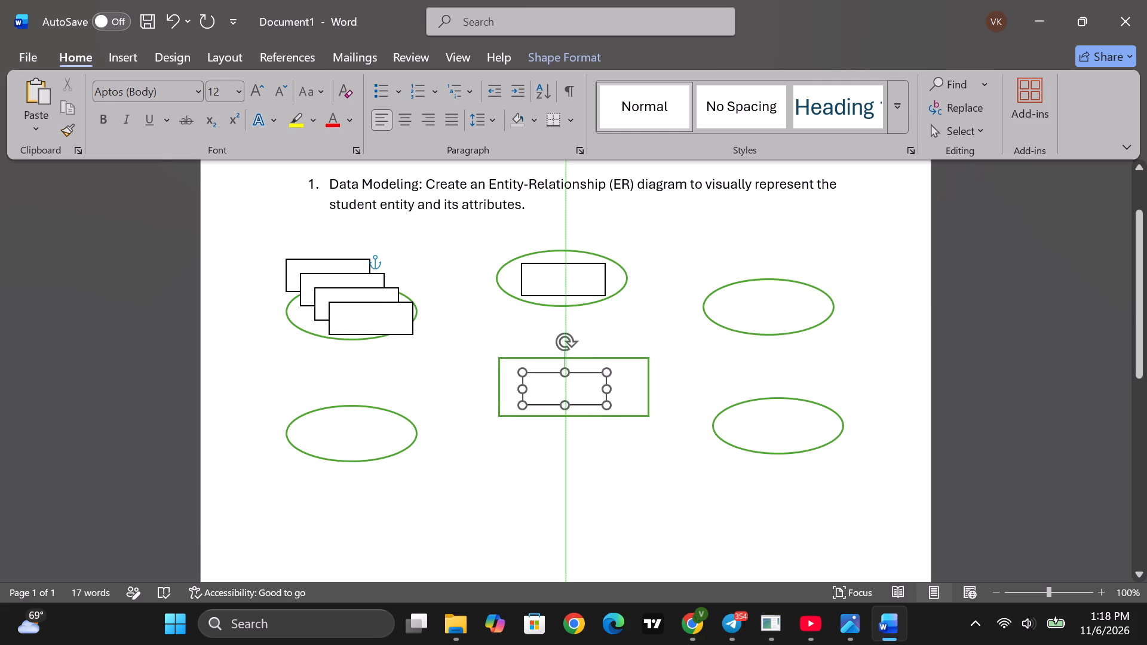
drag(584, 373, 586, 373)
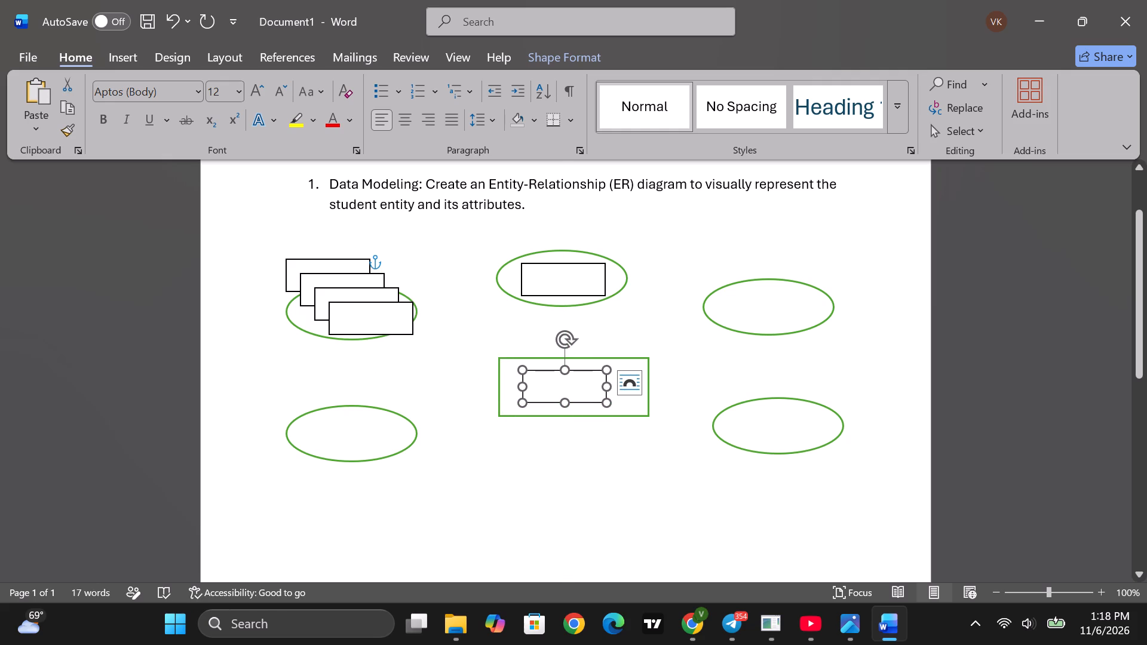
Move two of the stacked text boxes into the diagram's two right-hand ovals, one in the upper and one in the lower.
click(373, 317)
drag(391, 305, 645, 300)
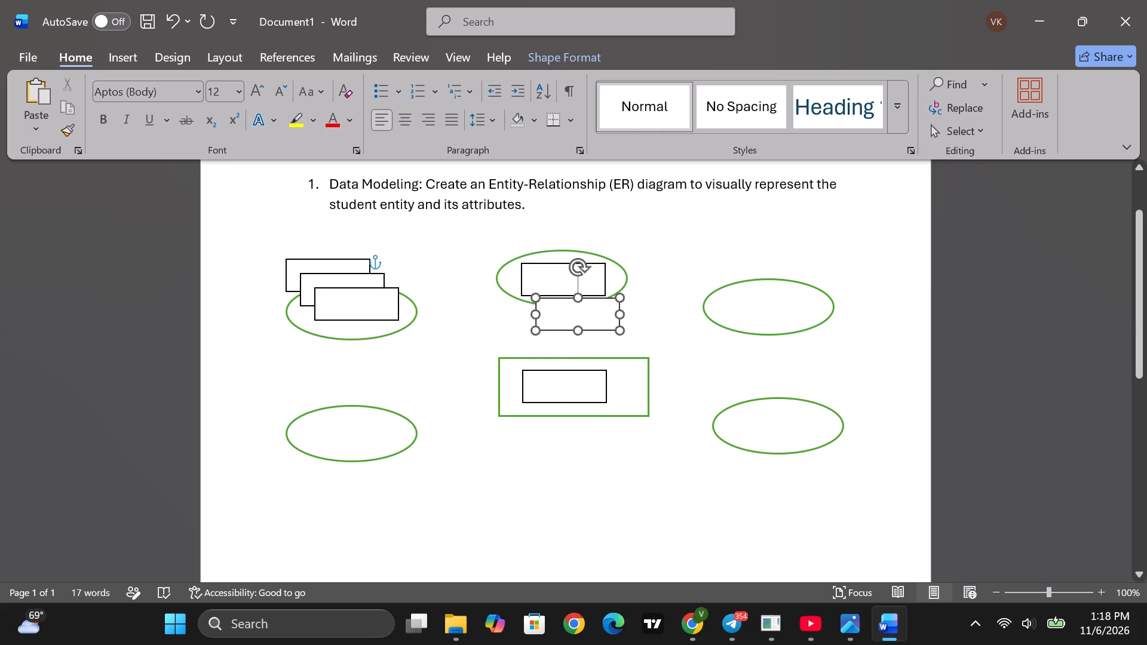
drag(645, 300, 791, 293)
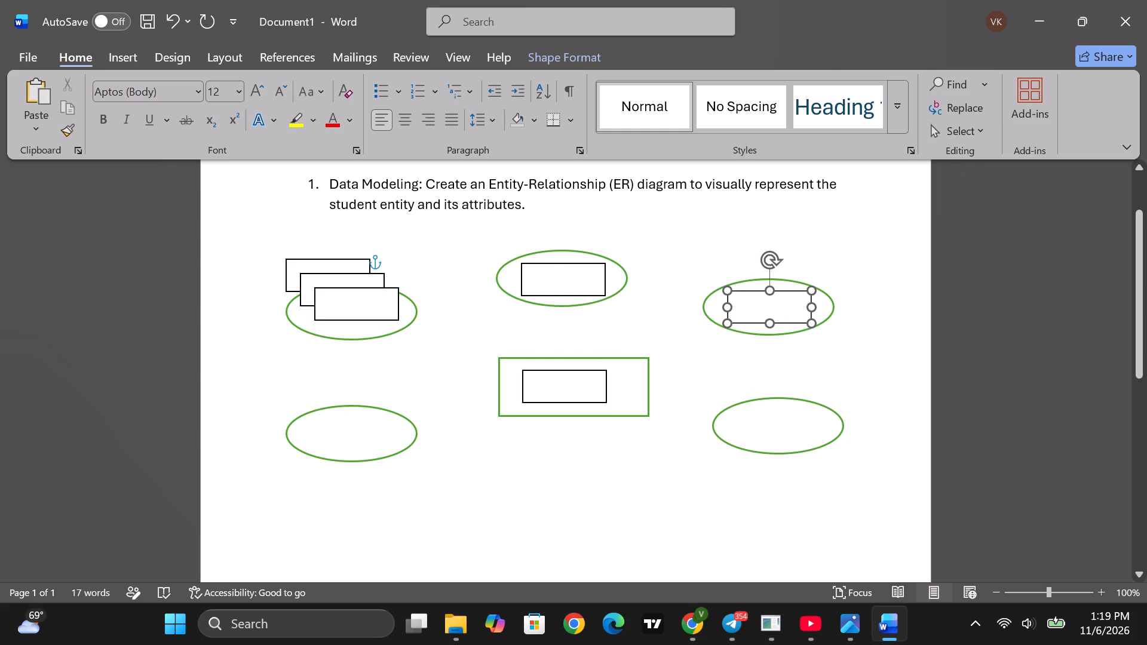
drag(791, 293, 792, 293)
click(355, 303)
drag(375, 291, 750, 390)
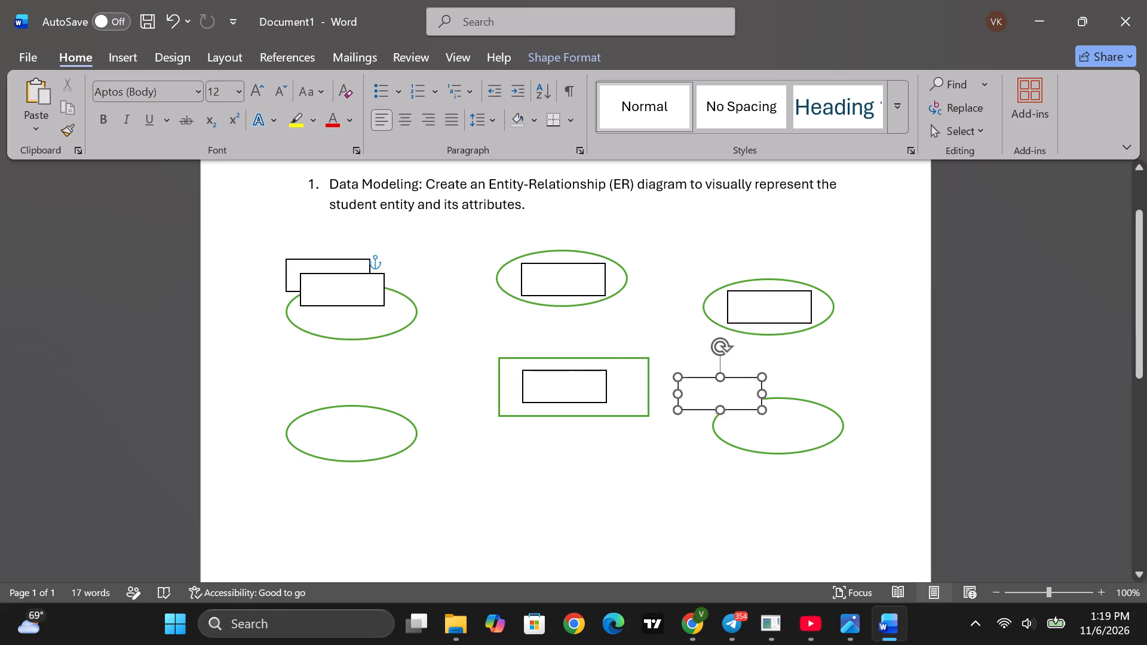
drag(750, 390, 798, 414)
Move the remaining two text boxes into the diagram's lower-left and upper-left ovals, roughly centred in each.
click(341, 287)
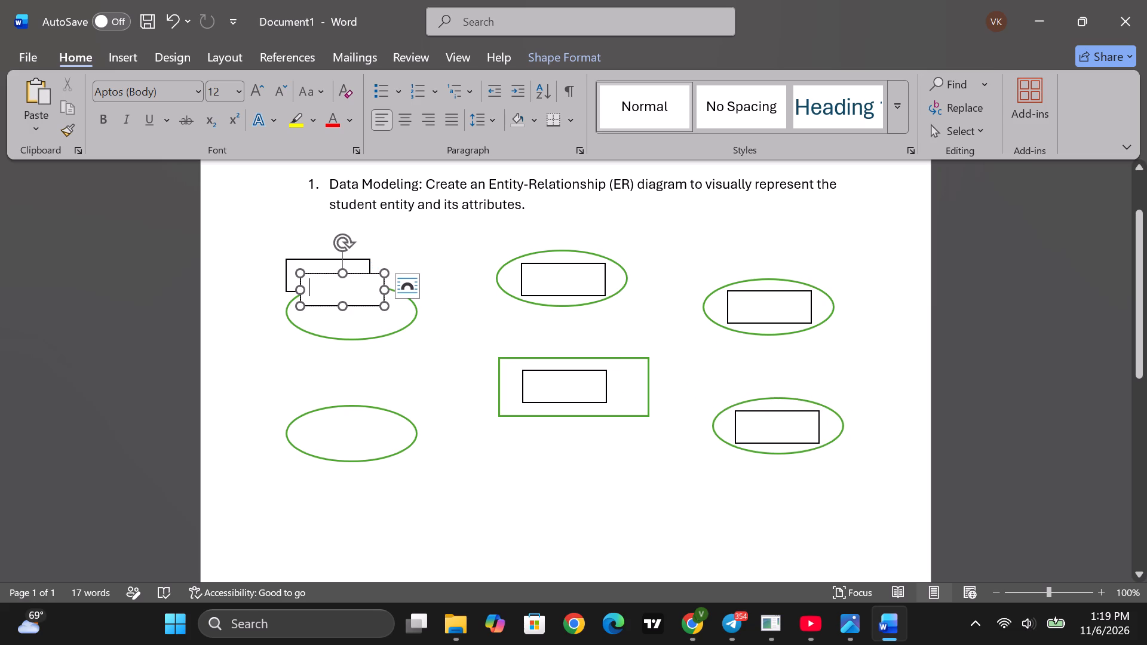
drag(371, 275, 386, 417)
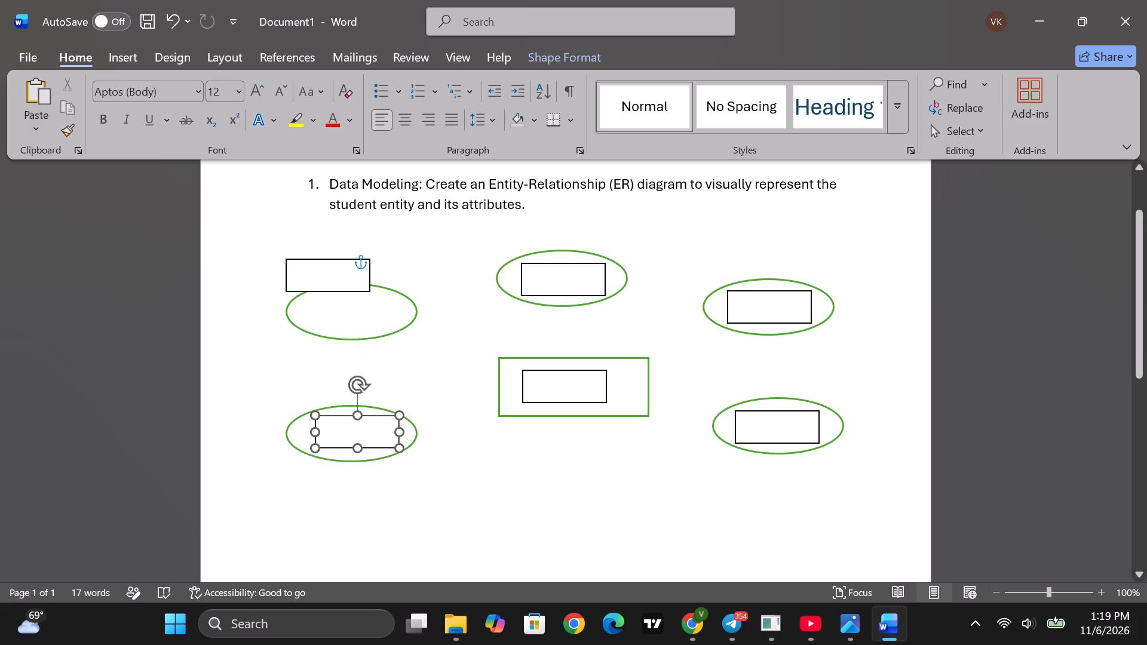
drag(386, 417, 381, 417)
click(335, 268)
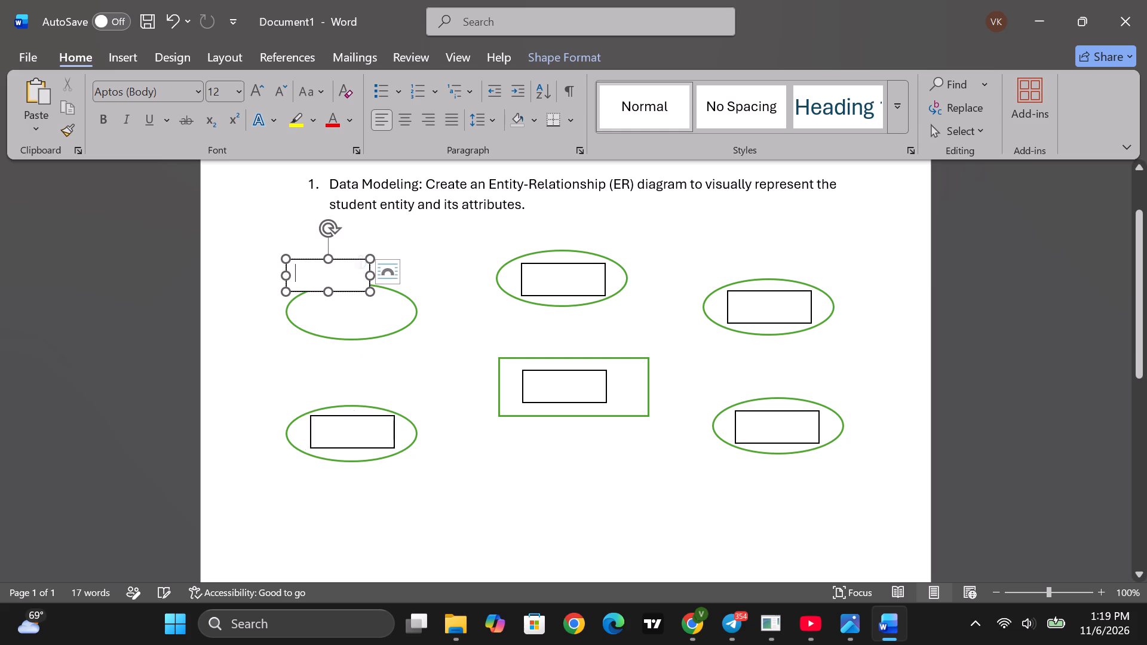
drag(344, 262, 361, 300)
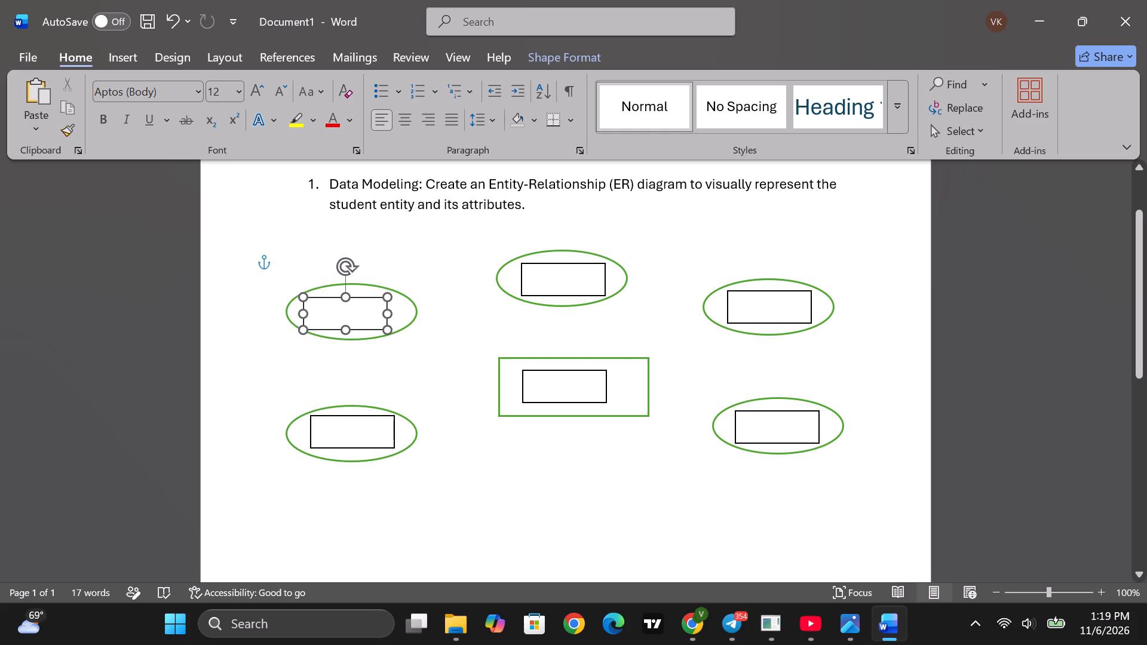
drag(361, 300, 366, 298)
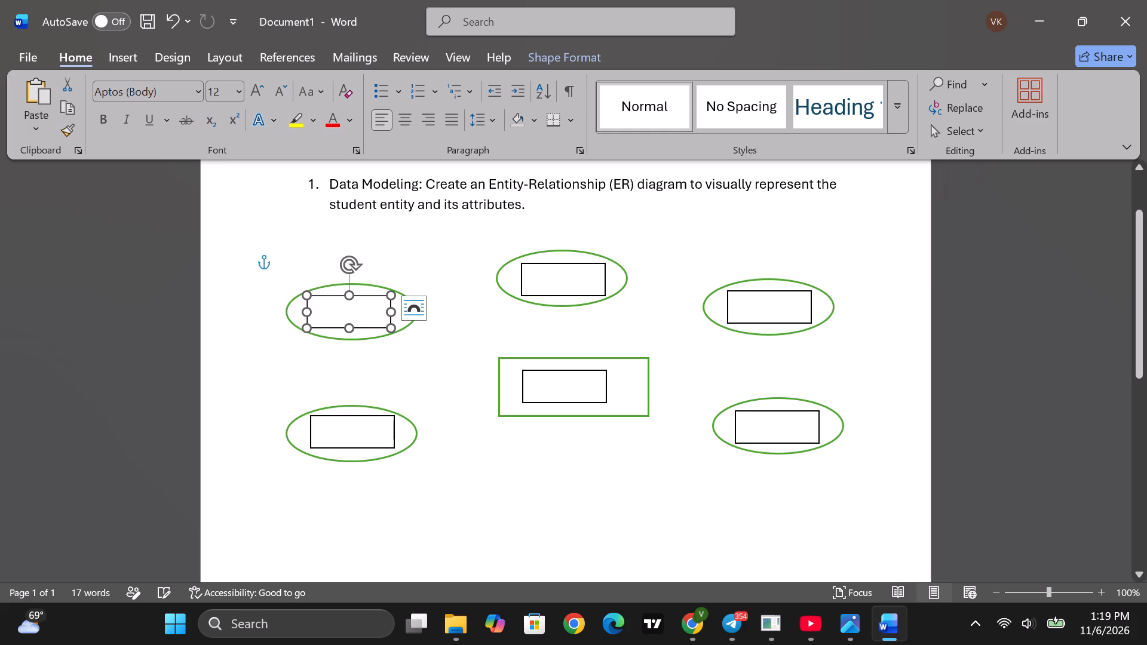
click(402, 354)
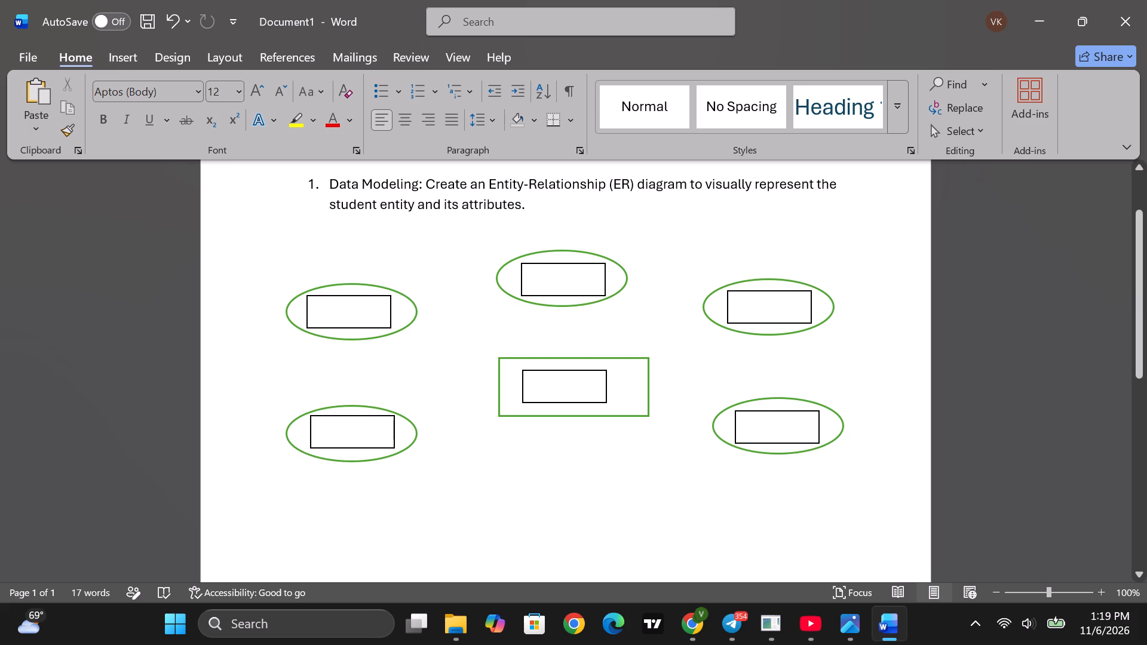
Activate the text box in the diagram's upper-left oval.
click(362, 312)
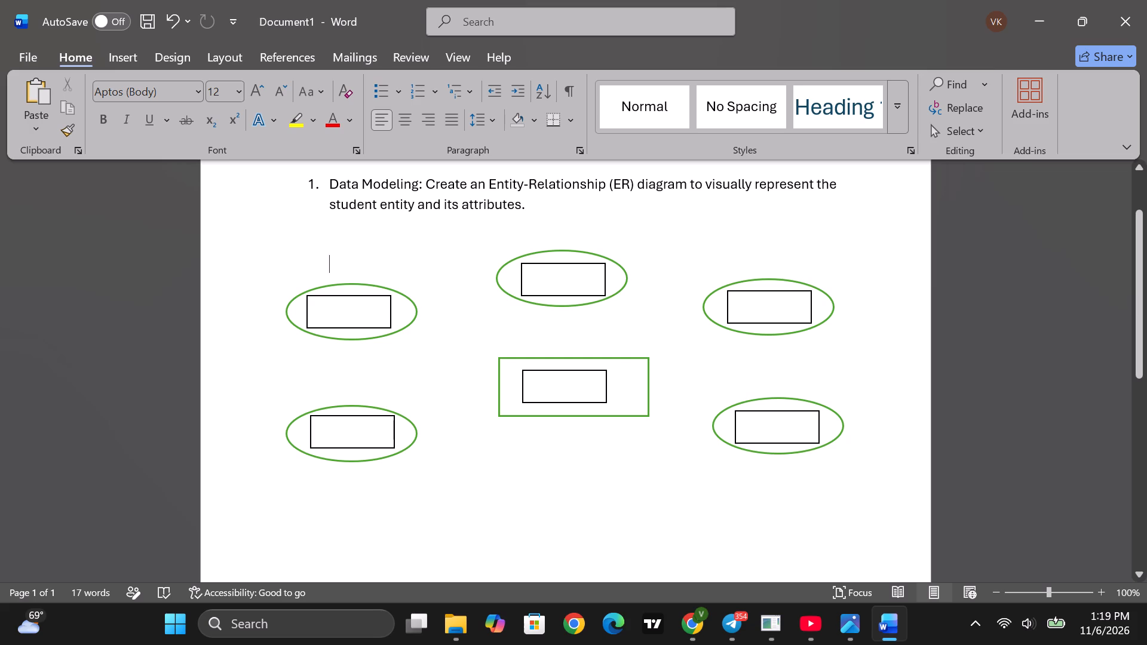
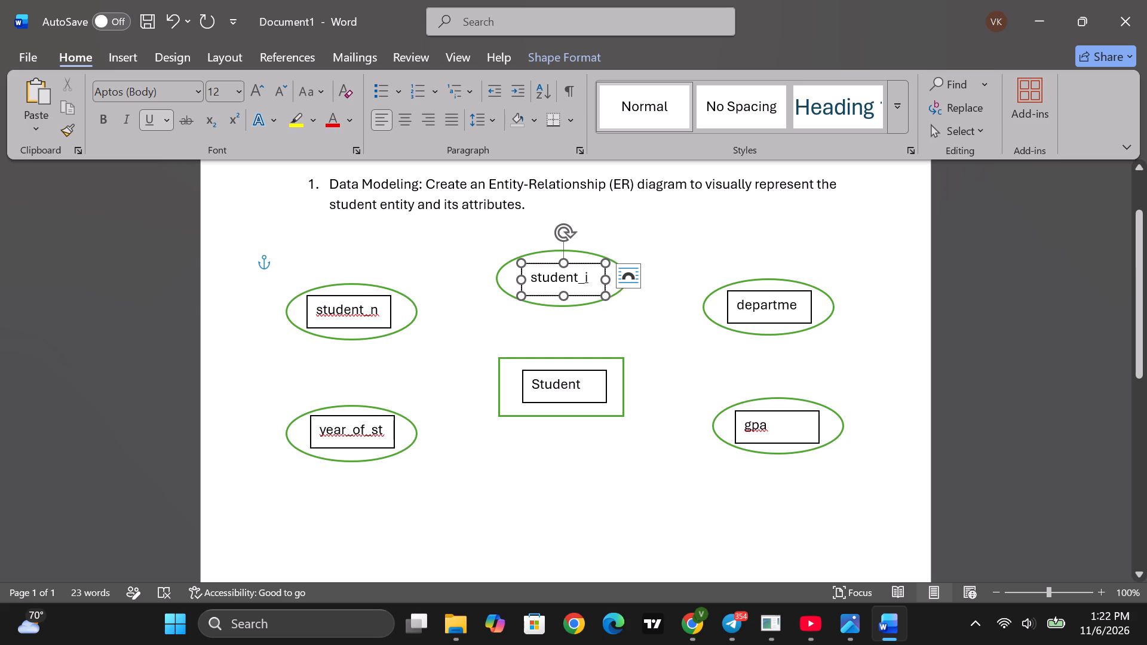
drag(528, 280, 600, 284)
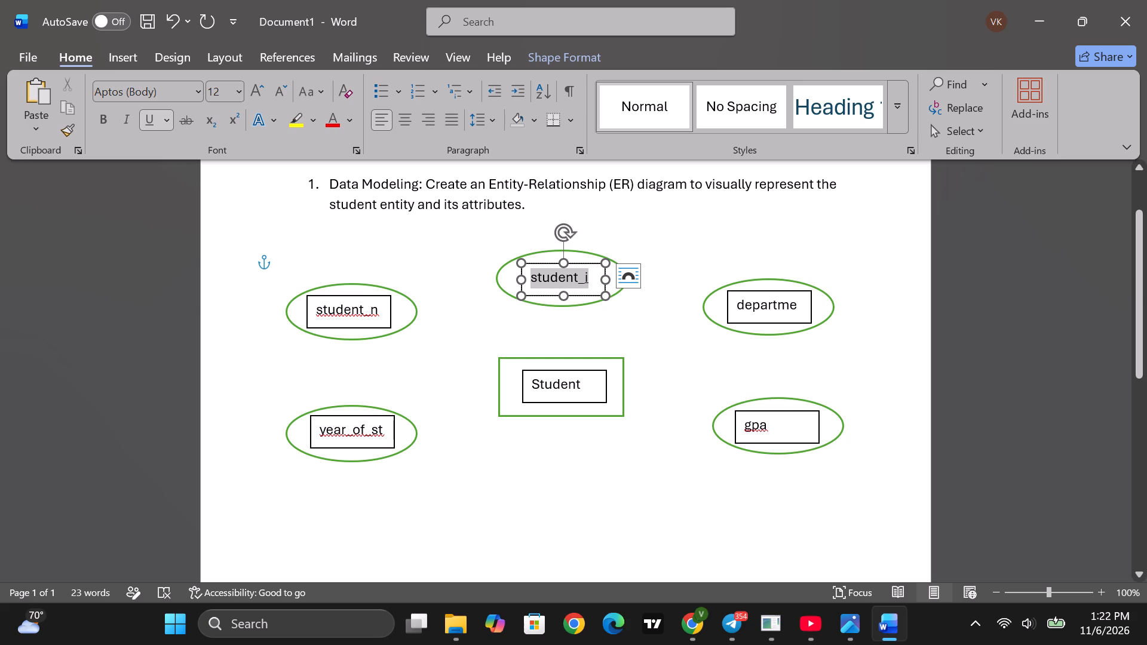
drag(600, 284, 608, 284)
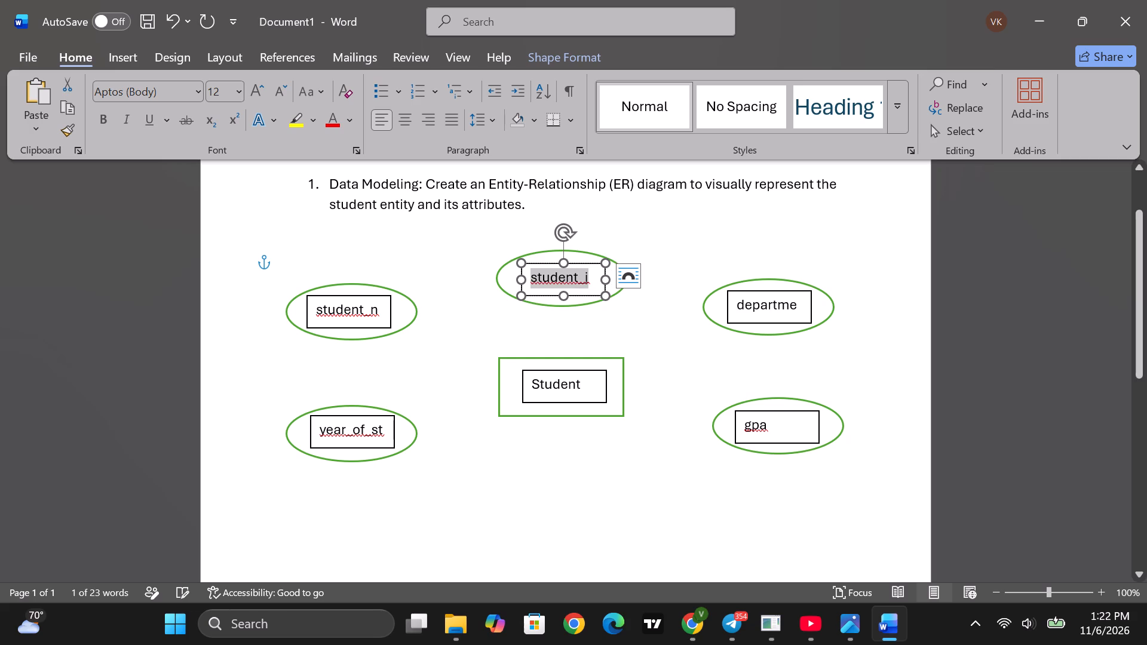
click(152, 122)
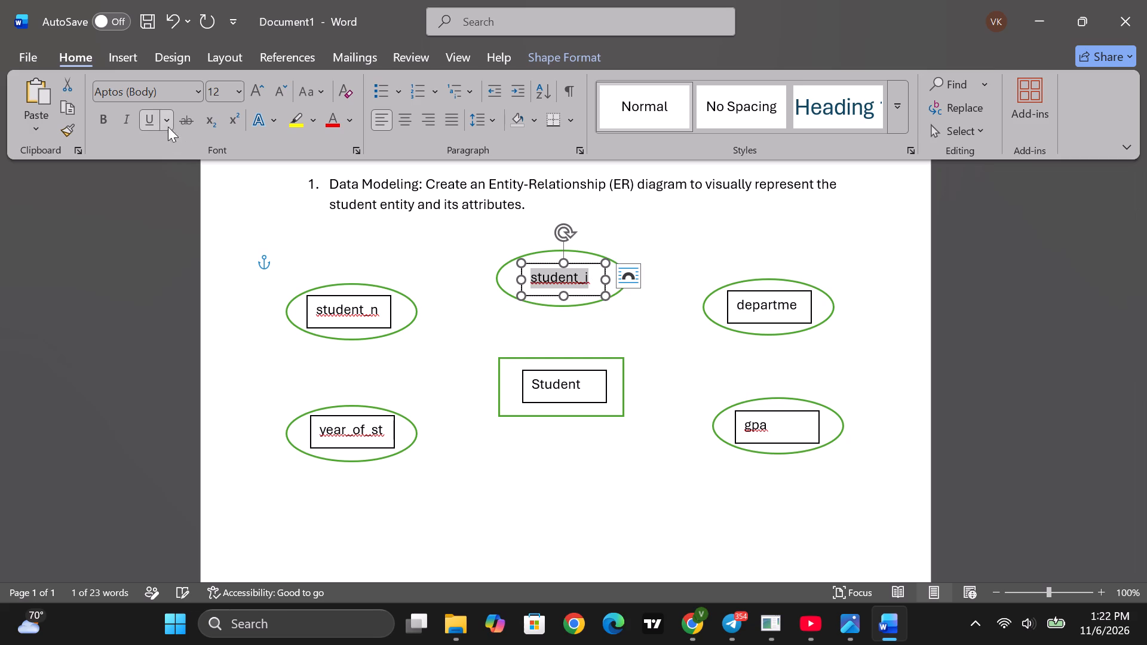
click(637, 328)
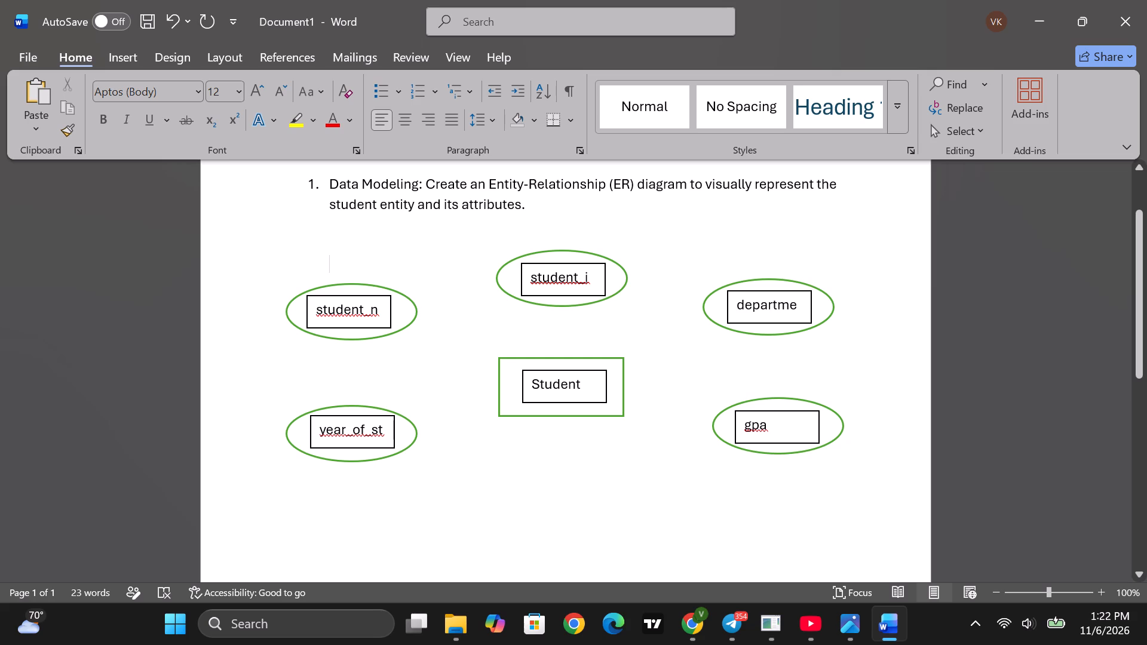
Resize the student_id text box to fit its full label and centre it inside the top-centre ellipse.
click(581, 278)
drag(608, 278, 675, 282)
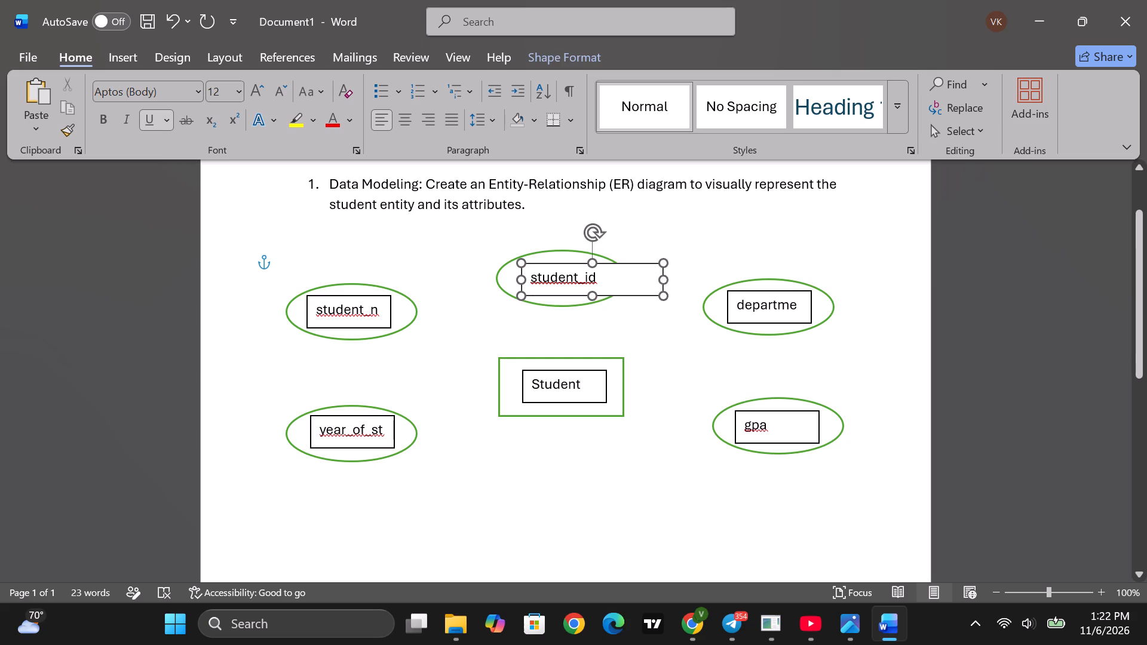
drag(675, 282, 676, 282)
click(676, 282)
click(639, 324)
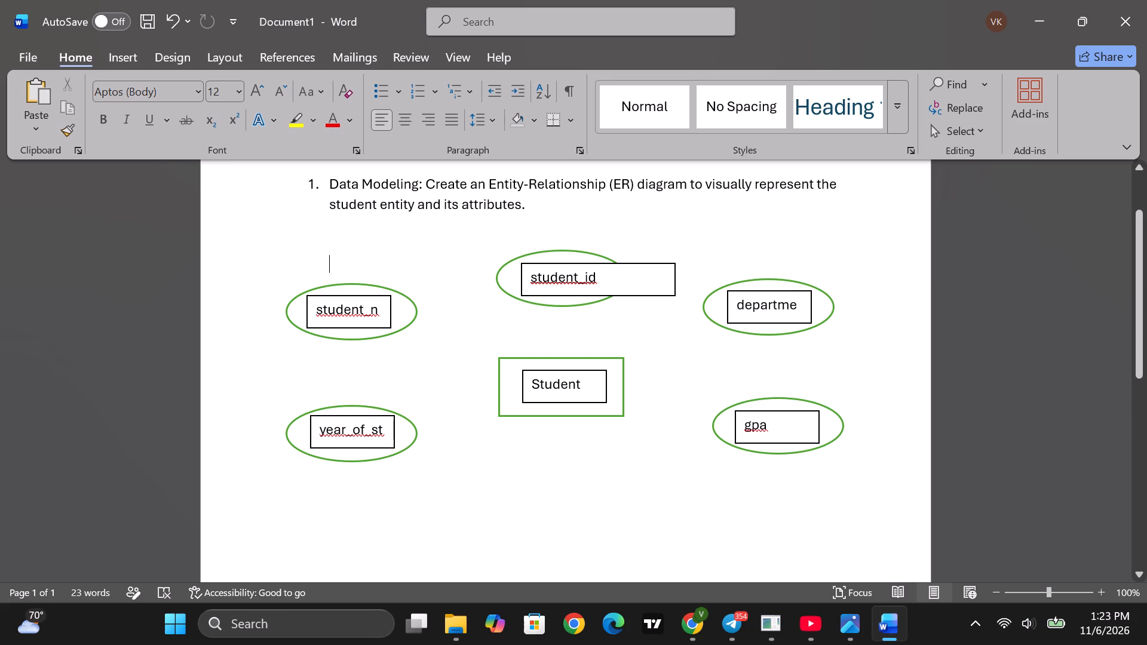
click(615, 277)
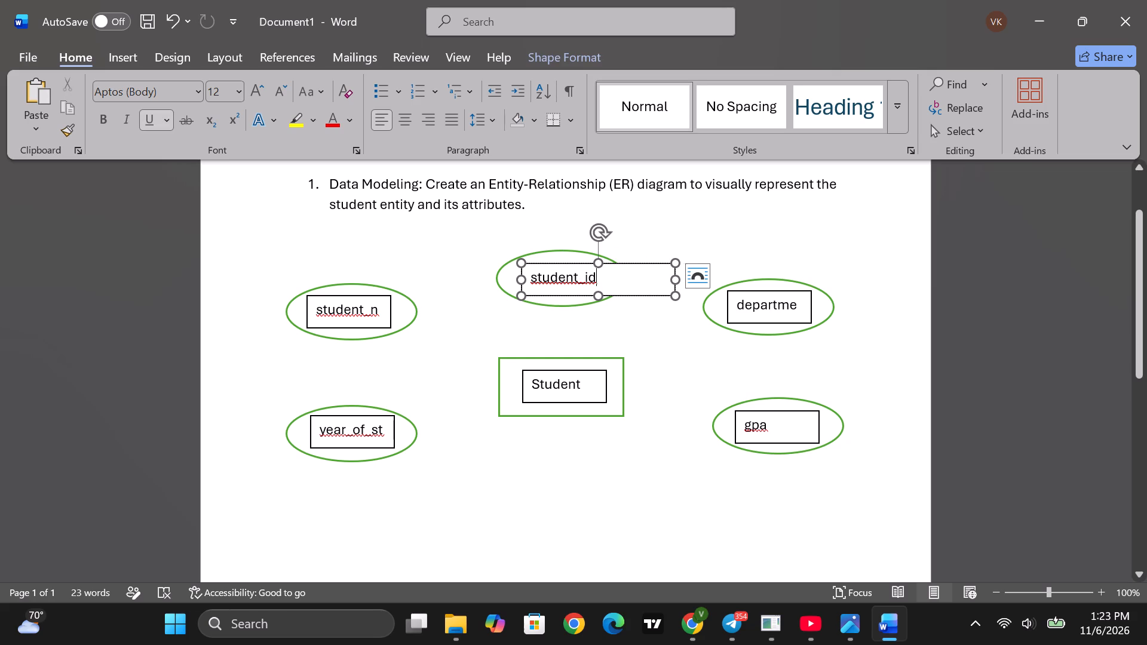
drag(632, 262, 614, 262)
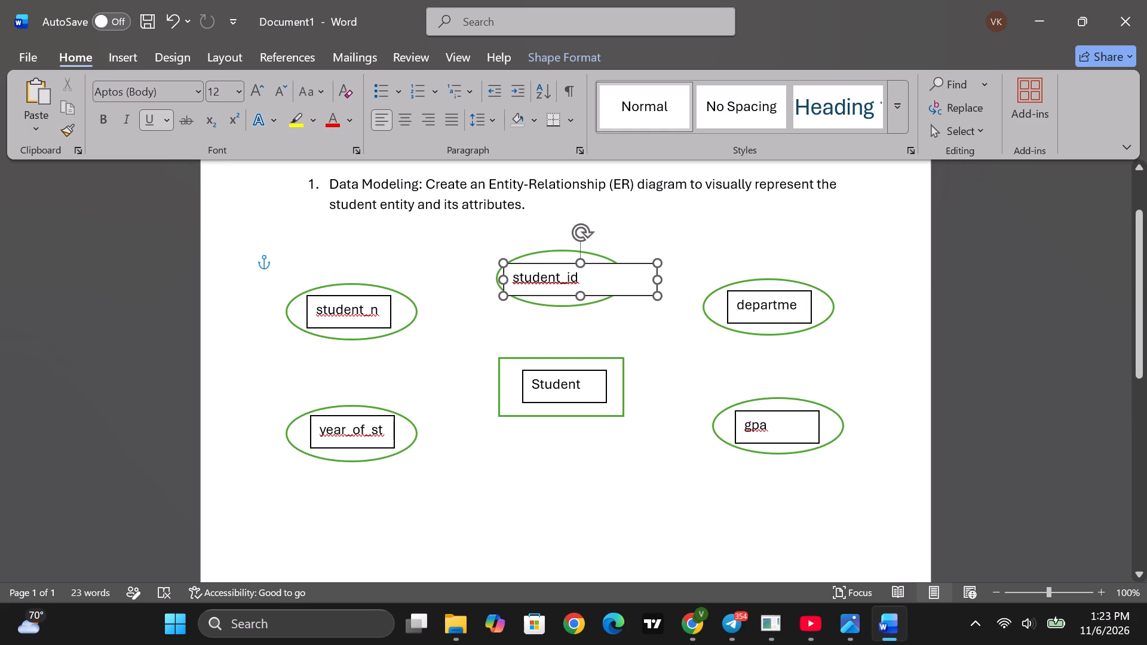
drag(614, 262, 609, 262)
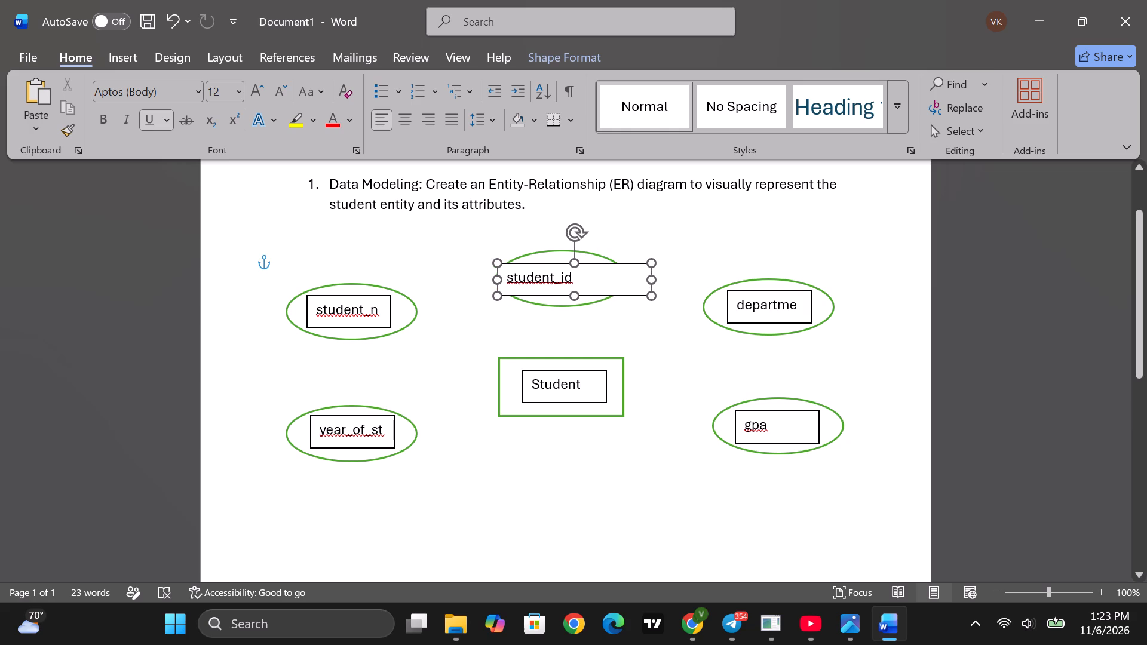
drag(609, 262, 614, 262)
drag(653, 280, 613, 281)
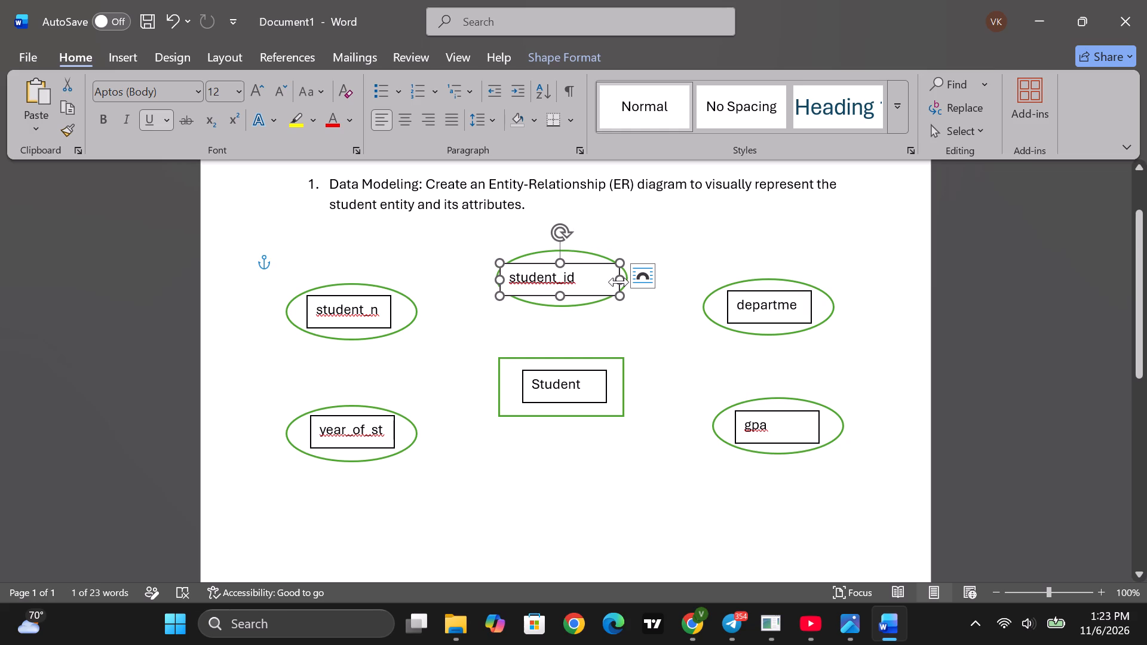
drag(619, 282, 594, 280)
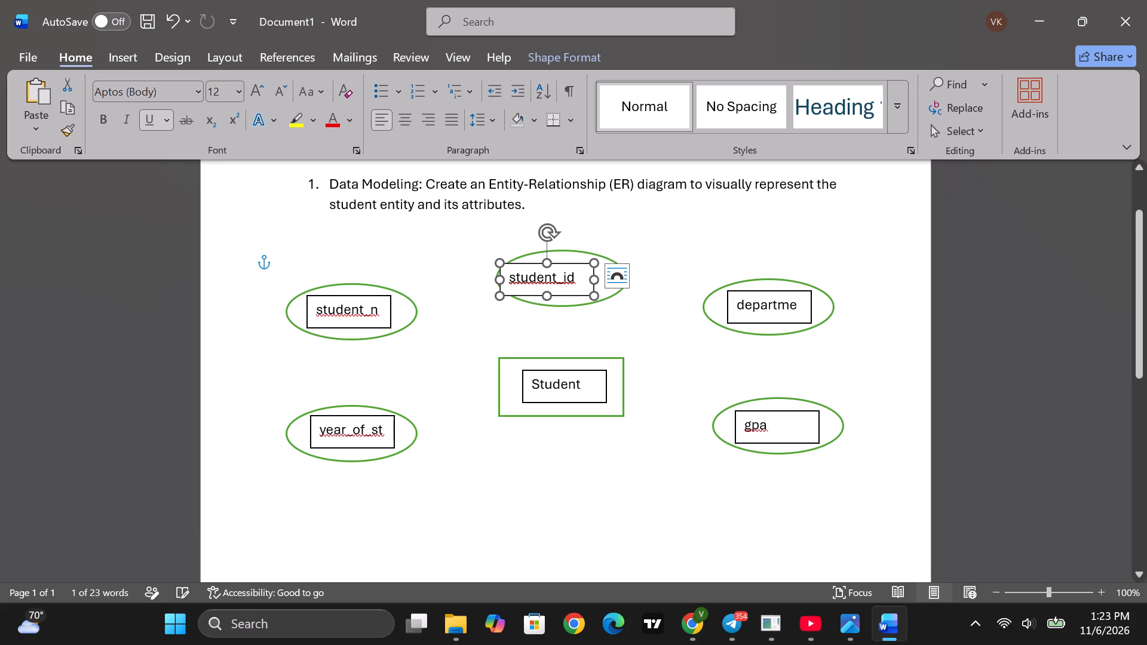
drag(499, 276, 508, 276)
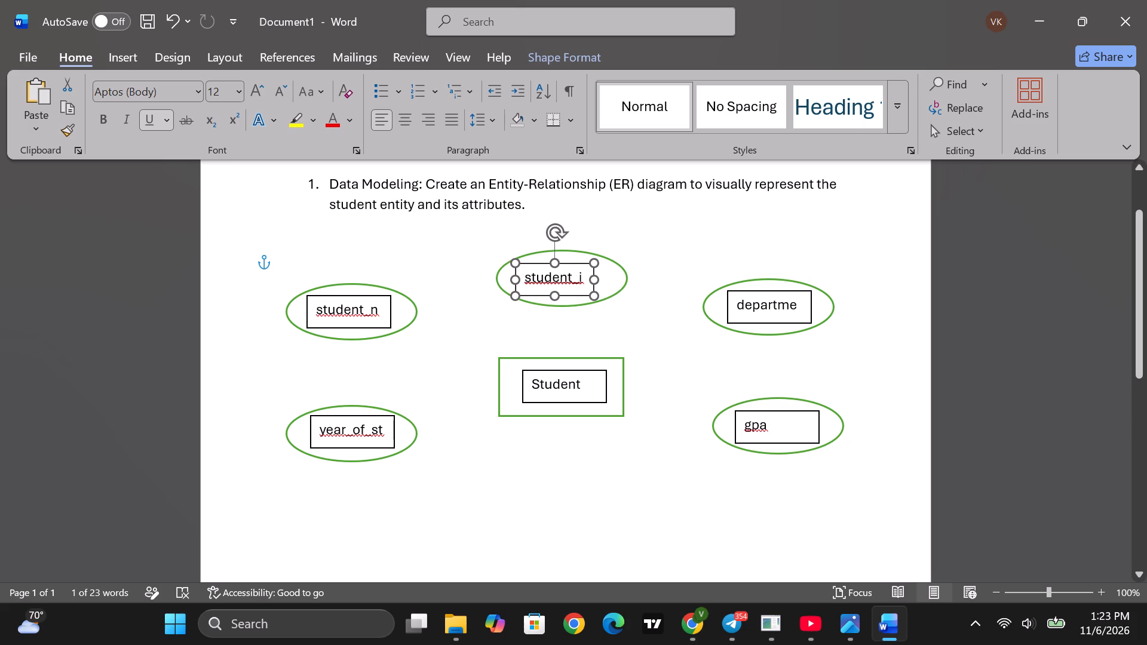
drag(508, 276, 507, 276)
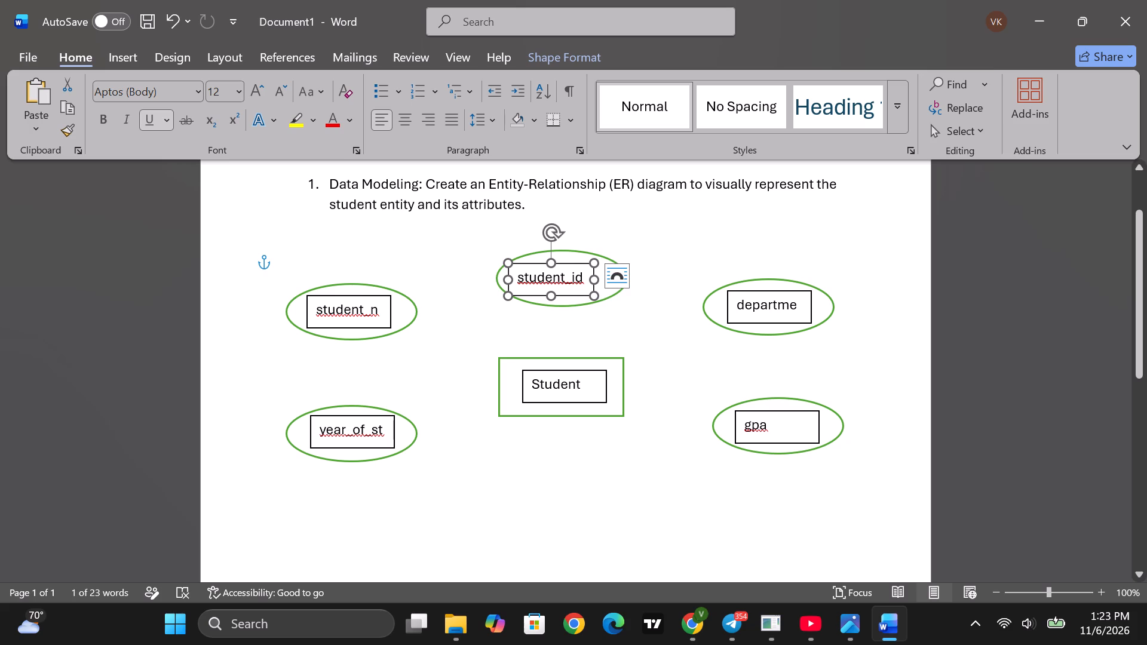
drag(584, 268, 597, 268)
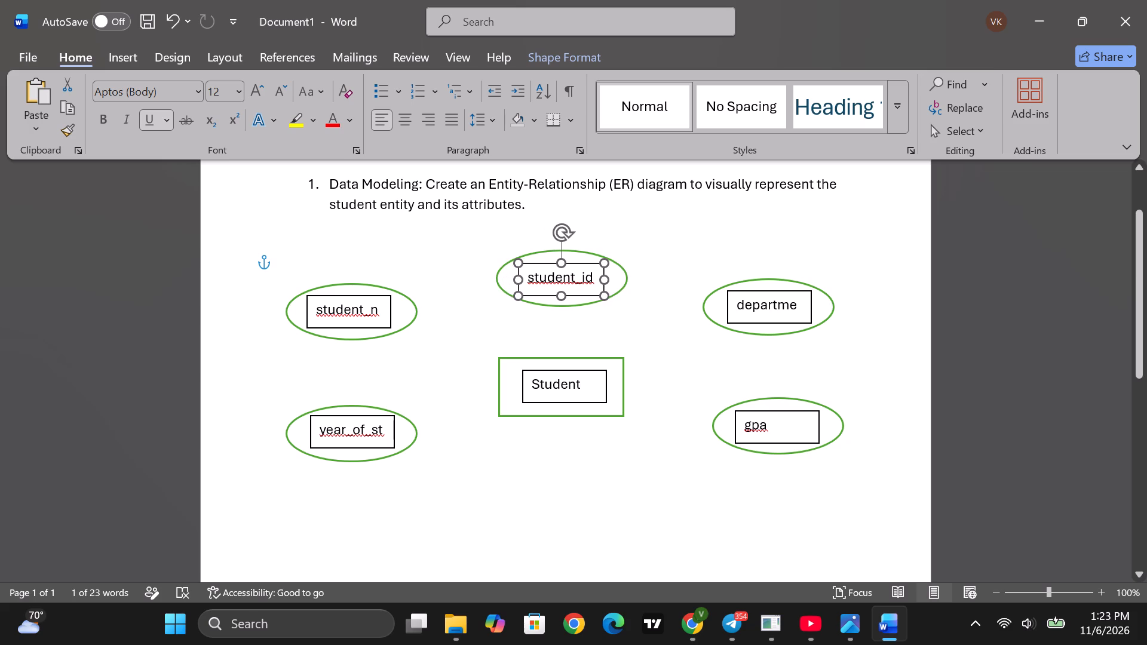
Nudge the student_id text box slightly so it sits centred inside the top-centre ellipse.
drag(597, 268, 604, 268)
click(604, 314)
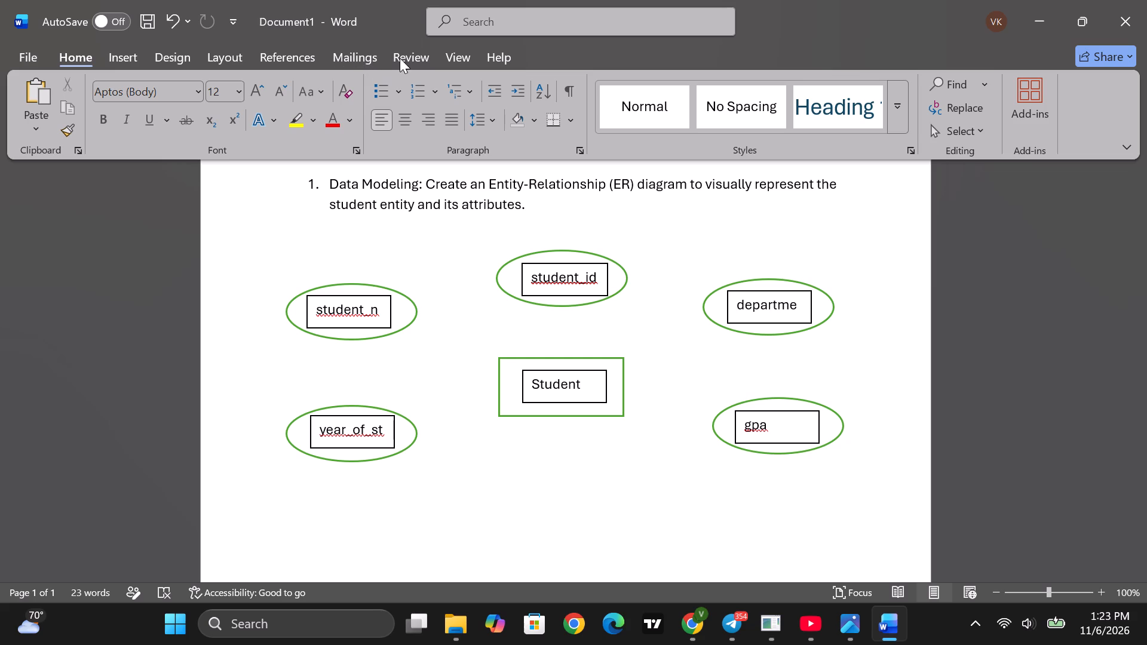
Run a spelling check and ignore all occurrences of student_id, student_name, year_of_study and gpa.
click(421, 58)
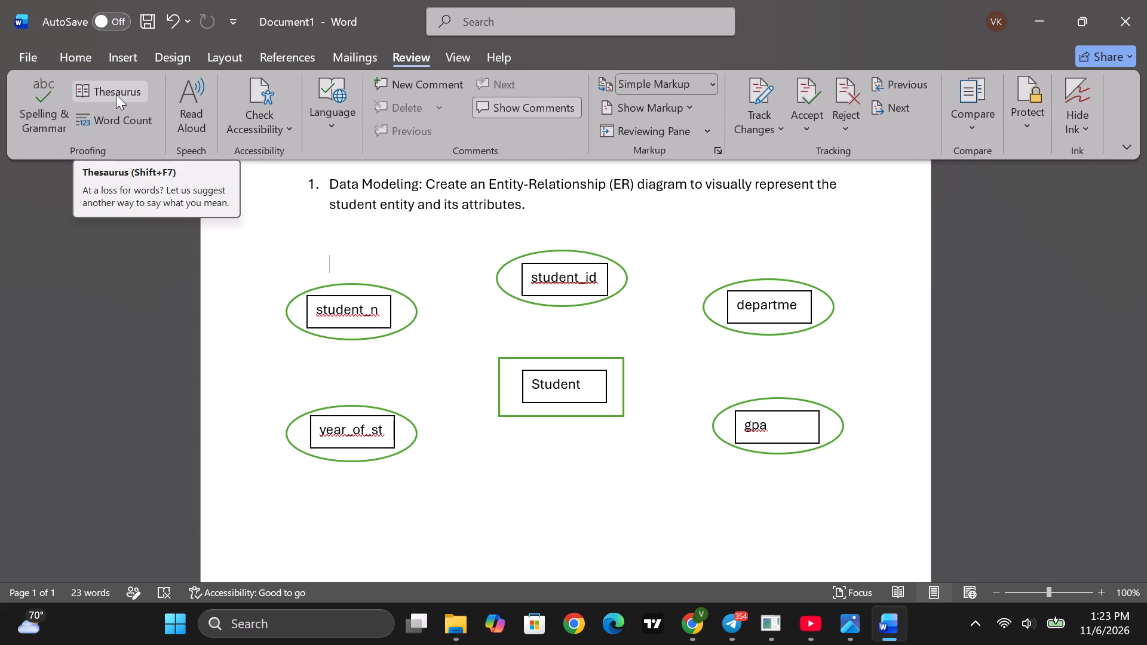
click(48, 99)
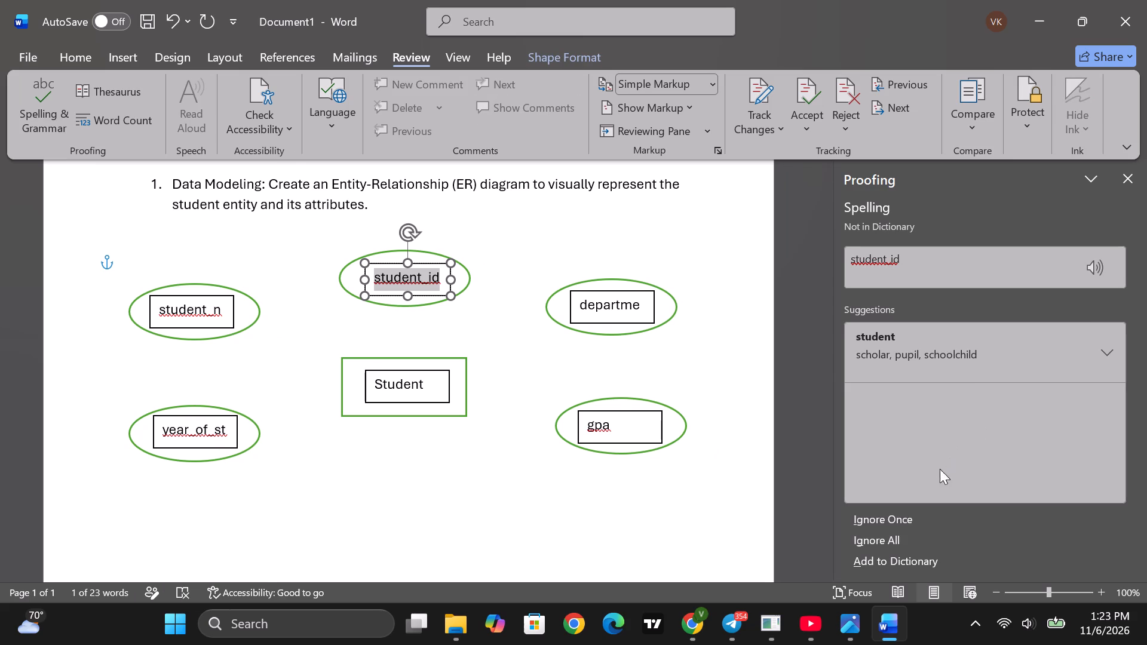
click(885, 539)
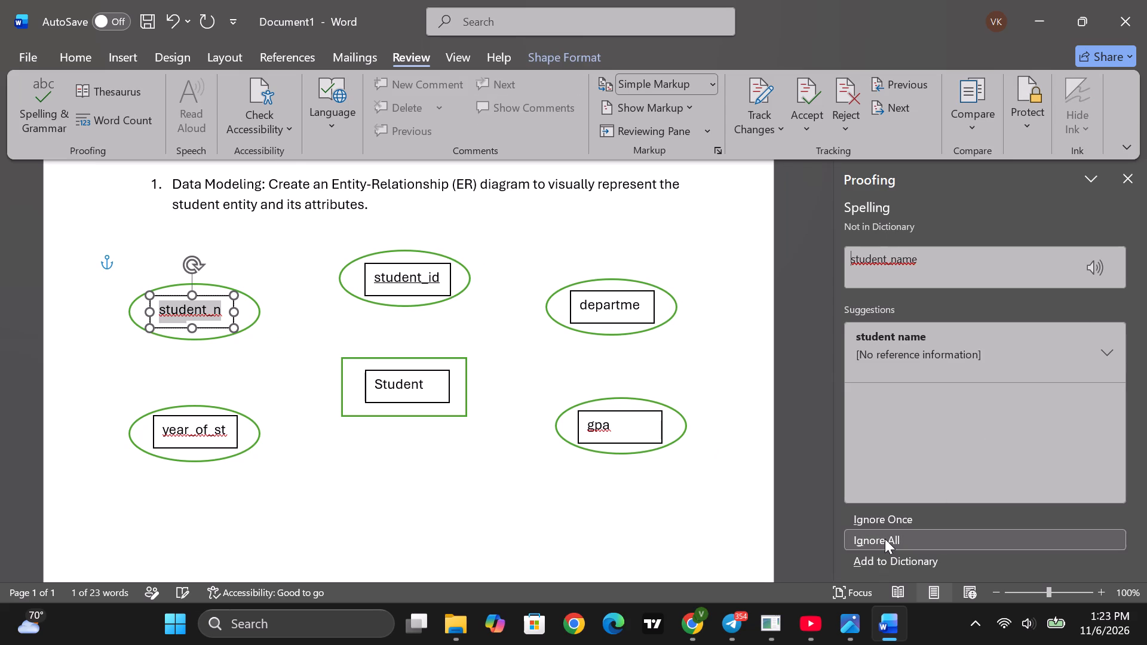
click(885, 539)
click(885, 539)
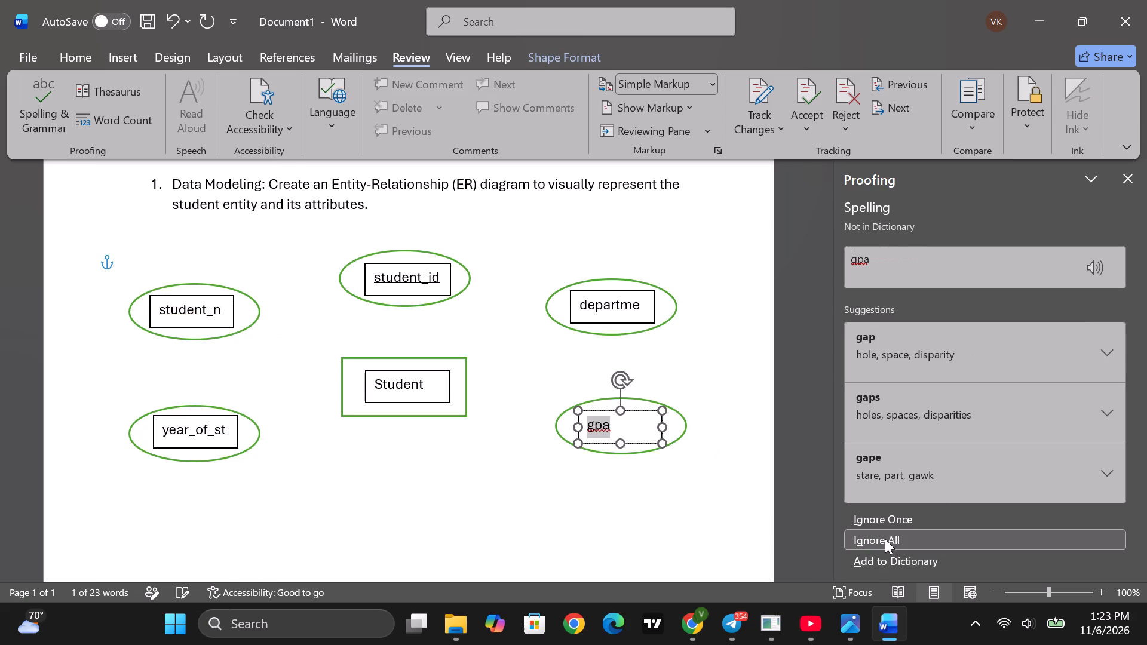
click(885, 539)
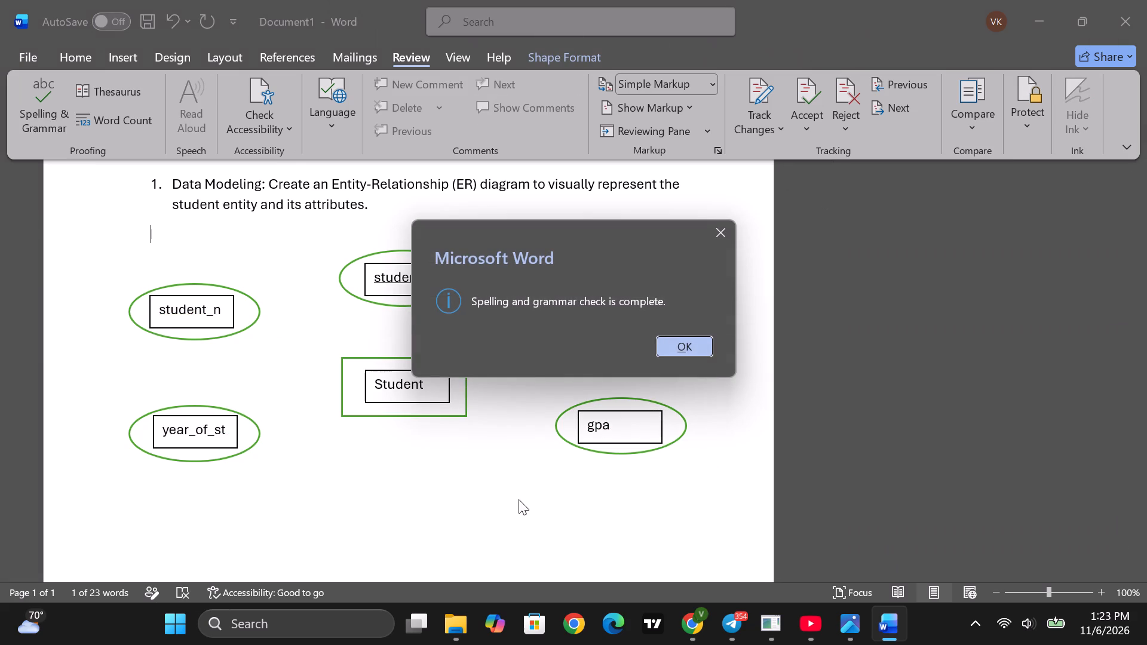
click(671, 344)
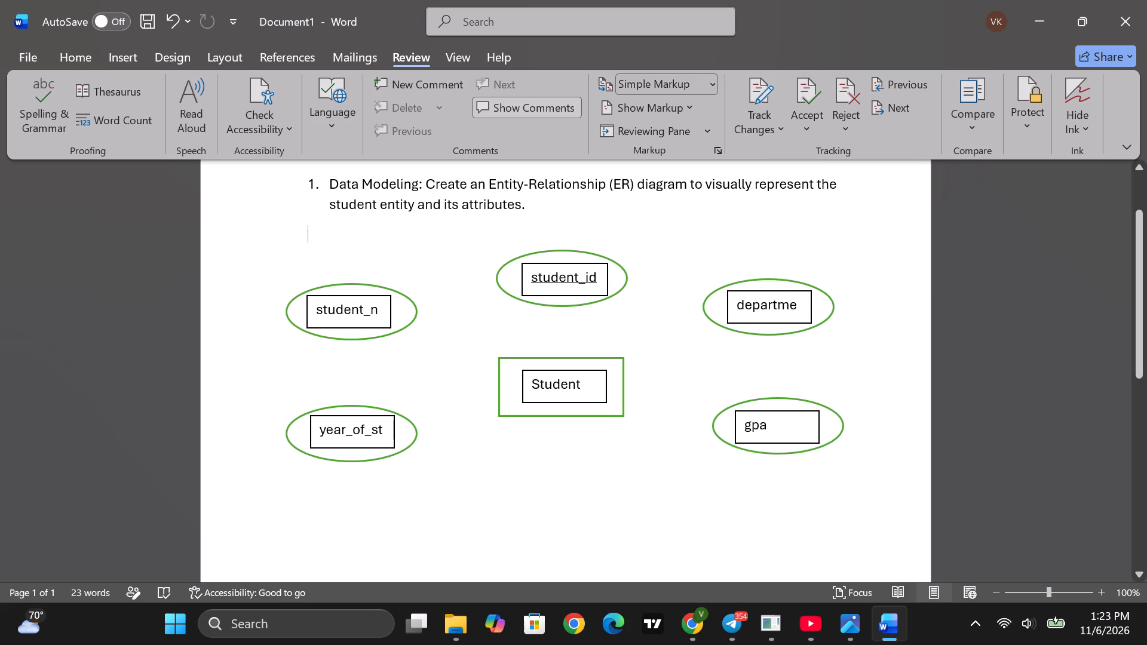
Widen the student_name text box to fit its full label and centre it inside the upper-left ellipse.
click(363, 313)
drag(392, 312, 480, 316)
drag(397, 315, 431, 312)
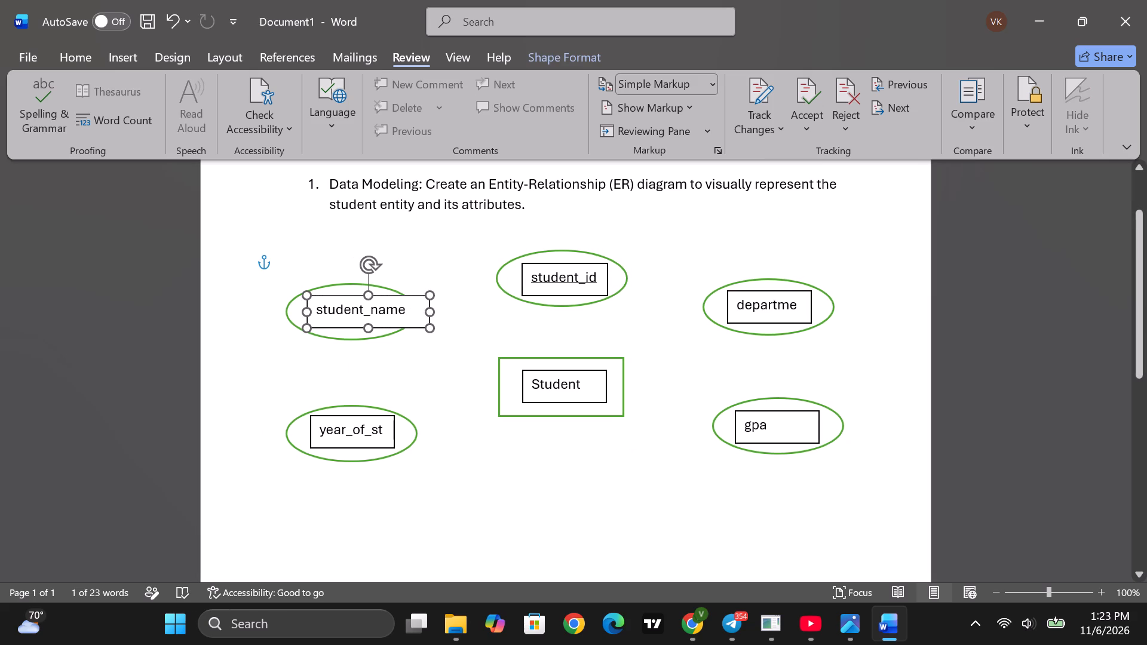
drag(431, 312, 447, 312)
drag(446, 312, 435, 312)
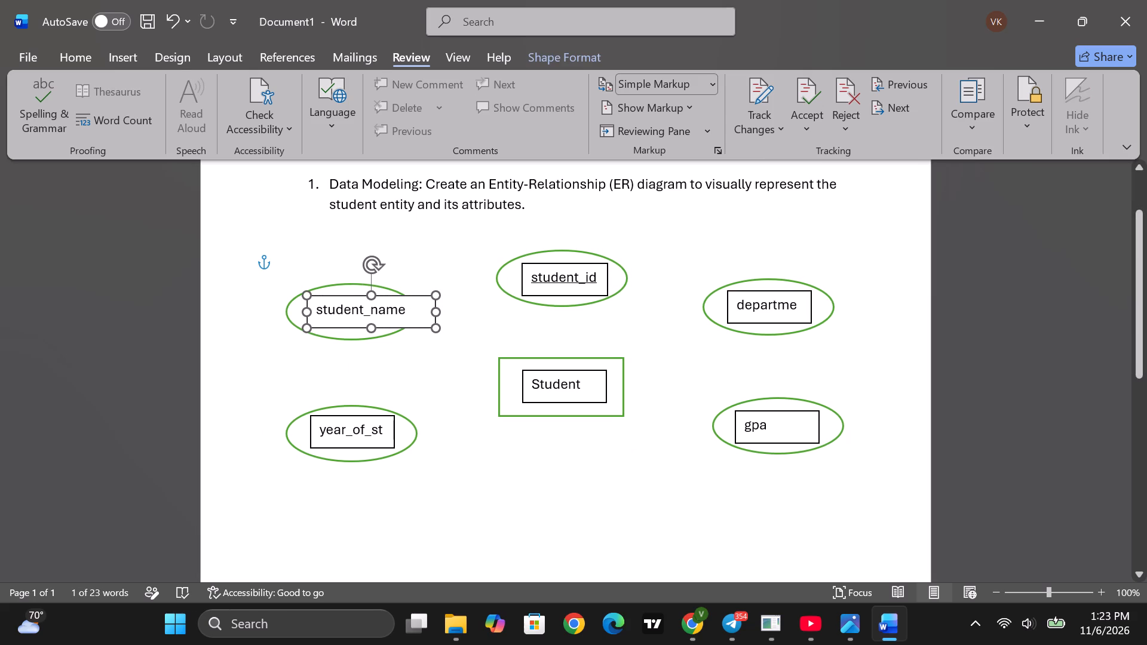
drag(435, 312, 418, 312)
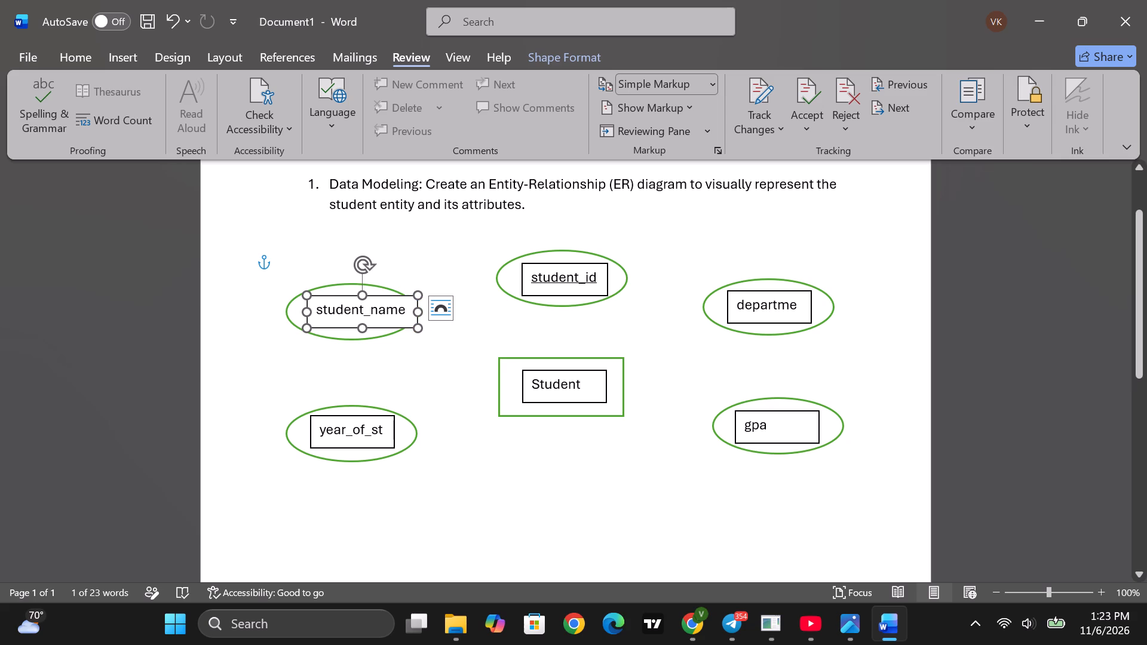
drag(347, 298, 327, 297)
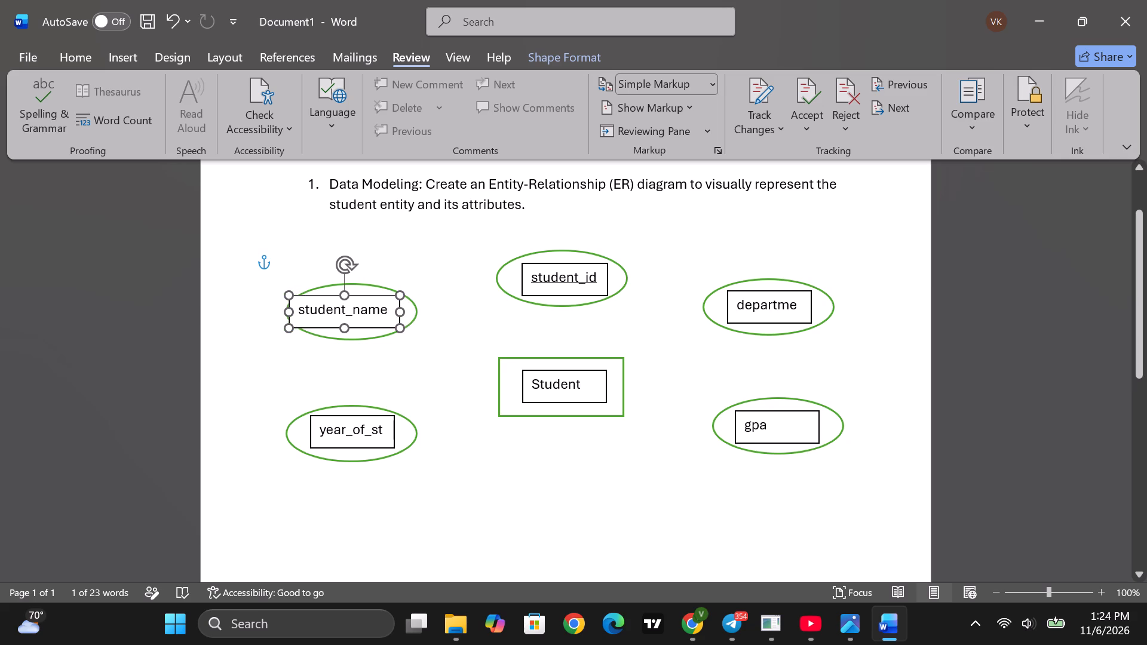
drag(327, 297, 333, 297)
click(418, 361)
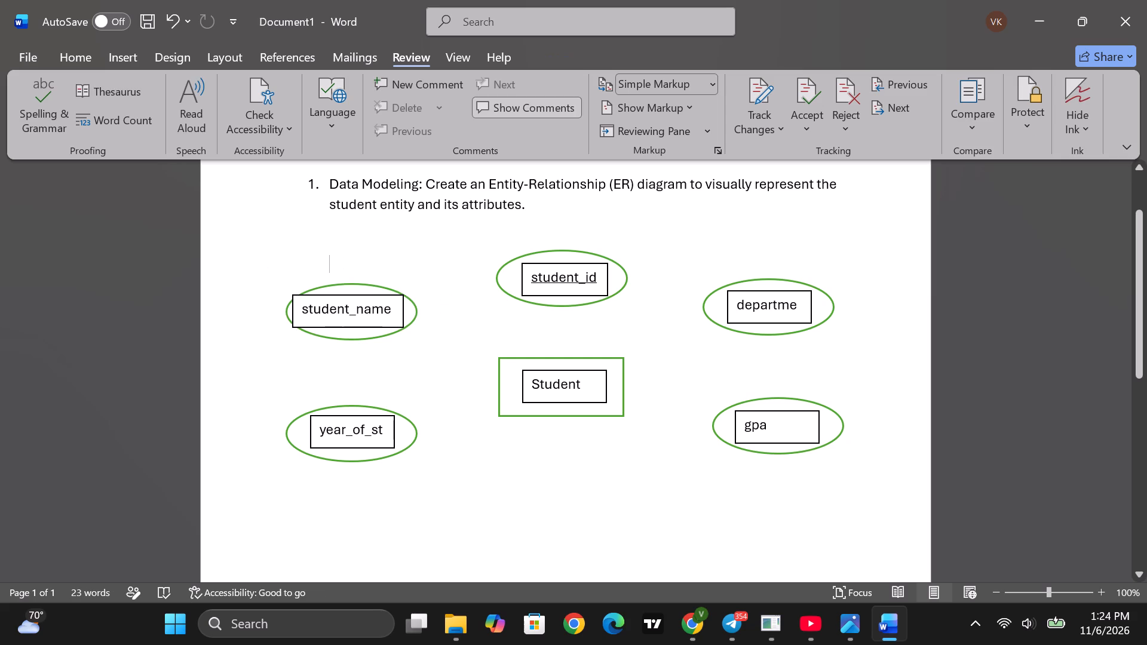
Apply the grey gradient theme style with a black outline to the student_name text box.
click(380, 309)
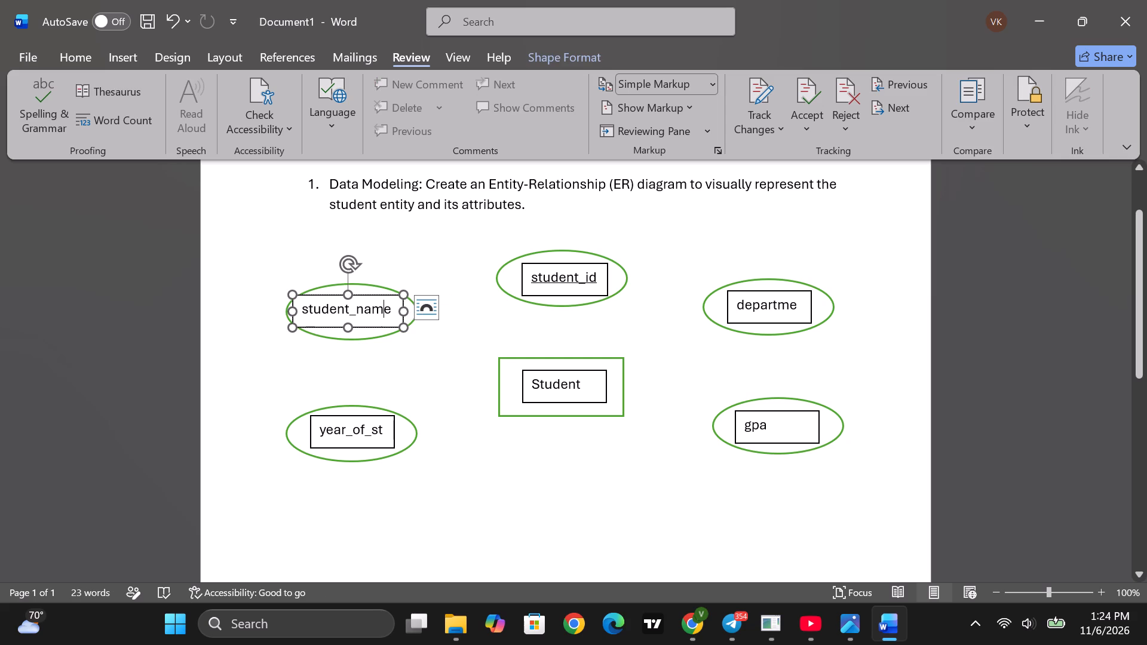
click(562, 61)
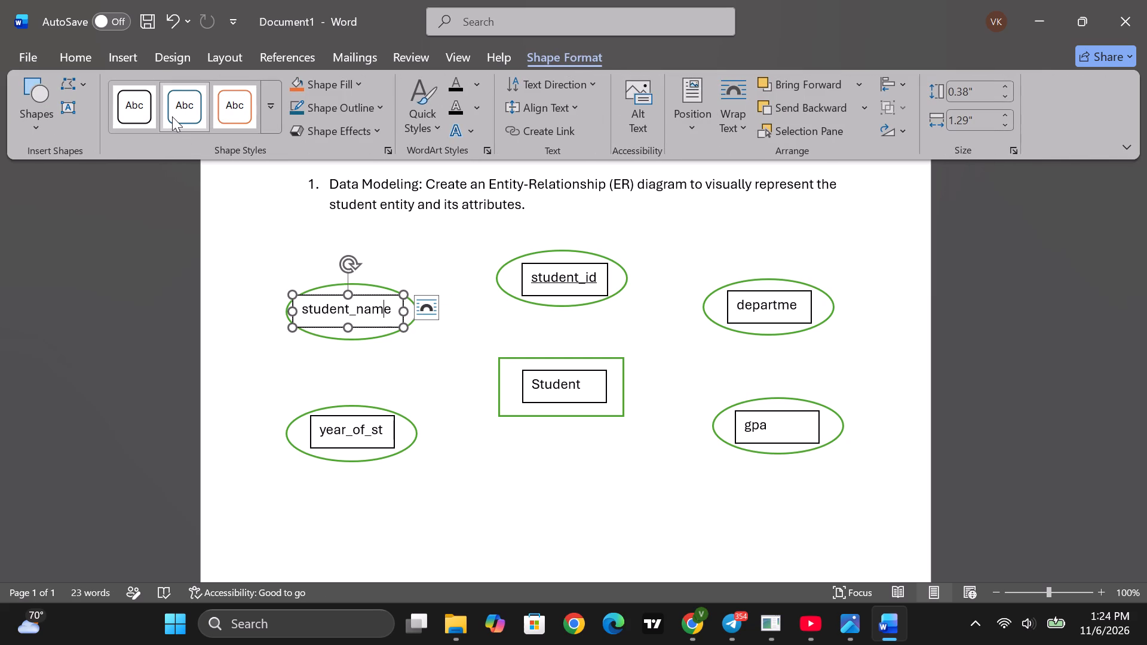
click(269, 103)
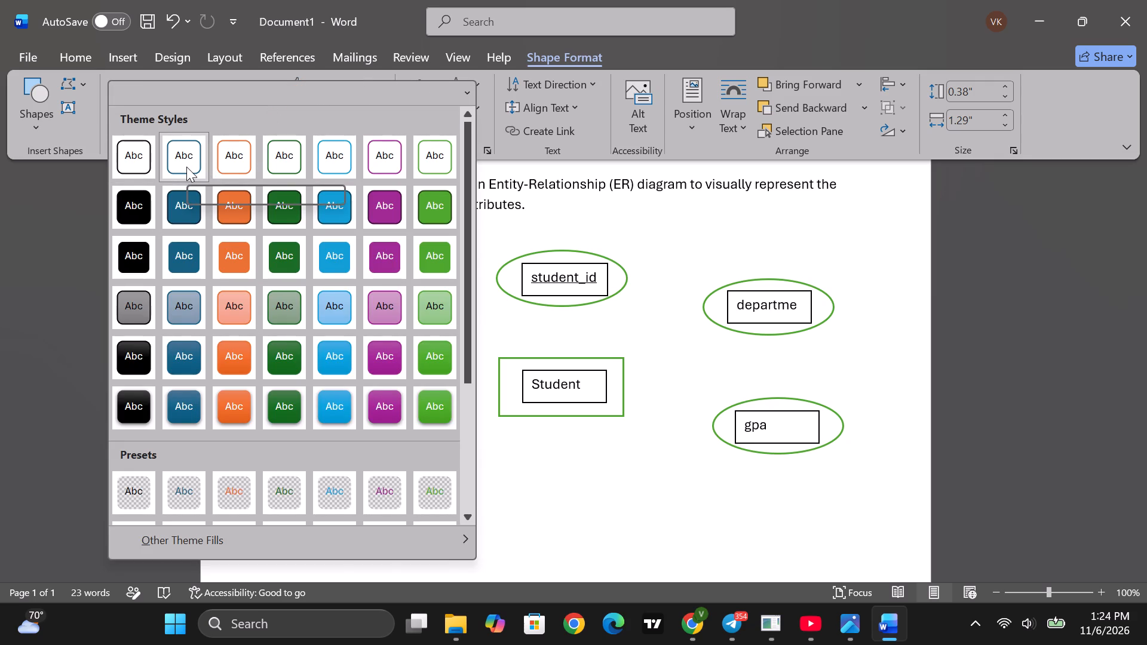
scroll(225, 296, down, 4)
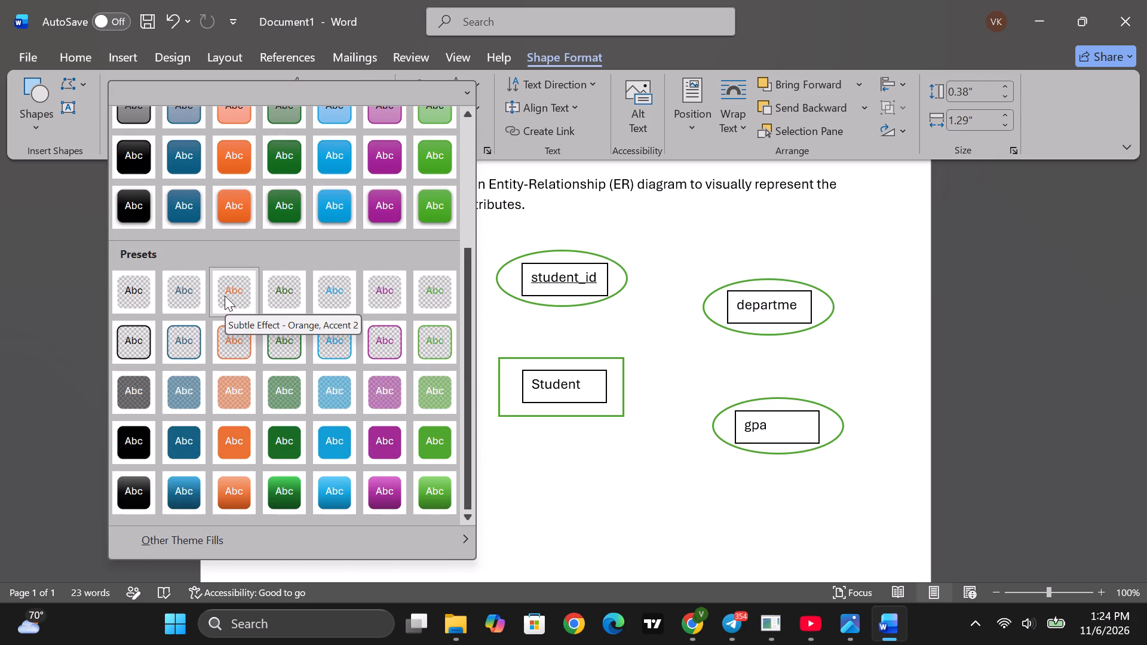
scroll(225, 296, down, 3)
scroll(225, 296, up, 7)
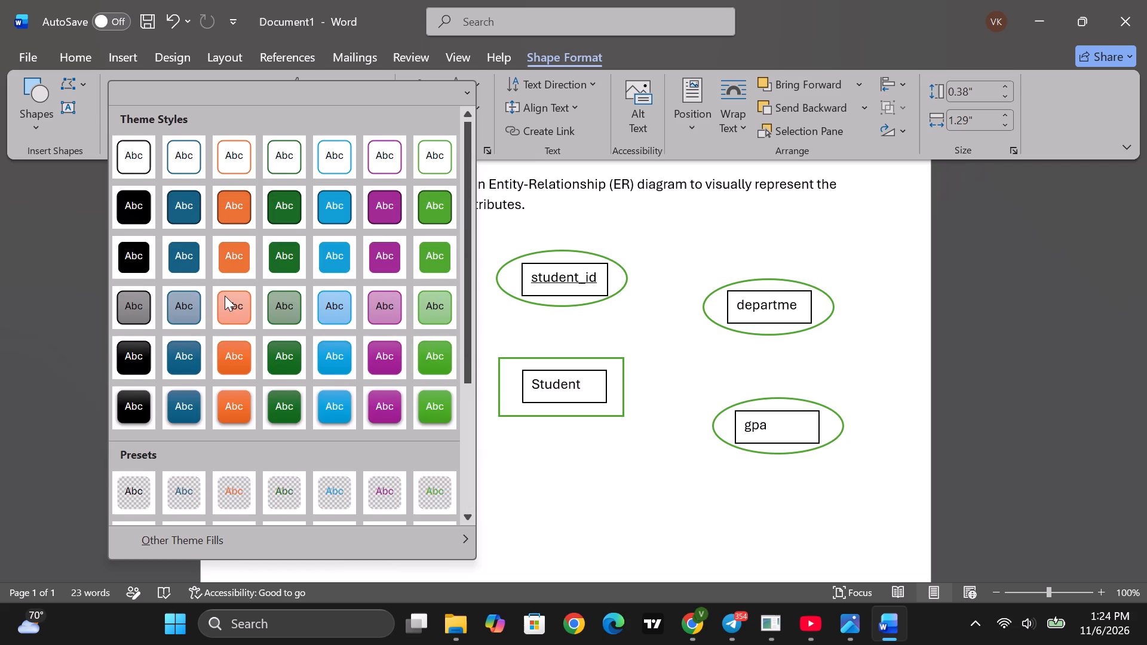
scroll(225, 296, up, 2)
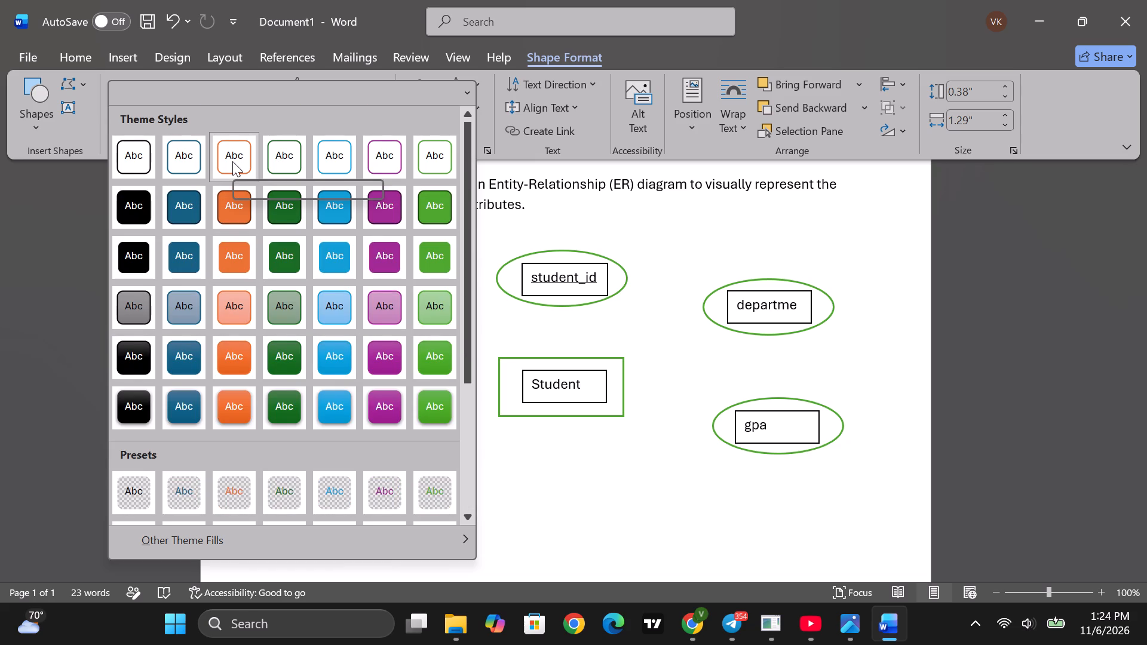
click(132, 303)
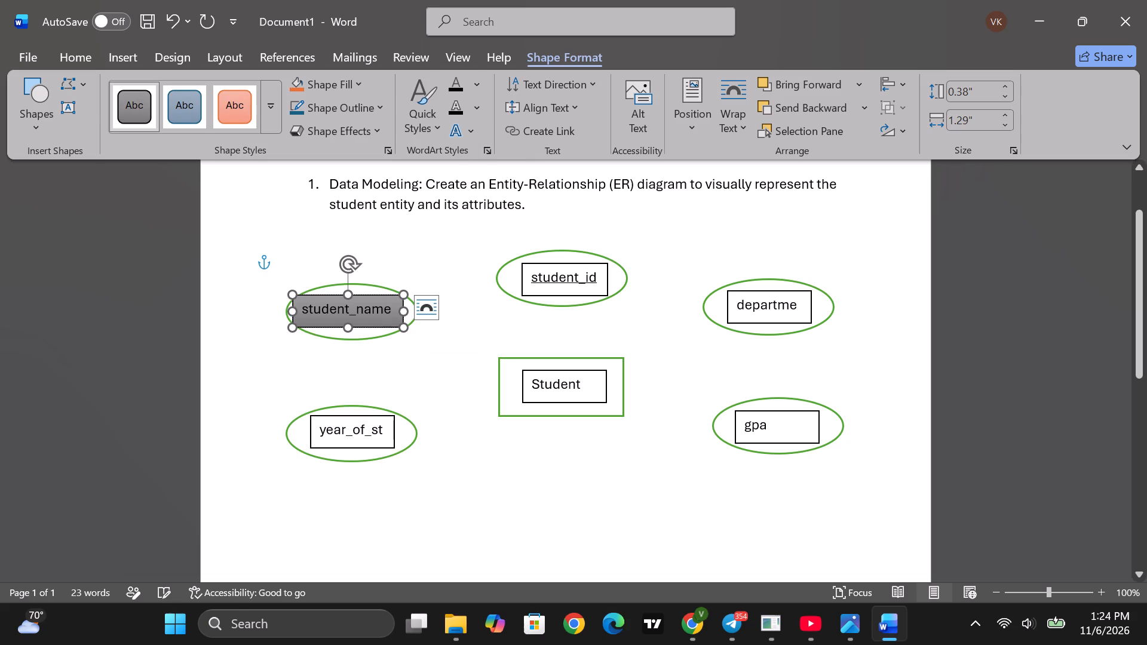
click(354, 360)
Enlarge the upper-left ellipse on both sides and at the top so it surrounds the student_name text box.
click(351, 341)
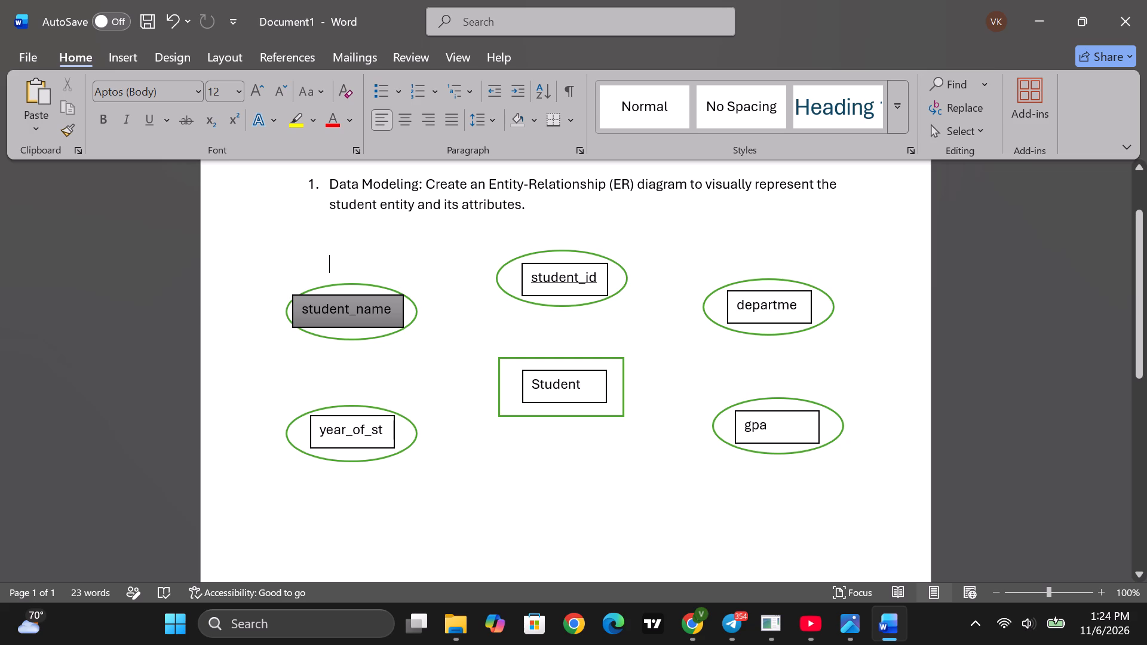
click(359, 341)
click(351, 291)
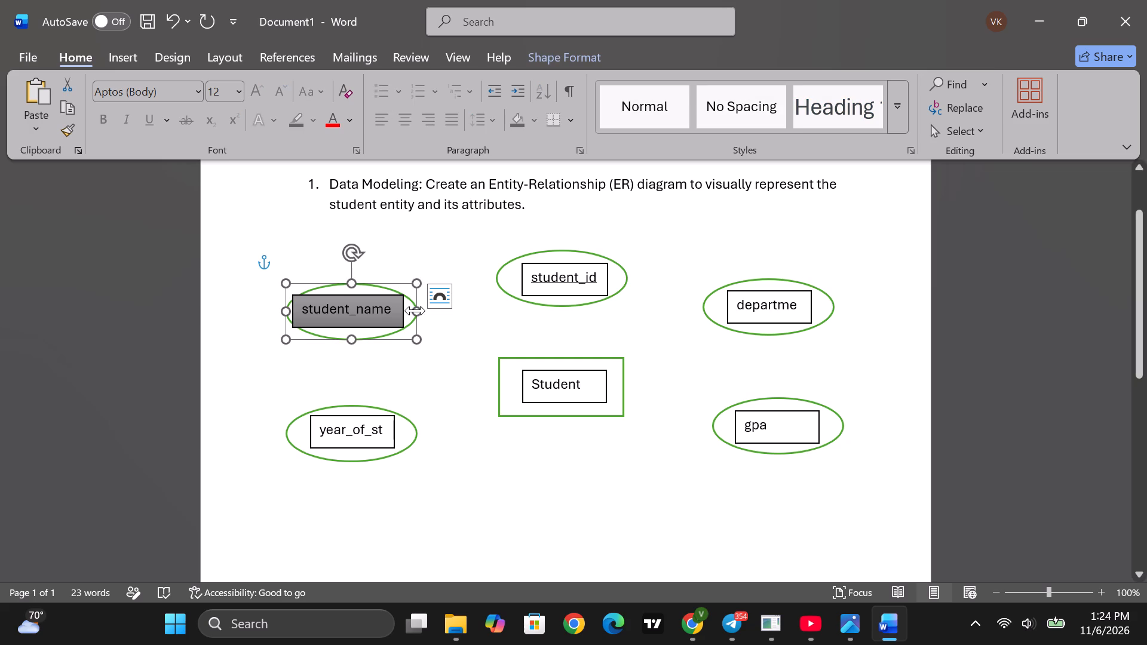
drag(415, 311, 422, 311)
click(355, 284)
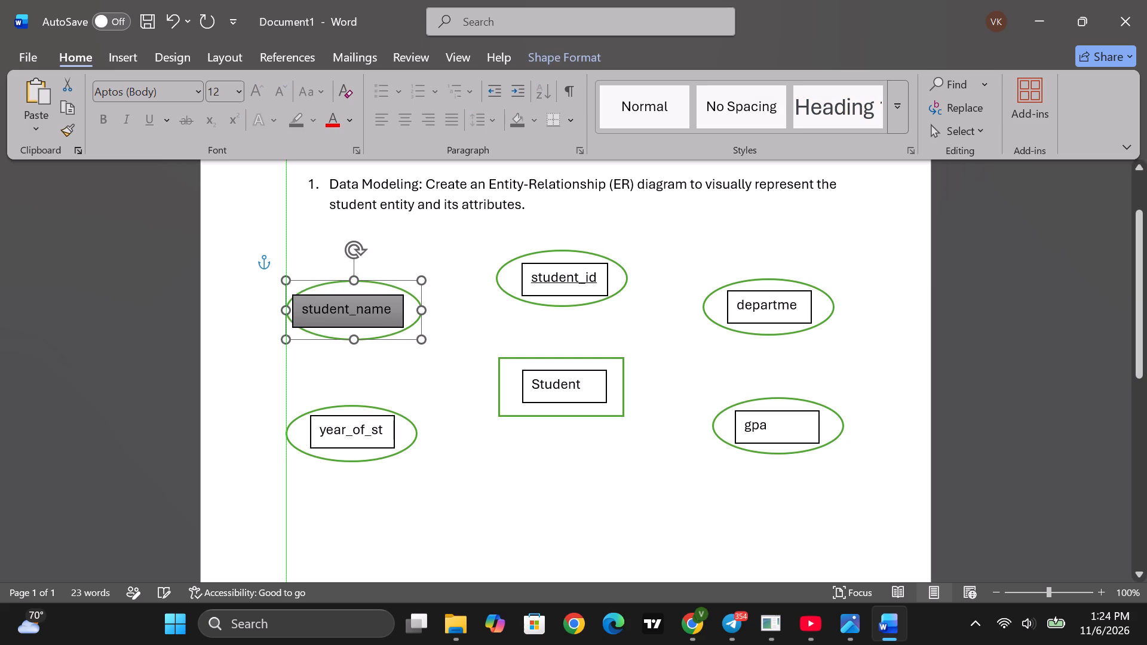
click(282, 308)
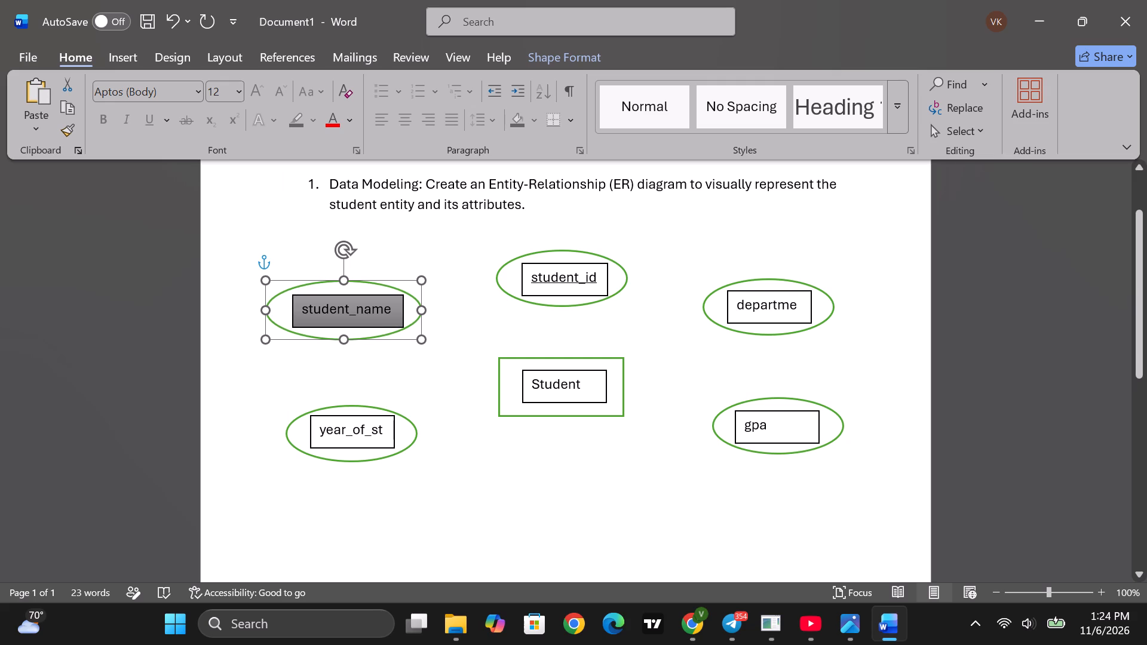
click(452, 369)
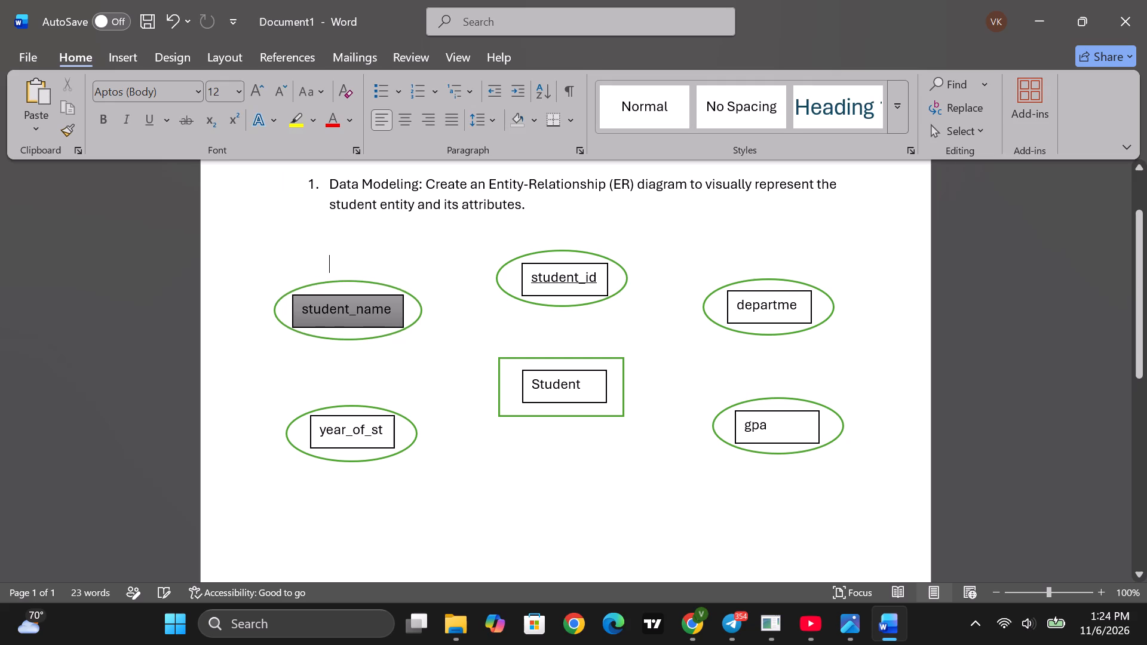
Enlarge the top-centre ellipse around student_id slightly in height and width.
click(573, 306)
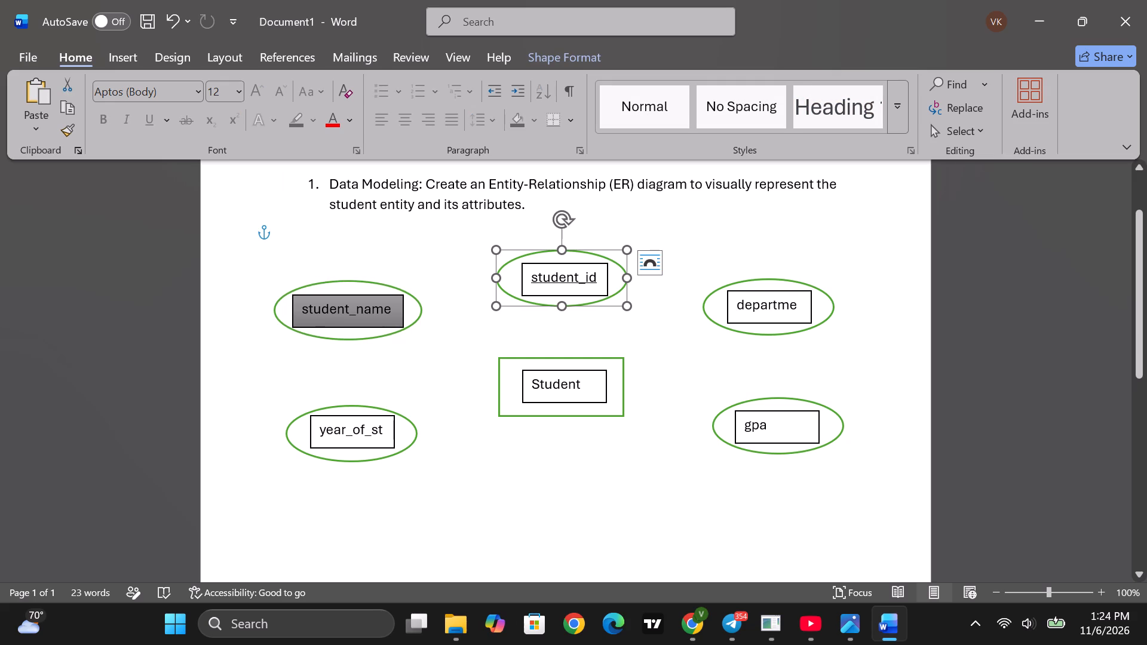
click(562, 308)
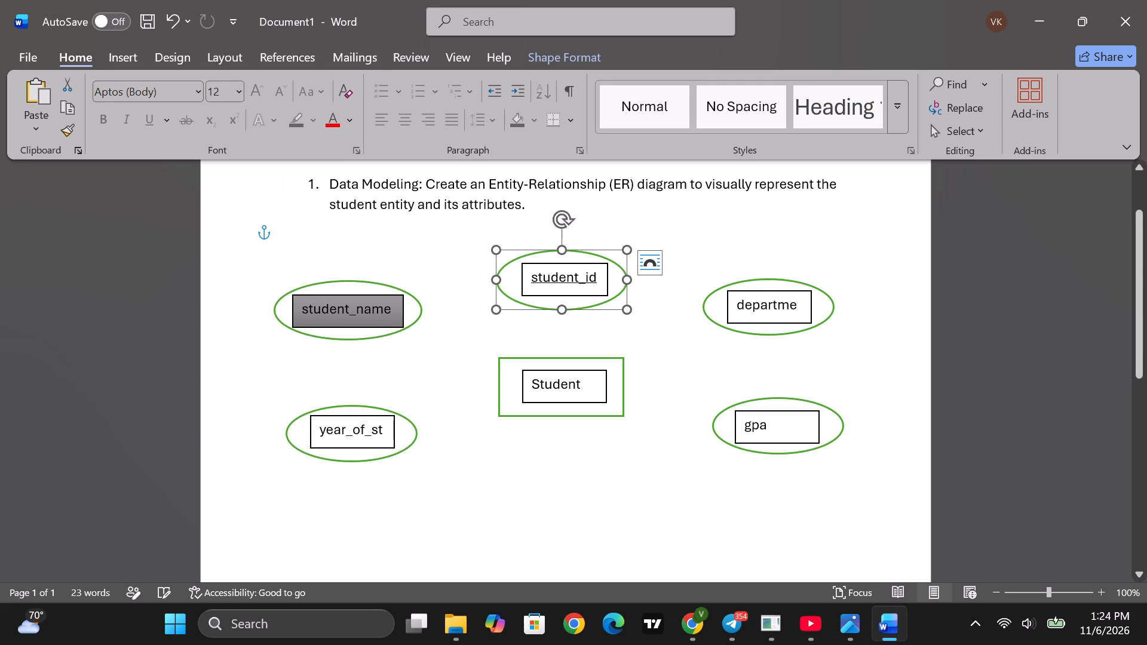
click(630, 282)
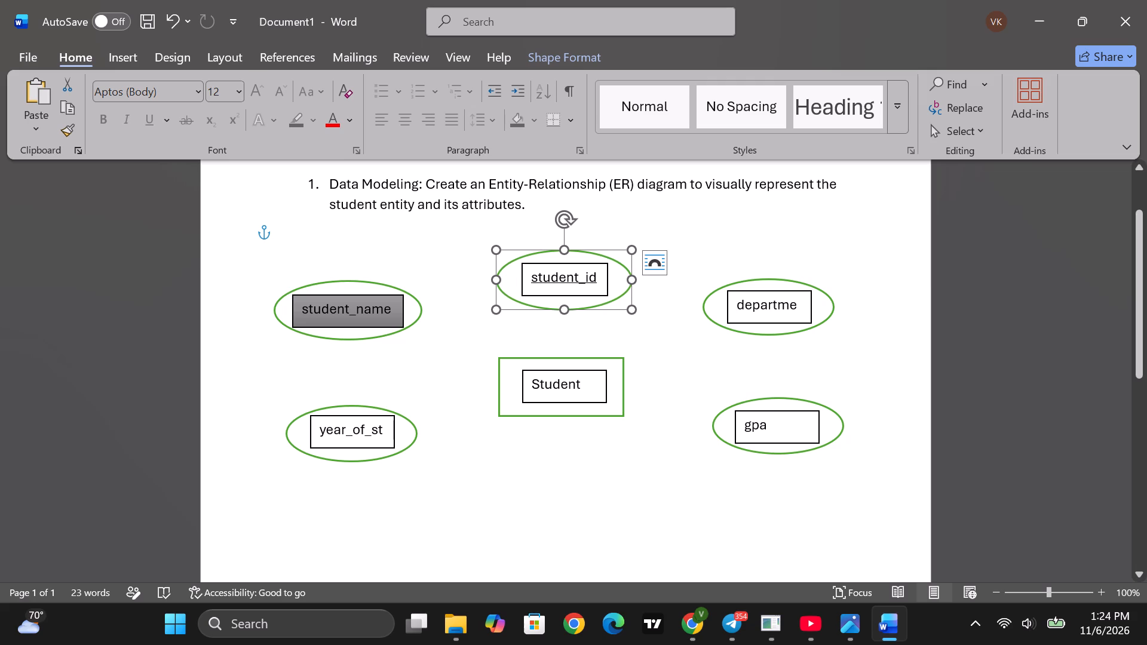
click(449, 345)
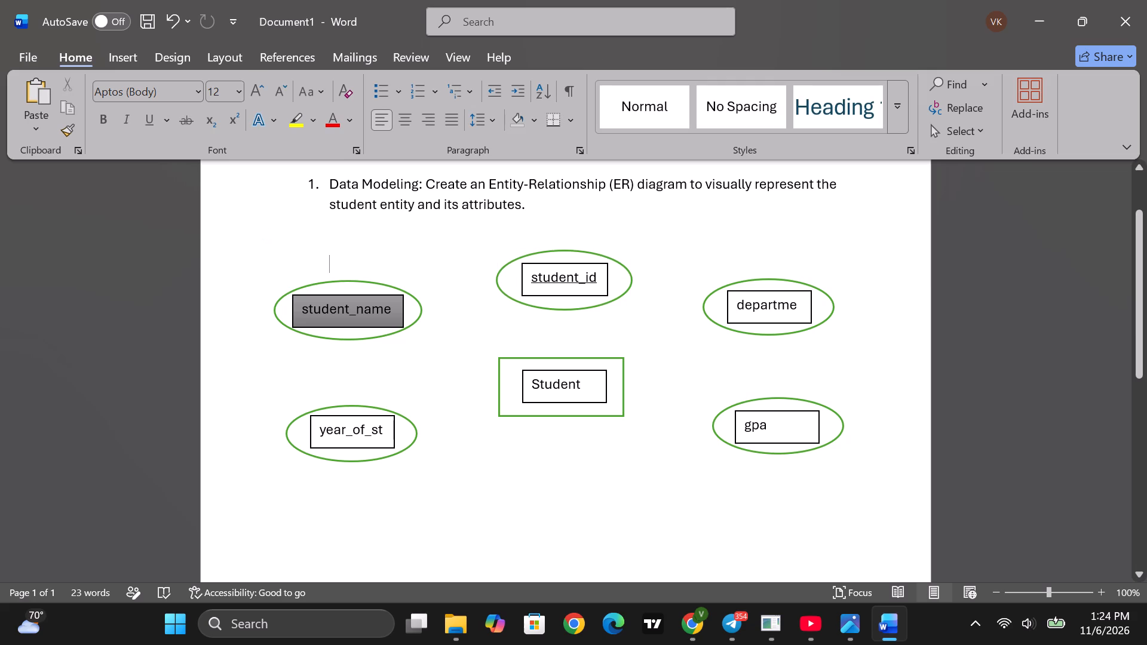
Narrow the Student text box in the central rectangle and centre-align its text.
click(593, 392)
drag(605, 388, 597, 386)
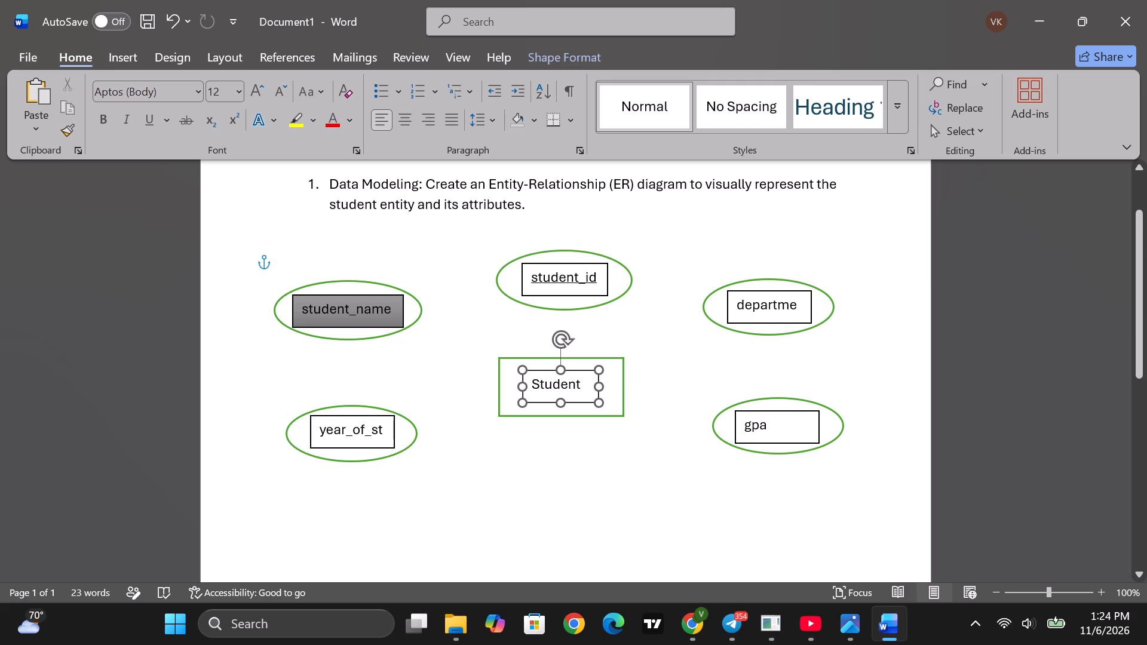
drag(597, 386, 596, 386)
click(581, 385)
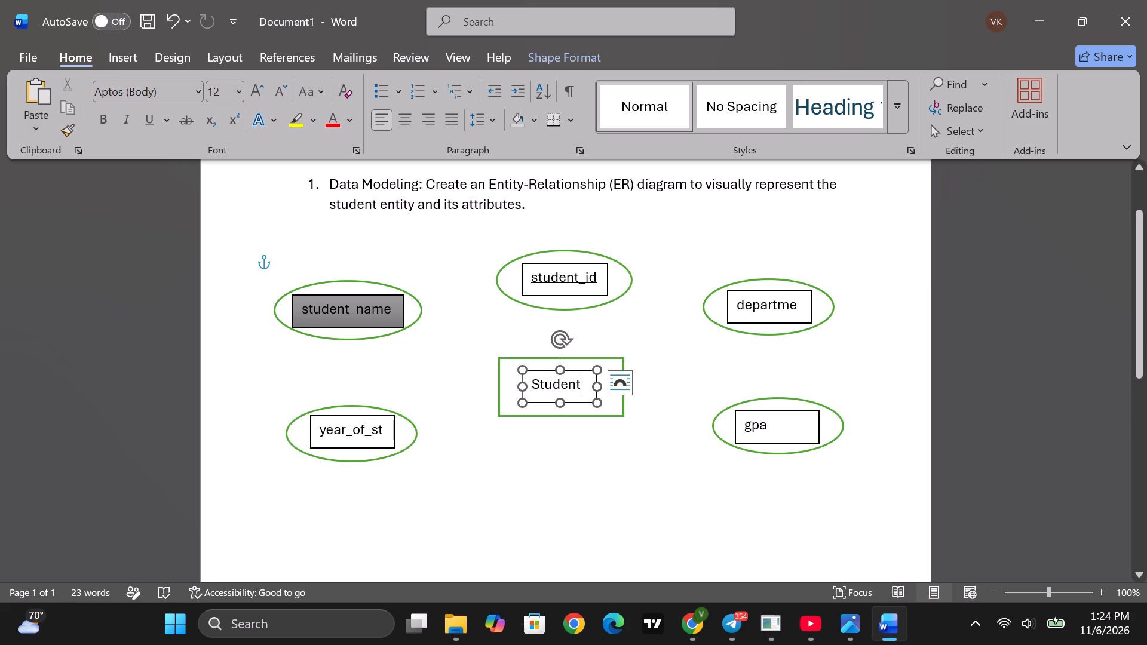
click(400, 109)
click(401, 118)
click(501, 457)
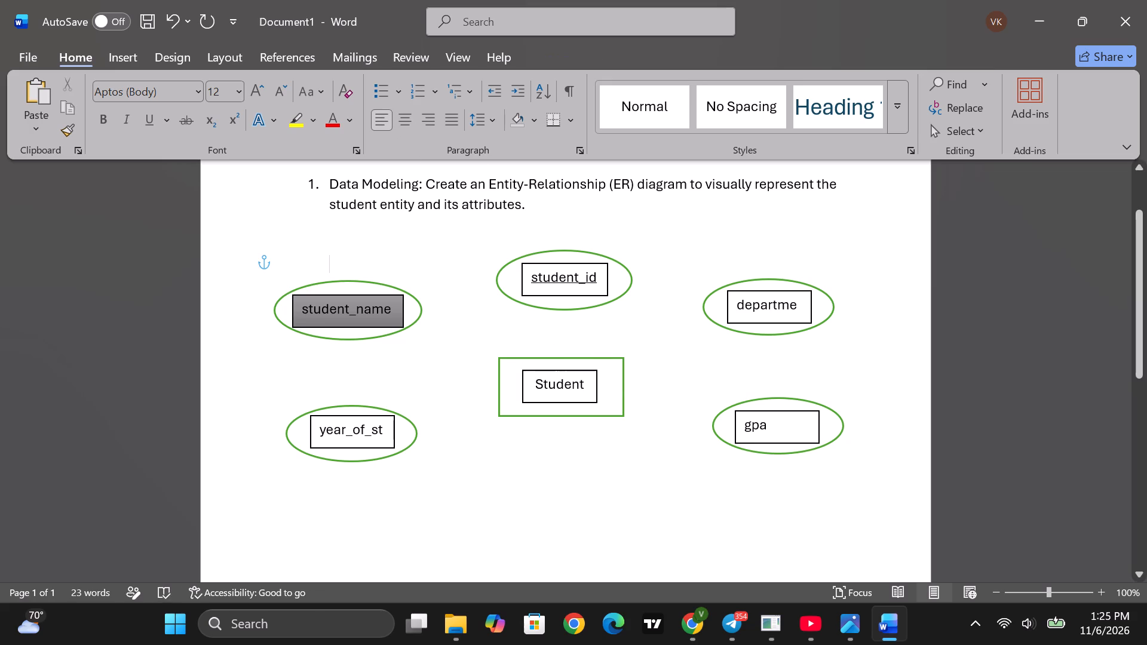
Widen the lower-left text box to show the full year_of_study label and centre it inside its ellipse.
click(378, 432)
drag(397, 432, 424, 432)
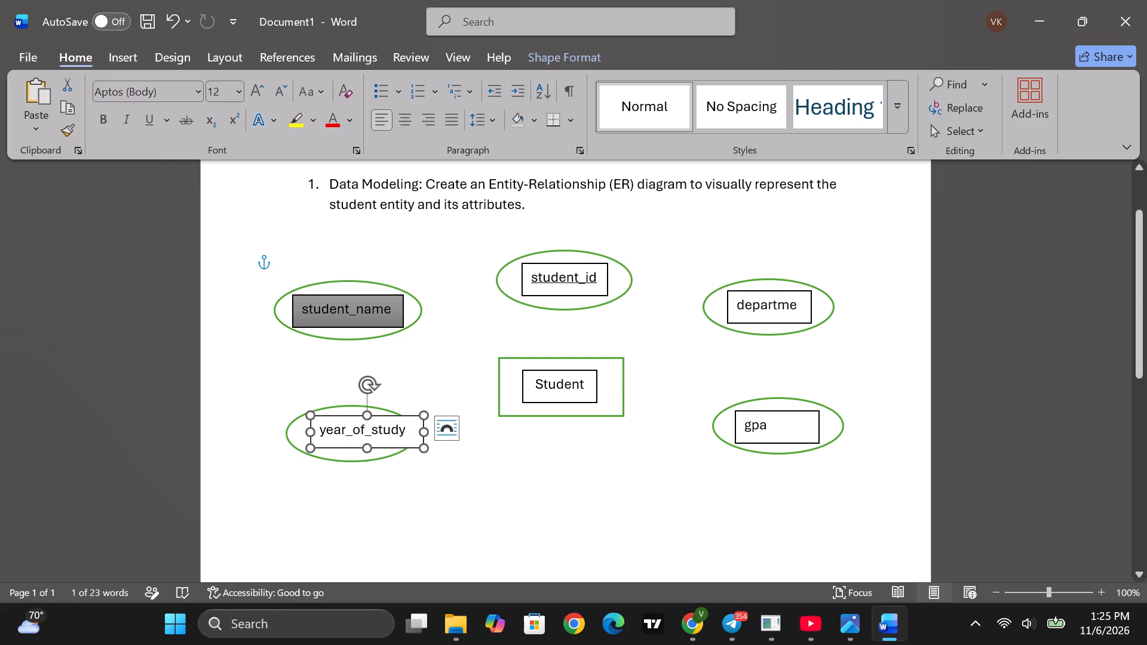
drag(385, 418, 373, 416)
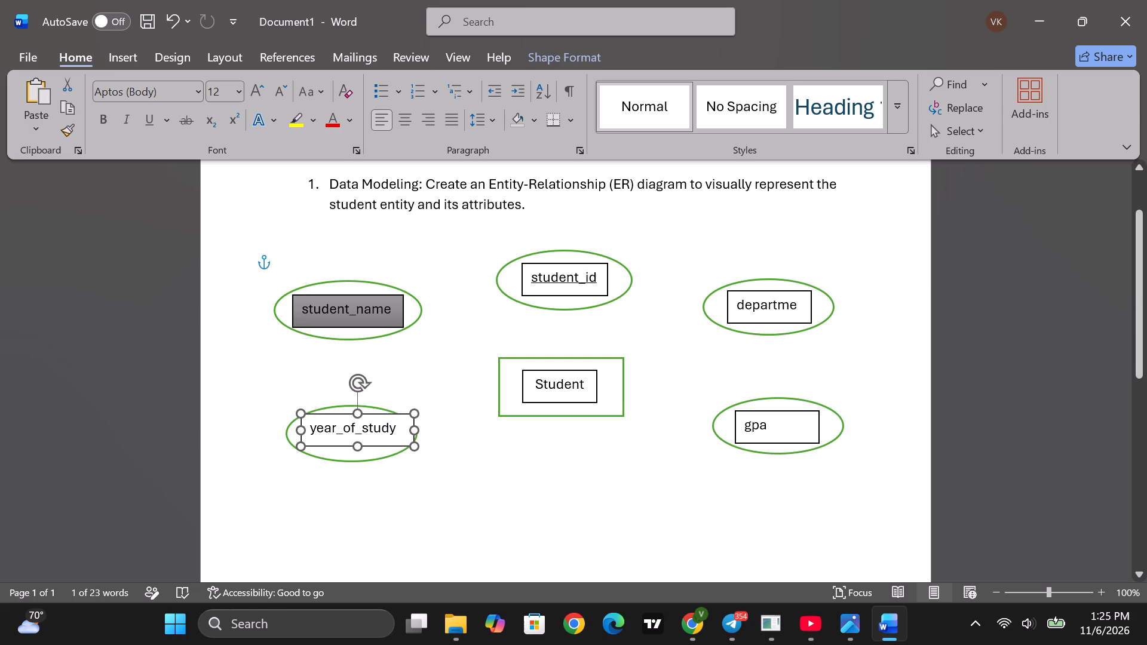
drag(373, 416, 372, 418)
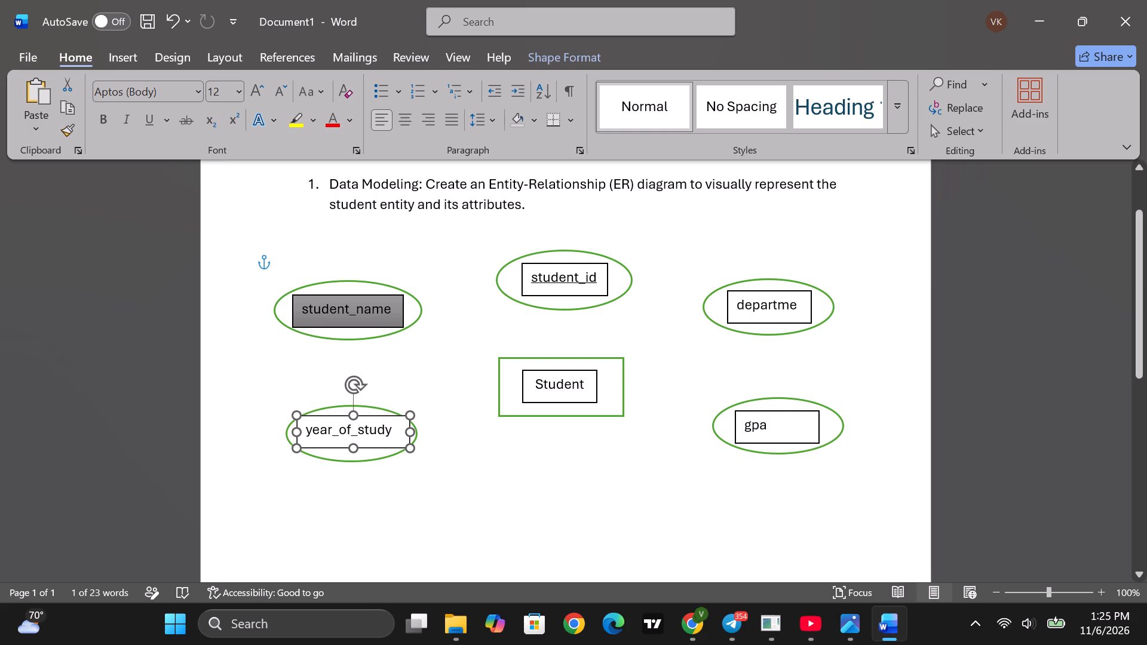
Enlarge the lower-left ellipse on both sides and slightly at the top so it surrounds the year_of_study text box.
drag(372, 418, 372, 418)
click(422, 494)
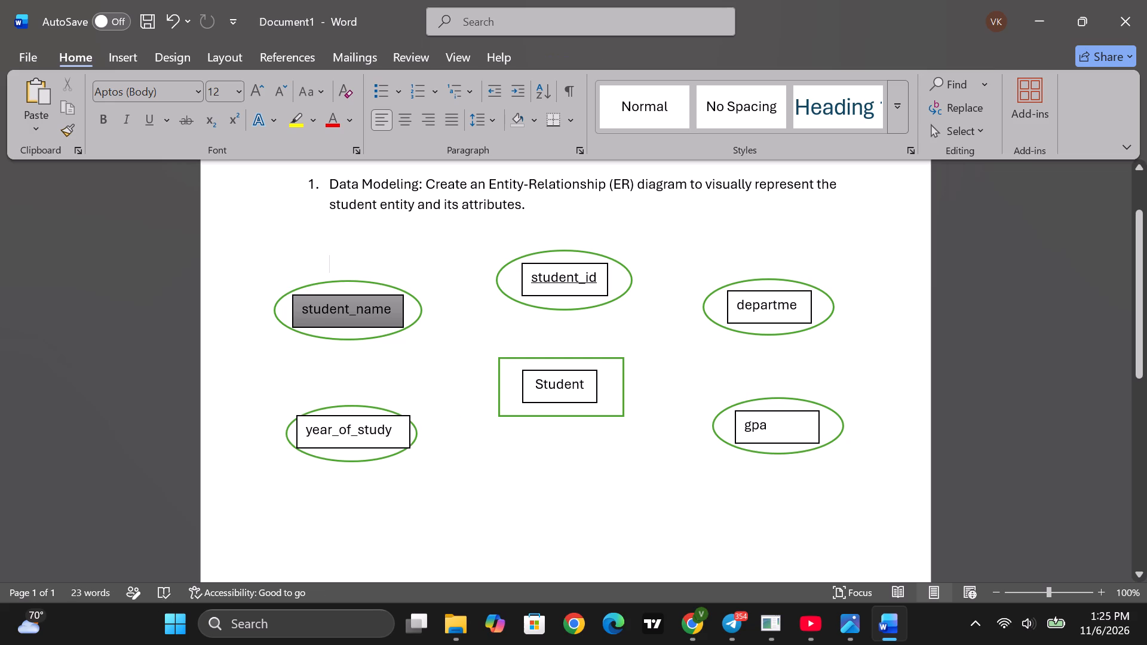
click(370, 459)
click(352, 459)
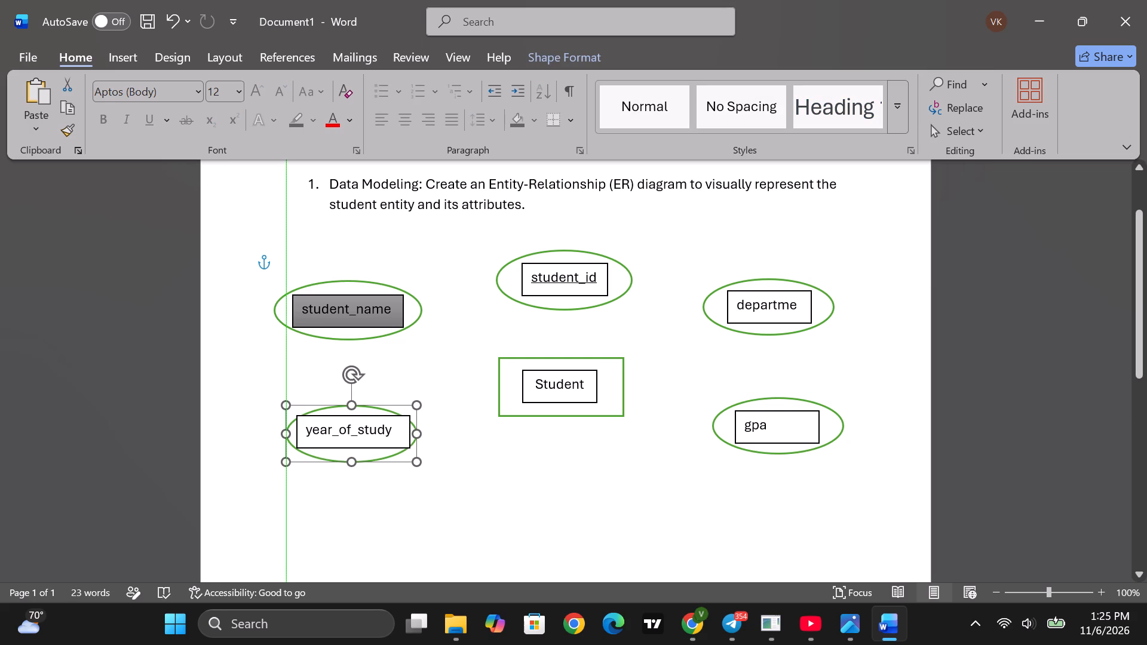
drag(419, 437, 422, 437)
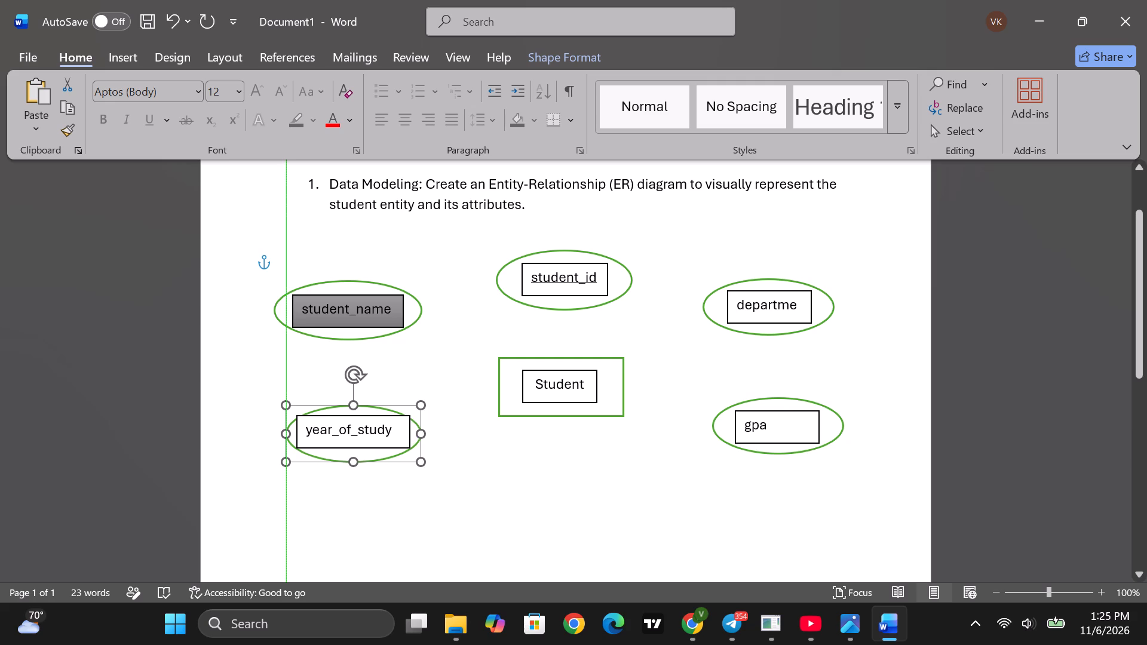
drag(422, 437, 430, 436)
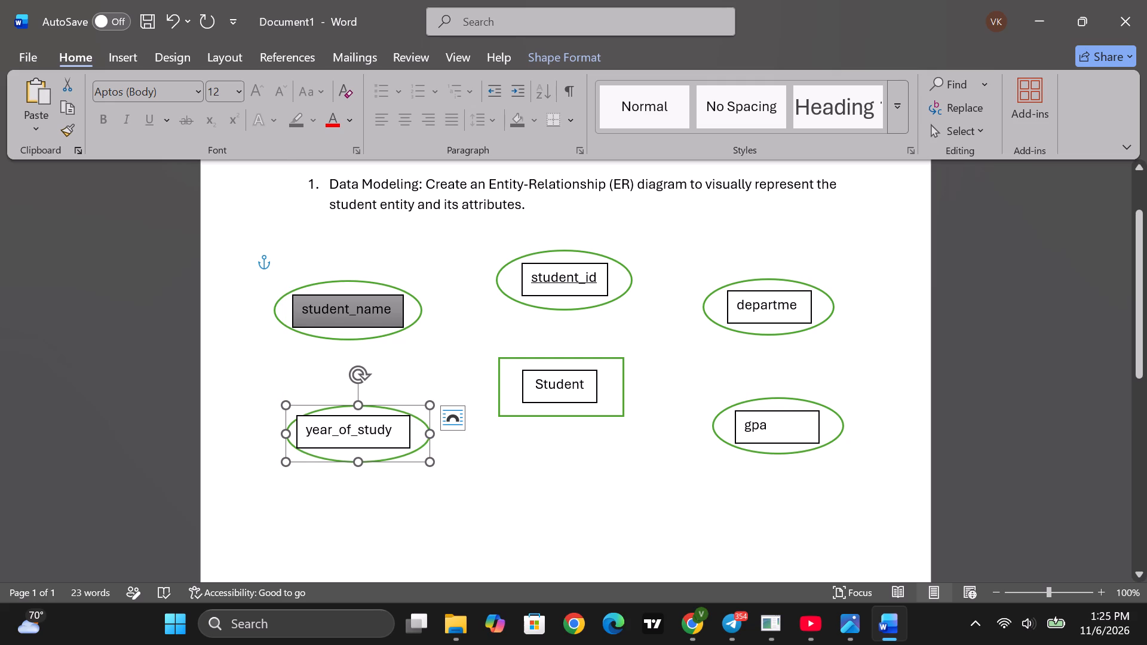
drag(289, 434, 279, 434)
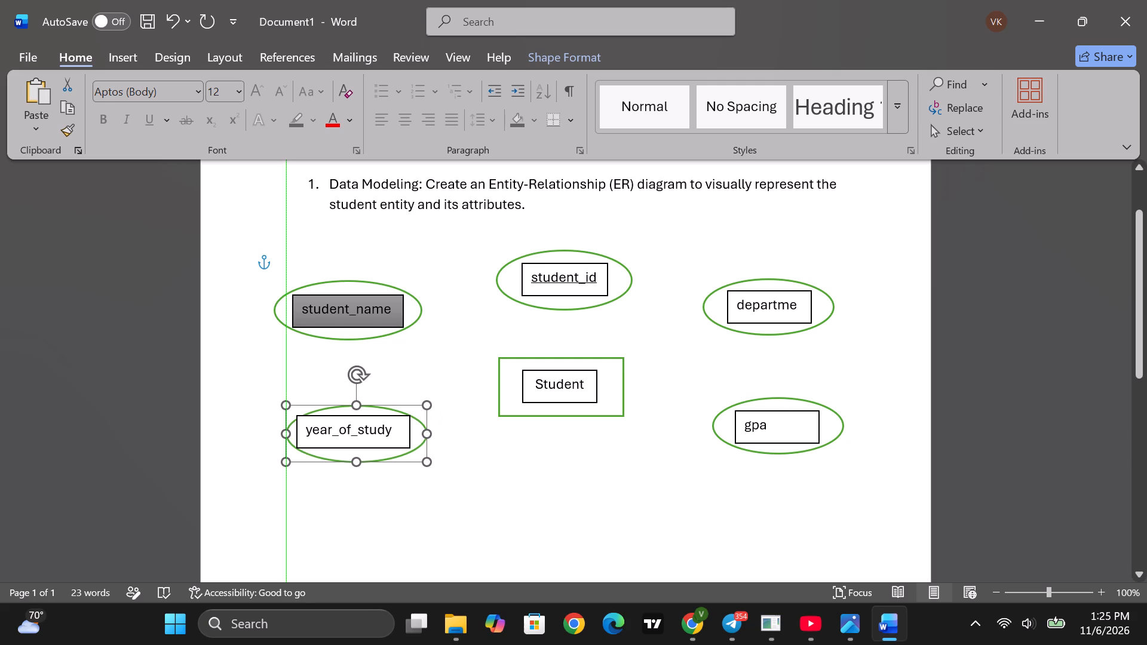
drag(279, 434, 266, 418)
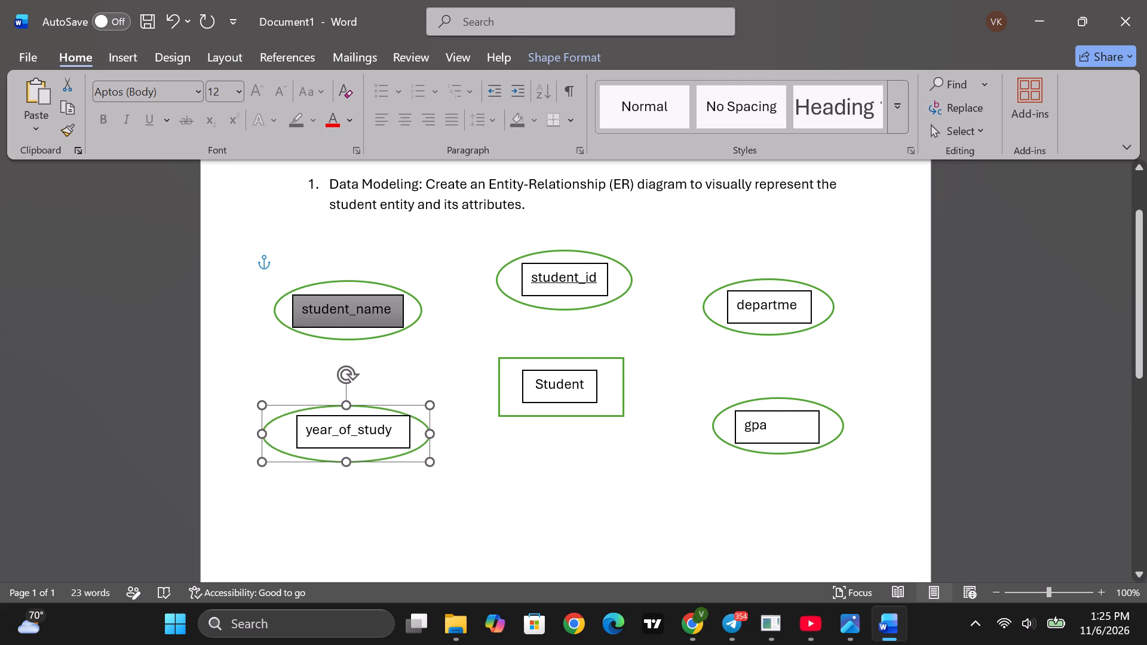
drag(266, 418, 274, 418)
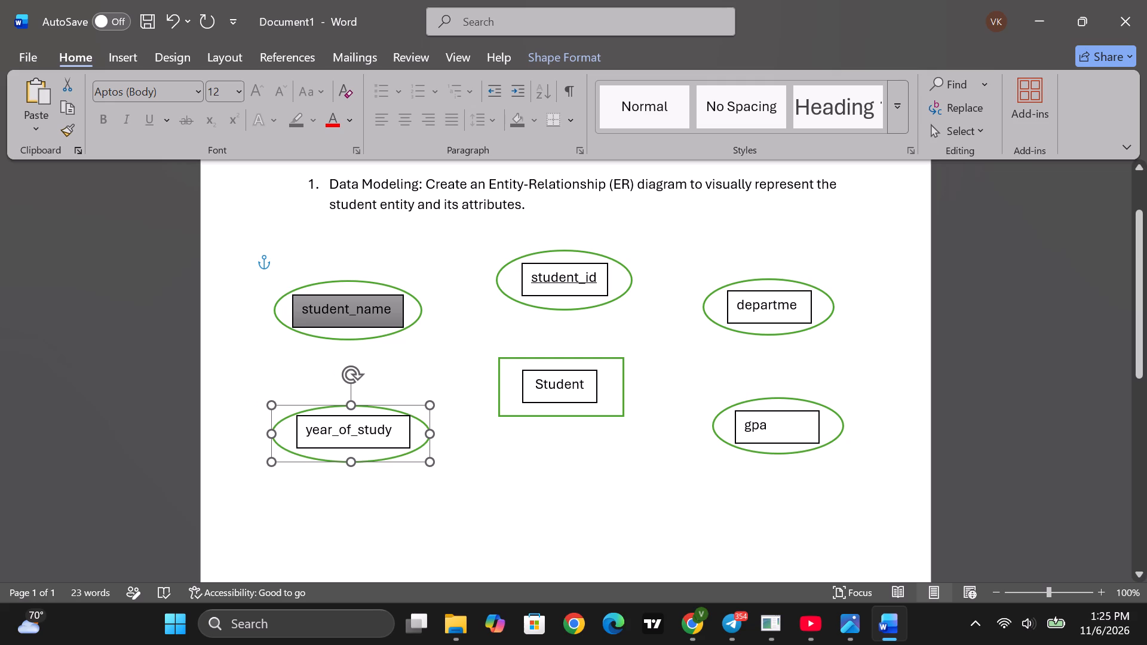
drag(274, 418, 275, 418)
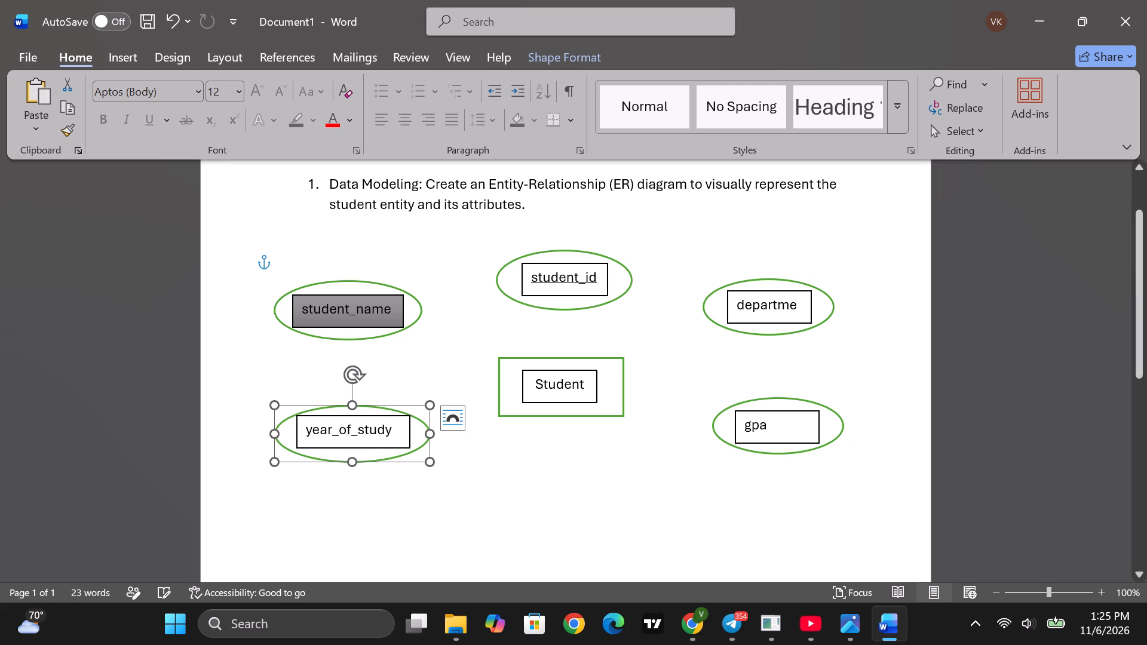
click(356, 404)
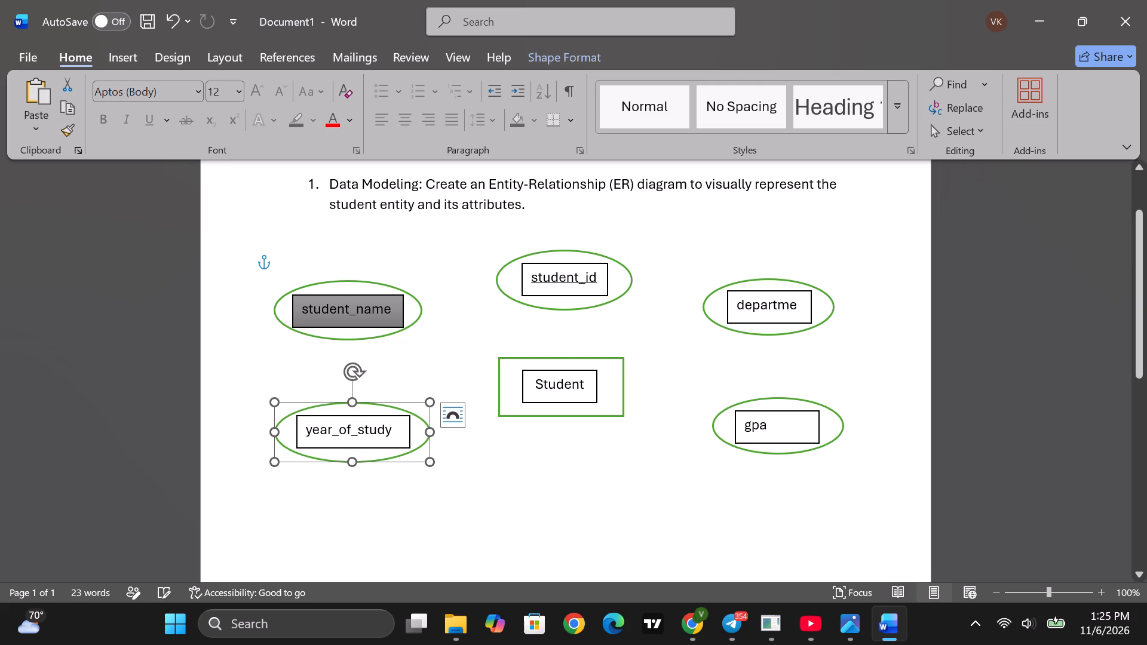
click(380, 512)
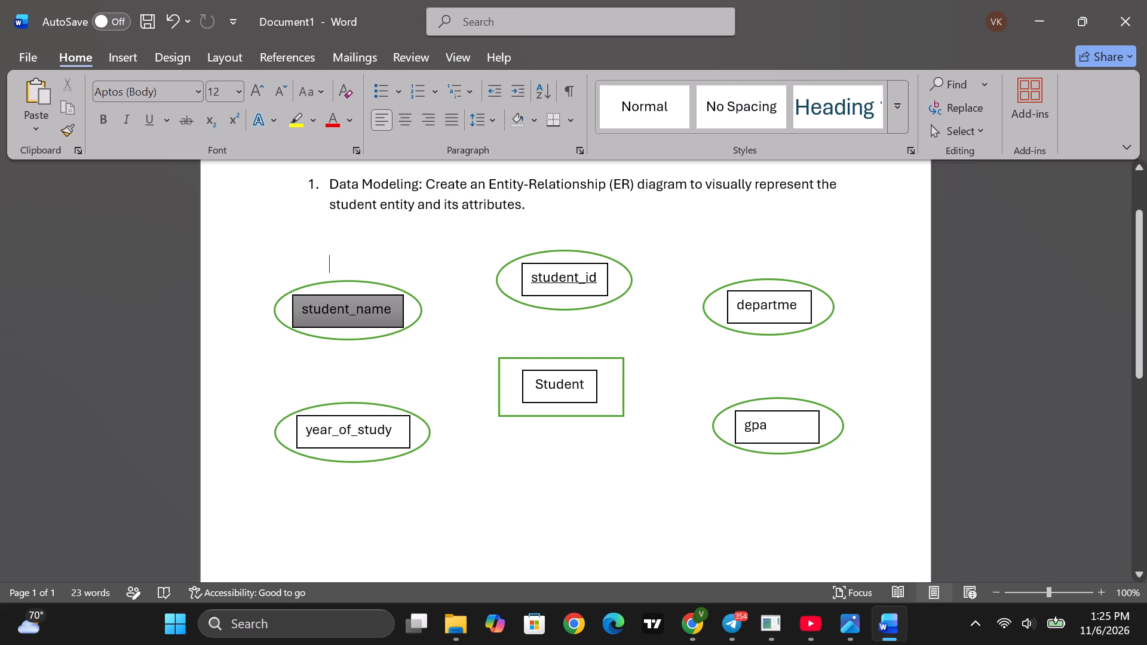
Widen the upper-right text box to show the full department label.
click(800, 308)
drag(809, 309, 824, 308)
click(819, 391)
Enlarge the ellipse around department slightly in width and height and centre the text box inside it.
click(829, 311)
drag(832, 306, 839, 306)
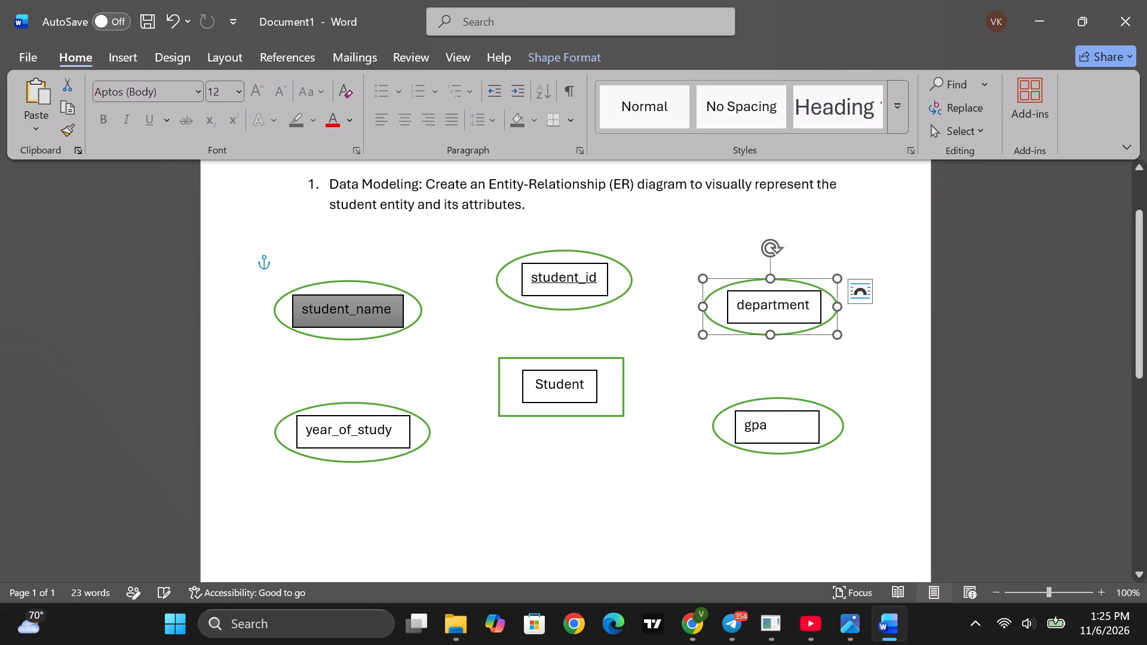
click(768, 337)
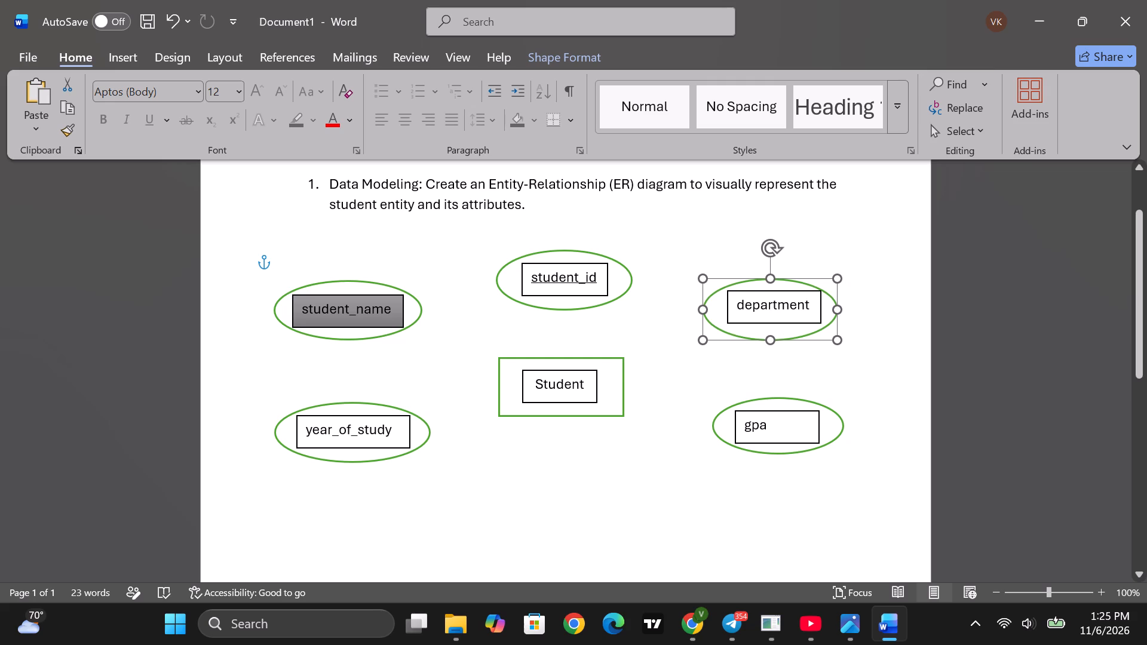
click(768, 311)
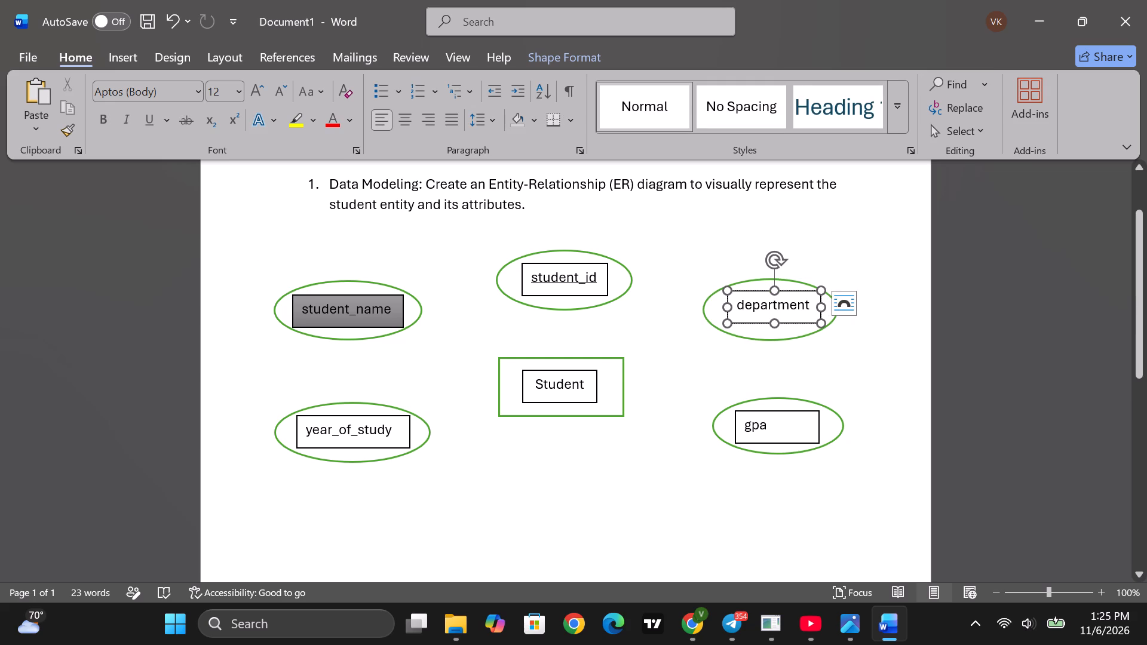
click(785, 293)
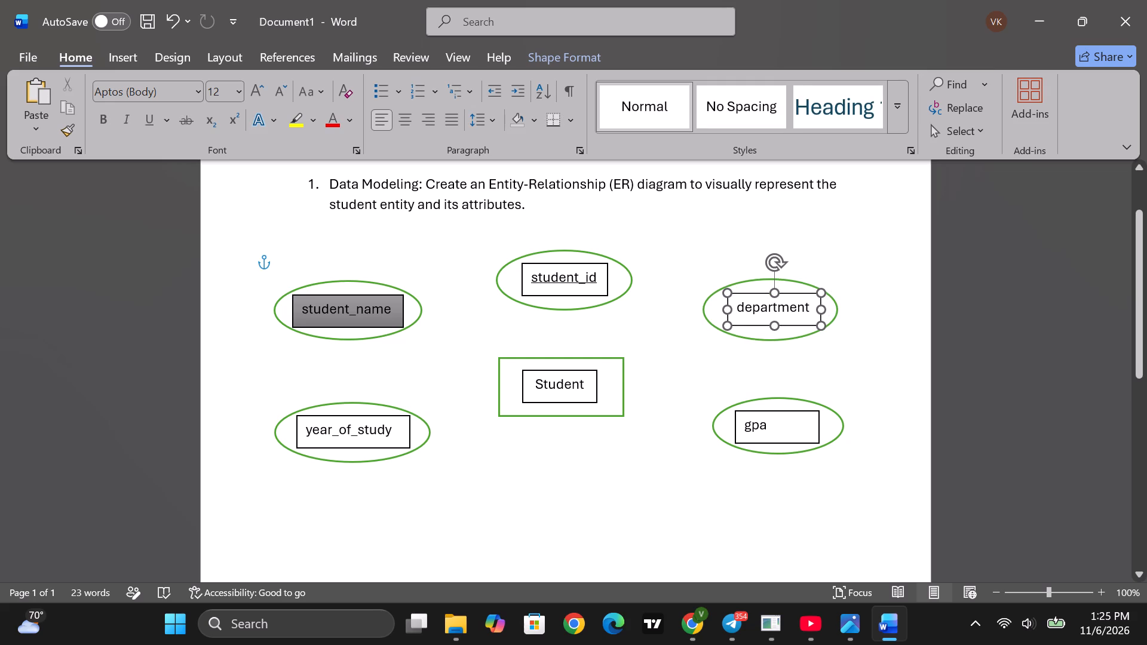
click(704, 373)
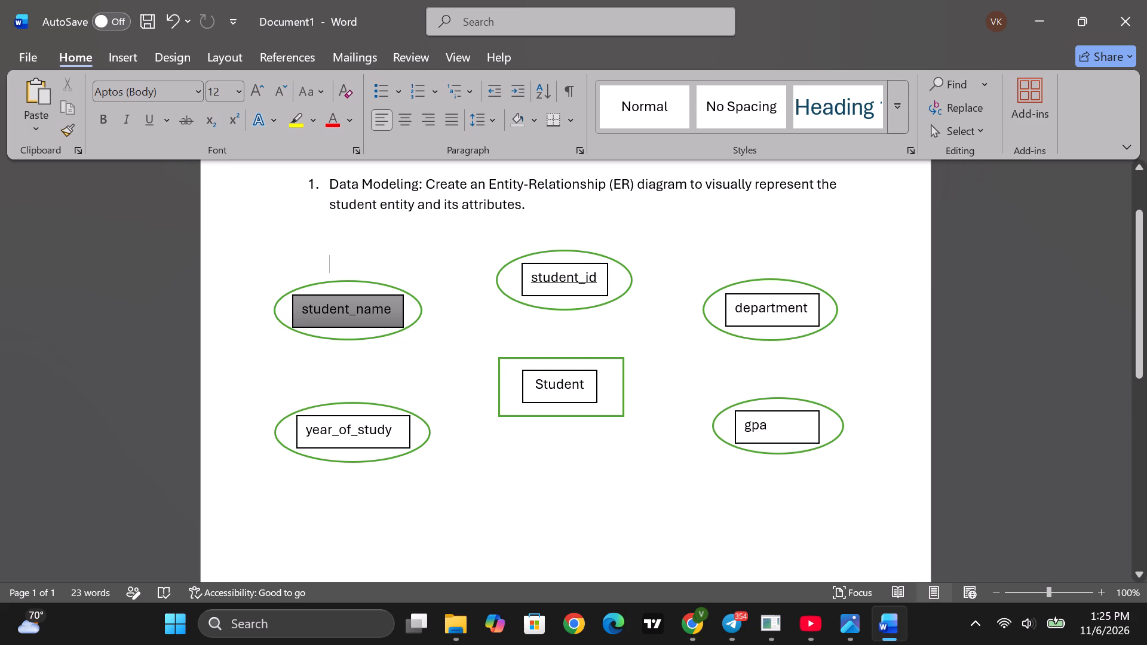
Centre-align the gpa text in its text box.
click(777, 423)
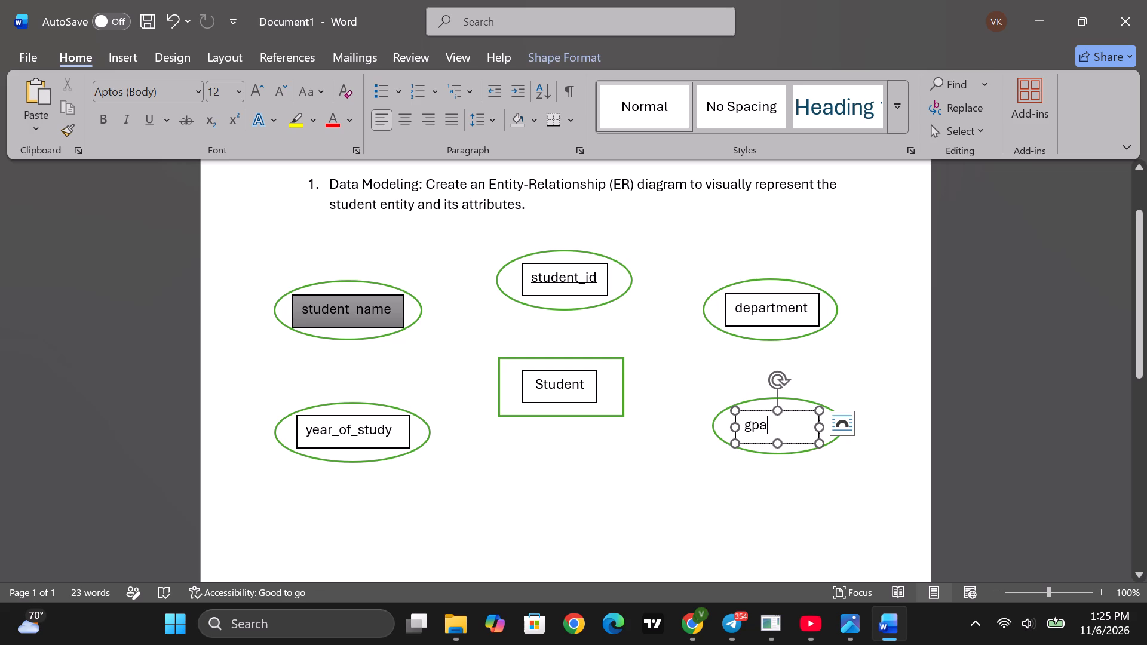
drag(783, 421, 740, 426)
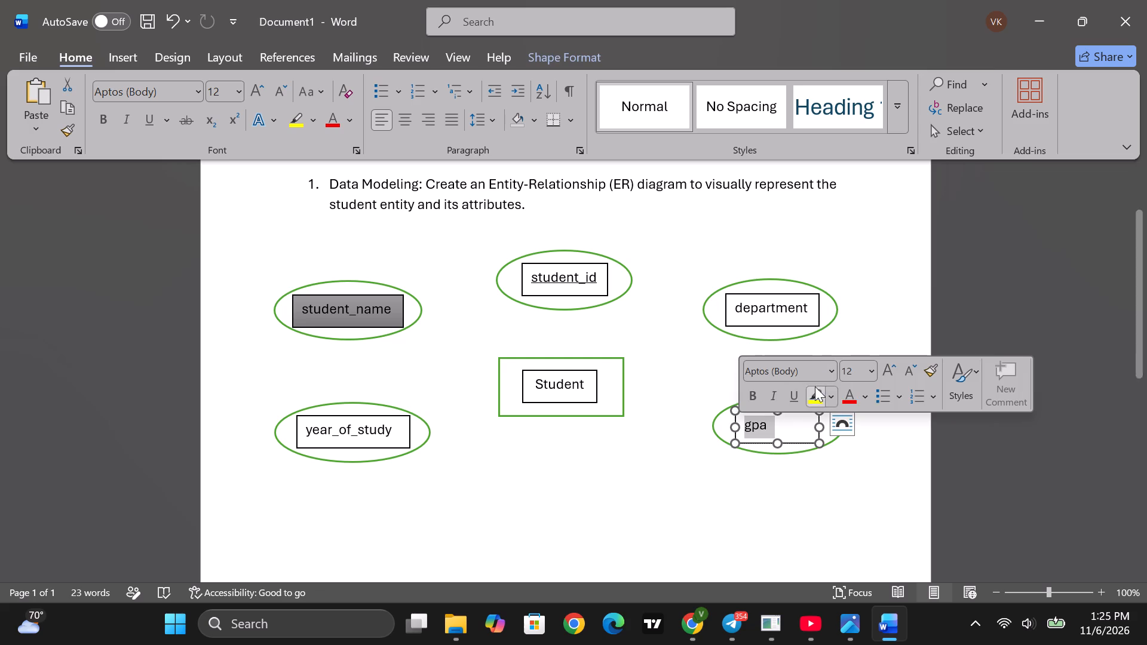
click(404, 115)
click(597, 471)
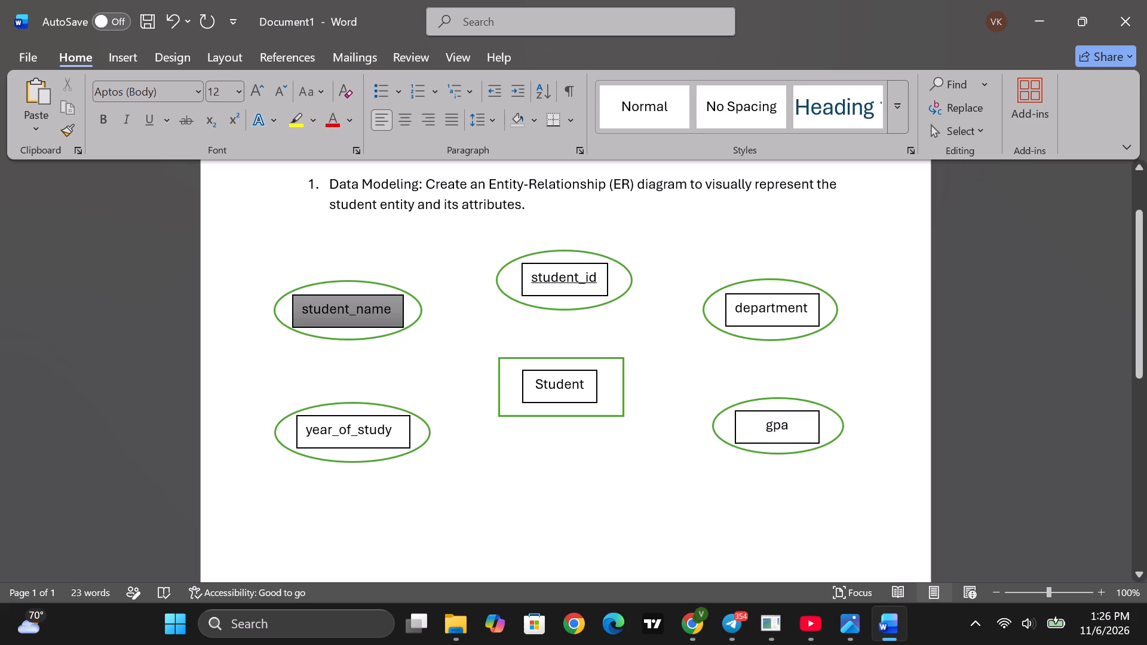
click(461, 453)
Apply the preset shape style with white fill and black outline to the student_name text box.
click(341, 313)
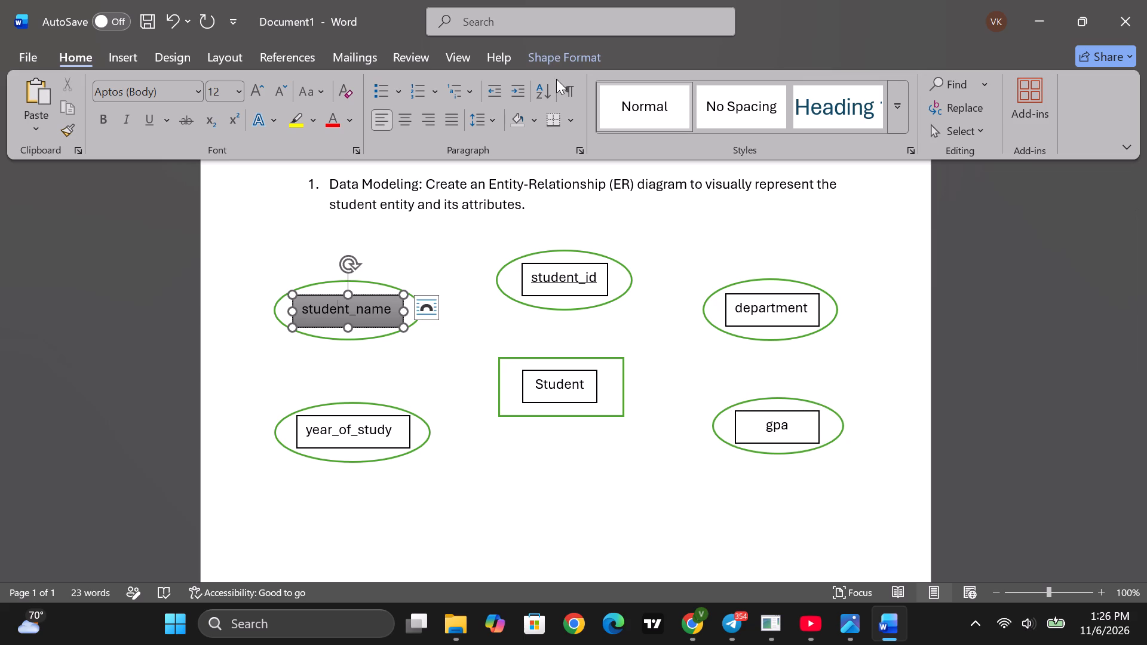
click(556, 54)
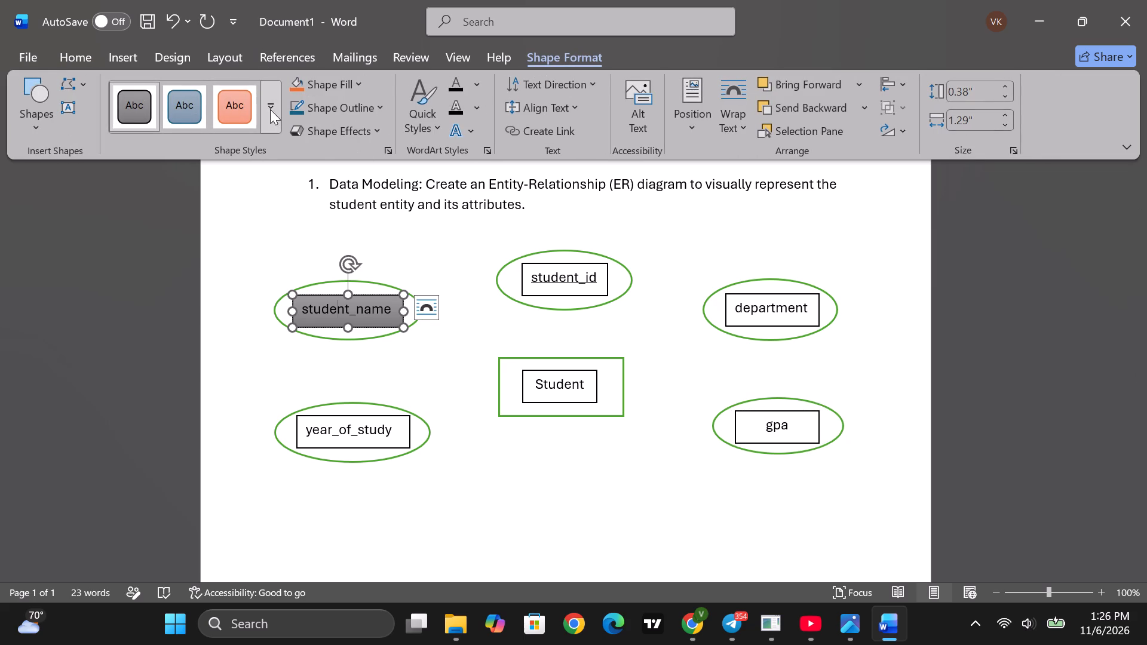
click(270, 109)
click(143, 164)
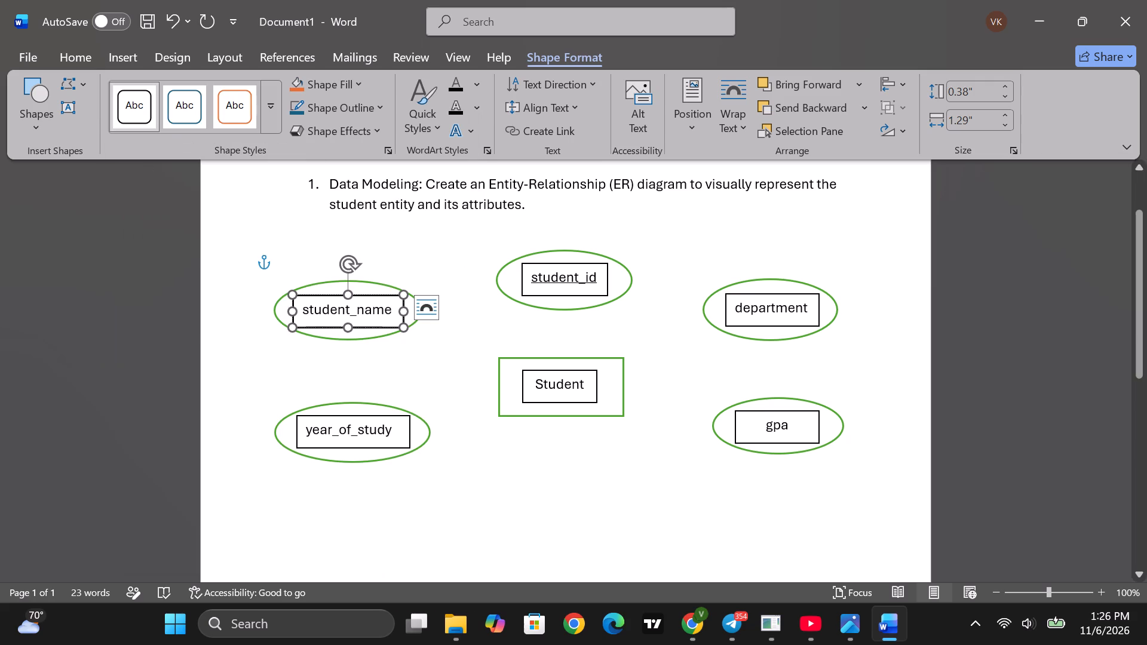
click(579, 514)
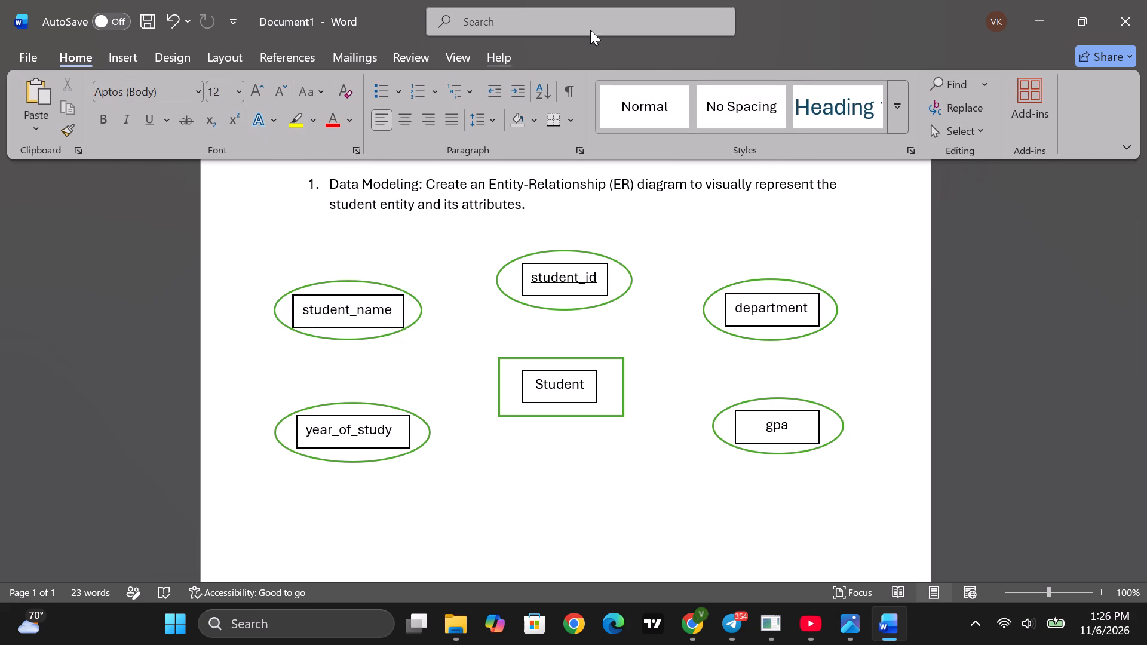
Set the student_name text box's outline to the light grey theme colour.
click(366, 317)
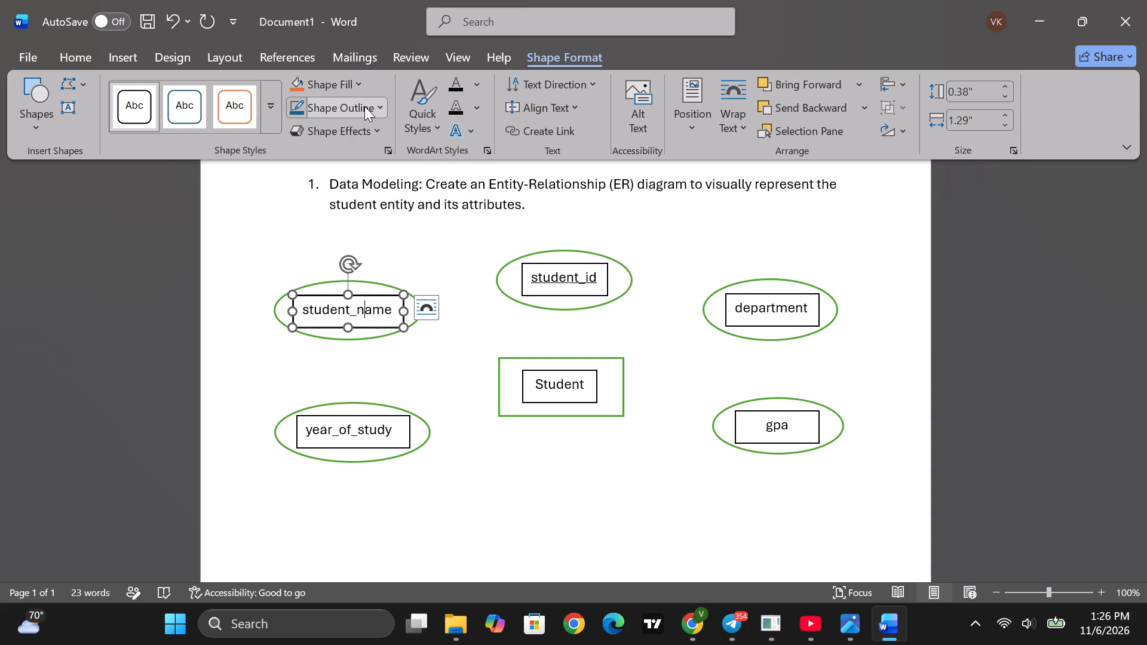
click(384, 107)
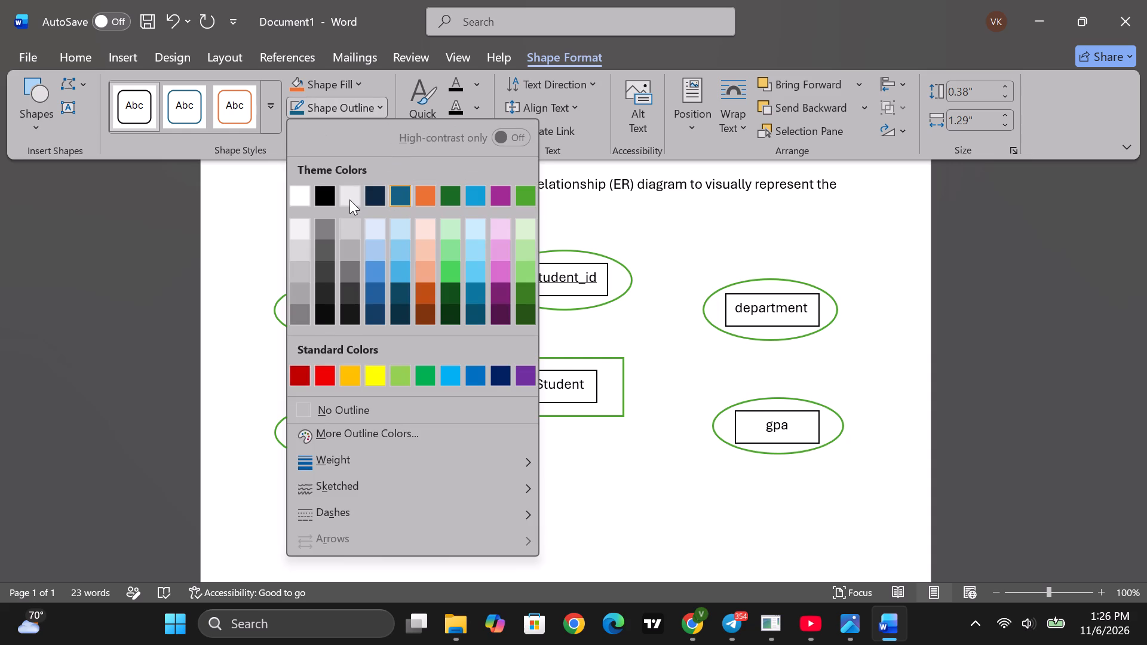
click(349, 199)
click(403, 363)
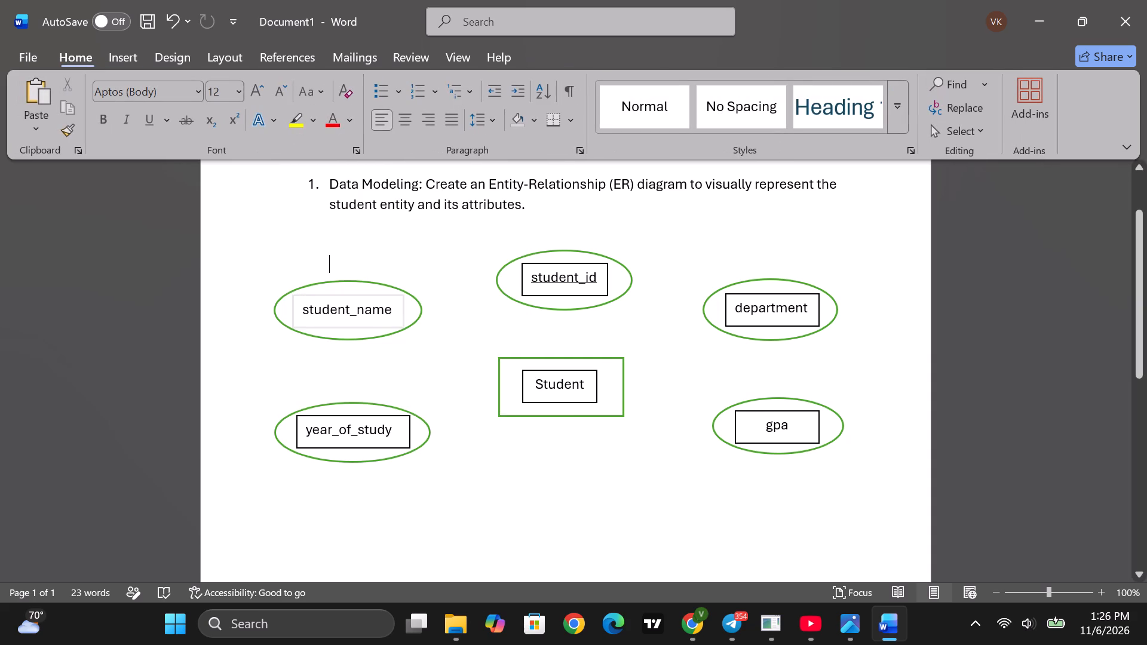
Set the student_id text box's outline to white so it blends into its ellipse.
click(566, 275)
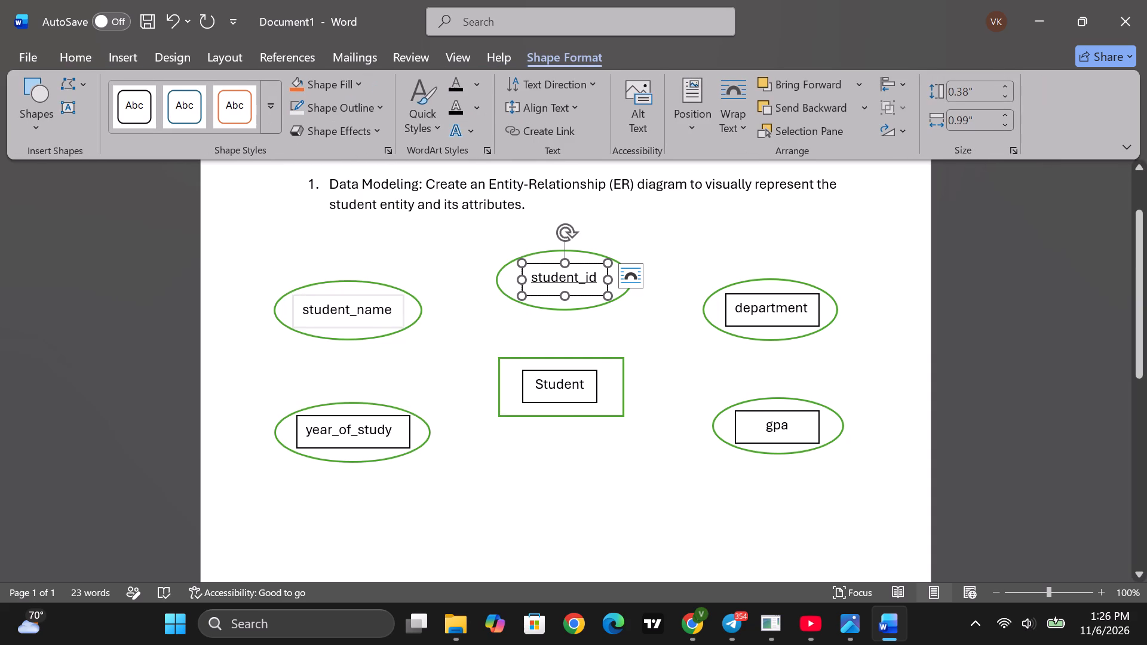
click(378, 107)
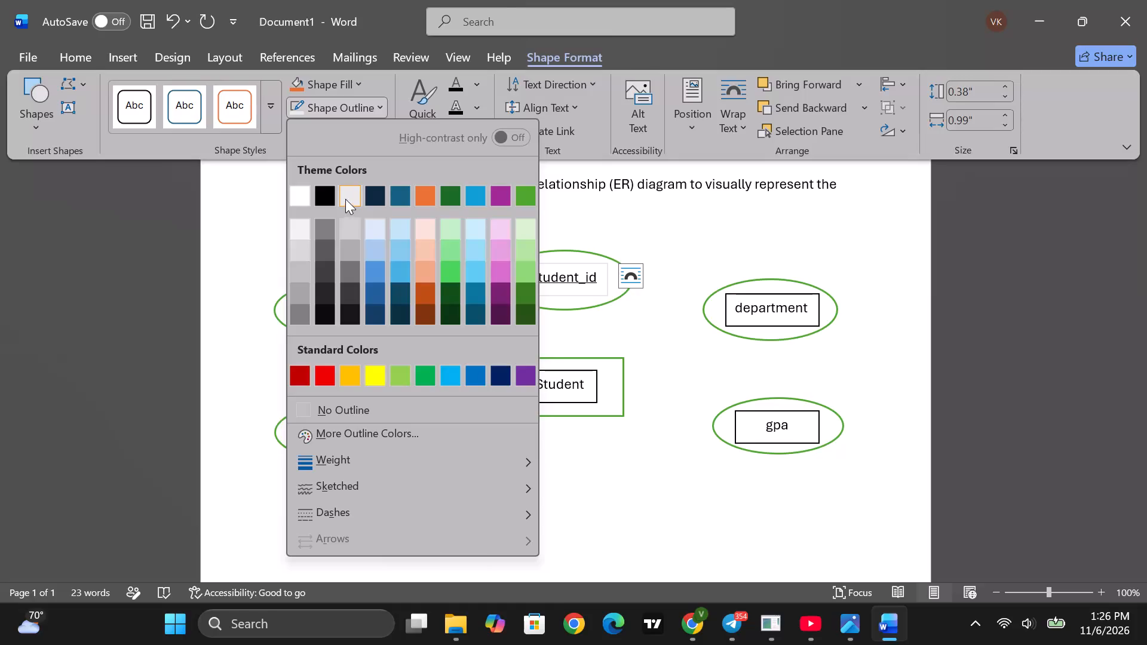
click(301, 198)
click(645, 326)
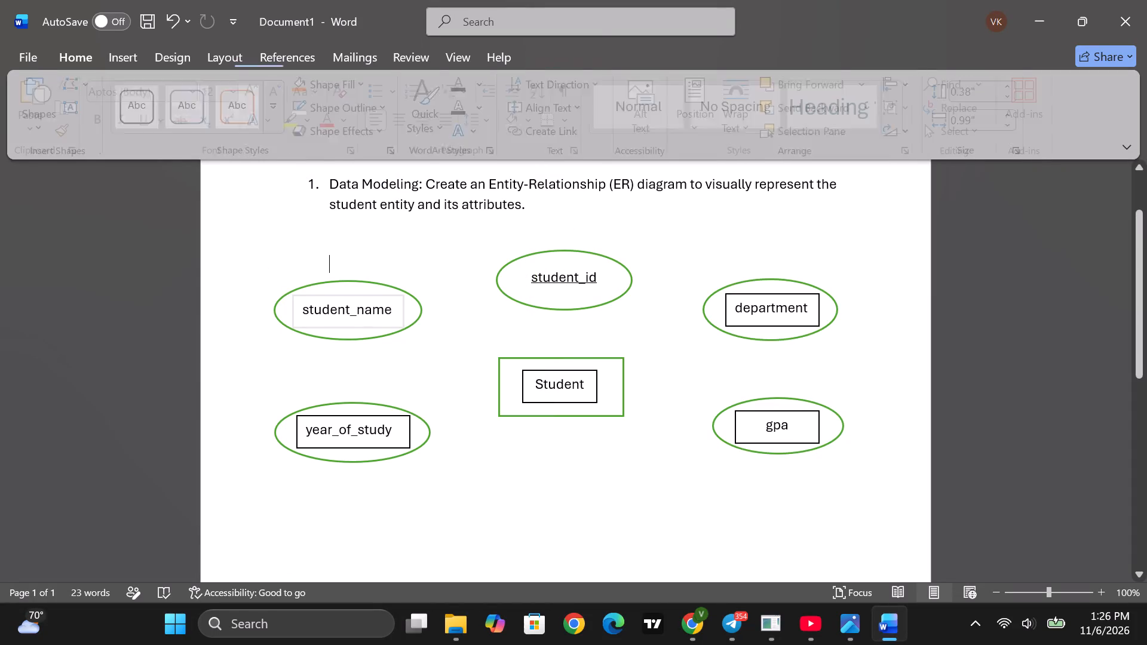
Set the student_name text box's outline to white to match the student_id text box.
click(391, 309)
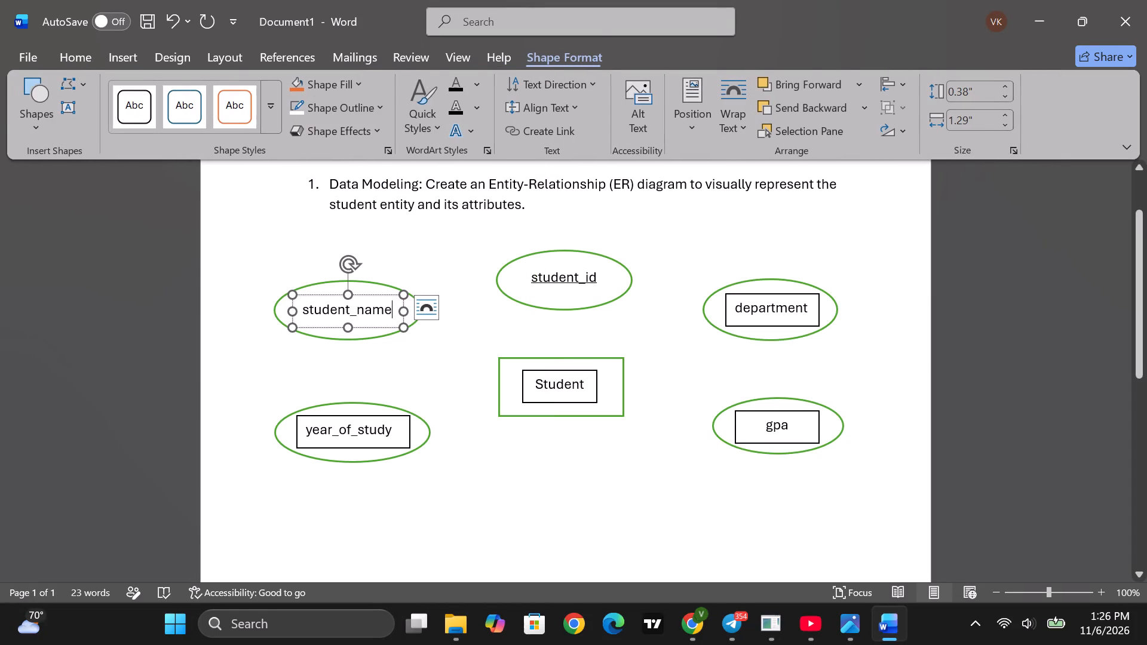
click(376, 102)
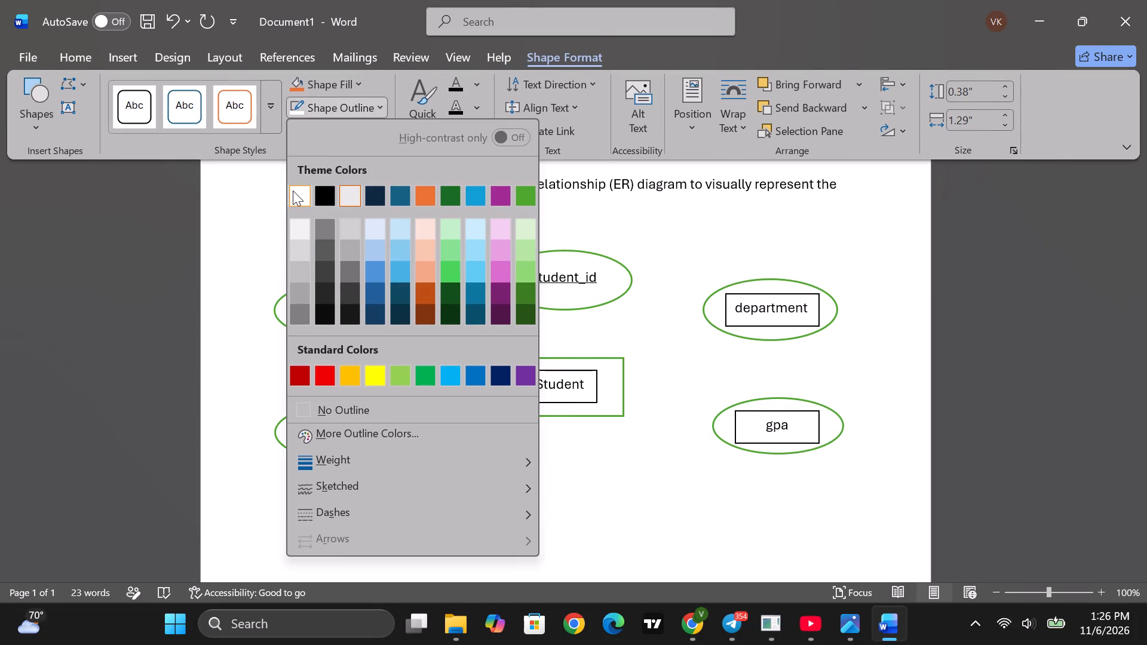
click(293, 191)
click(463, 340)
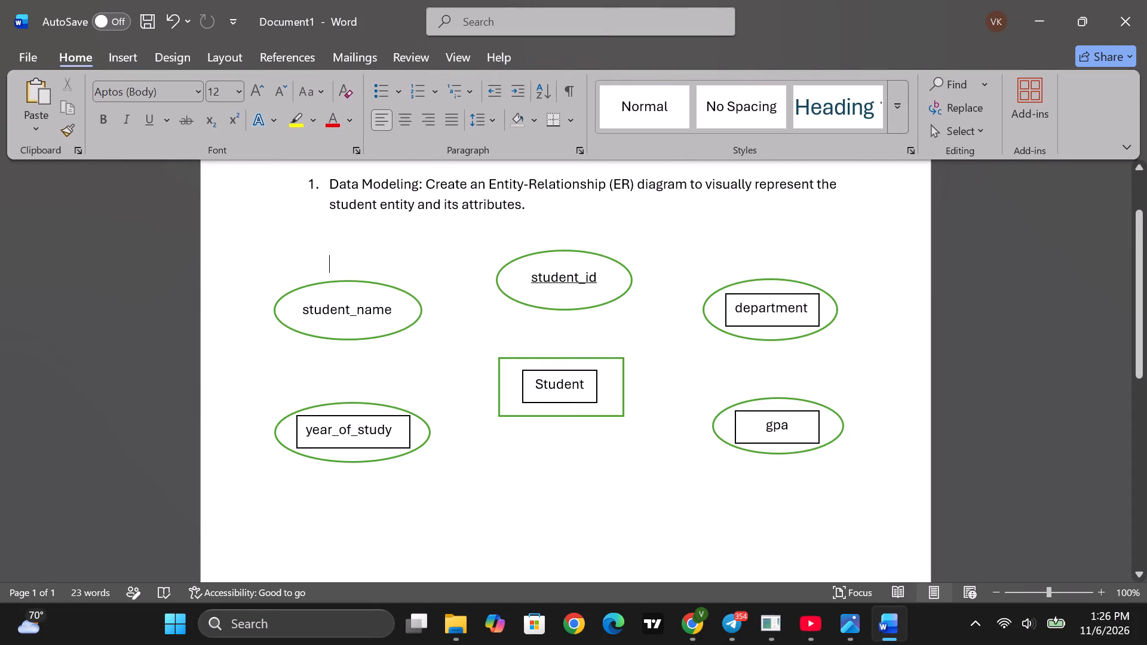
Set the outlines of the department, gpa and year_of_study text boxes to white so they blend into their ellipses.
click(766, 308)
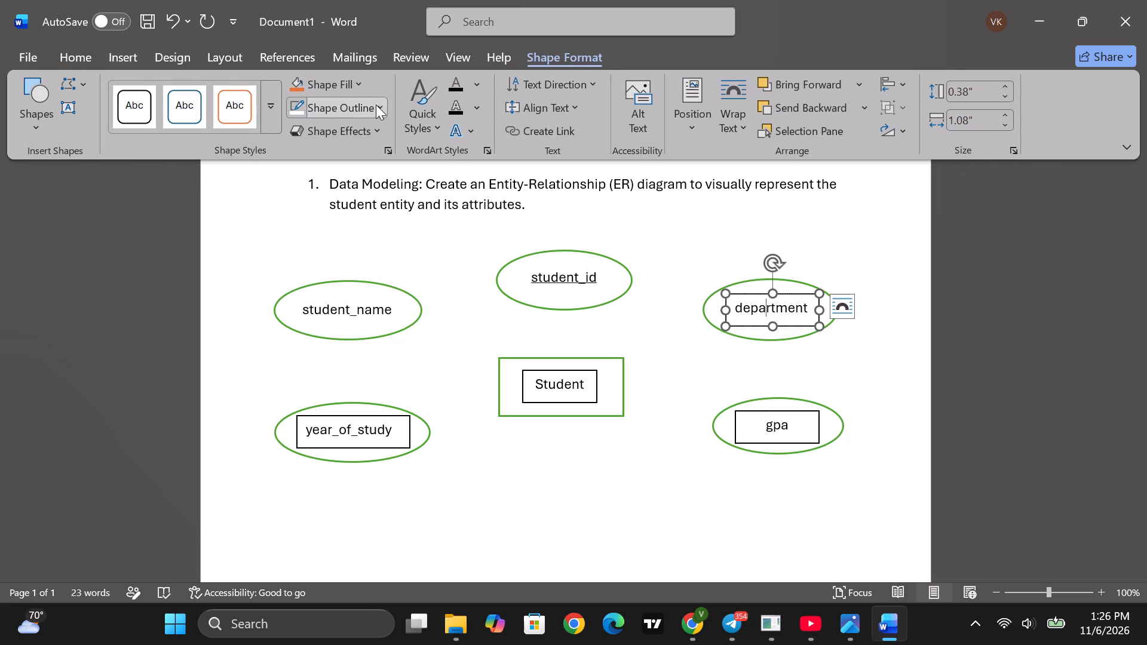
click(379, 107)
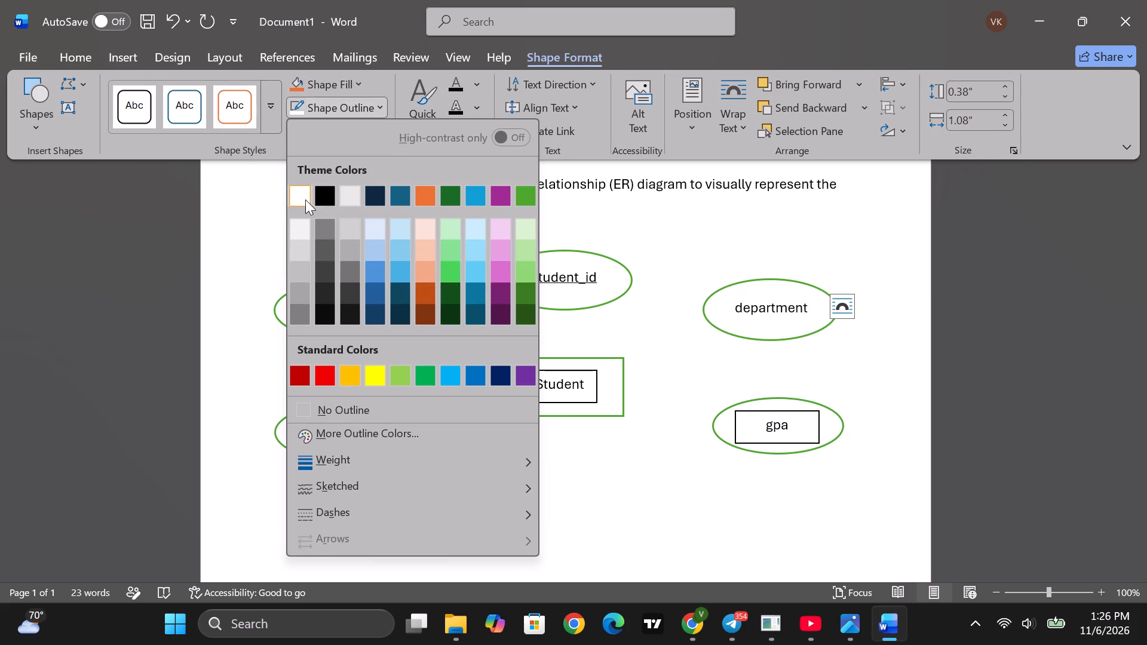
click(305, 199)
click(790, 429)
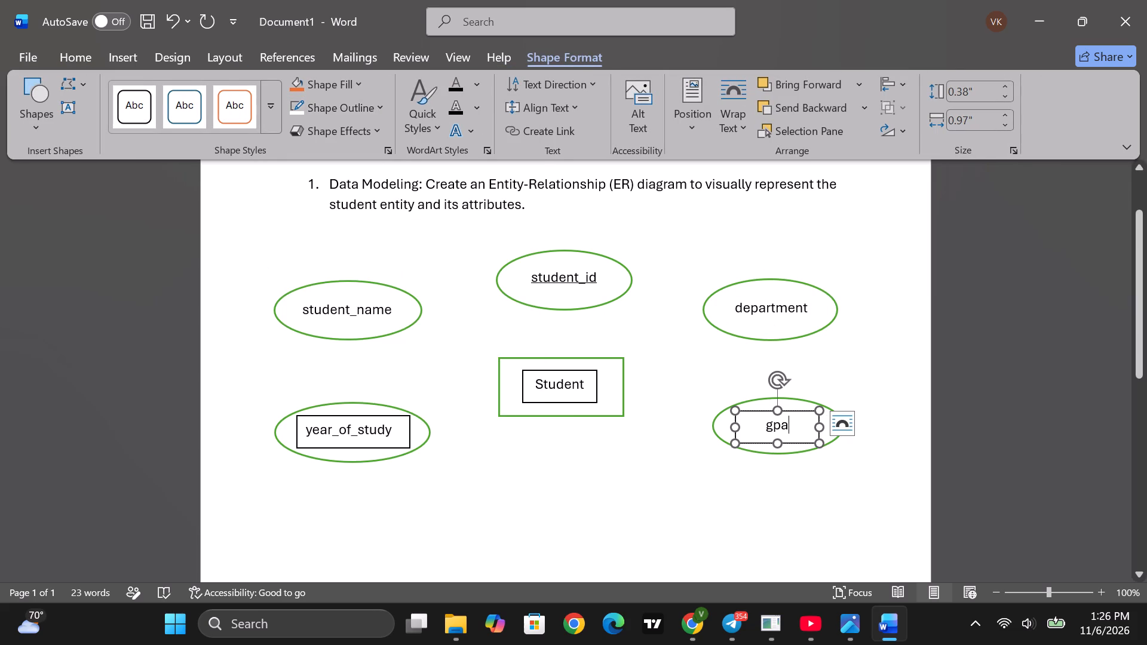
click(379, 105)
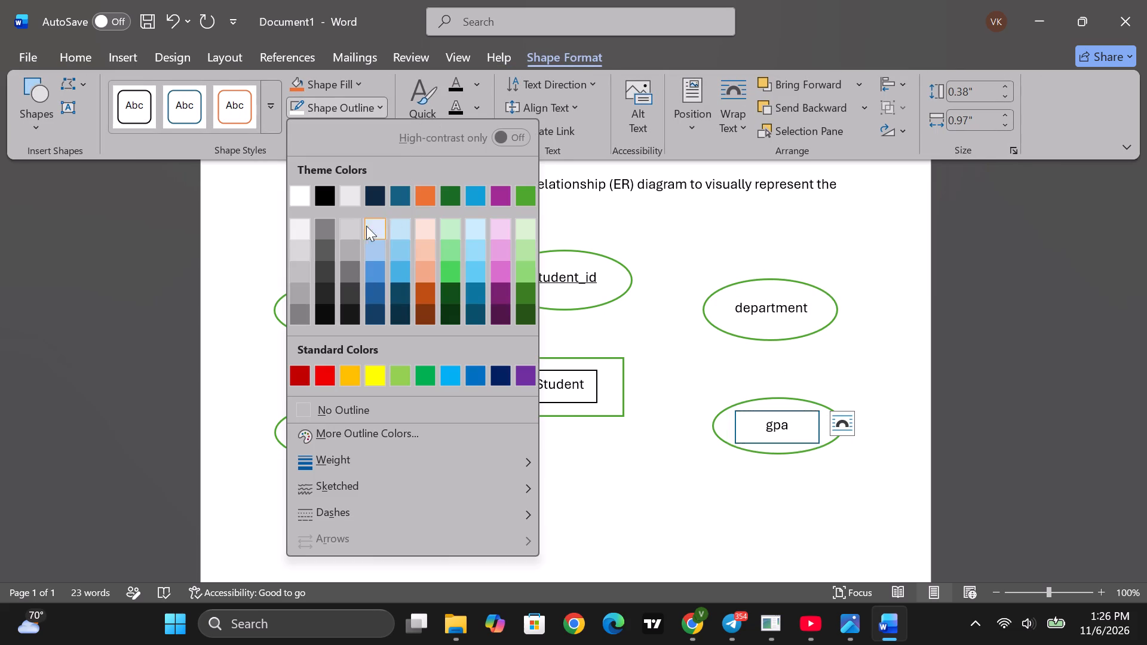
click(305, 198)
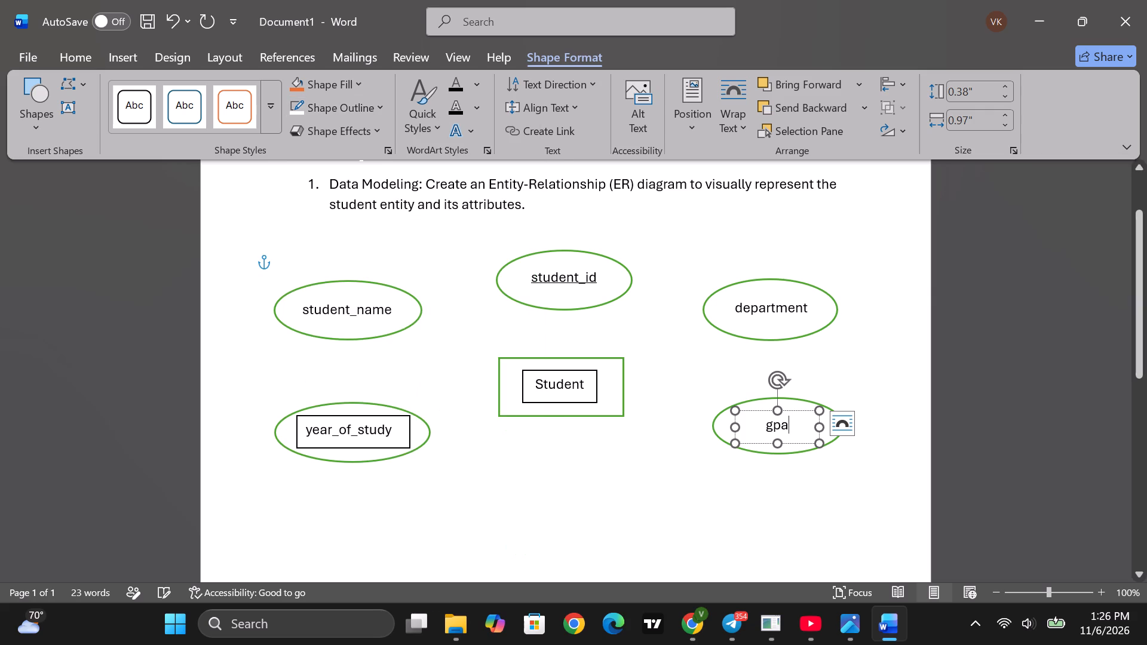
click(394, 428)
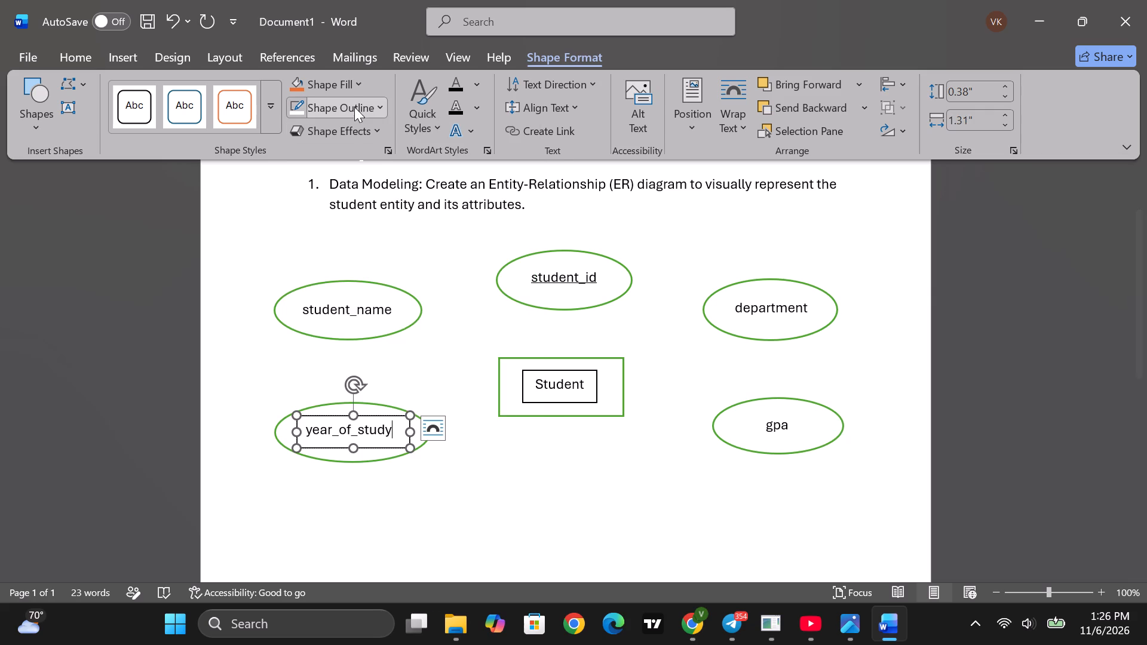
click(367, 108)
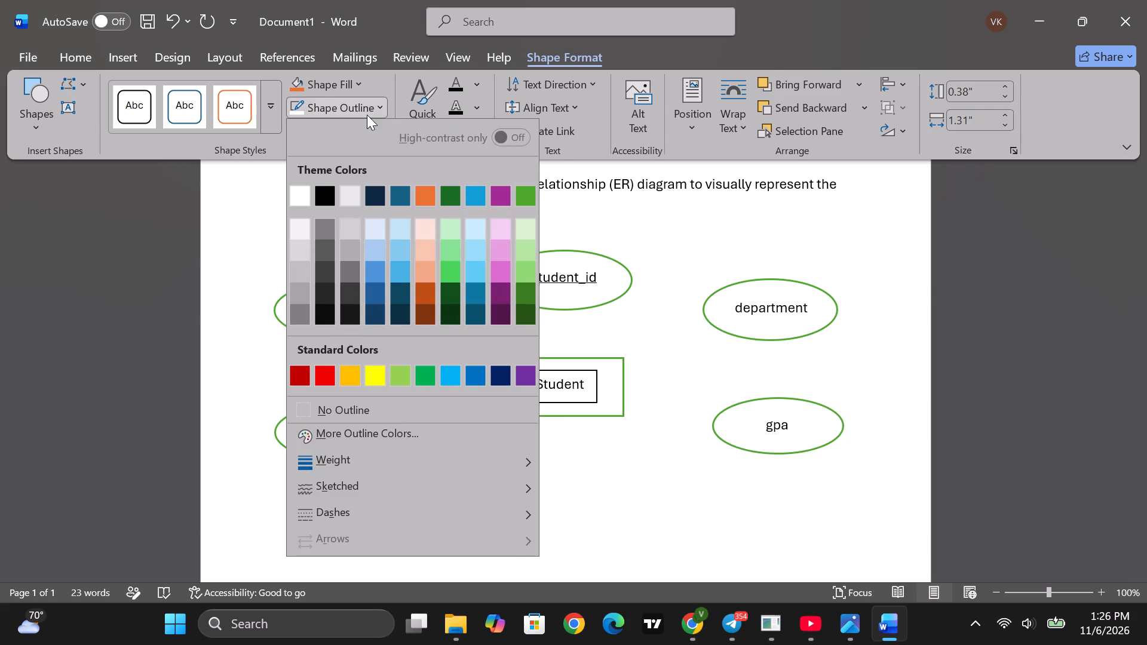
click(302, 188)
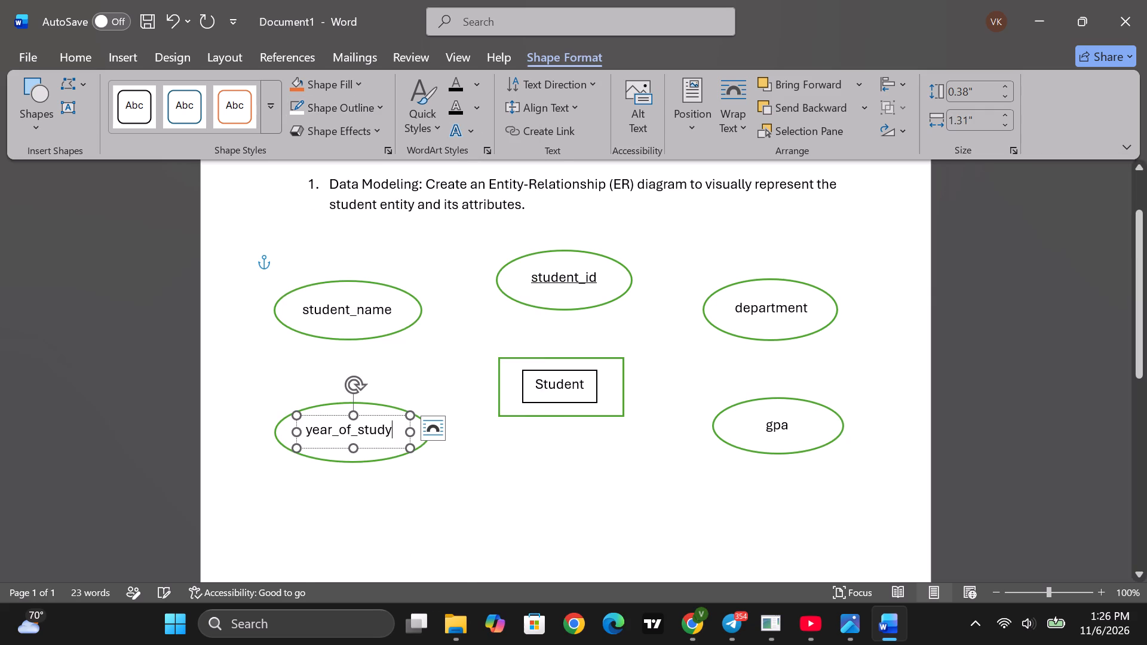
click(559, 468)
Set the Student text box's outline to white so it blends into the green entity rectangle.
click(581, 388)
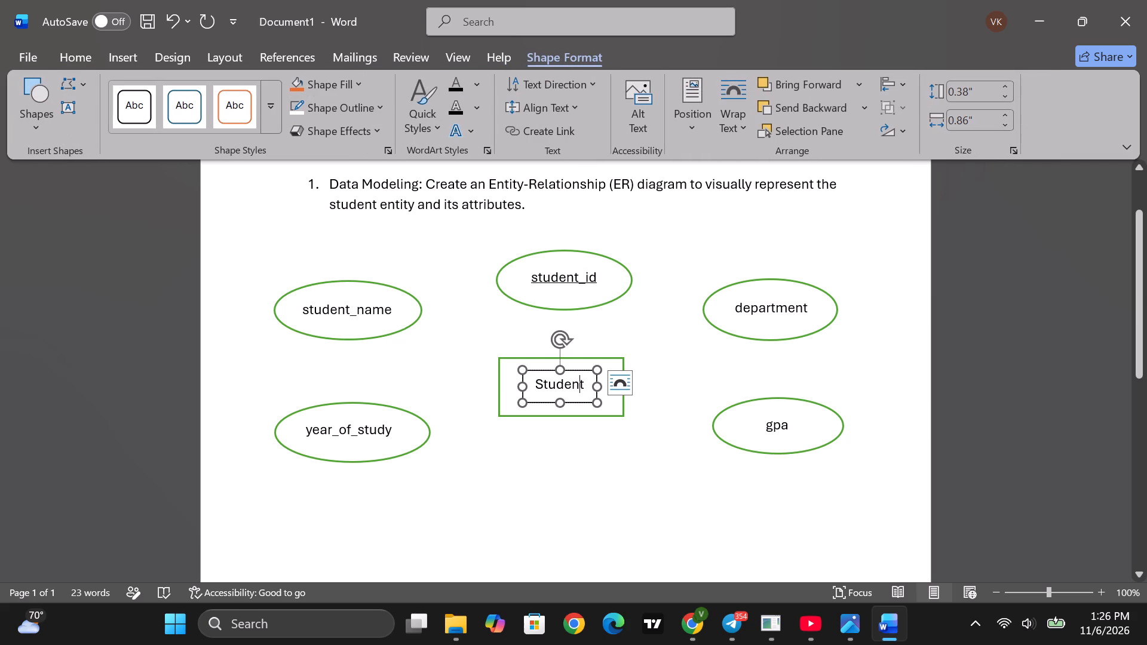
click(353, 106)
click(298, 197)
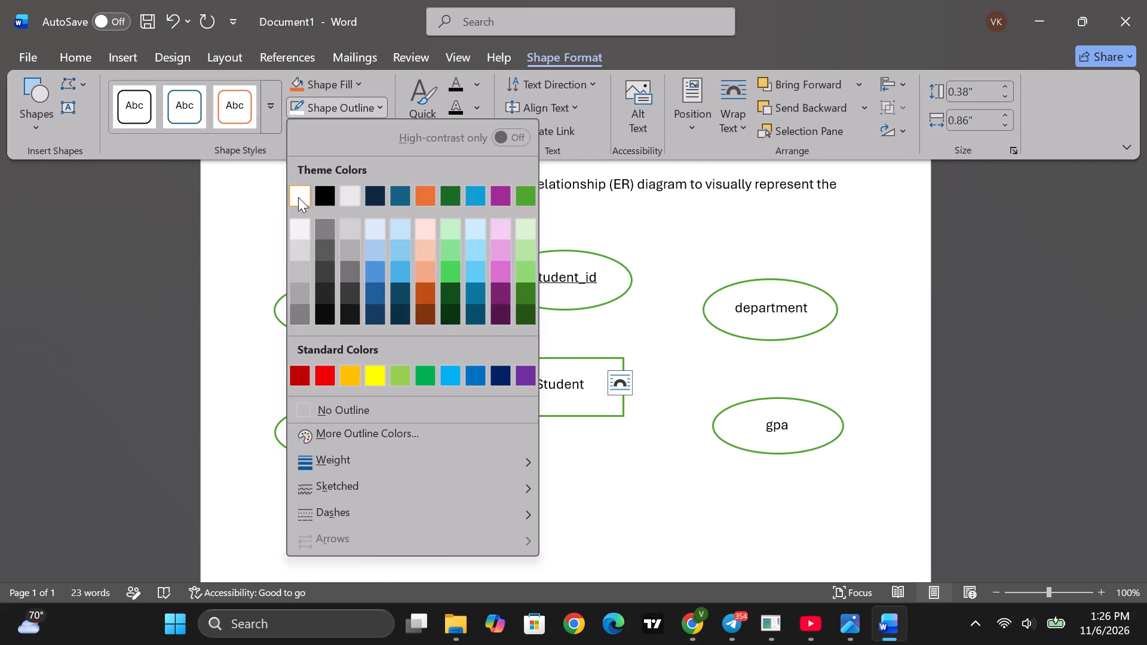
click(590, 502)
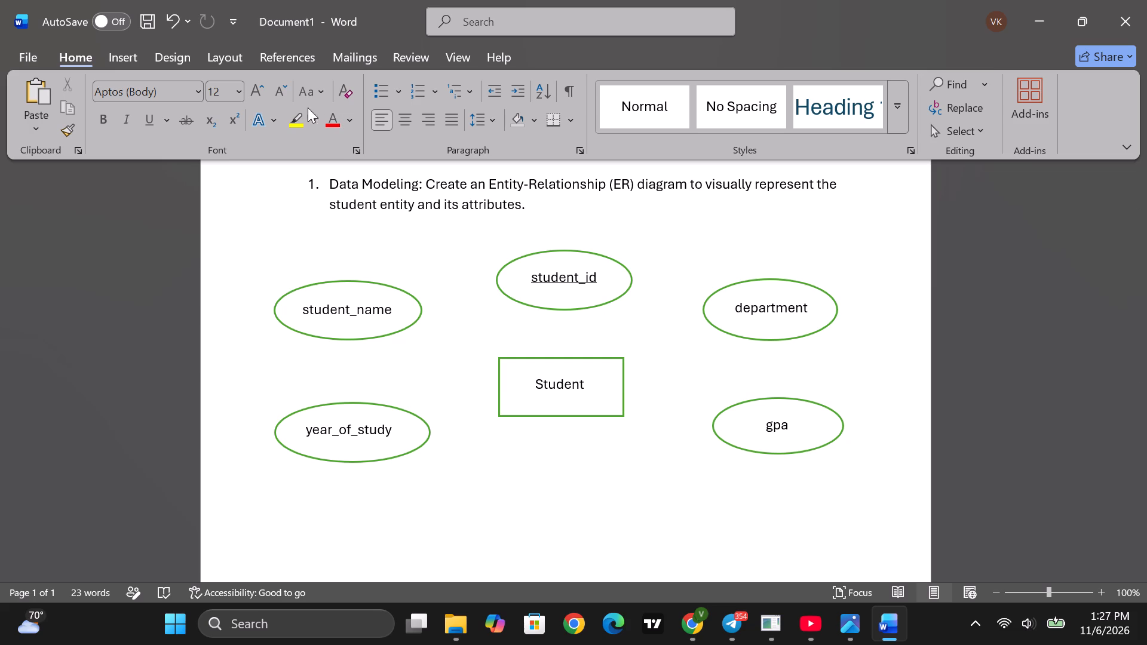
Draw a straight, nearly vertical line about 0.55" long from the bottom of the student_id ellipse to the Student rectangle's top edge.
click(131, 56)
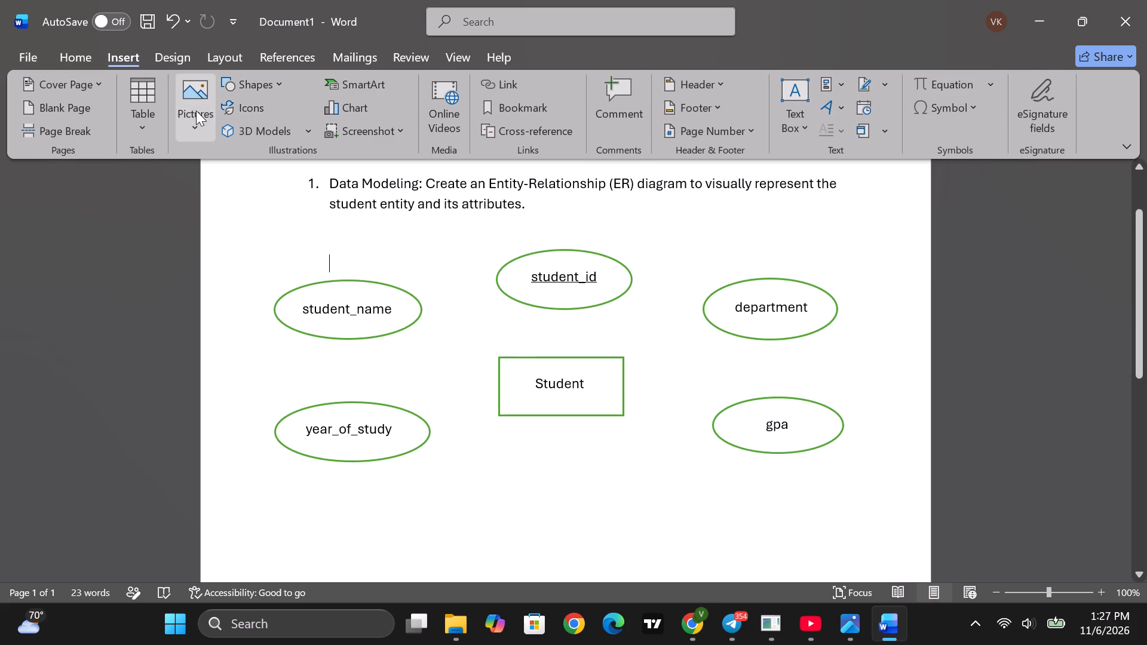
click(264, 78)
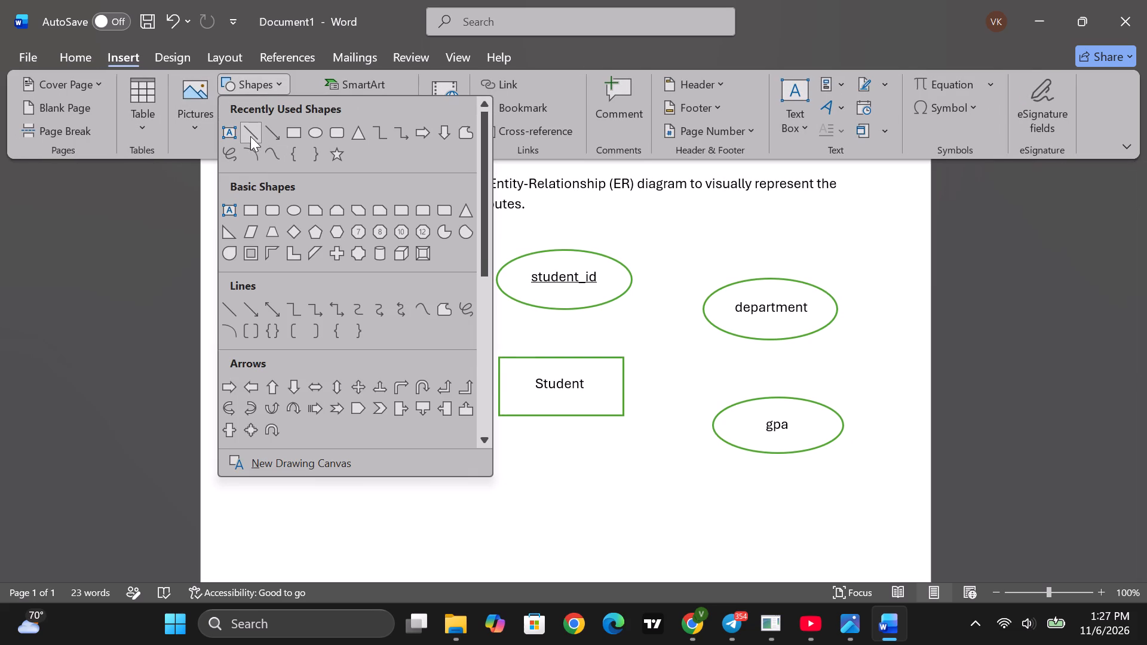
click(253, 136)
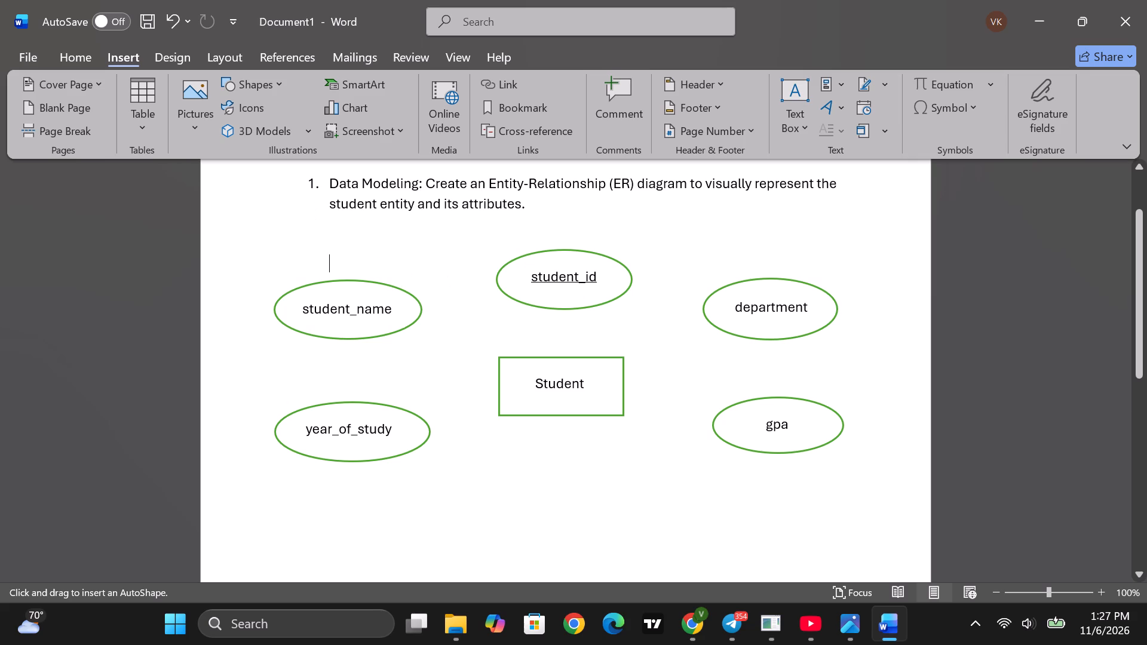
drag(561, 309, 561, 325)
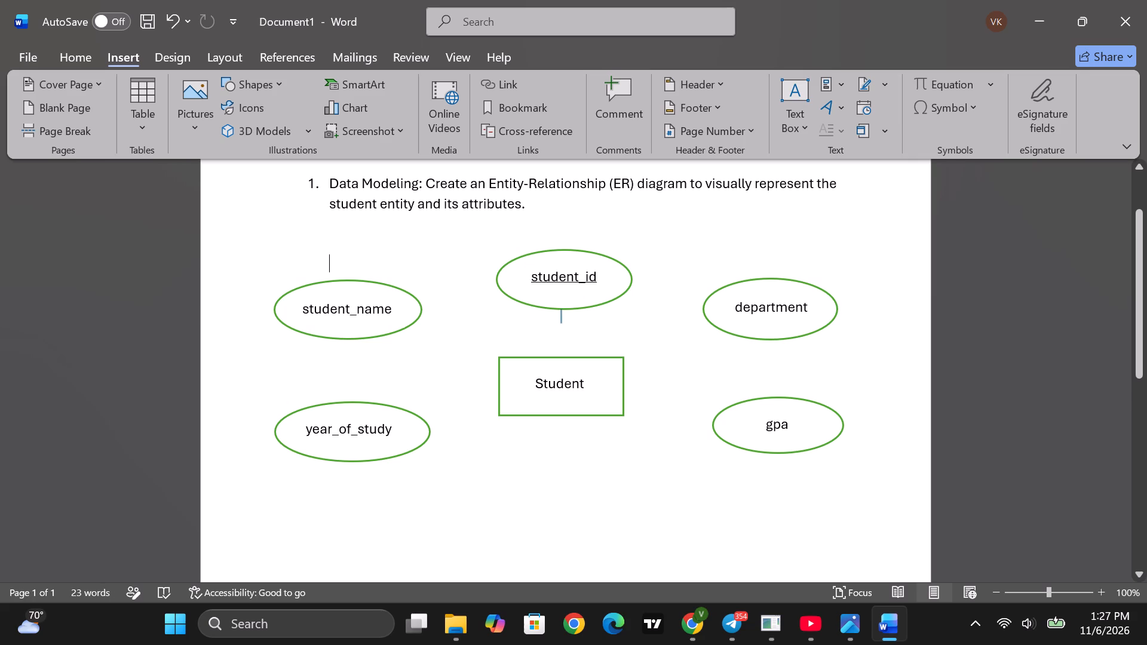
drag(561, 325, 562, 362)
drag(562, 362, 562, 355)
drag(562, 355, 562, 357)
click(603, 467)
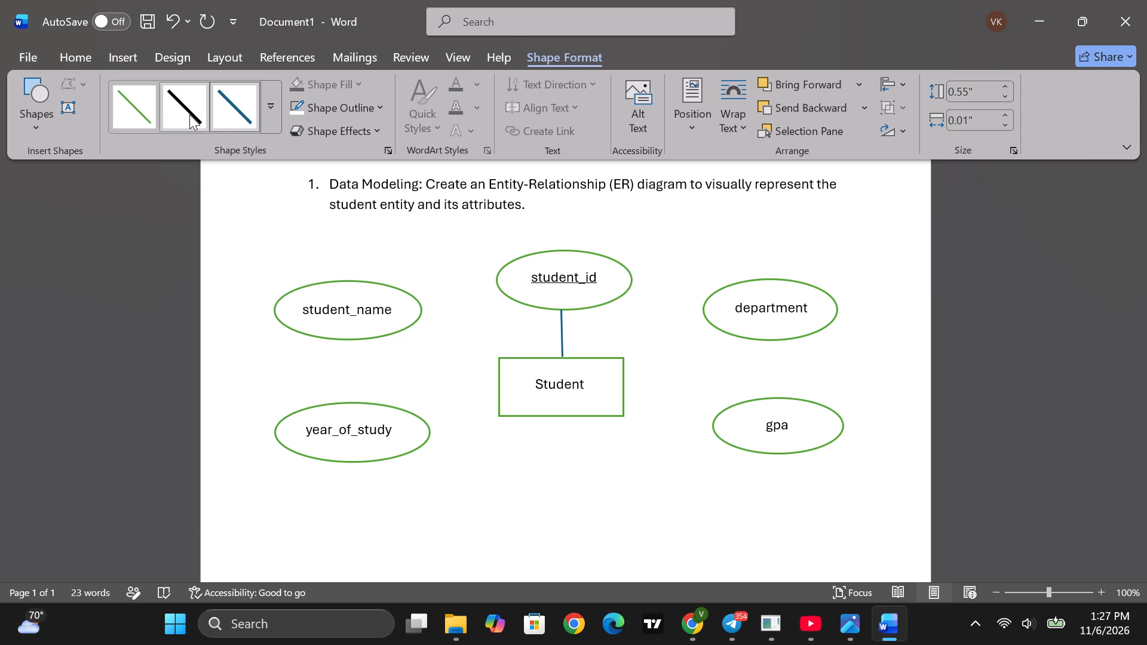
Copy the line between student_id and Student and paste four copies of it.
click(561, 333)
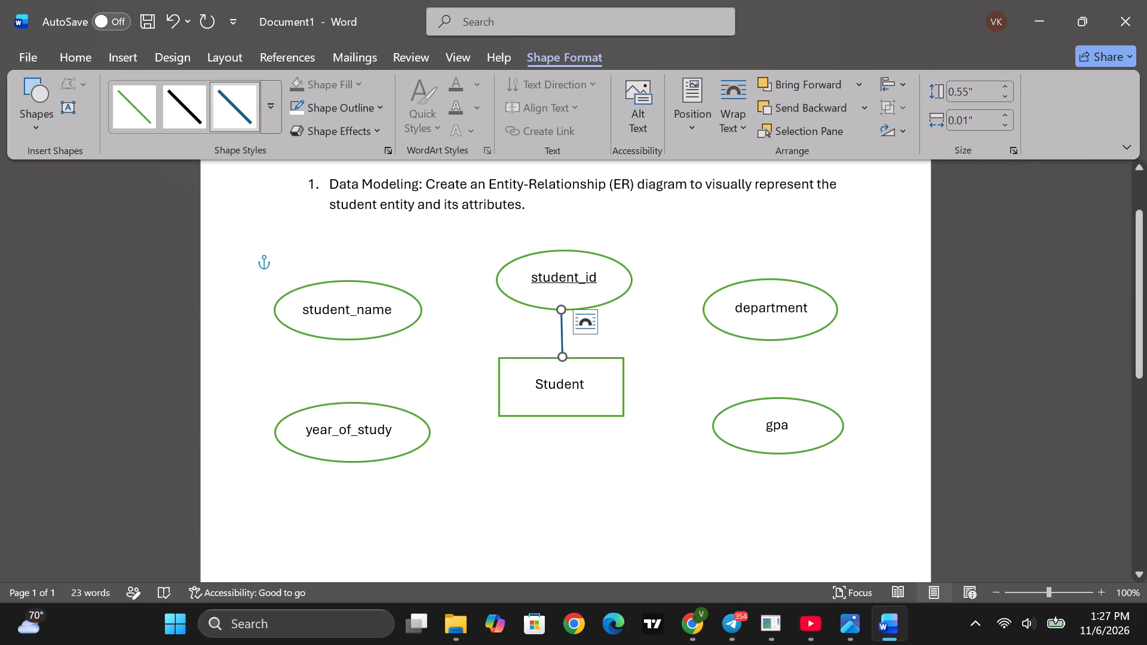
key(ctrl+c)
click(542, 457)
key(ctrl+v)
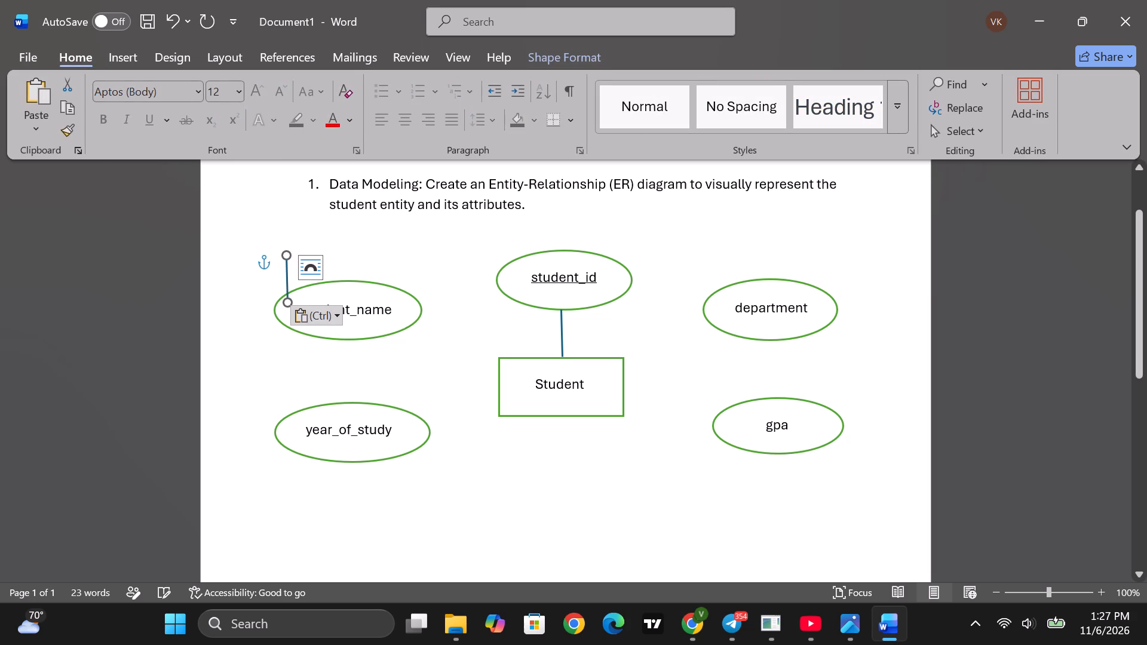
key(ctrl+v)
key(ctrl+v)
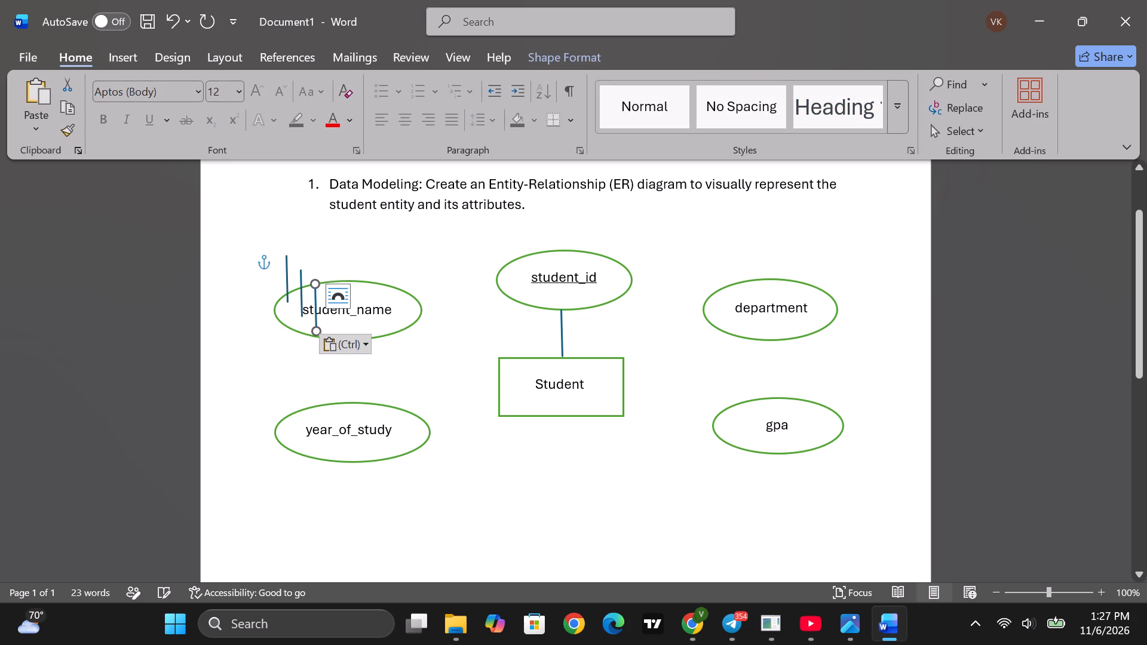
key(ctrl+v)
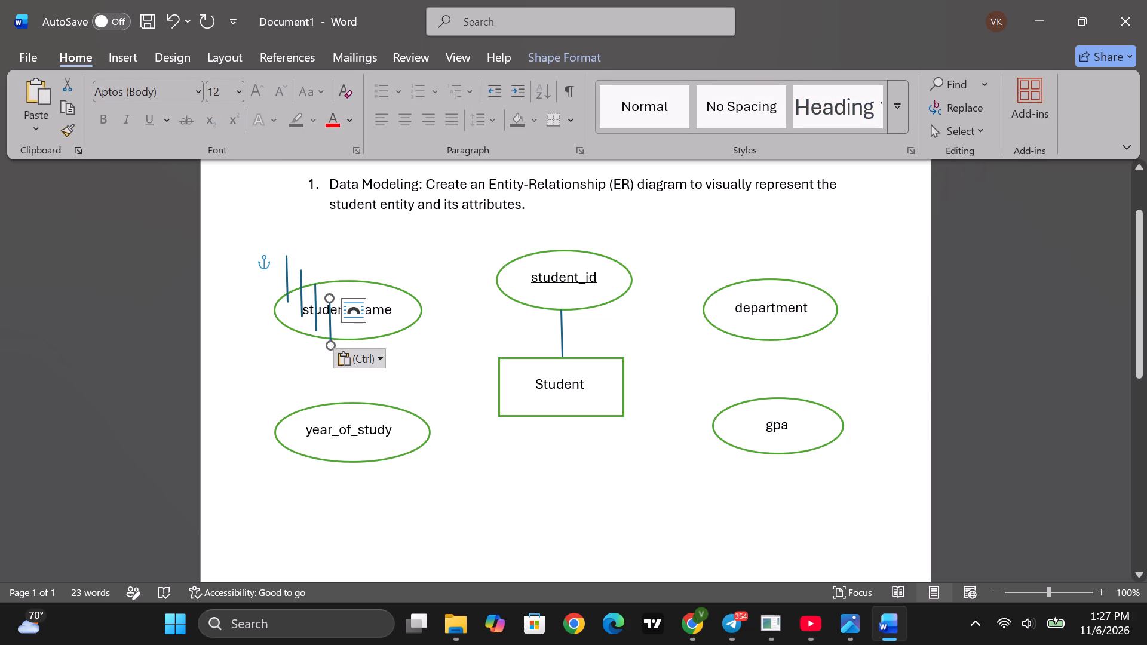
Move one pasted line and adjust its ends to connect the student_name ellipse to the Student rectangle's upper-left corner.
click(330, 330)
drag(331, 320, 394, 345)
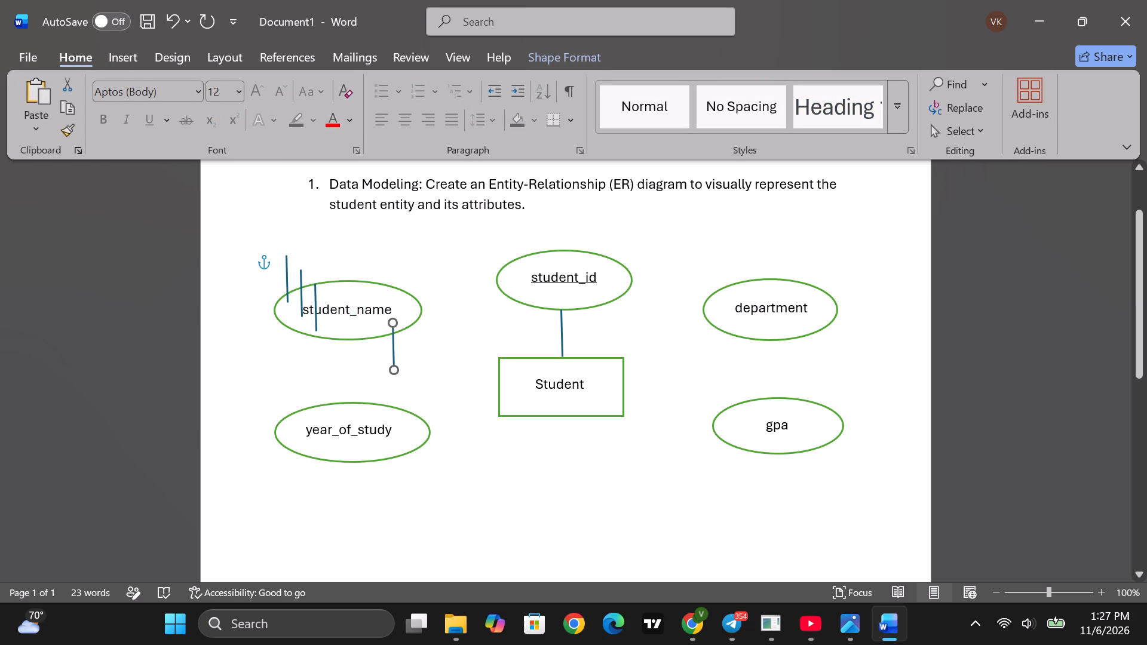
drag(394, 345, 438, 336)
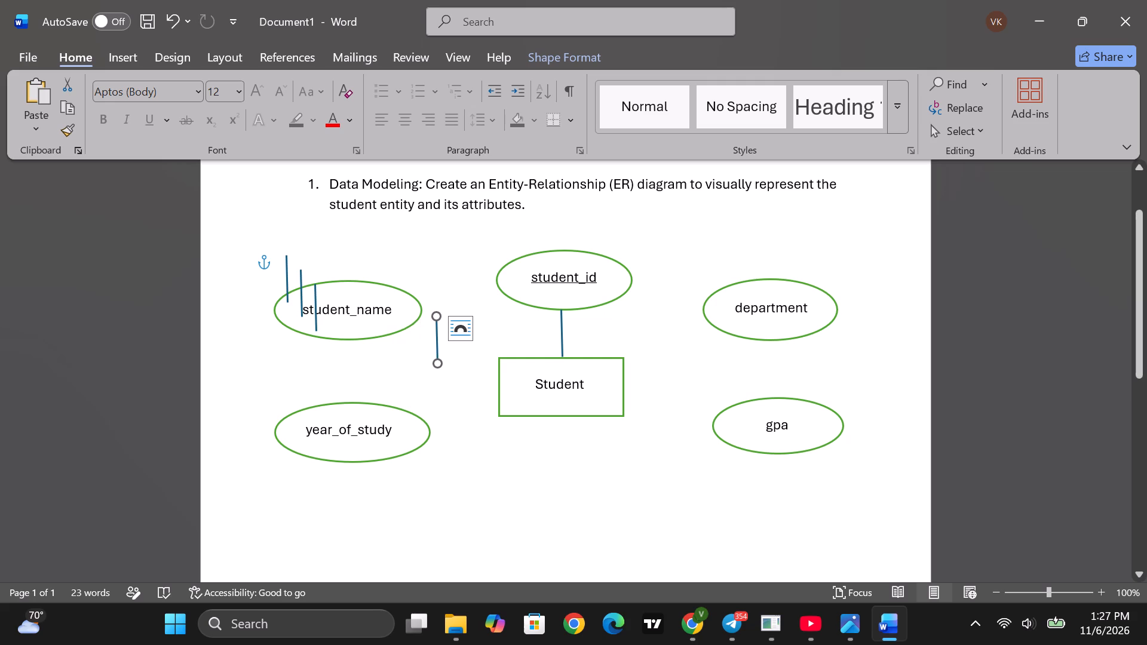
drag(436, 340, 440, 332)
drag(440, 309, 420, 313)
drag(420, 313, 419, 320)
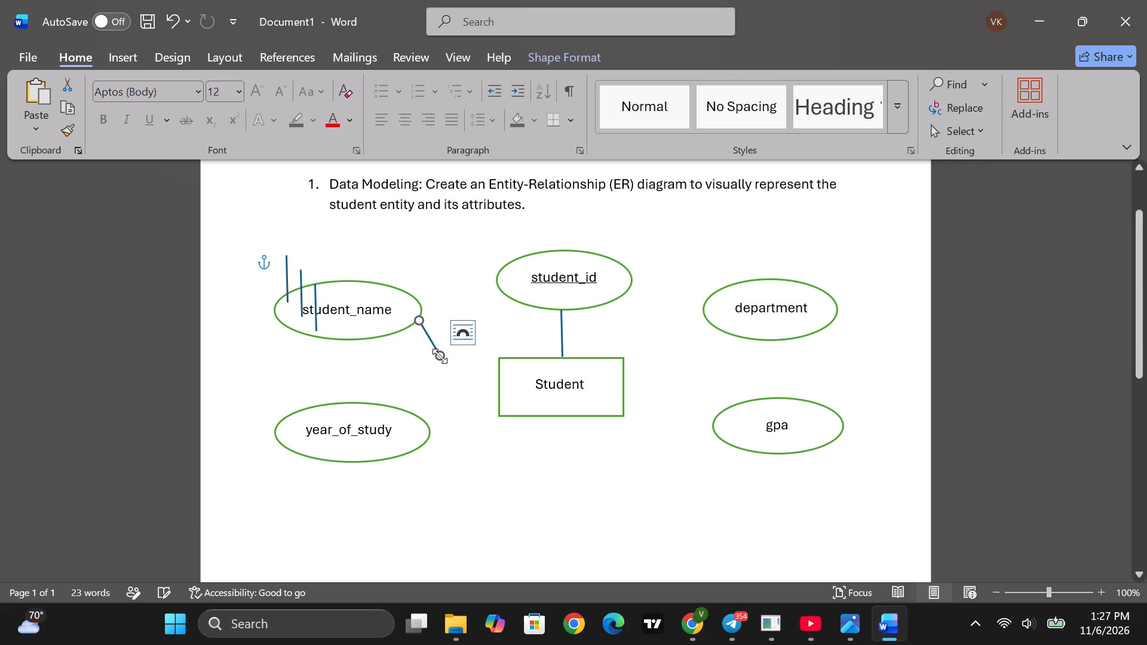
drag(444, 358, 449, 358)
drag(449, 358, 498, 357)
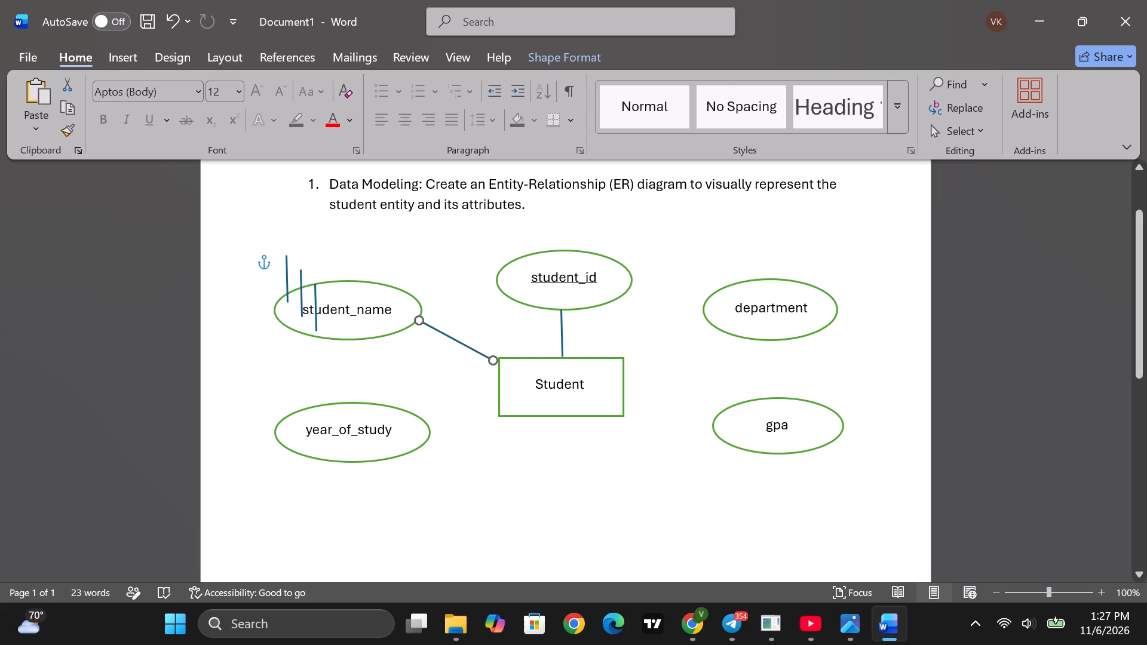
drag(498, 357, 498, 360)
click(453, 419)
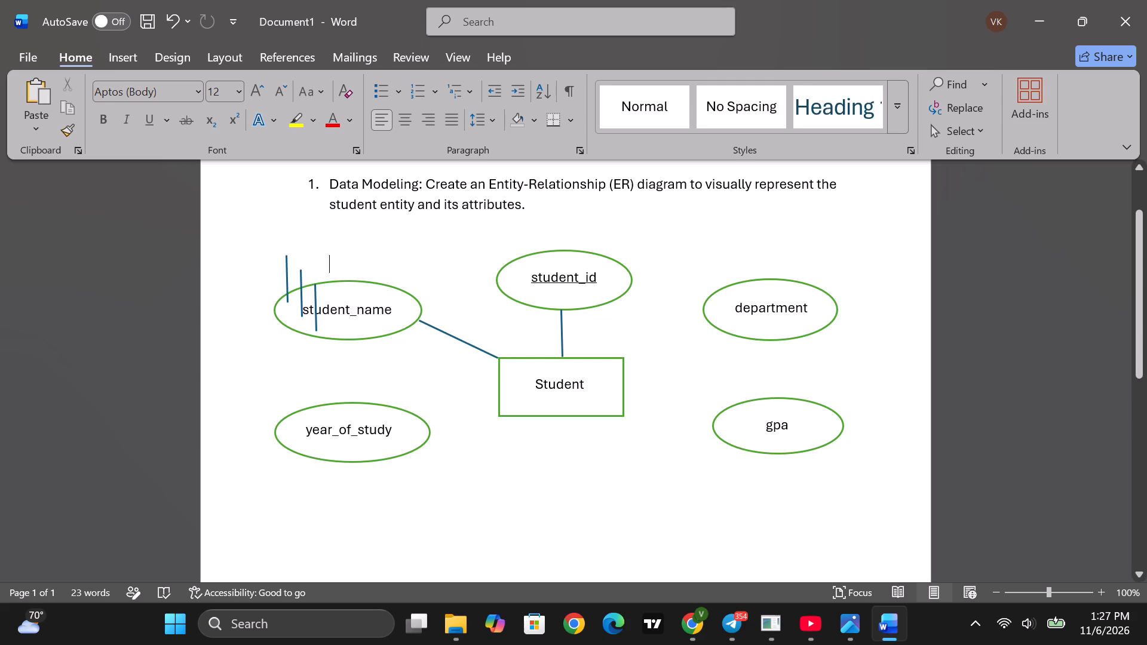
Move one pasted line from the student_name ellipse, tilt it nearly horizontal, and attach one end to the Student rectangle's lower-left corner.
click(314, 303)
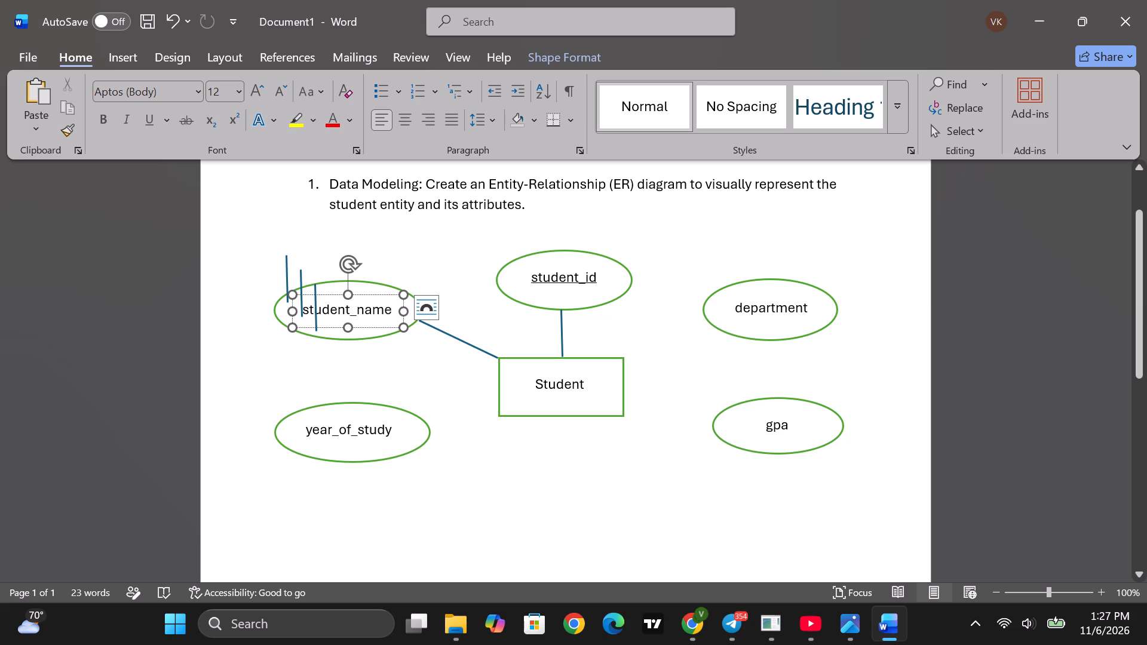
click(295, 216)
click(287, 262)
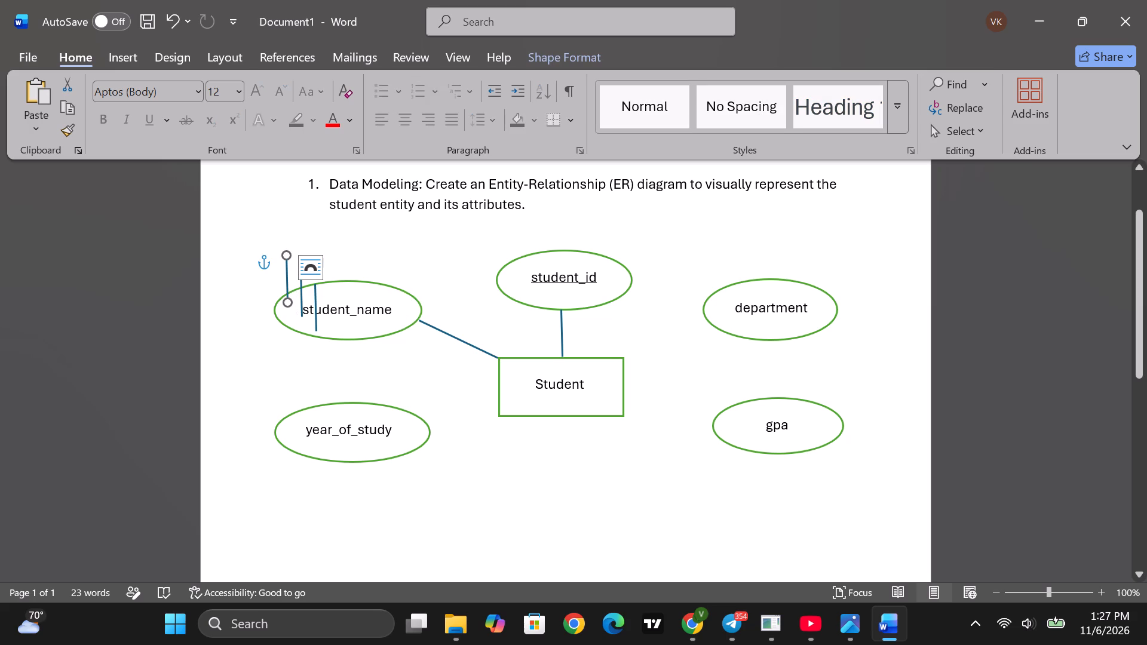
drag(287, 262, 238, 307)
drag(238, 307, 225, 310)
click(268, 305)
drag(268, 302, 265, 290)
drag(265, 290, 470, 419)
drag(470, 419, 457, 419)
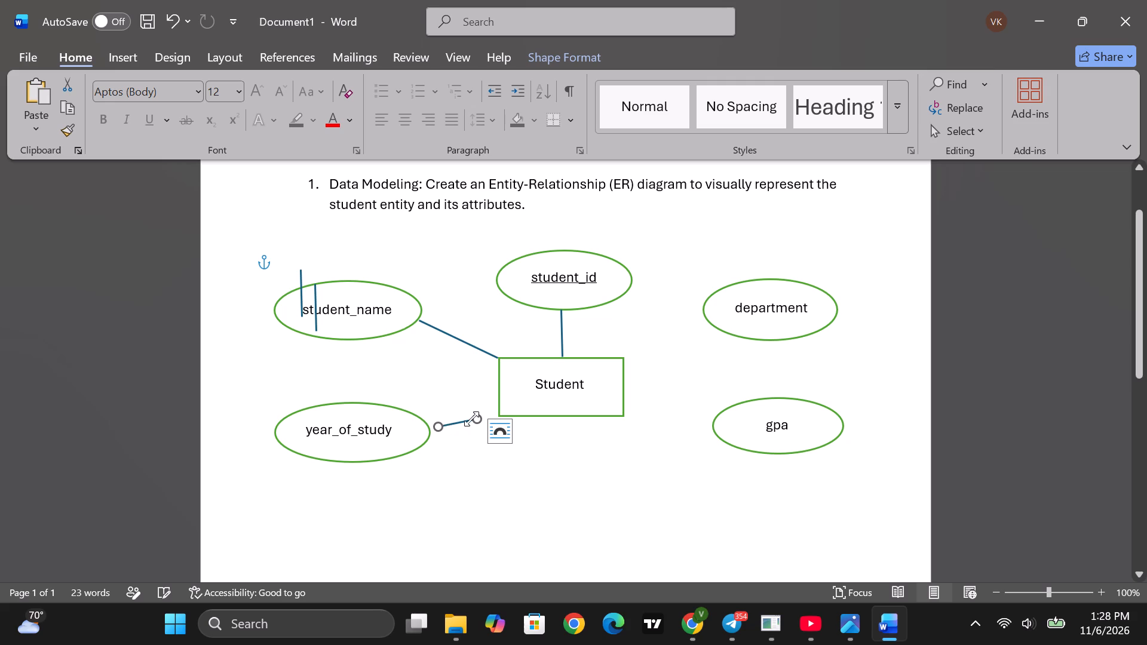
drag(479, 417, 493, 414)
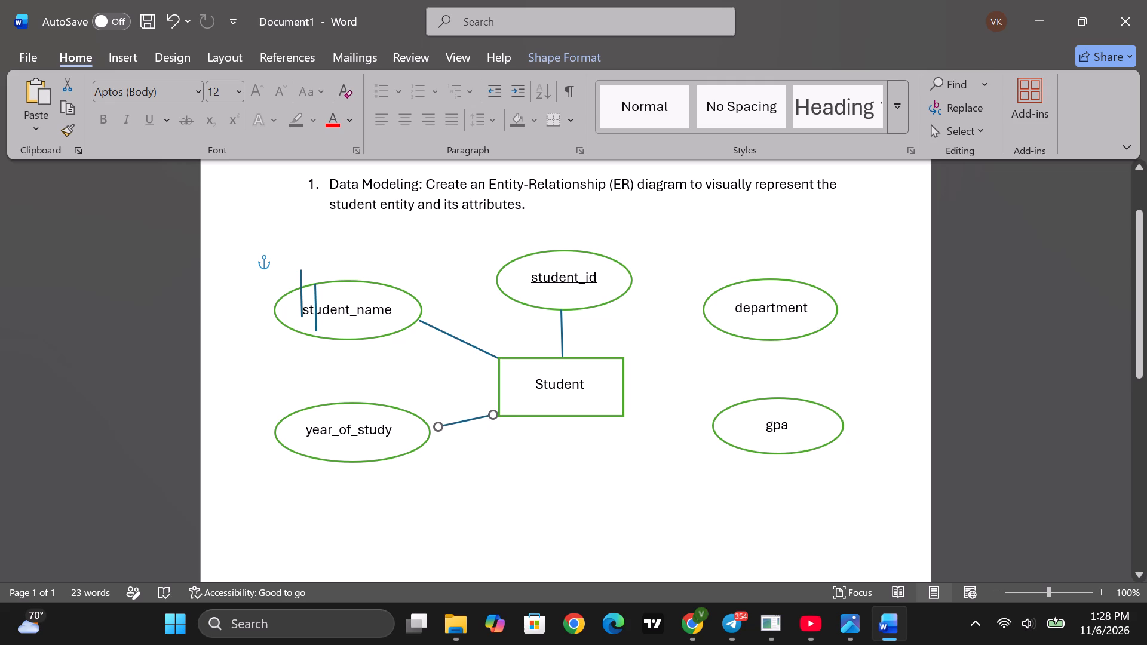
drag(493, 414, 496, 414)
click(489, 438)
click(480, 419)
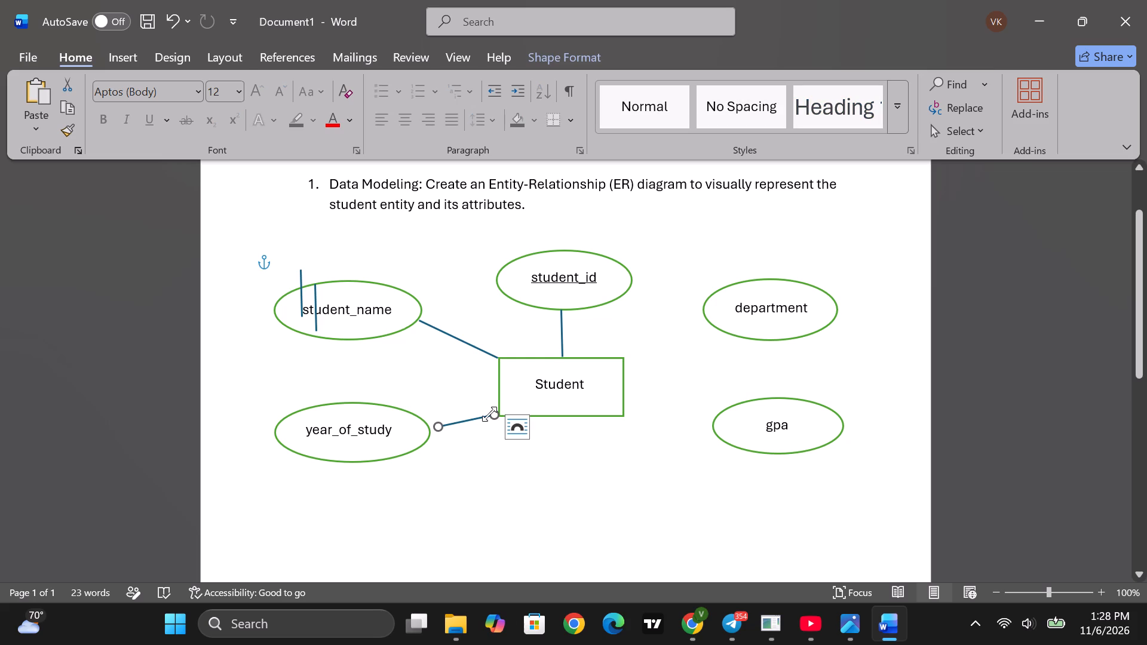
click(496, 414)
click(496, 437)
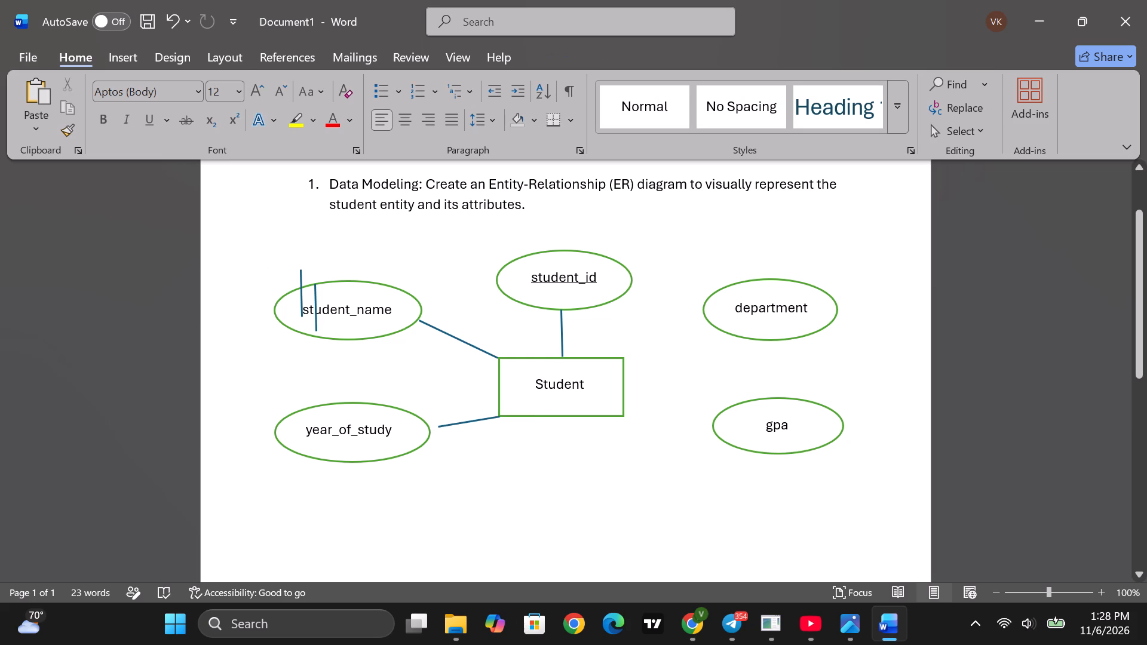
Extend the free end of the line at Student's lower-left corner to meet the year_of_study ellipse's right edge.
click(441, 426)
drag(439, 428, 431, 430)
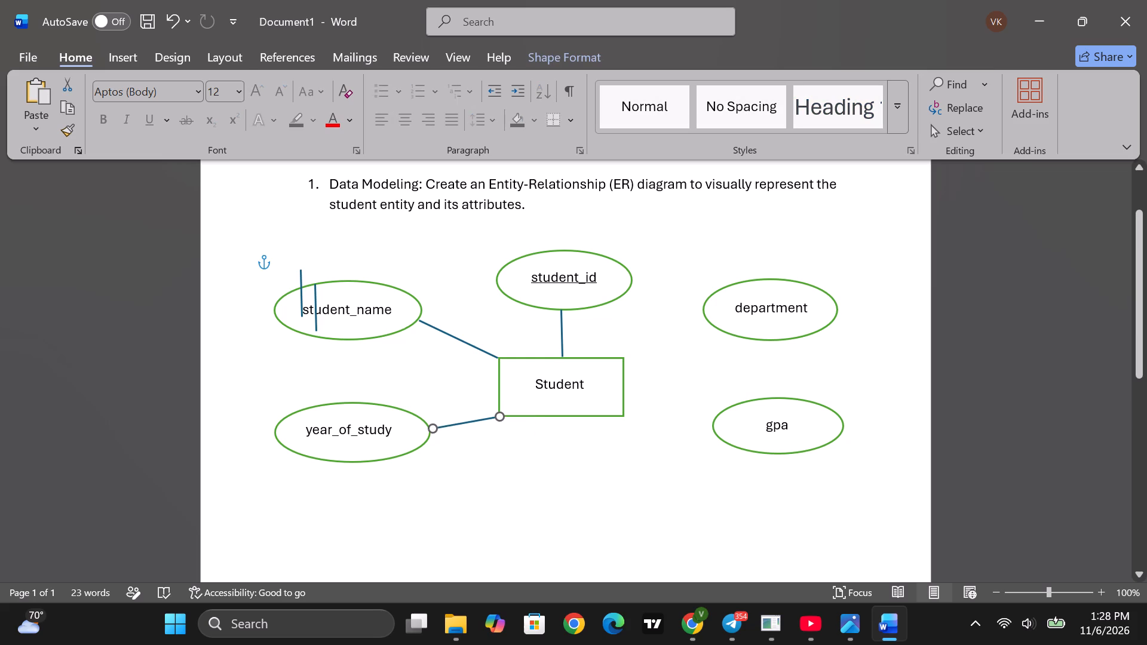
drag(431, 430, 429, 430)
drag(429, 430, 430, 429)
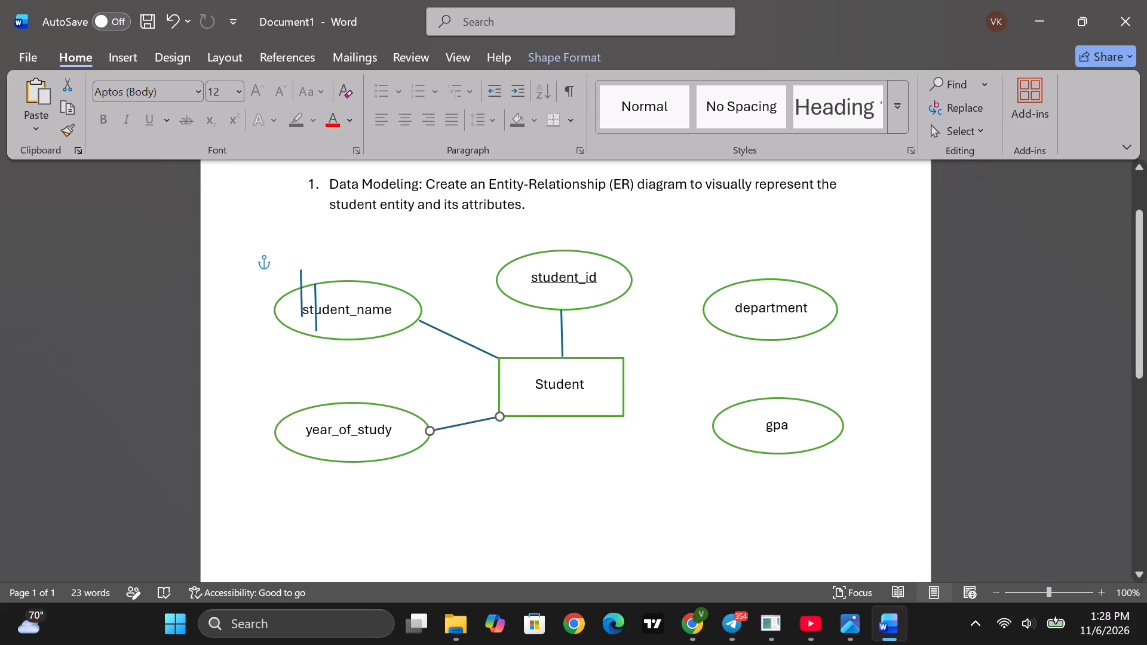
drag(430, 429, 428, 431)
click(462, 480)
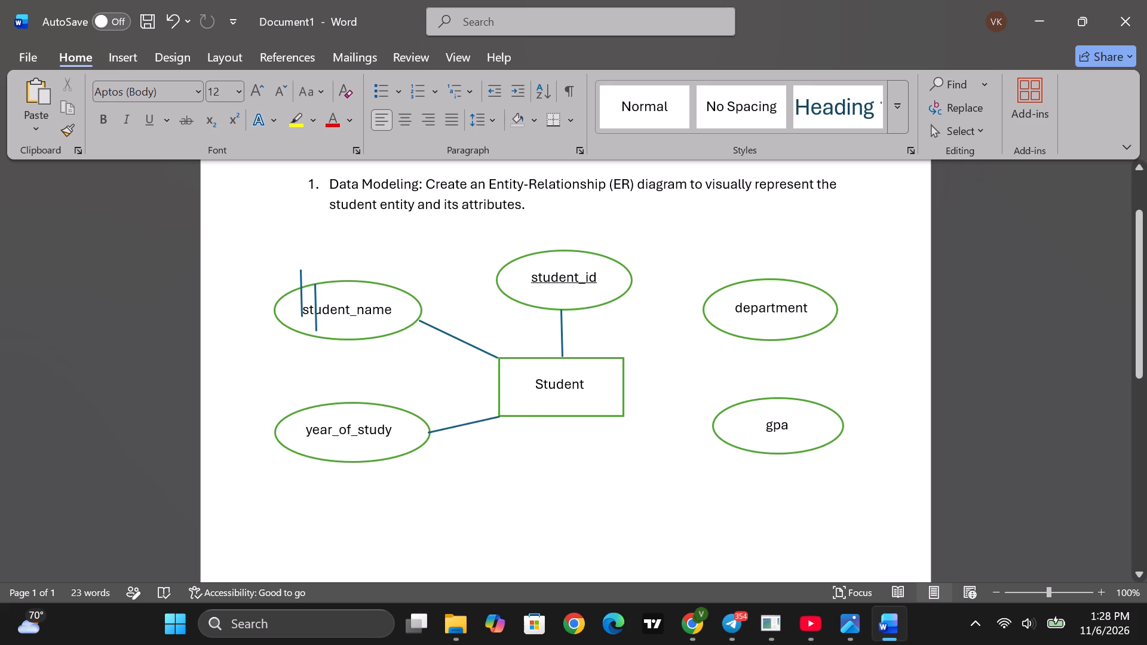
Move the two remaining pasted lines off the student_name ellipse into the blank area below the Student rectangle.
drag(315, 299, 665, 475)
drag(665, 475, 673, 506)
drag(301, 274, 311, 259)
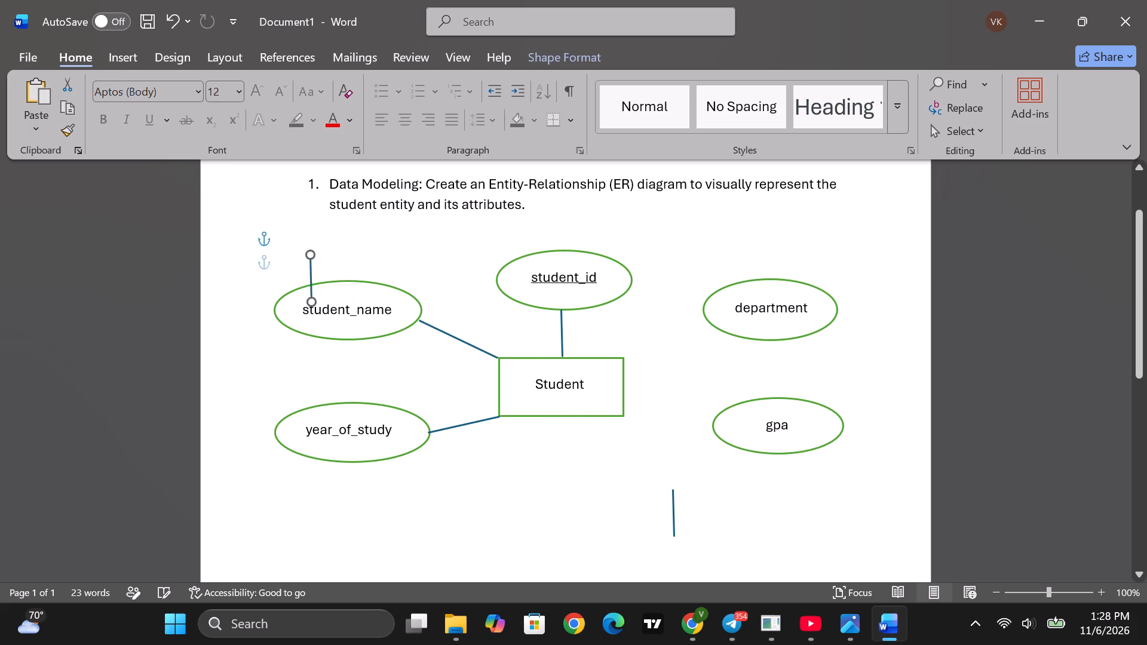
drag(311, 259, 591, 471)
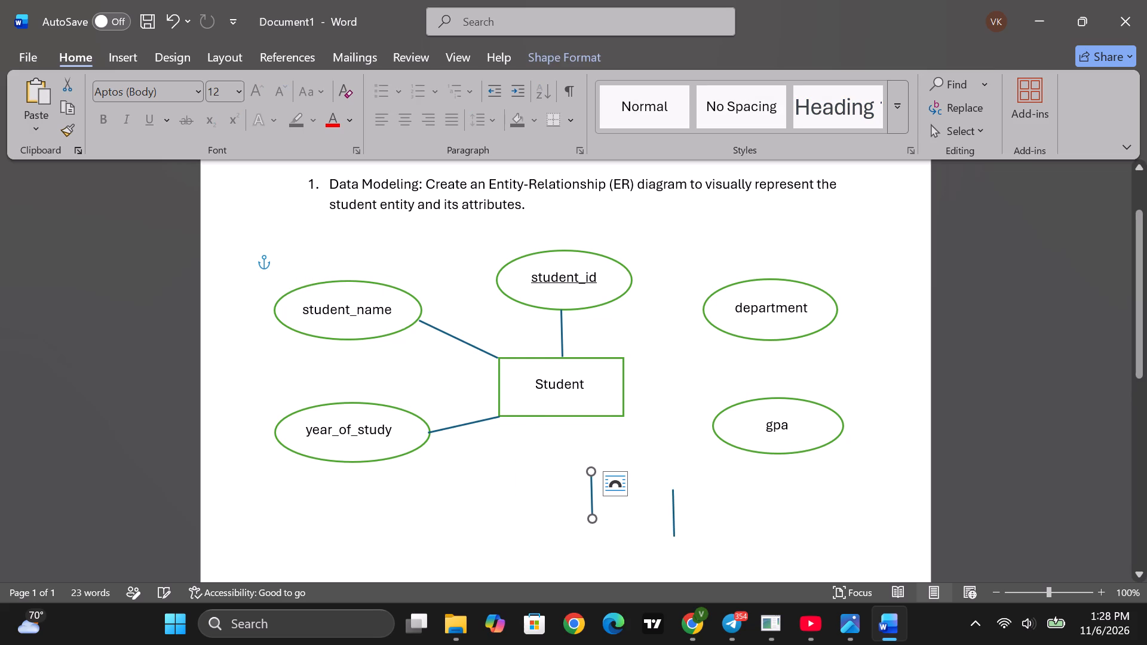
Reposition one spare line and adjust its ends to connect the Student rectangle's lower-right corner to the gpa ellipse's left edge.
scroll(609, 435, down, 1)
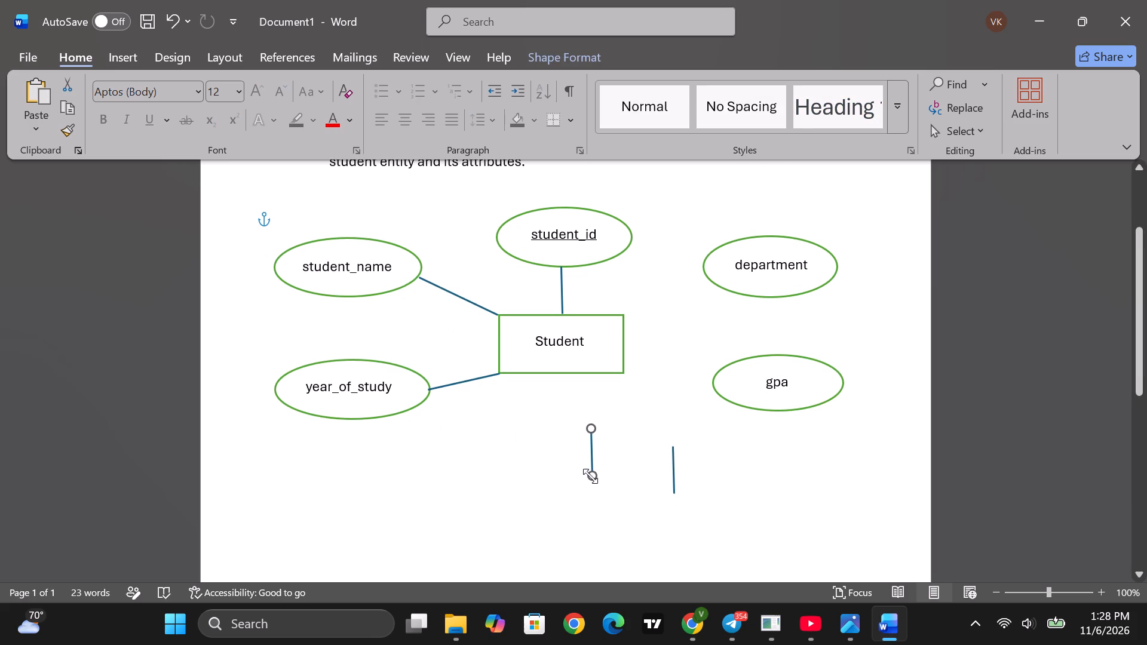
drag(595, 477, 628, 460)
drag(628, 460, 639, 457)
drag(619, 444, 636, 416)
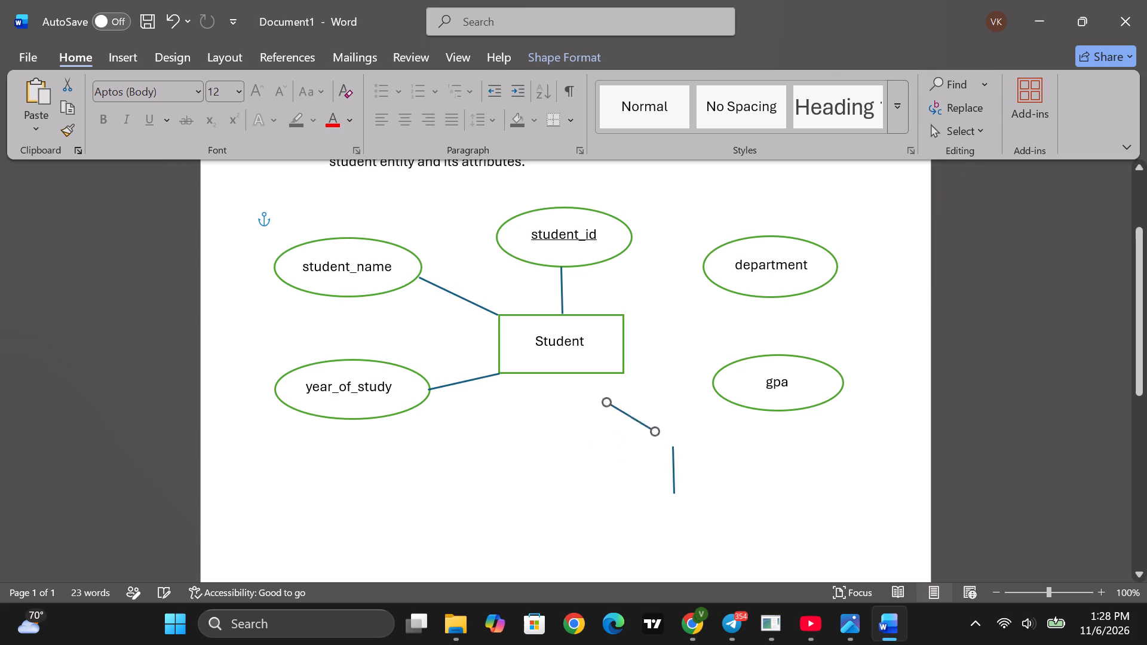
drag(636, 416, 652, 388)
drag(652, 388, 652, 385)
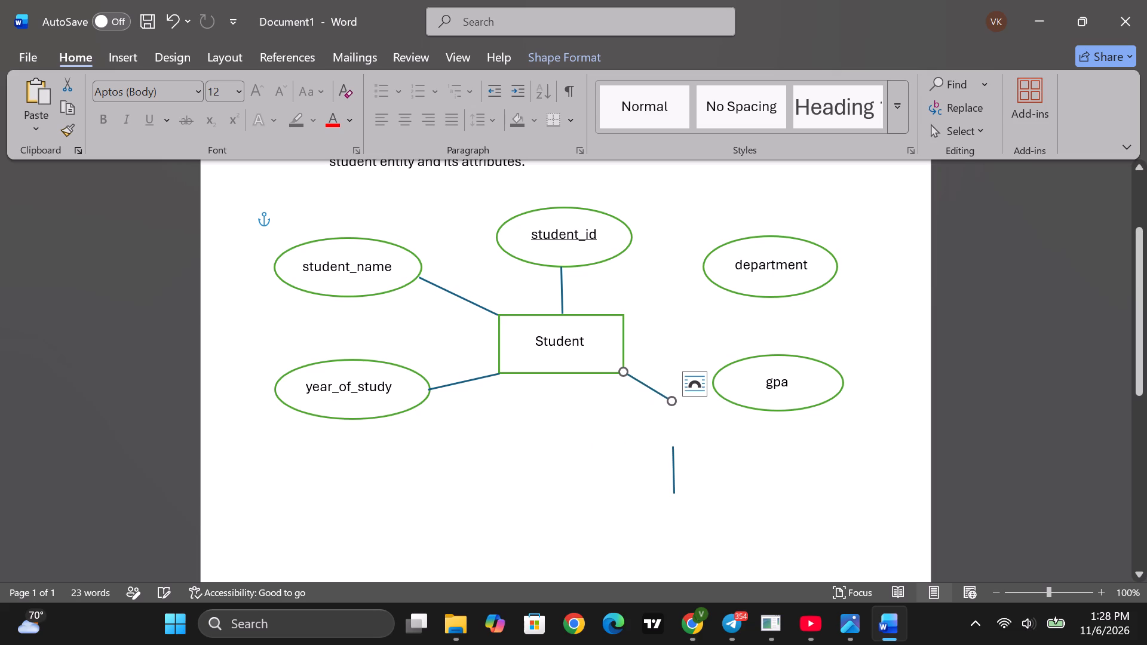
click(704, 445)
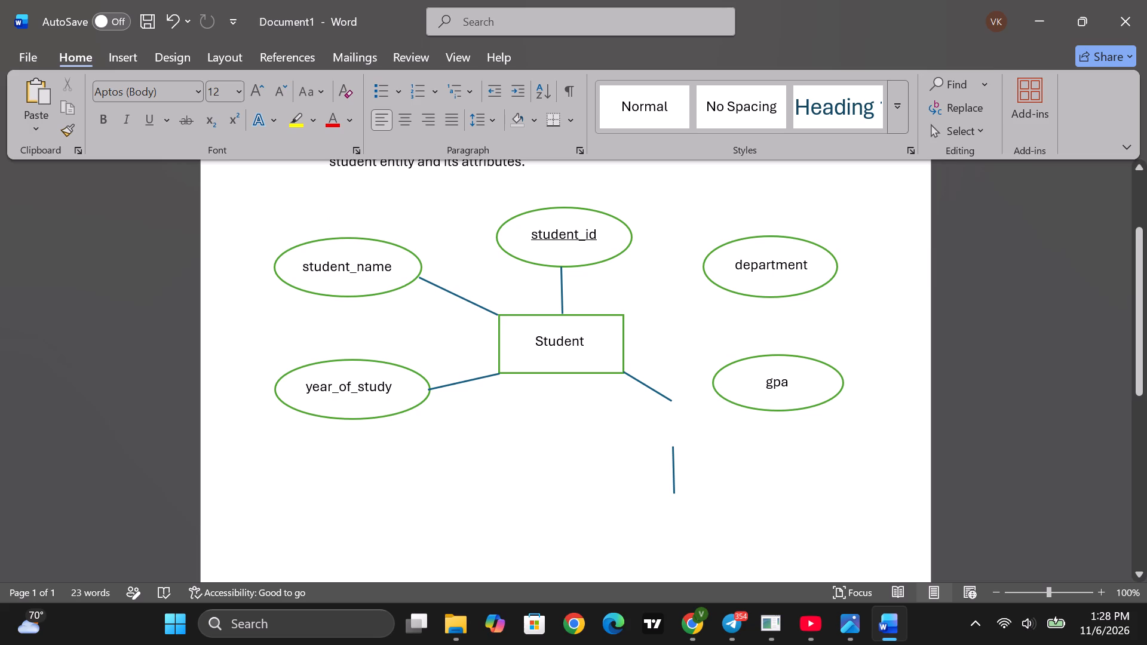
click(667, 396)
drag(671, 400, 681, 400)
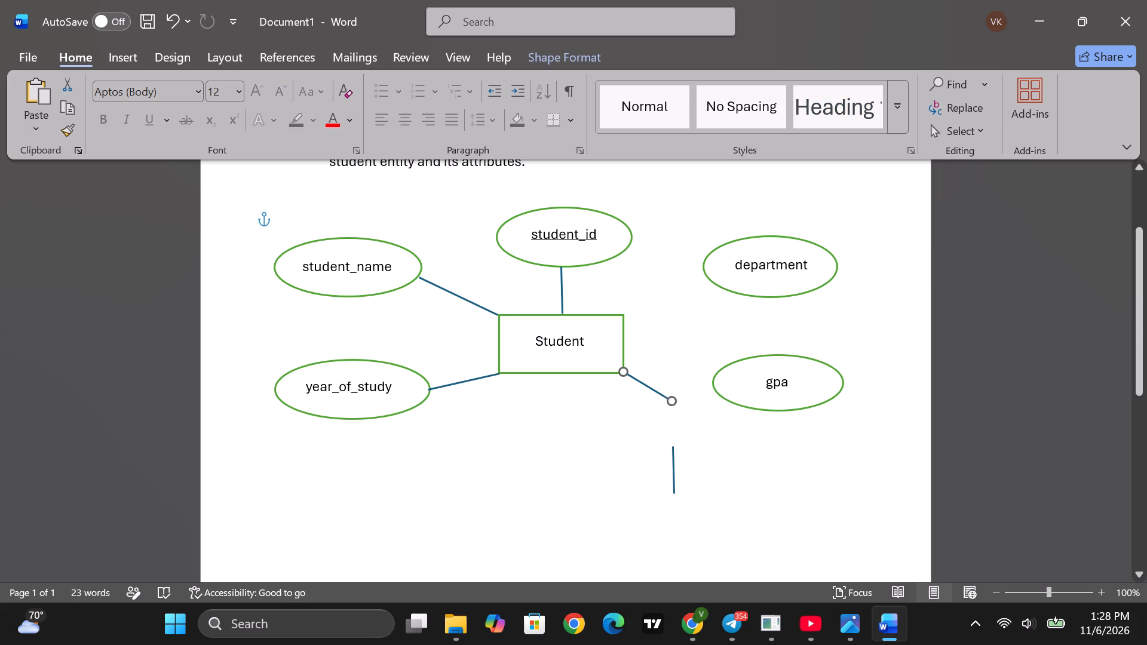
drag(681, 400, 715, 385)
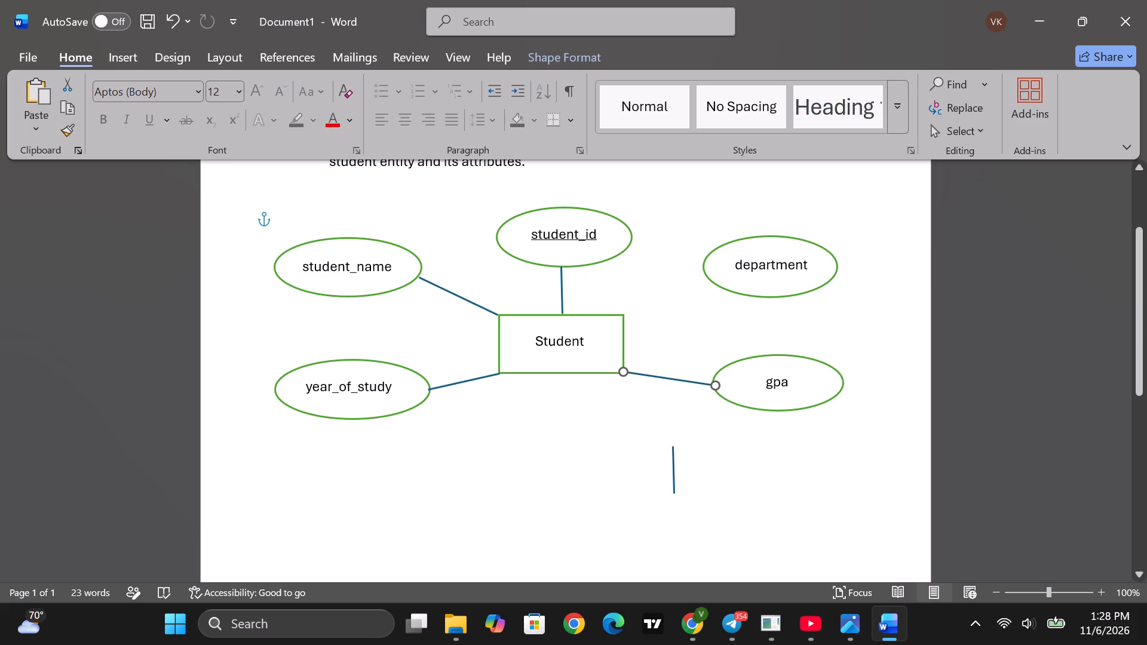
drag(715, 385, 715, 382)
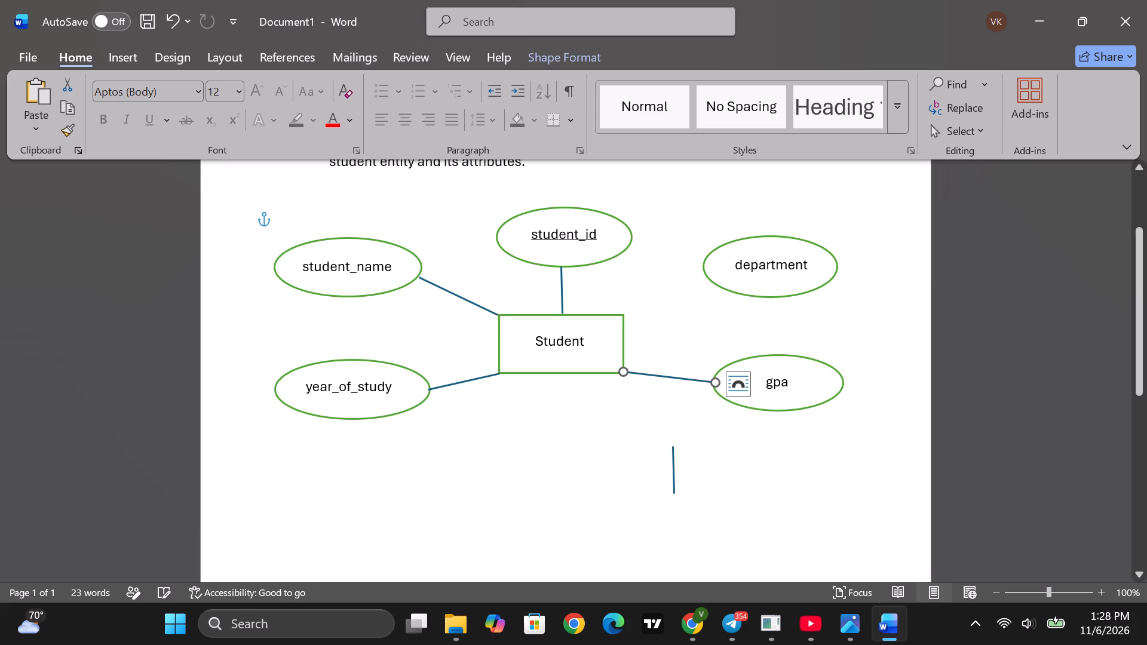
click(710, 440)
Move the last spare line and adjust its ends to join the student_id ellipse's right edge to the department ellipse's left edge.
click(679, 469)
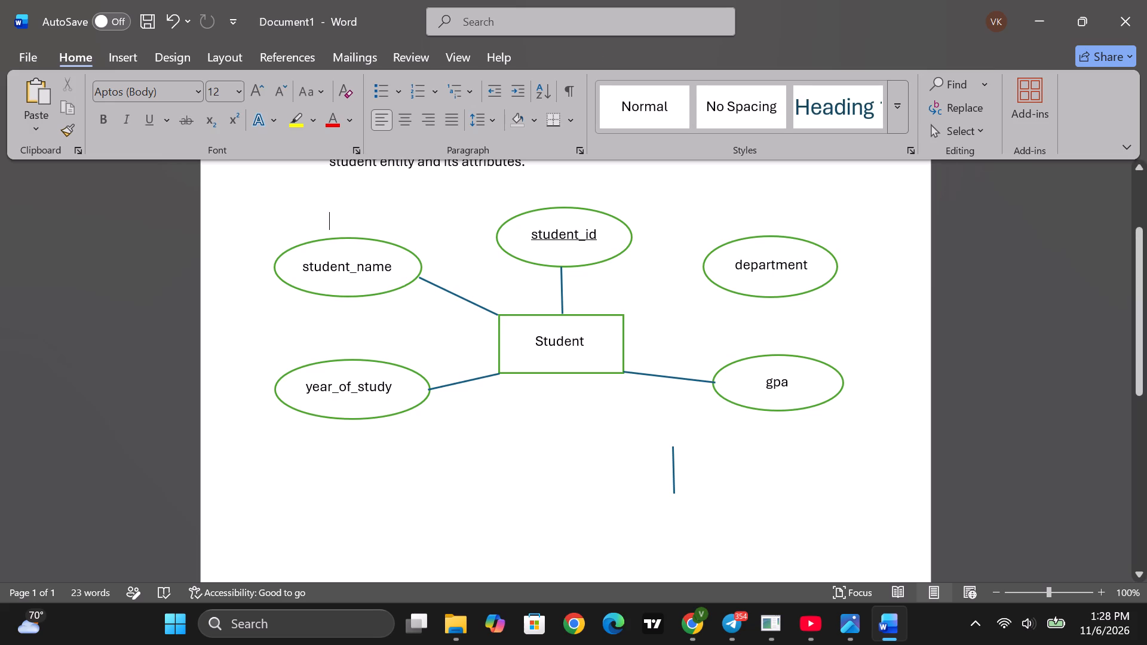
click(672, 449)
click(671, 447)
click(675, 471)
drag(671, 447, 637, 447)
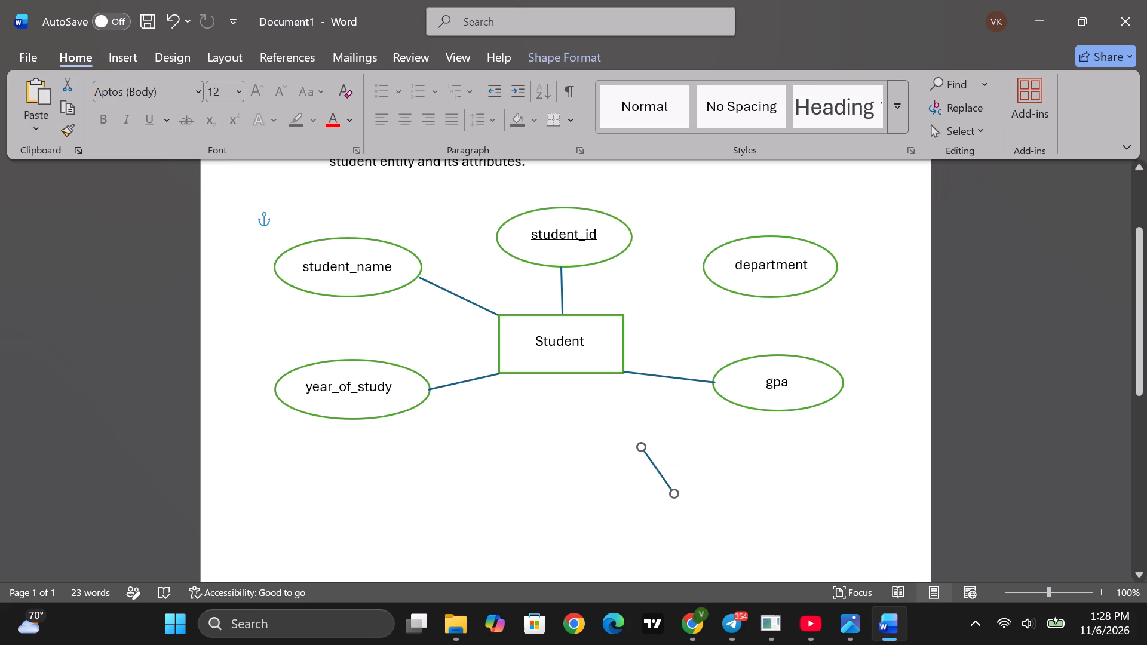
drag(637, 447, 618, 449)
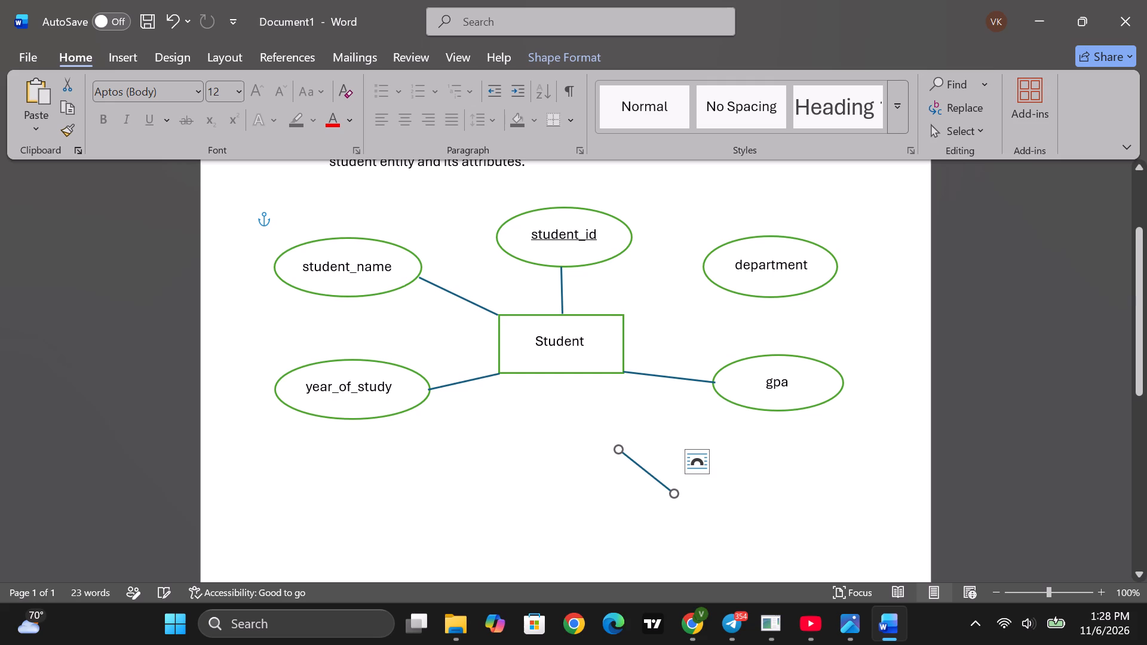
drag(632, 463, 646, 252)
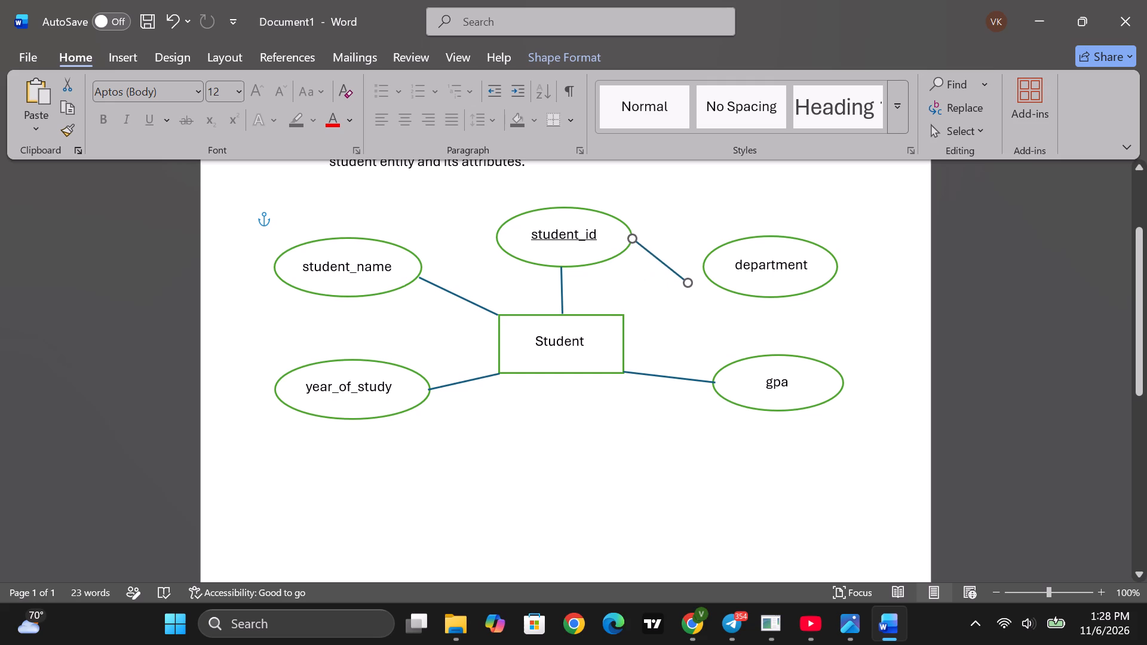
drag(646, 252, 646, 247)
drag(646, 247, 643, 250)
click(655, 294)
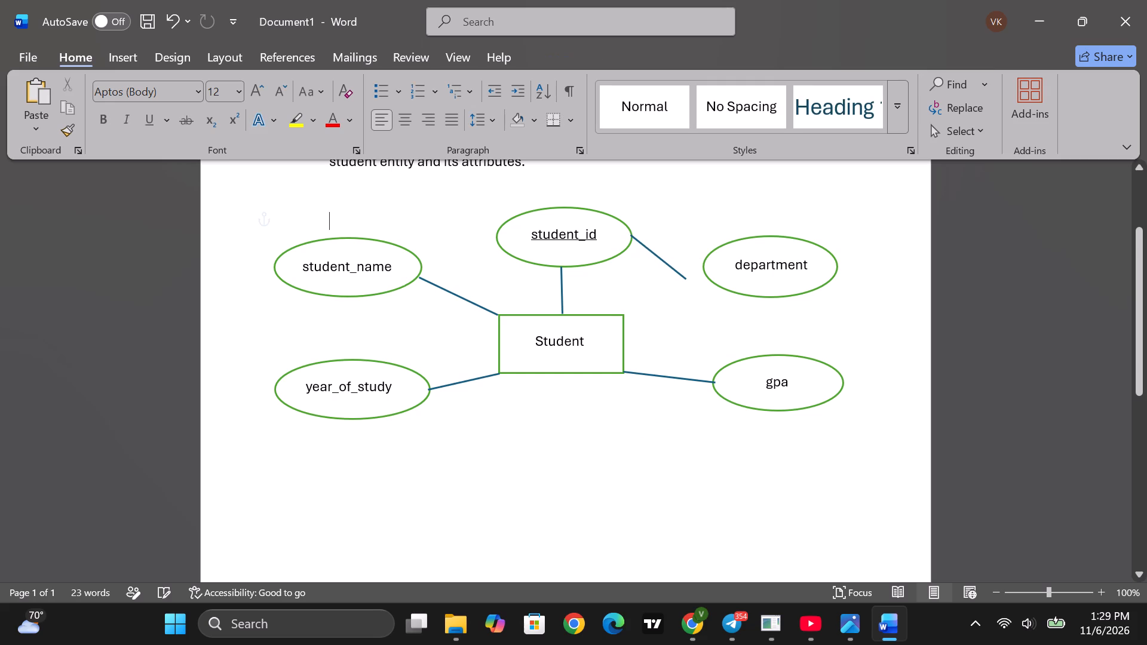
click(686, 280)
click(667, 264)
drag(688, 281, 702, 263)
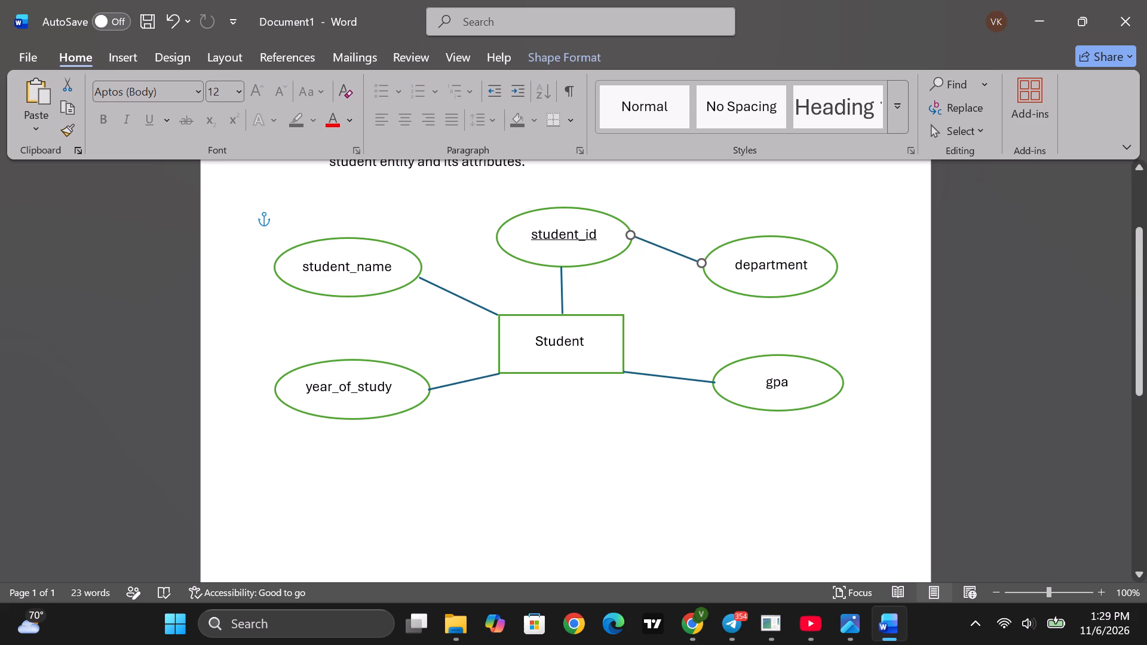
Move the student_id end of the department line to the Student rectangle's upper-right corner, keeping its other end on the department ellipse.
drag(702, 263, 704, 262)
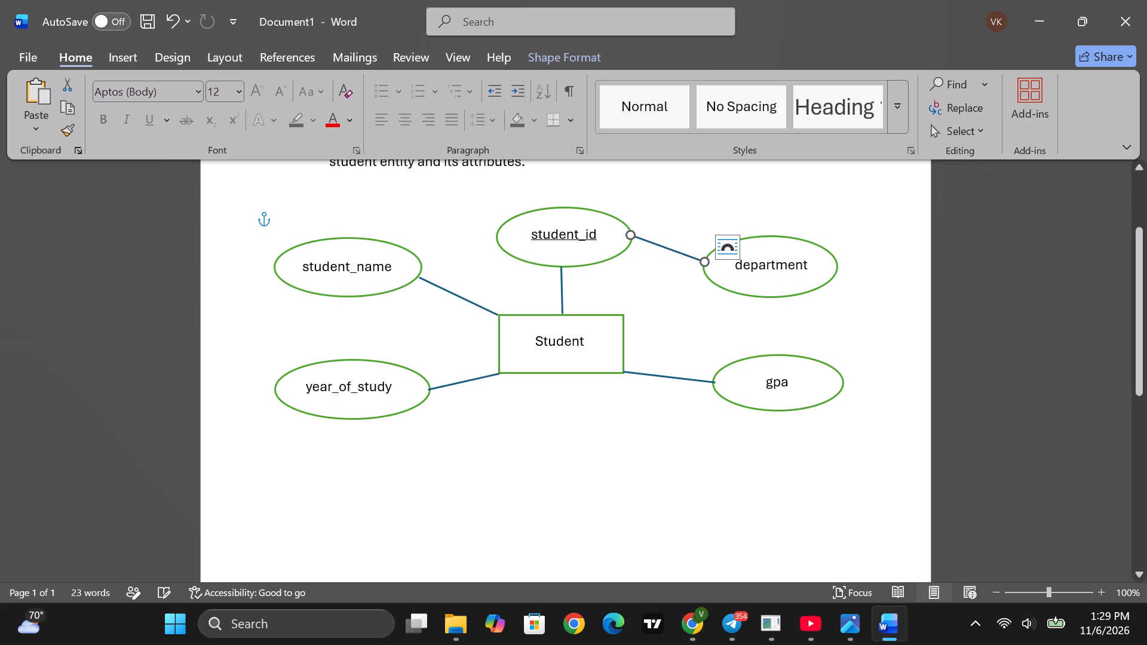
click(688, 320)
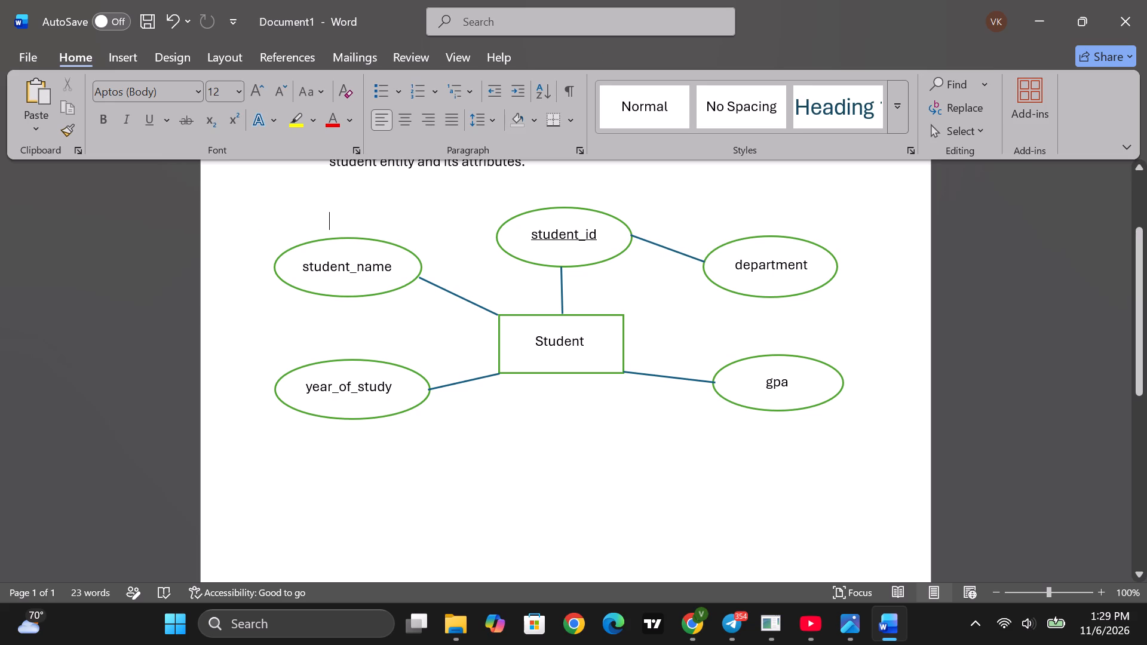
click(674, 252)
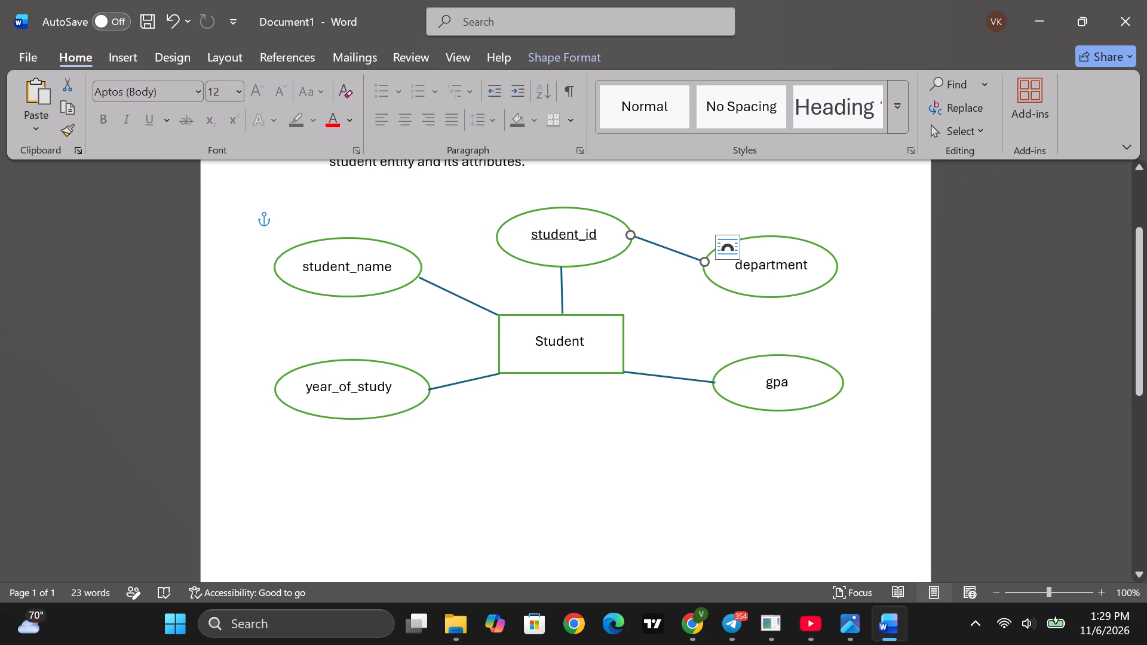
drag(634, 238, 625, 306)
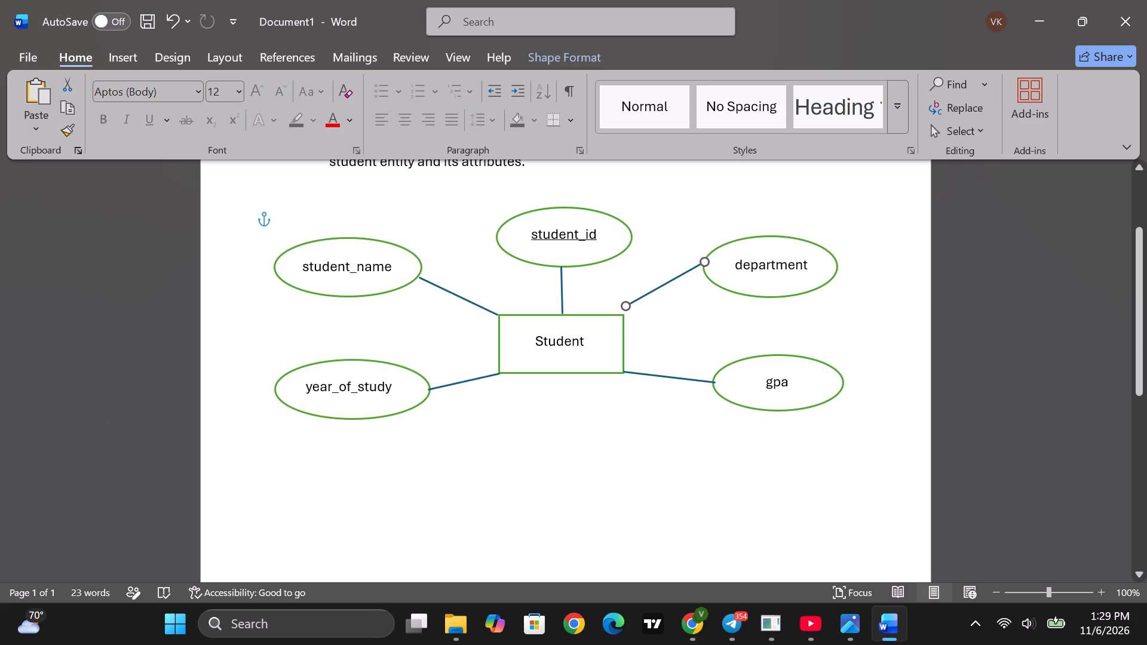
drag(625, 306, 627, 315)
drag(627, 315, 622, 317)
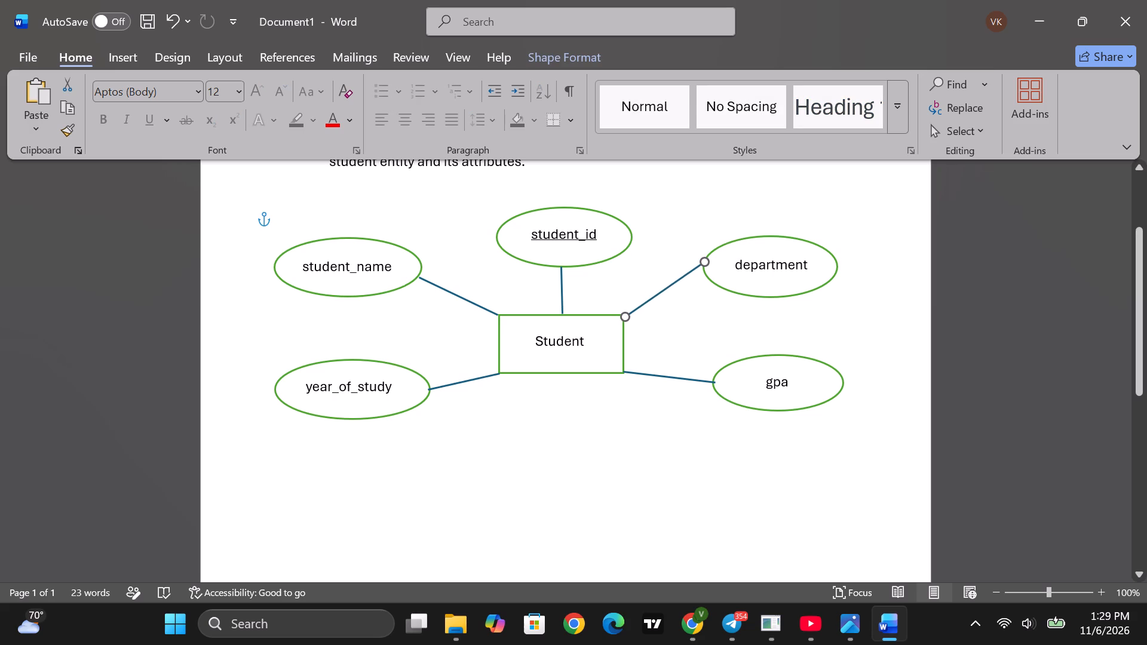
drag(622, 317, 621, 317)
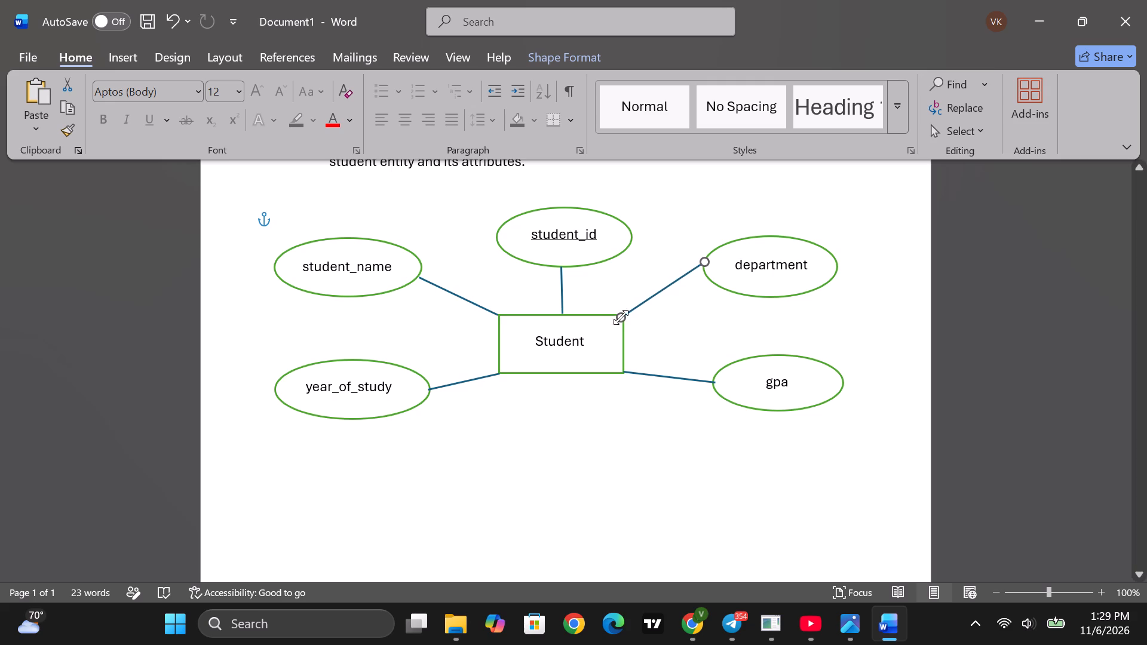
click(629, 490)
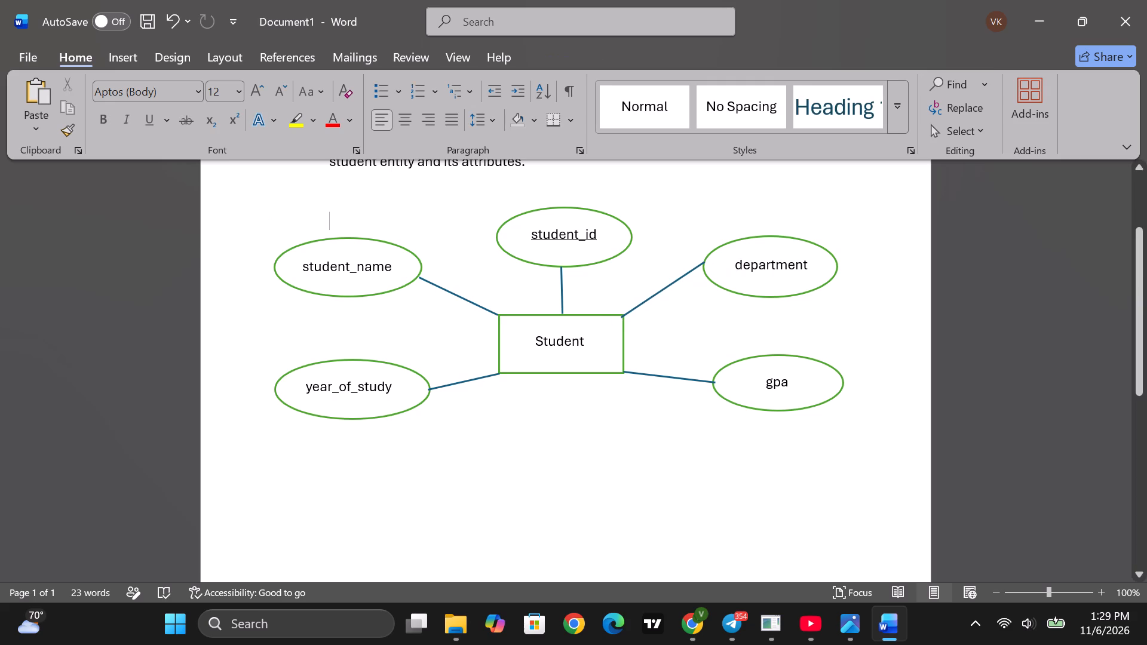
Review the ER diagram and its heading, checking that every attribute ellipse is linked to the Student rectangle.
scroll(584, 489, up, 1)
scroll(457, 377, up, 3)
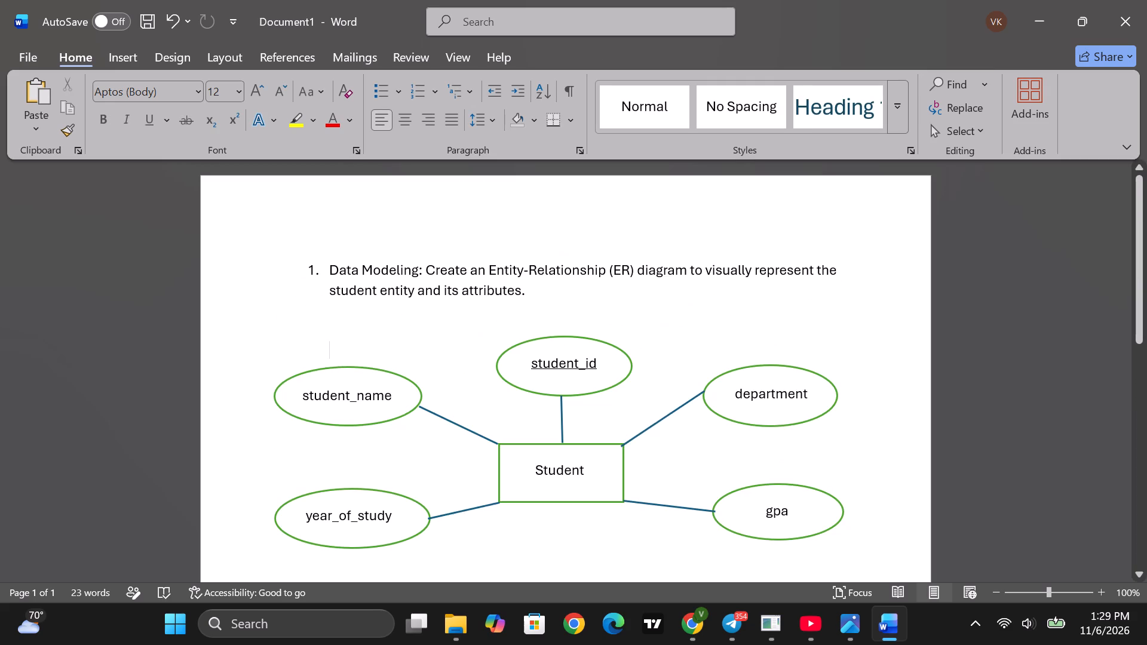
scroll(457, 376, up, 1)
scroll(458, 365, down, 2)
scroll(458, 362, up, 2)
scroll(438, 364, down, 2)
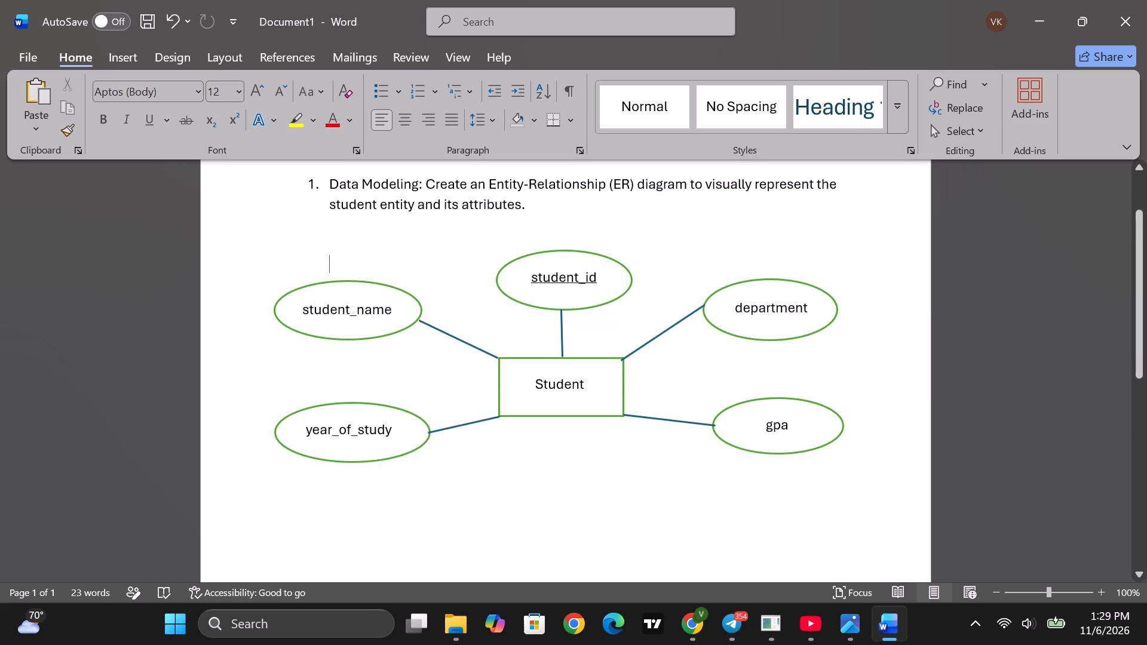
scroll(343, 492, down, 3)
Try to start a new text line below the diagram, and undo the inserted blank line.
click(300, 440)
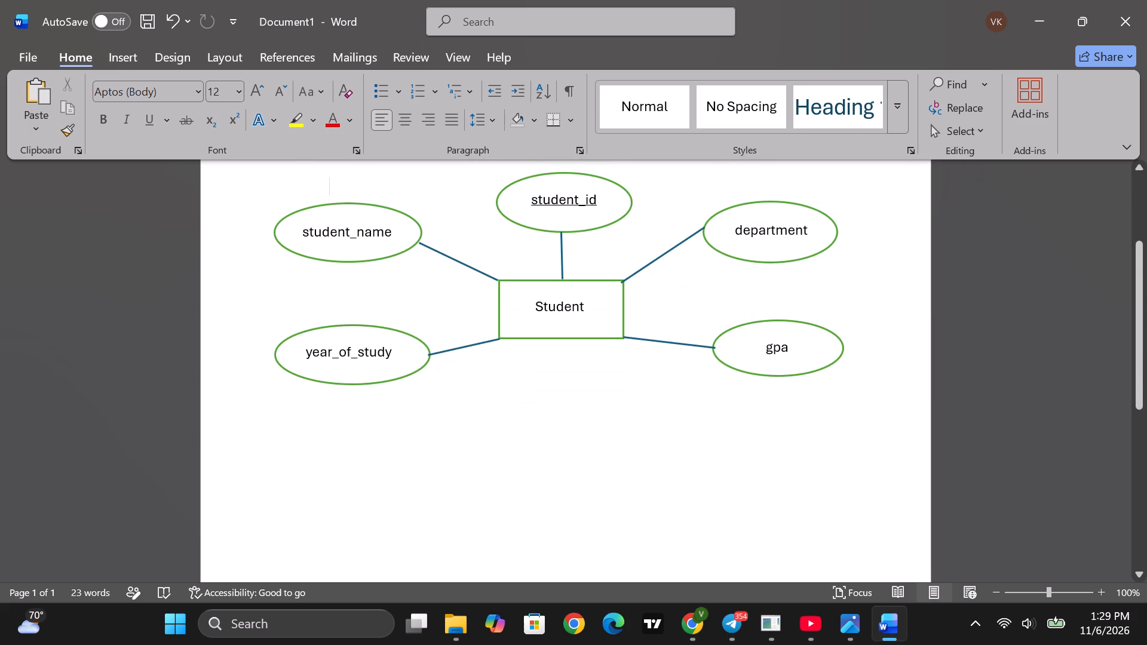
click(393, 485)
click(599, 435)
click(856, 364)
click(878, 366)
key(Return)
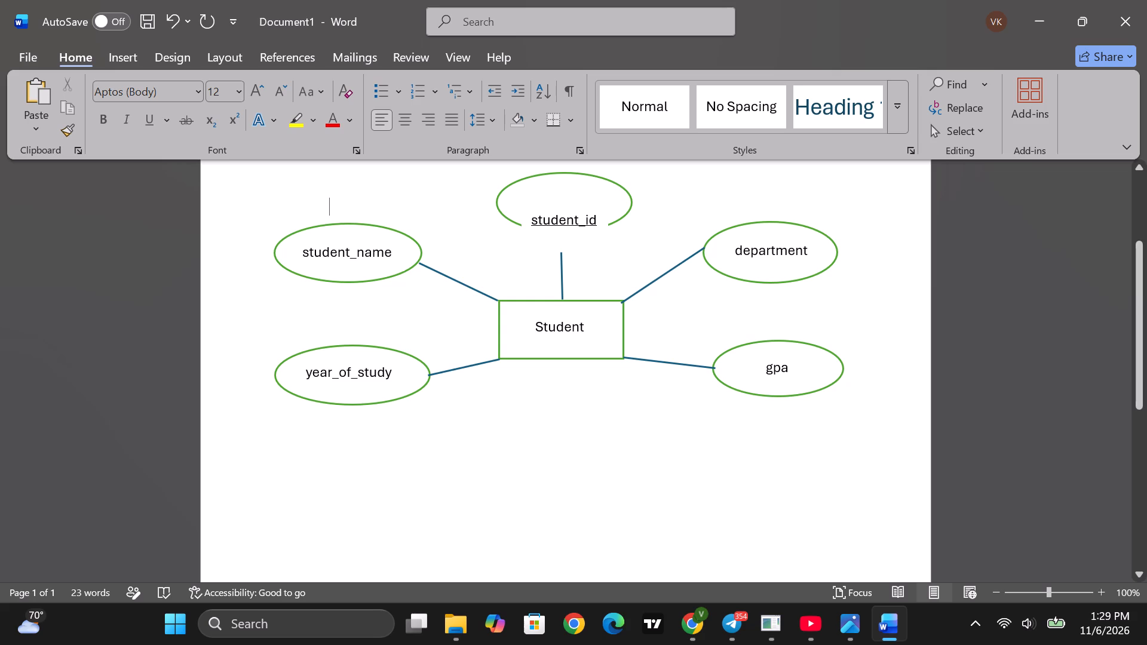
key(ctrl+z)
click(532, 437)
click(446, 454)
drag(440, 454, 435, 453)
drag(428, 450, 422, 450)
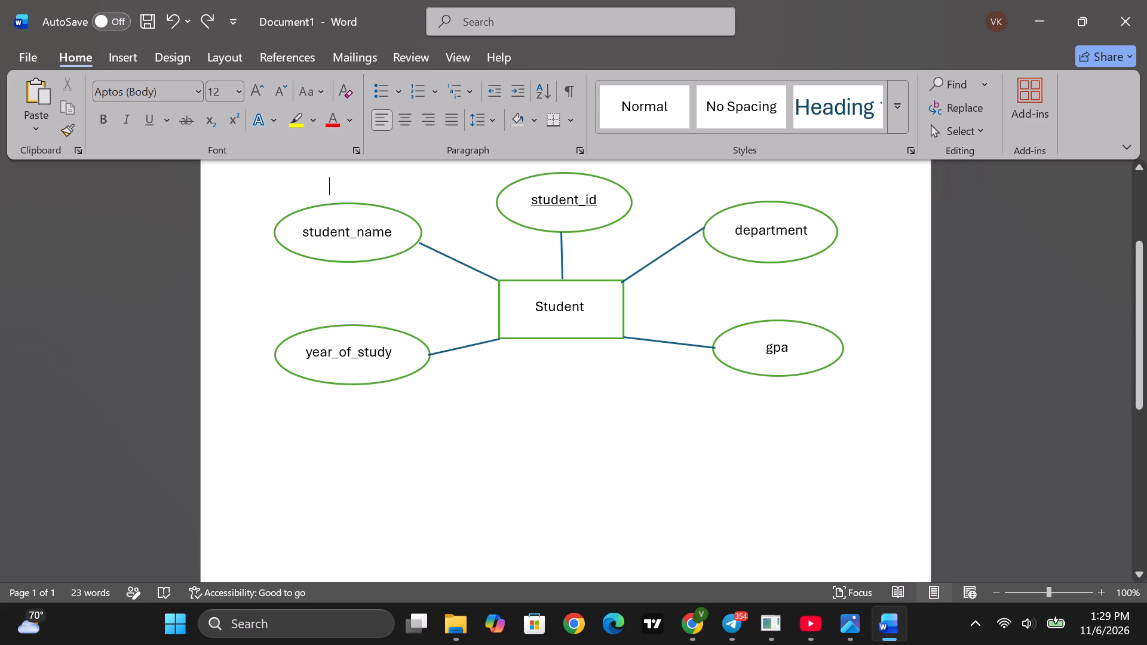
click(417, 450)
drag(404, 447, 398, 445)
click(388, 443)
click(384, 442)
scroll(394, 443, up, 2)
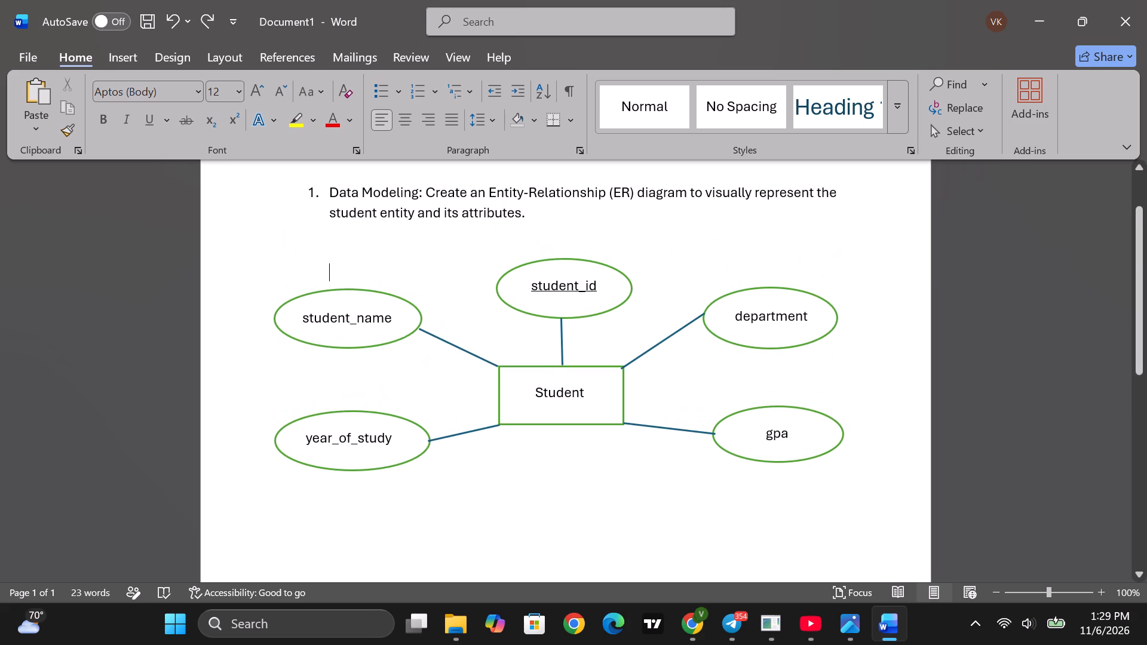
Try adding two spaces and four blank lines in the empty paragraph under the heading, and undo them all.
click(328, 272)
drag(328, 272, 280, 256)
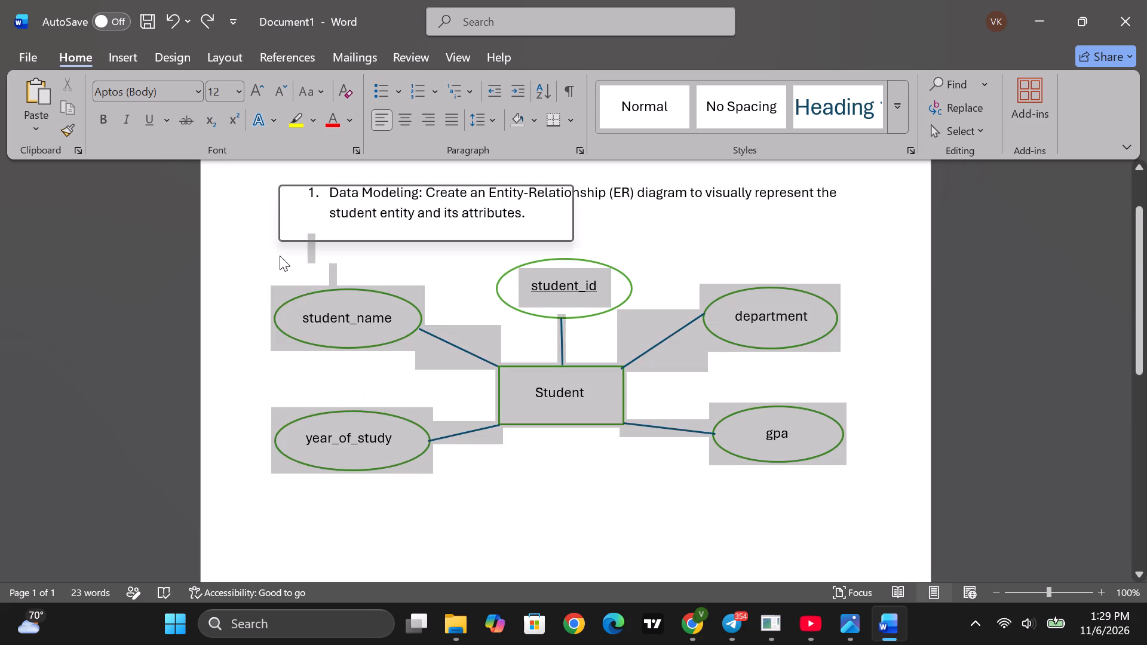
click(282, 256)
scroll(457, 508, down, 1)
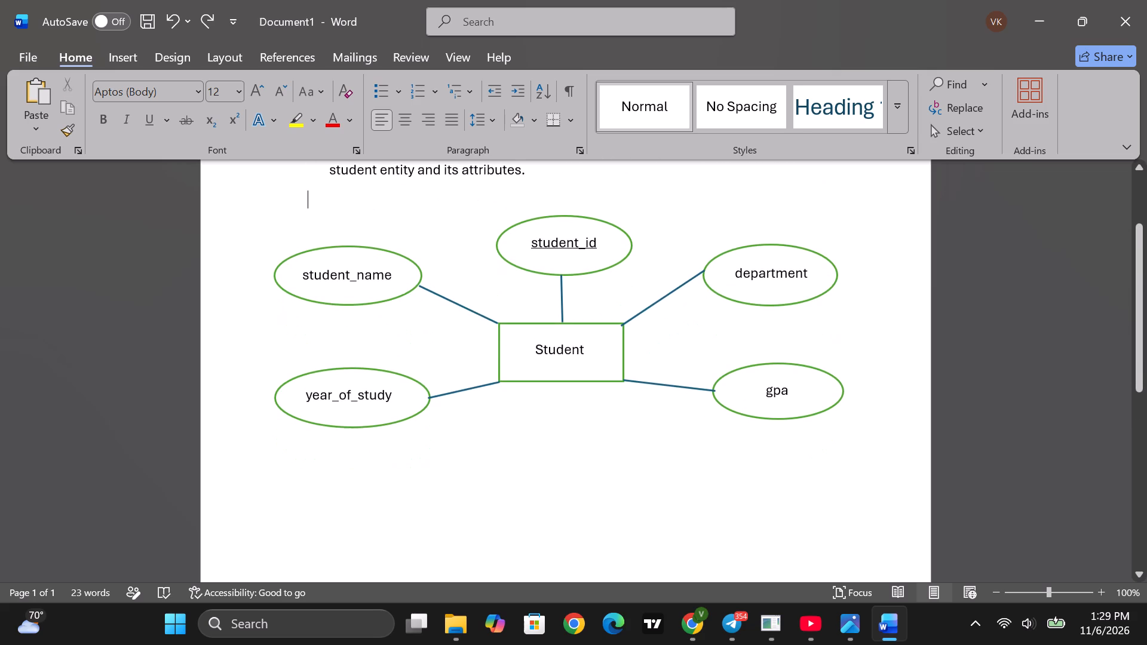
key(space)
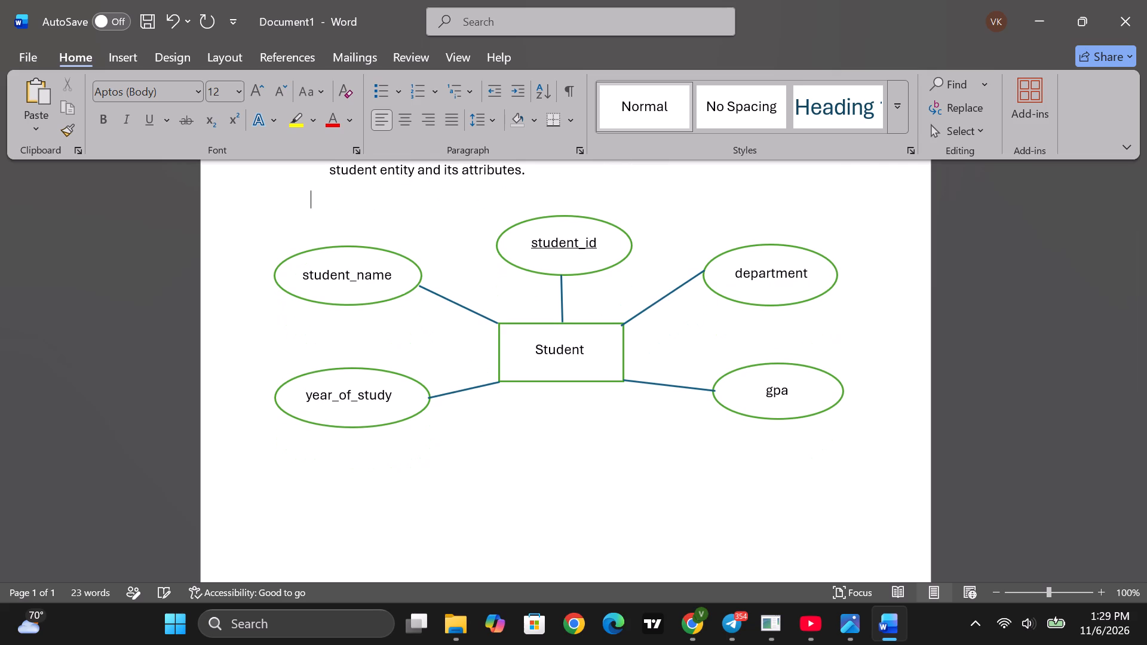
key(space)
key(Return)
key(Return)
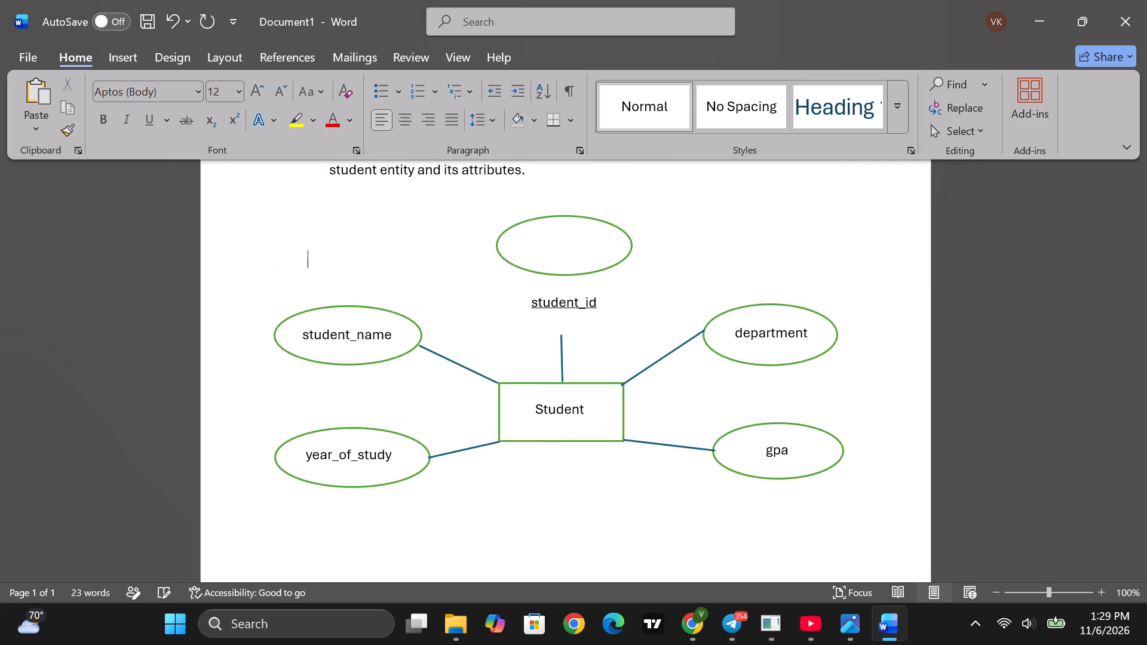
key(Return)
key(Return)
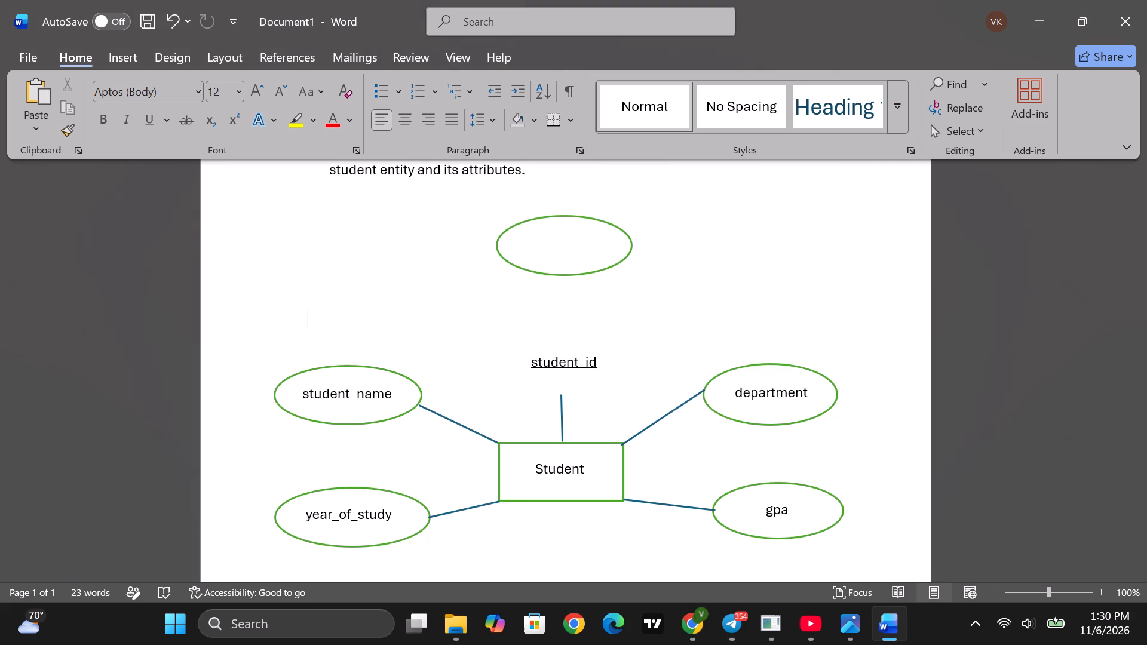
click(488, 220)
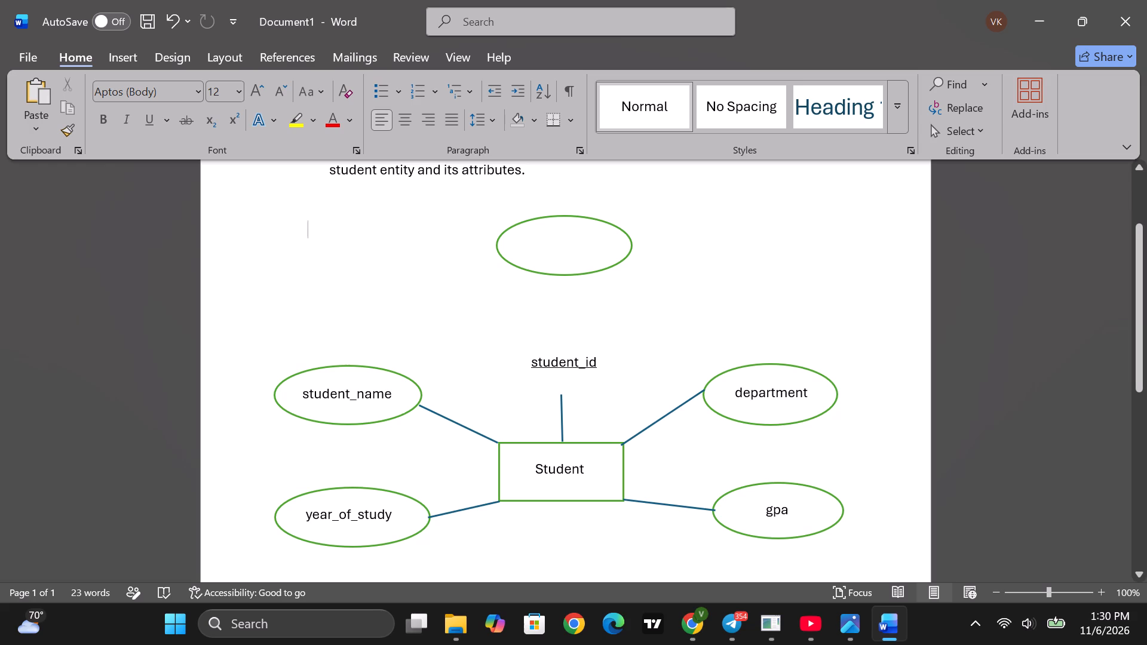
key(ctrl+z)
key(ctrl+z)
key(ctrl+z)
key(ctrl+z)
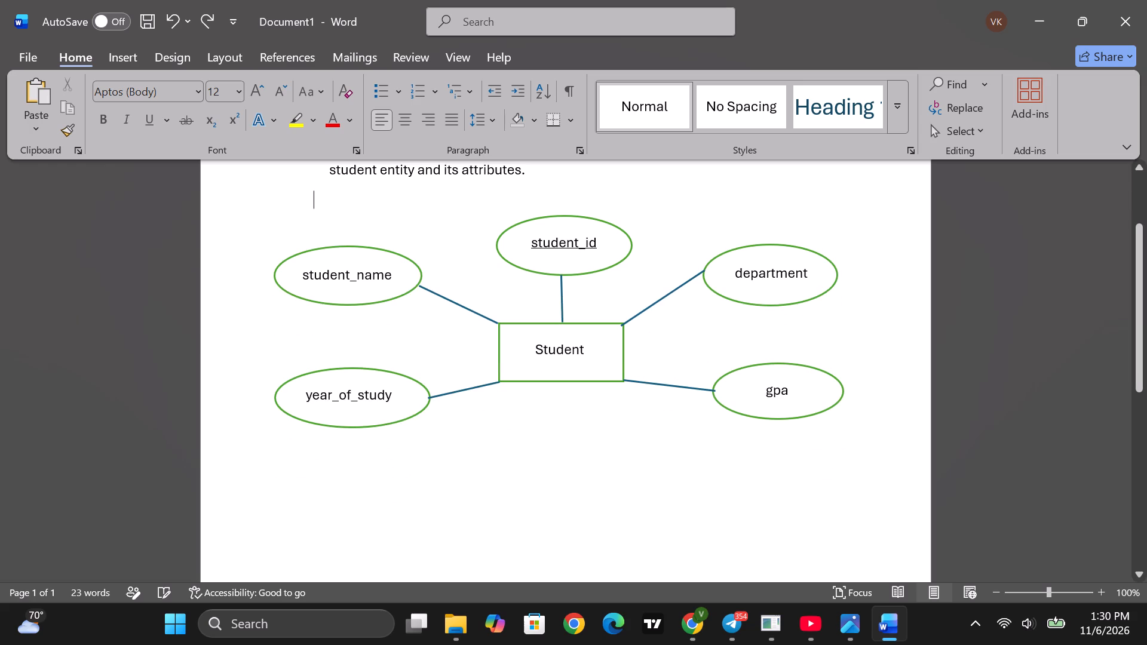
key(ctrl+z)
Start a text line in the blank area below the diagram, enter "fggfgfgfg", and shift it to the left margin.
click(623, 499)
double_click(503, 497)
scroll(505, 497, down, 6)
scroll(486, 438, up, 2)
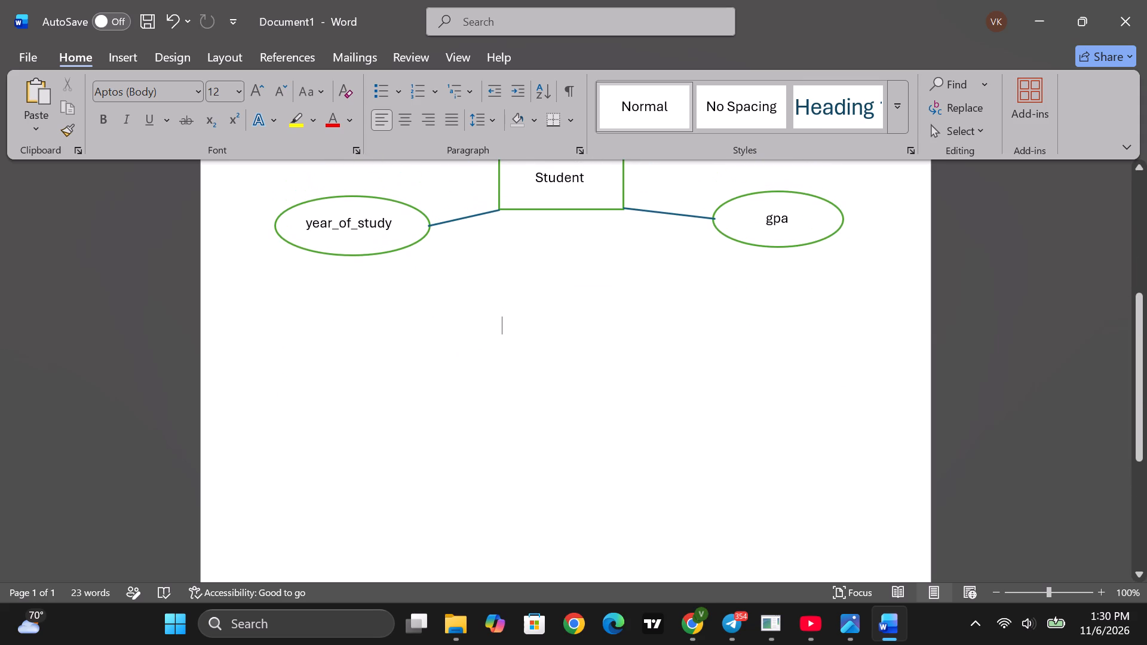
text(fggfgfgfg)
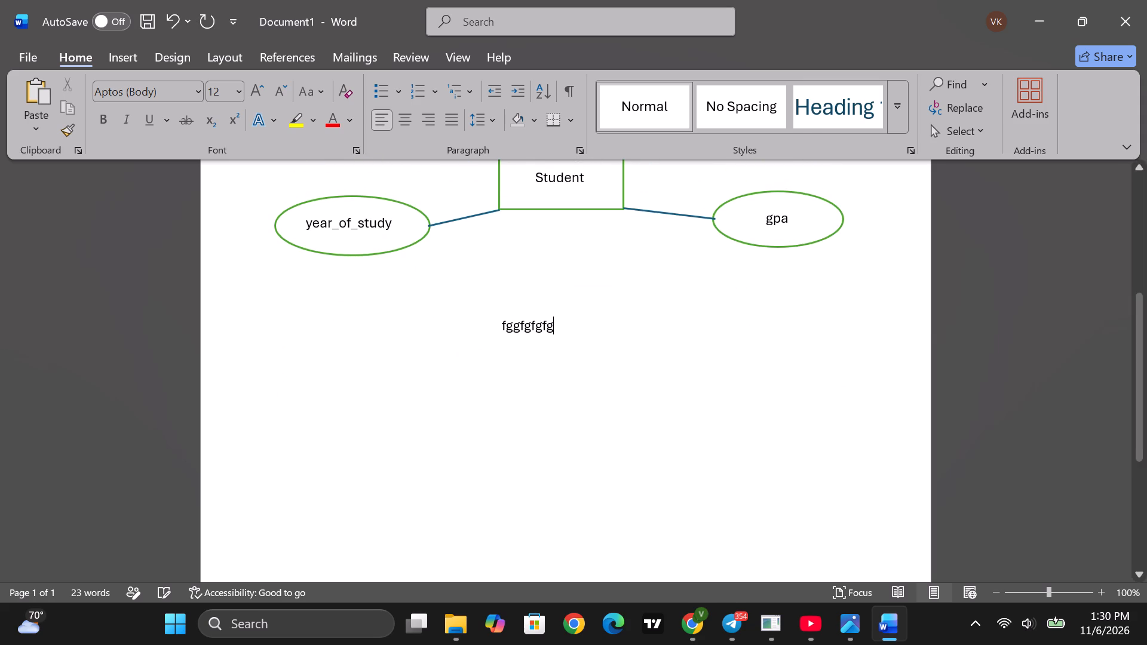
click(493, 331)
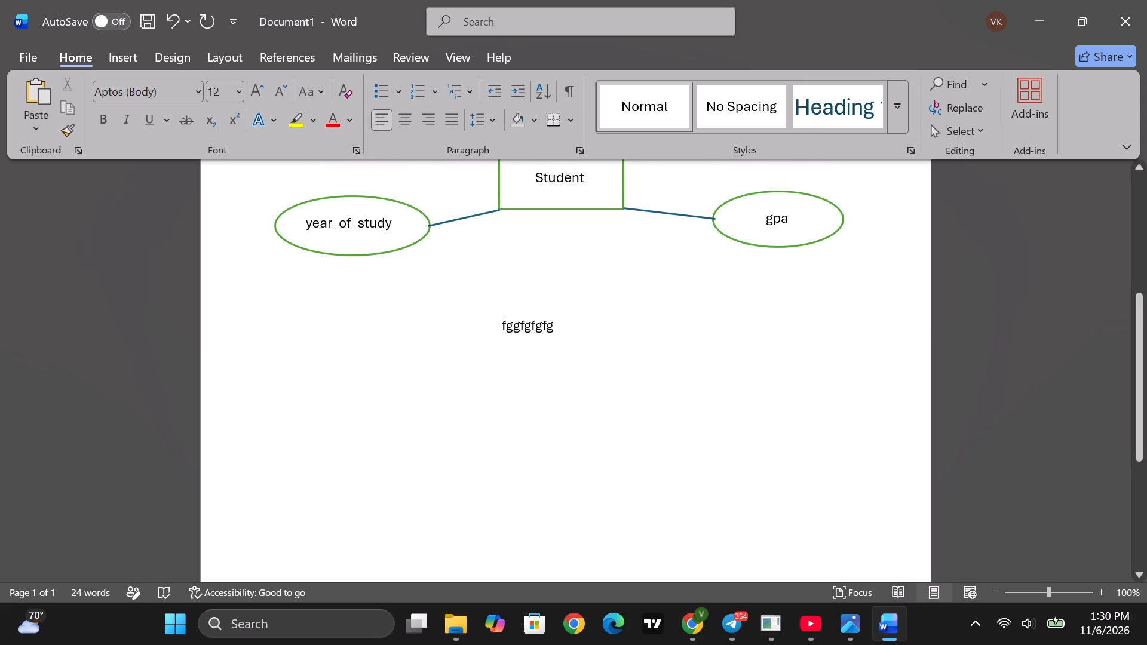
key(BackSpace)
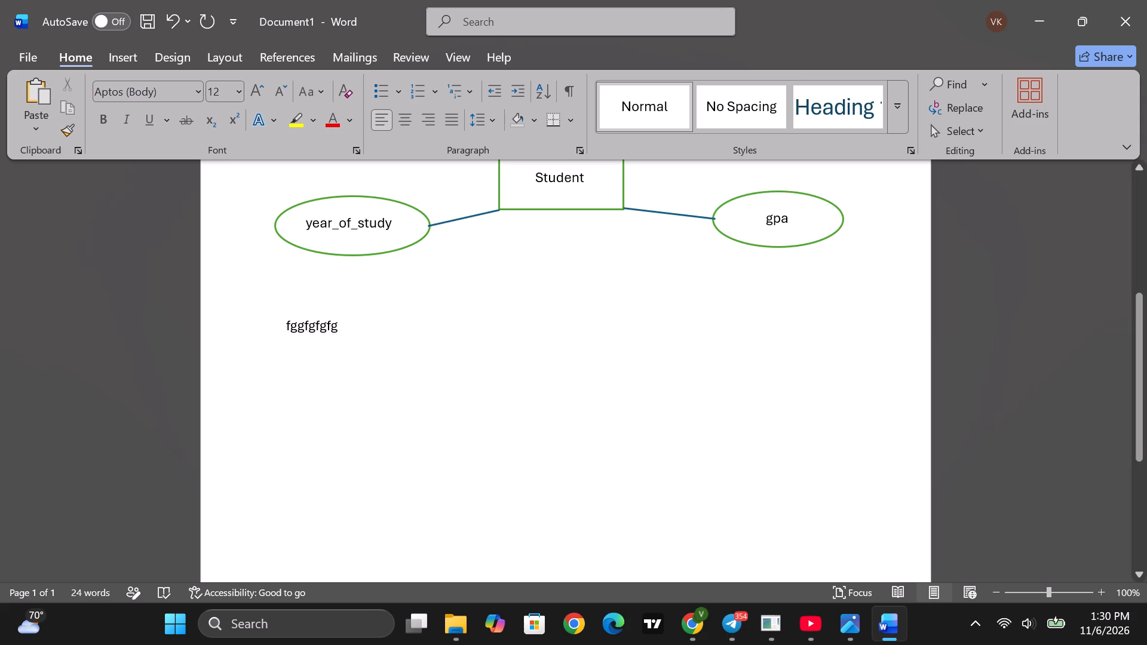
scroll(420, 392, up, 4)
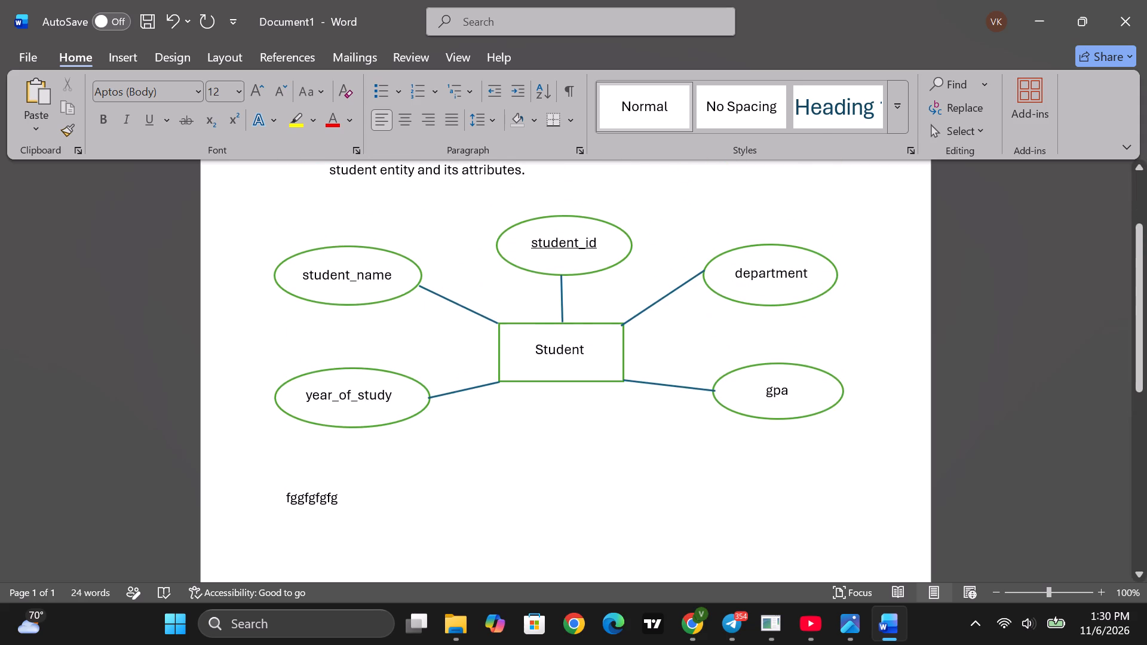
scroll(425, 423, up, 2)
scroll(425, 423, down, 3)
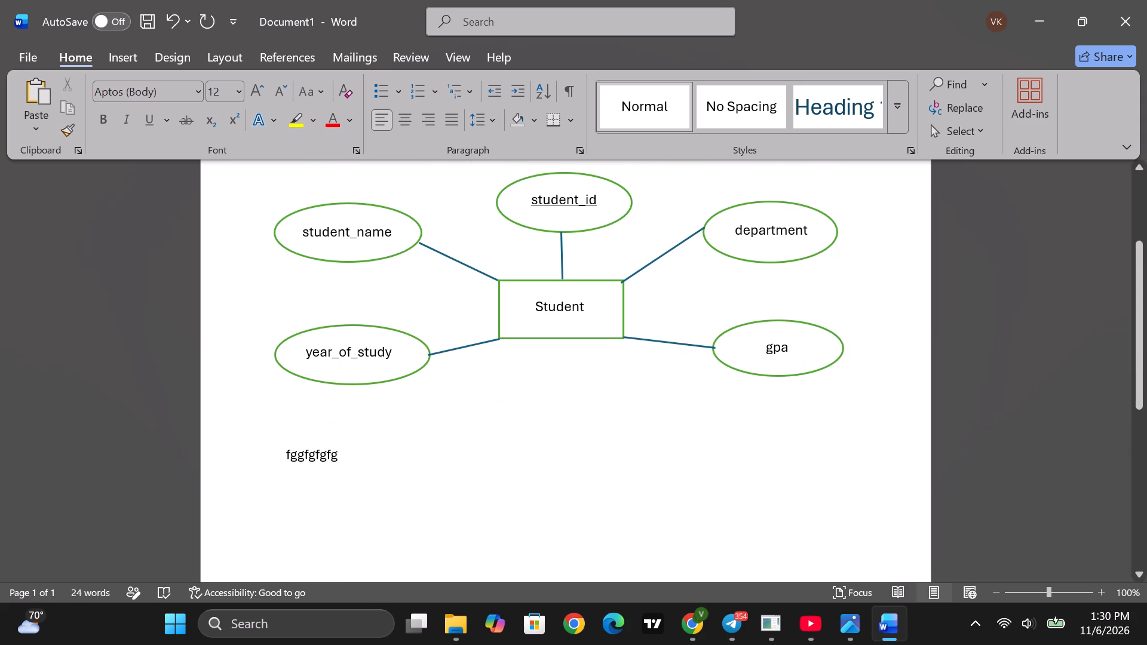
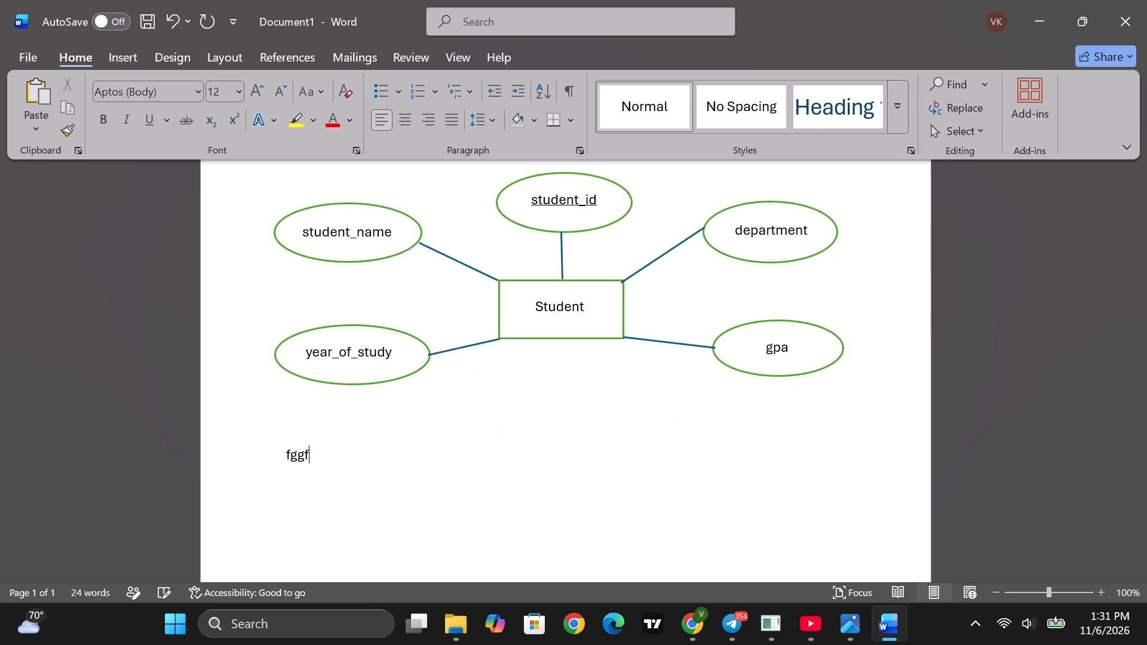
key(BackSpace)
key(BackSpace)
key(BackSpace)
key(BackSpace)
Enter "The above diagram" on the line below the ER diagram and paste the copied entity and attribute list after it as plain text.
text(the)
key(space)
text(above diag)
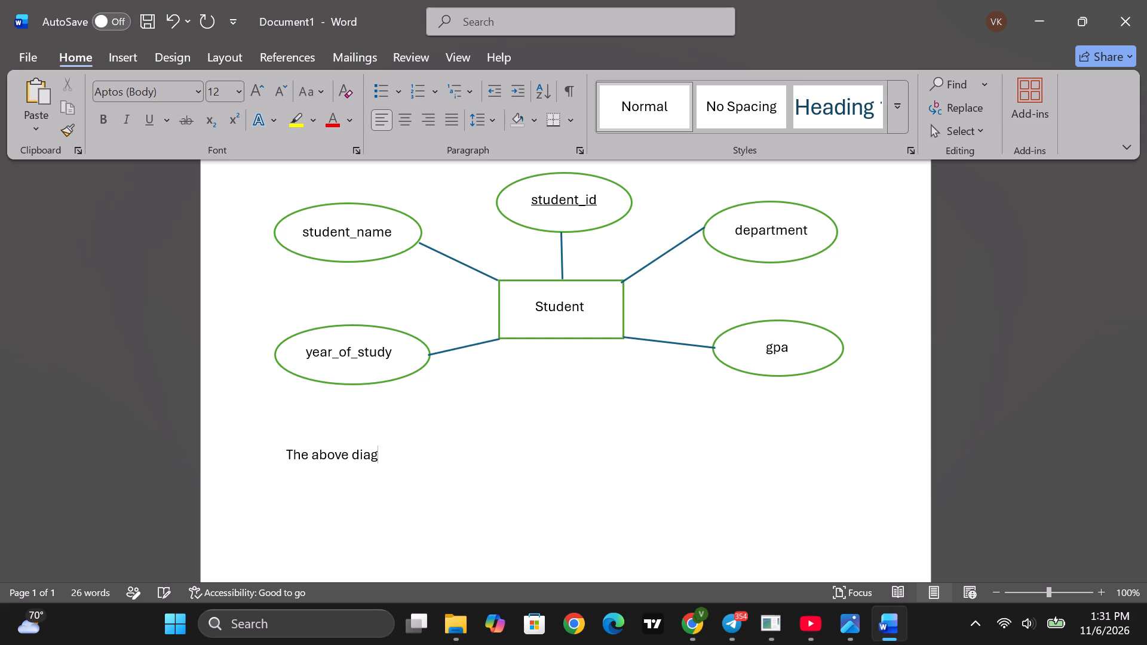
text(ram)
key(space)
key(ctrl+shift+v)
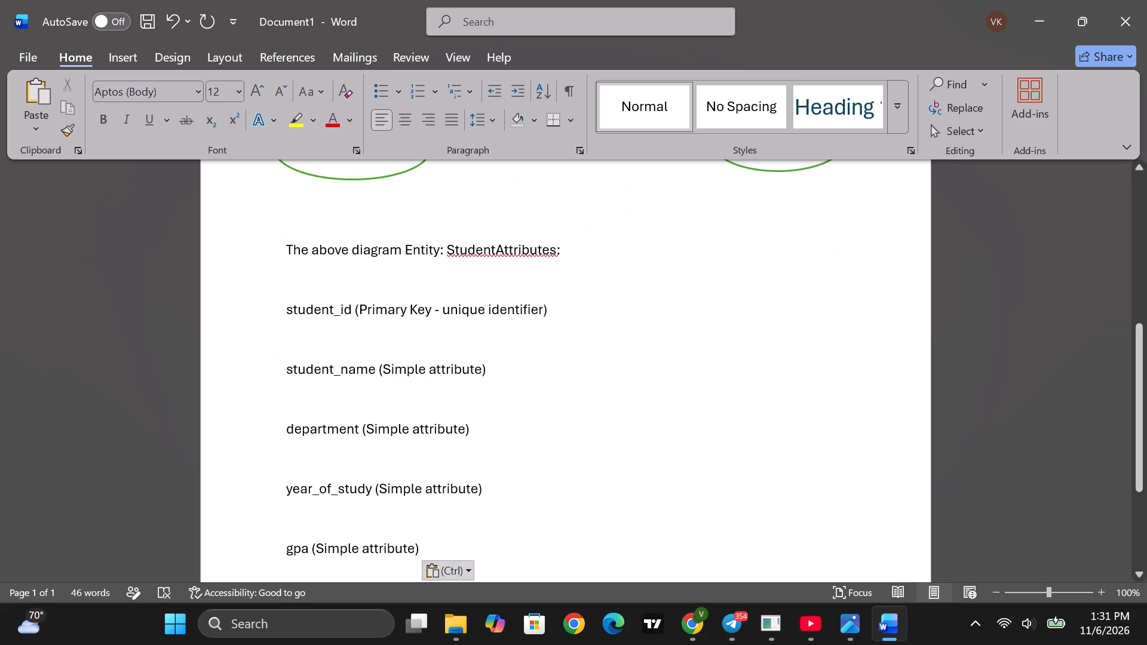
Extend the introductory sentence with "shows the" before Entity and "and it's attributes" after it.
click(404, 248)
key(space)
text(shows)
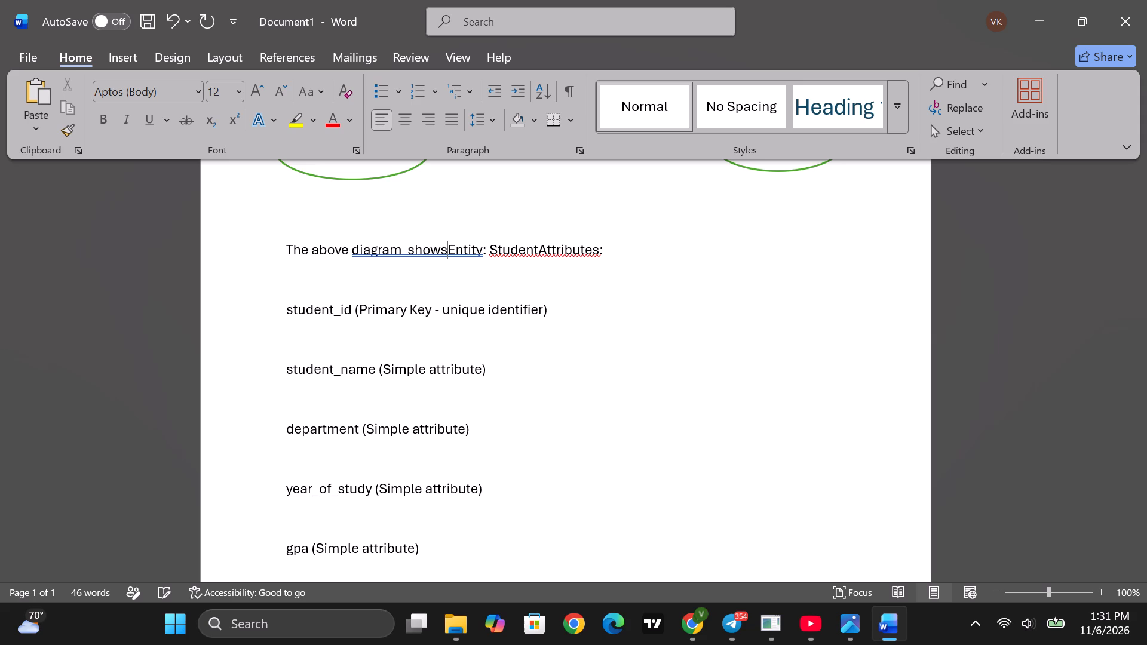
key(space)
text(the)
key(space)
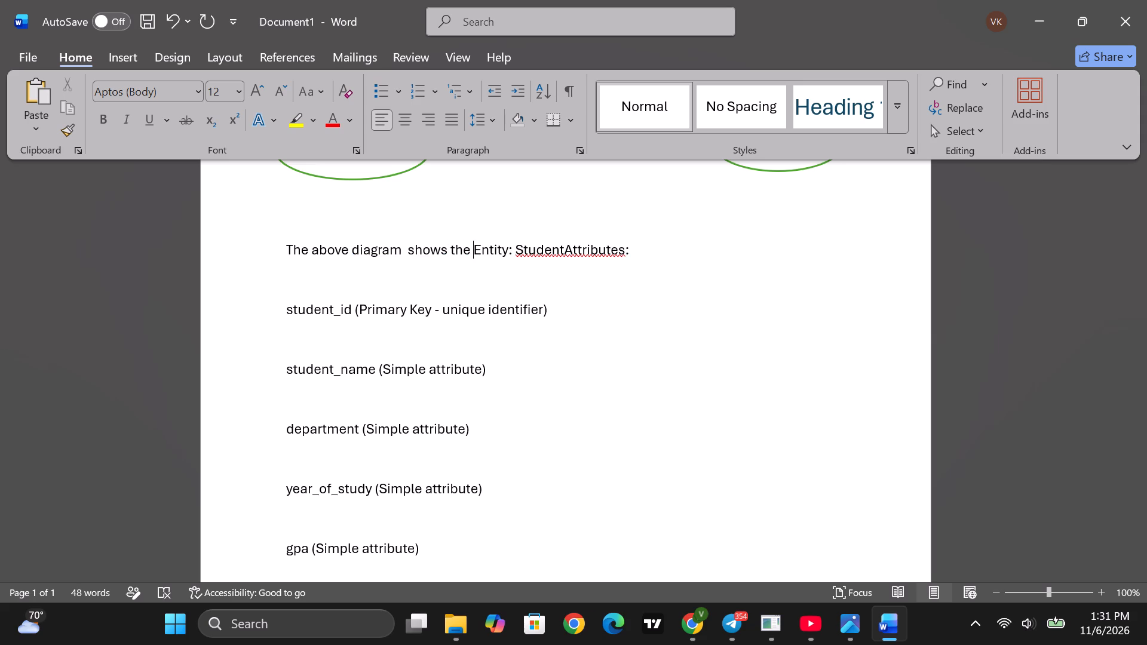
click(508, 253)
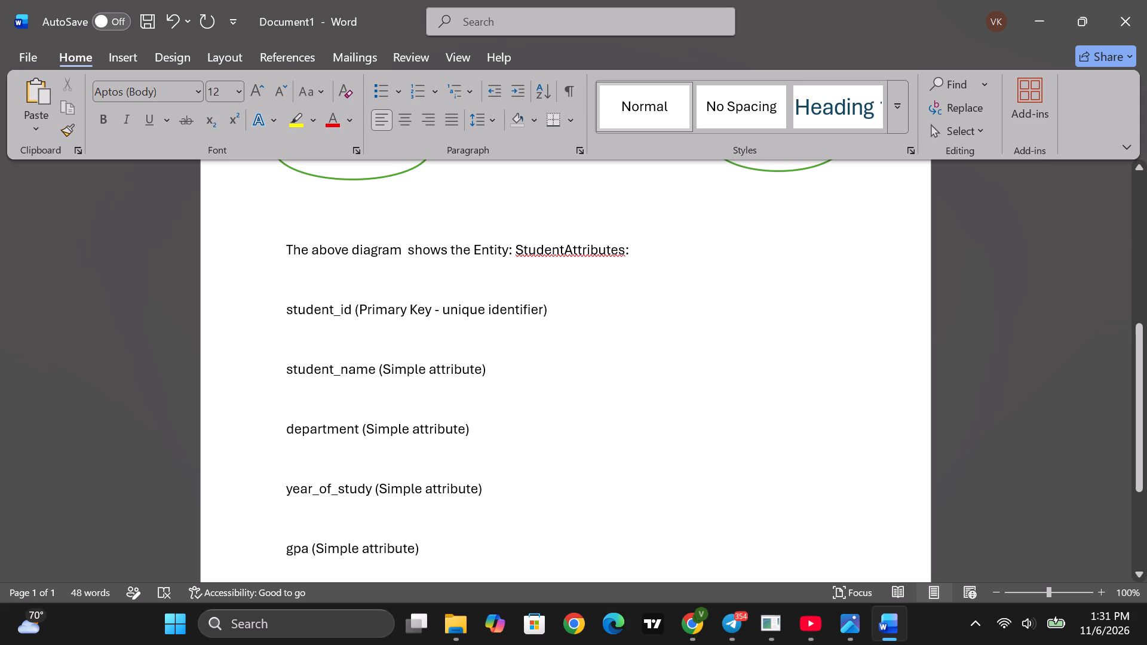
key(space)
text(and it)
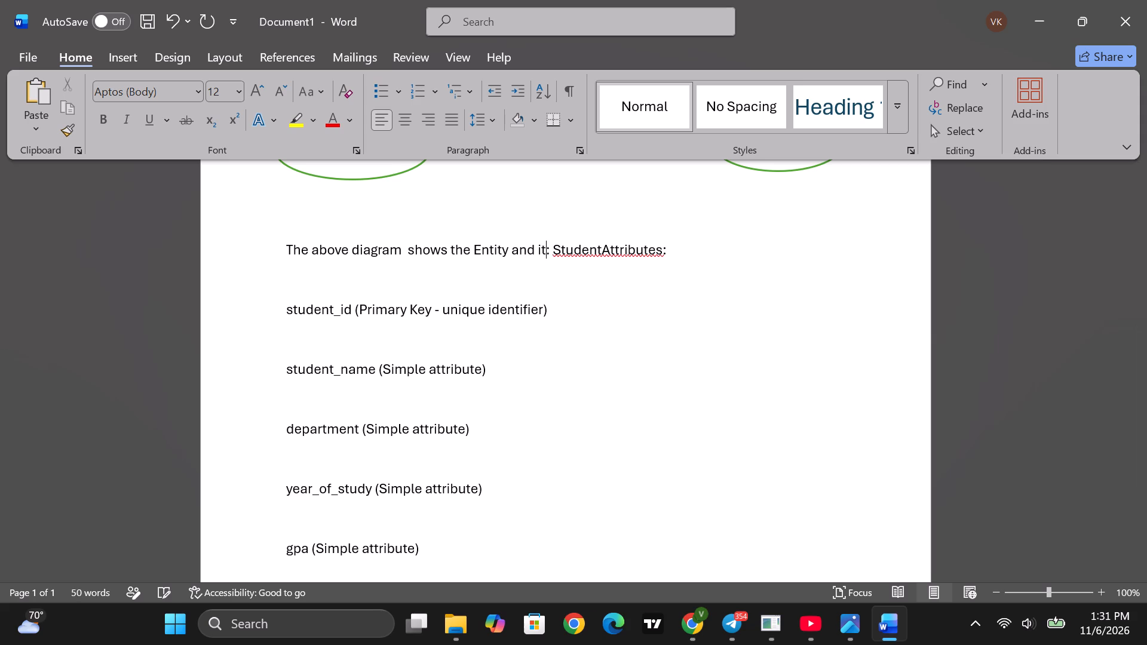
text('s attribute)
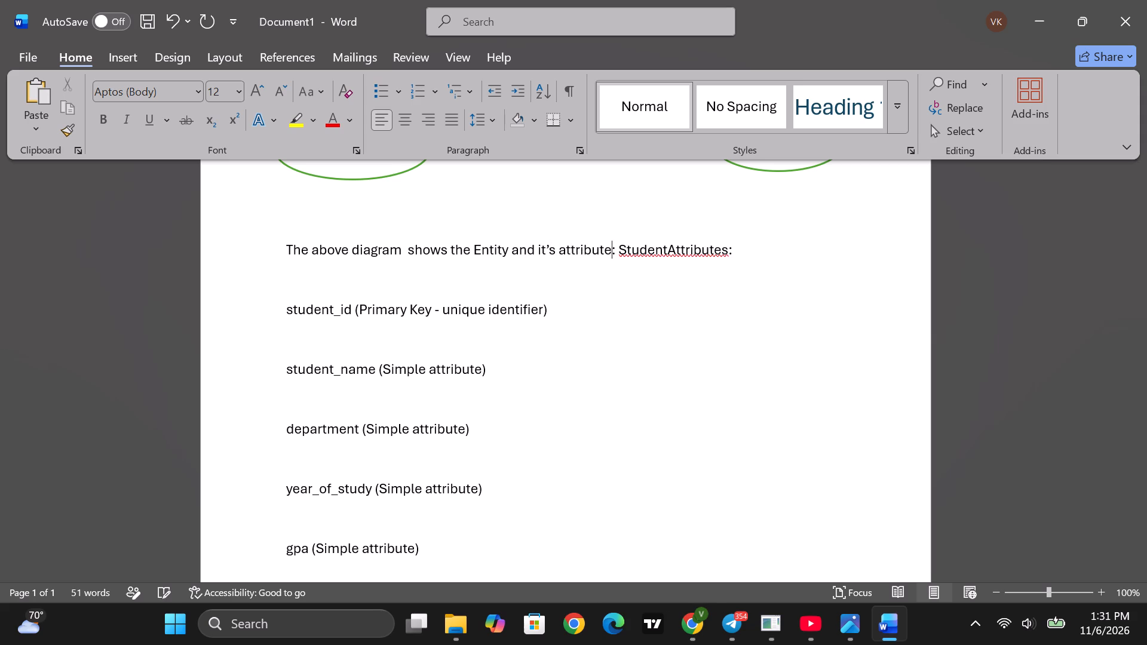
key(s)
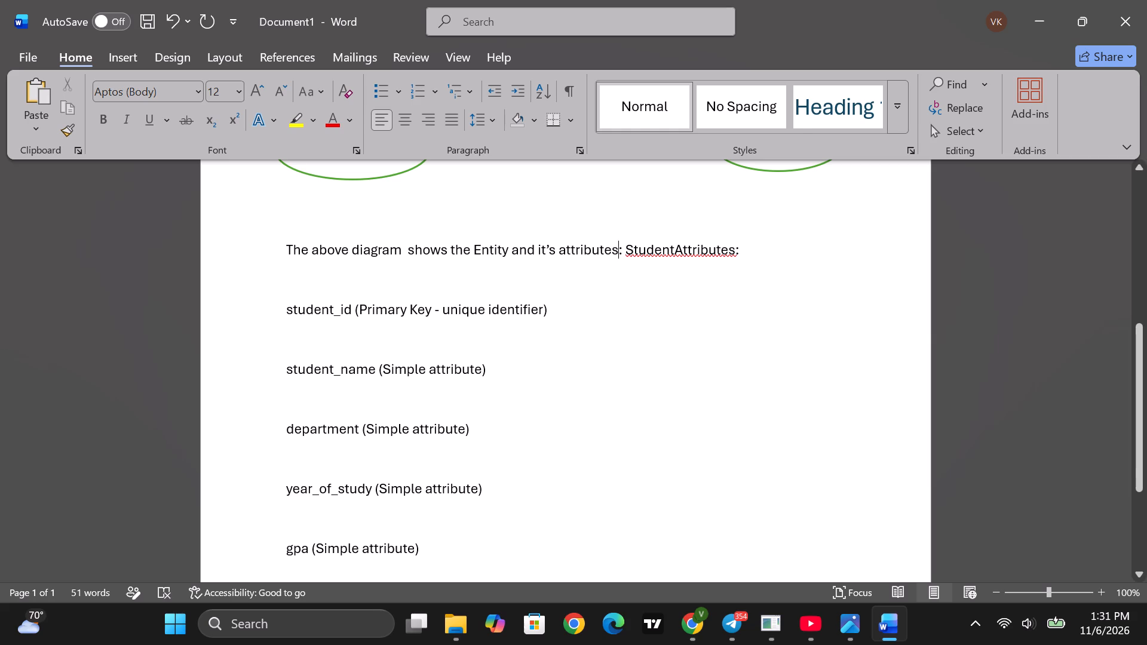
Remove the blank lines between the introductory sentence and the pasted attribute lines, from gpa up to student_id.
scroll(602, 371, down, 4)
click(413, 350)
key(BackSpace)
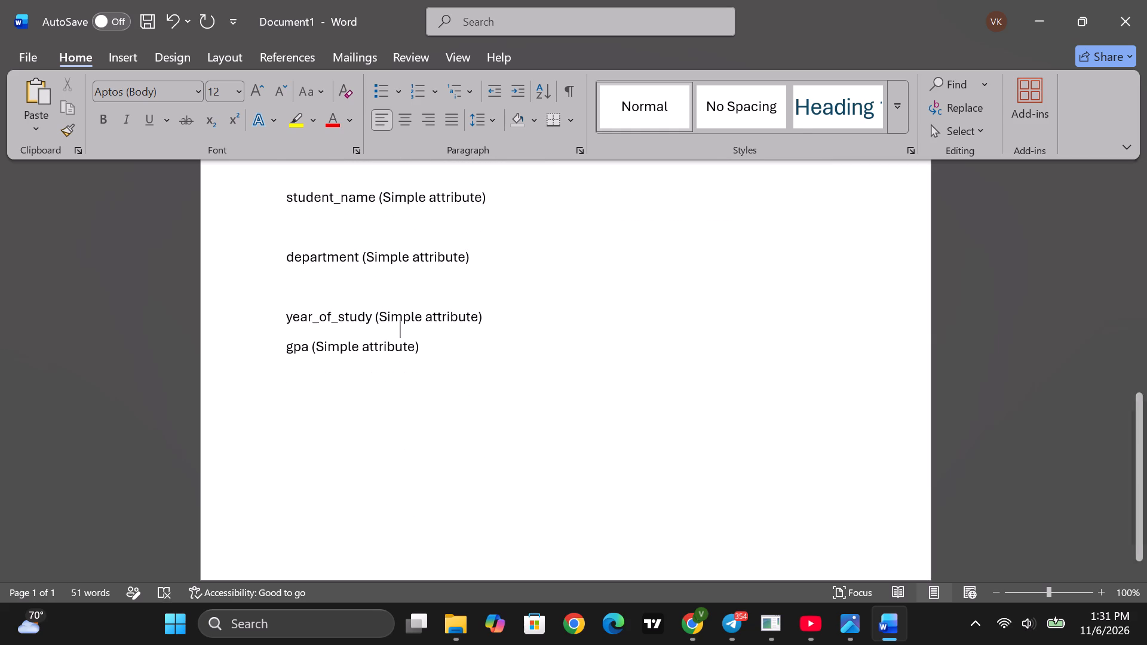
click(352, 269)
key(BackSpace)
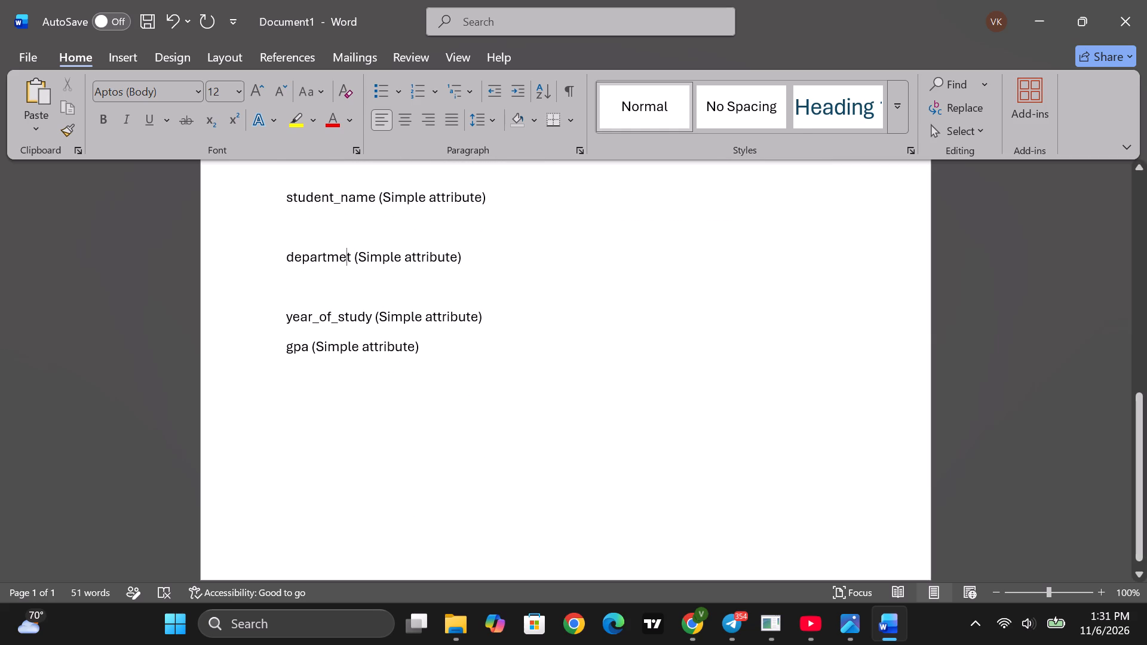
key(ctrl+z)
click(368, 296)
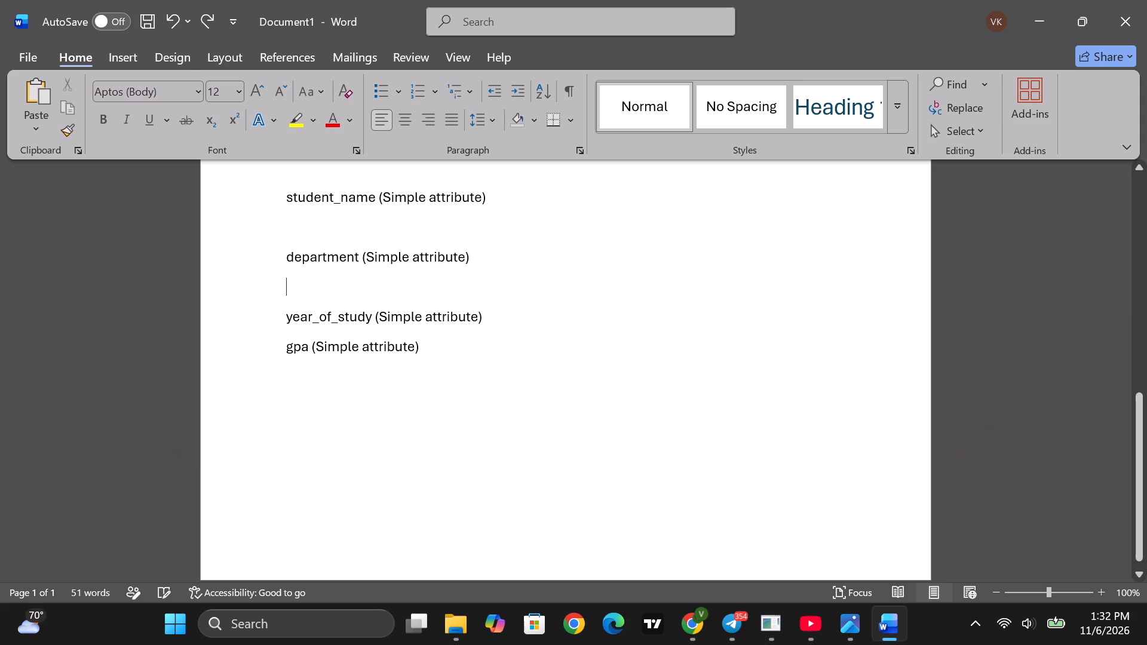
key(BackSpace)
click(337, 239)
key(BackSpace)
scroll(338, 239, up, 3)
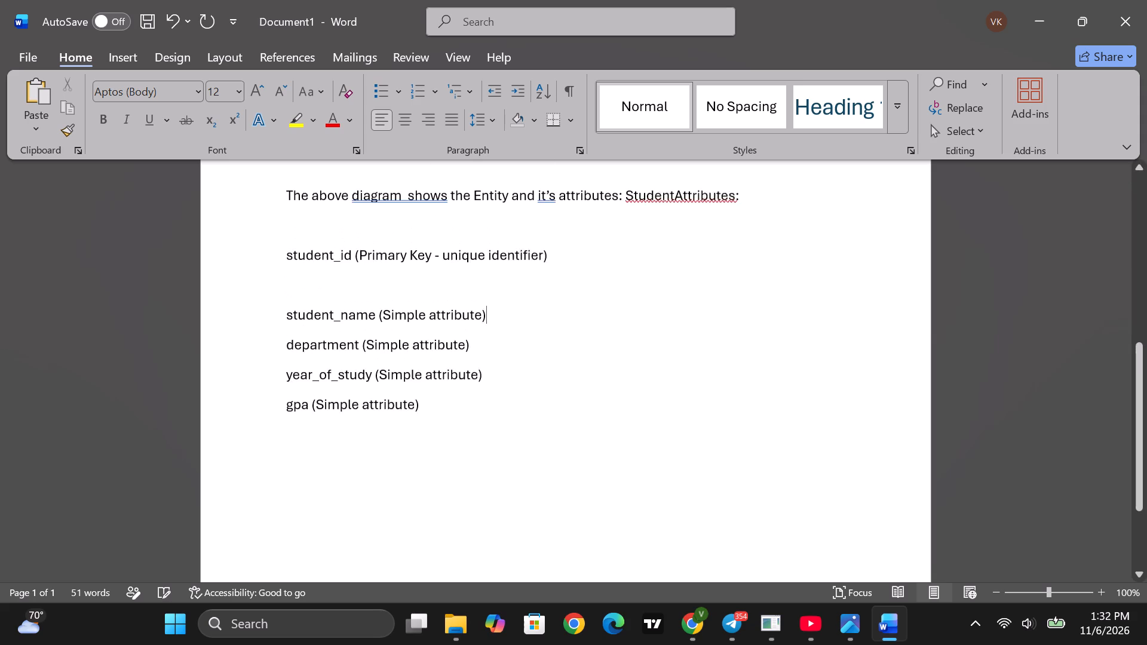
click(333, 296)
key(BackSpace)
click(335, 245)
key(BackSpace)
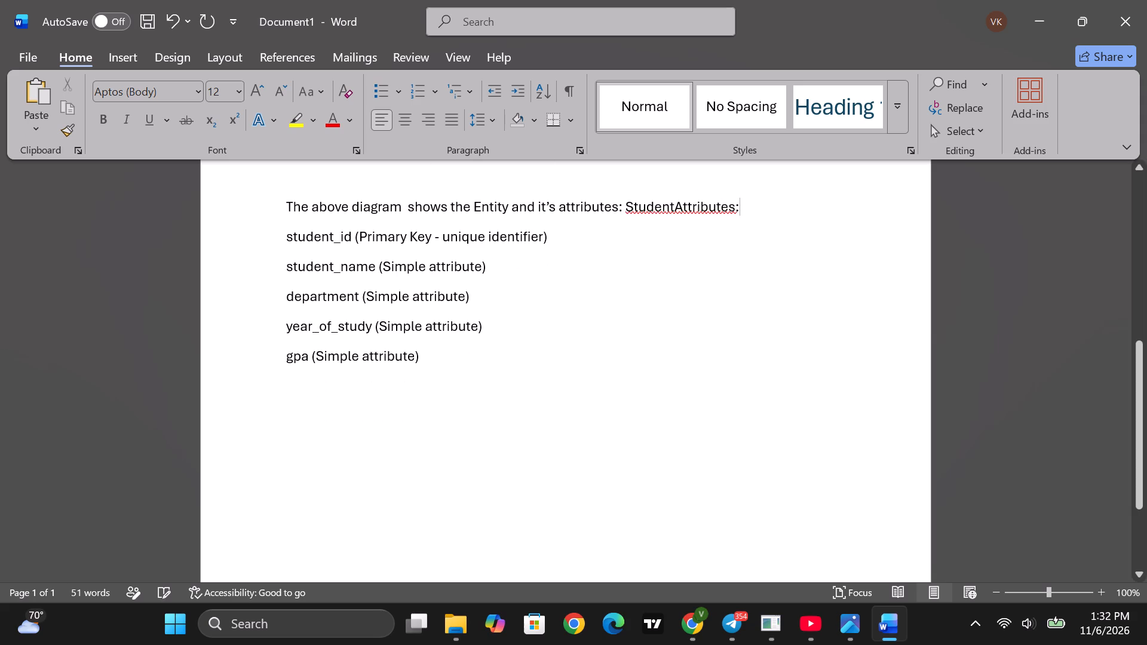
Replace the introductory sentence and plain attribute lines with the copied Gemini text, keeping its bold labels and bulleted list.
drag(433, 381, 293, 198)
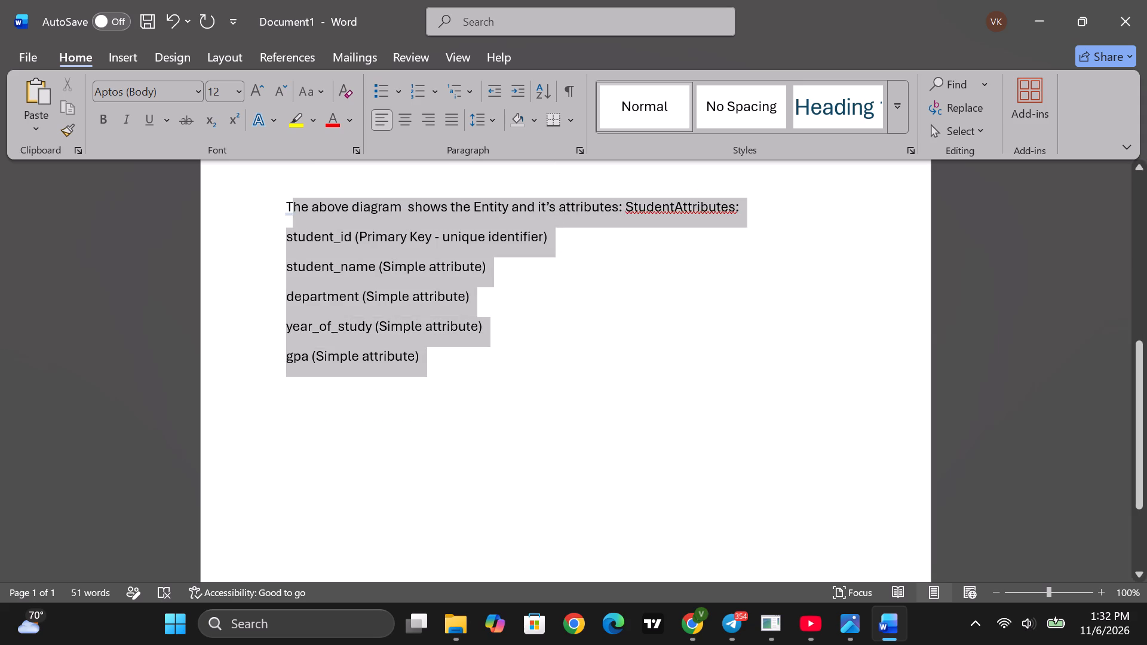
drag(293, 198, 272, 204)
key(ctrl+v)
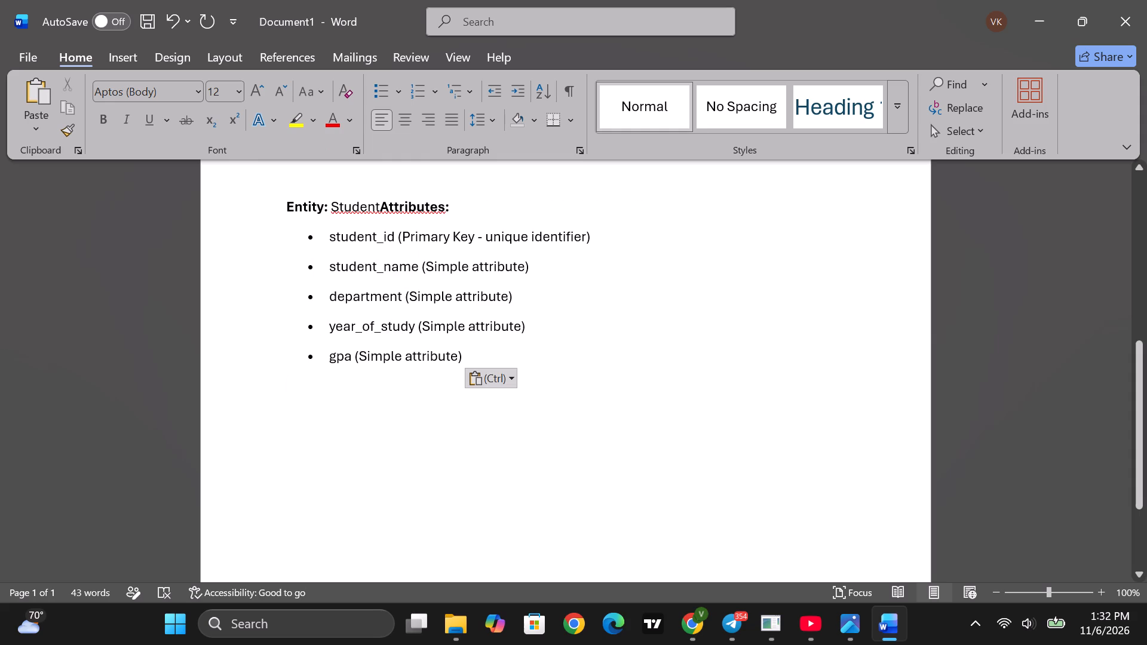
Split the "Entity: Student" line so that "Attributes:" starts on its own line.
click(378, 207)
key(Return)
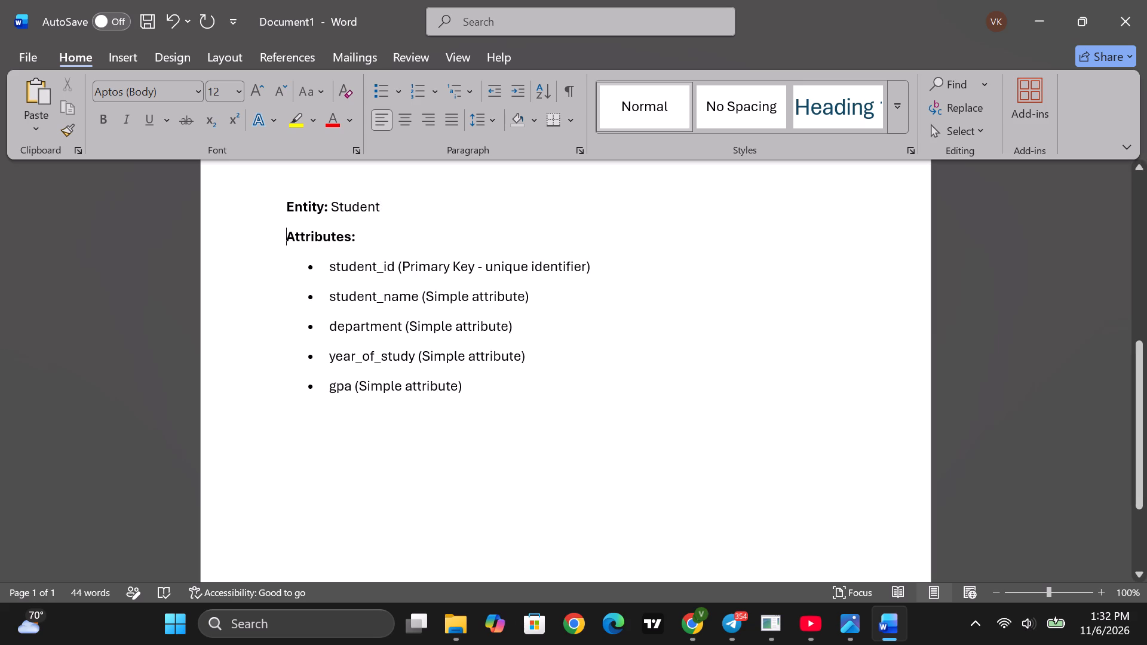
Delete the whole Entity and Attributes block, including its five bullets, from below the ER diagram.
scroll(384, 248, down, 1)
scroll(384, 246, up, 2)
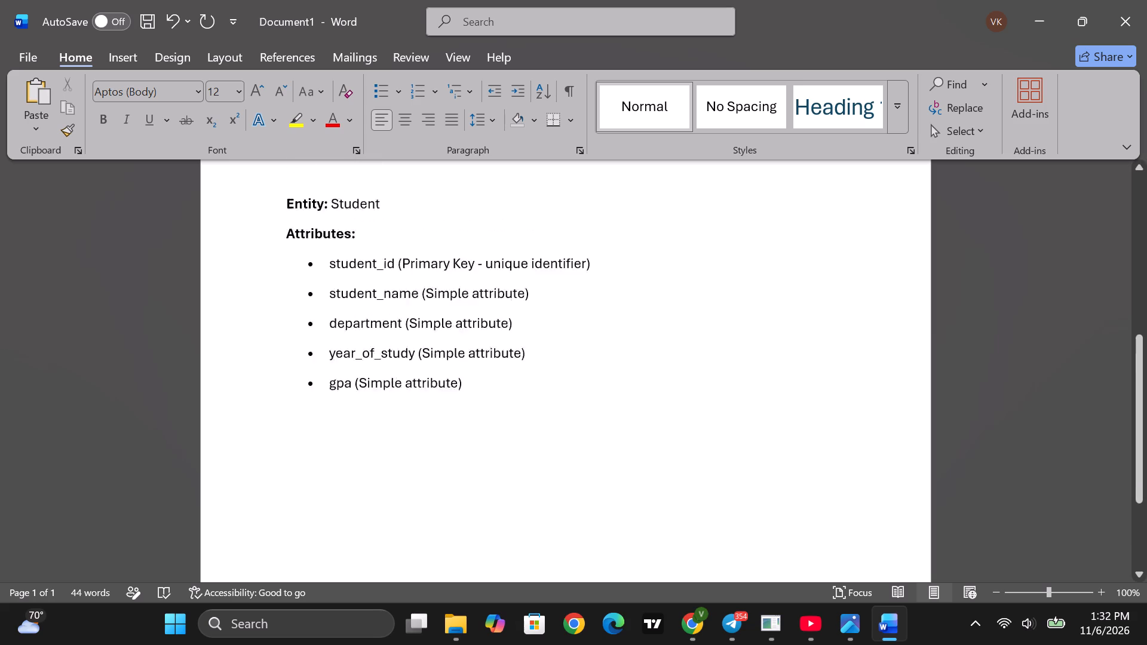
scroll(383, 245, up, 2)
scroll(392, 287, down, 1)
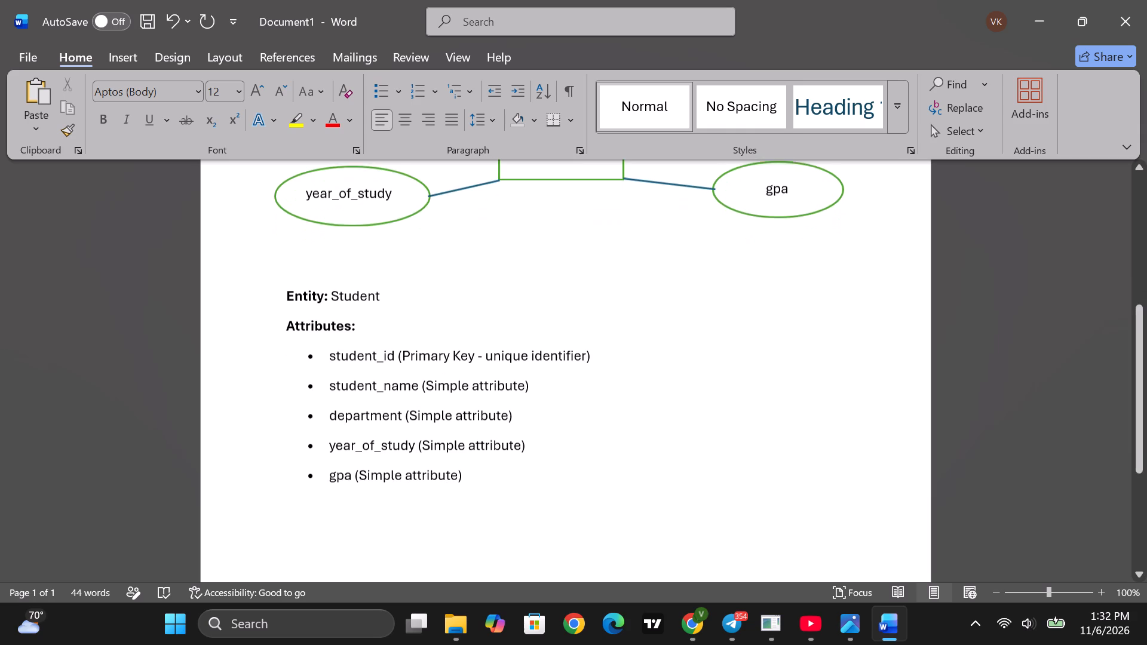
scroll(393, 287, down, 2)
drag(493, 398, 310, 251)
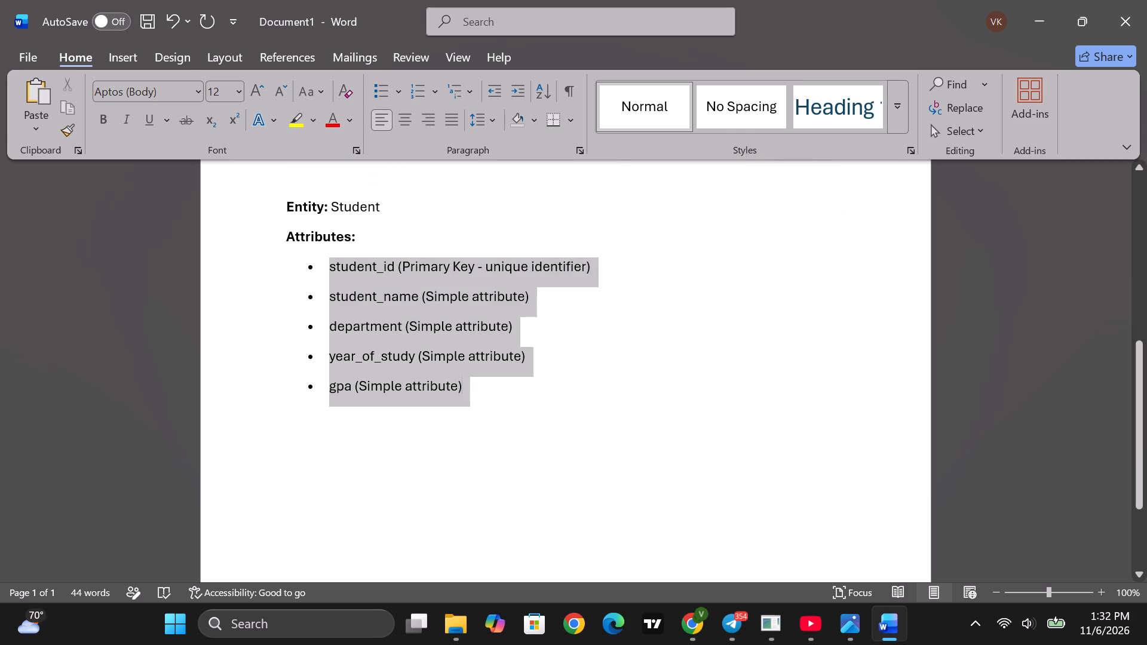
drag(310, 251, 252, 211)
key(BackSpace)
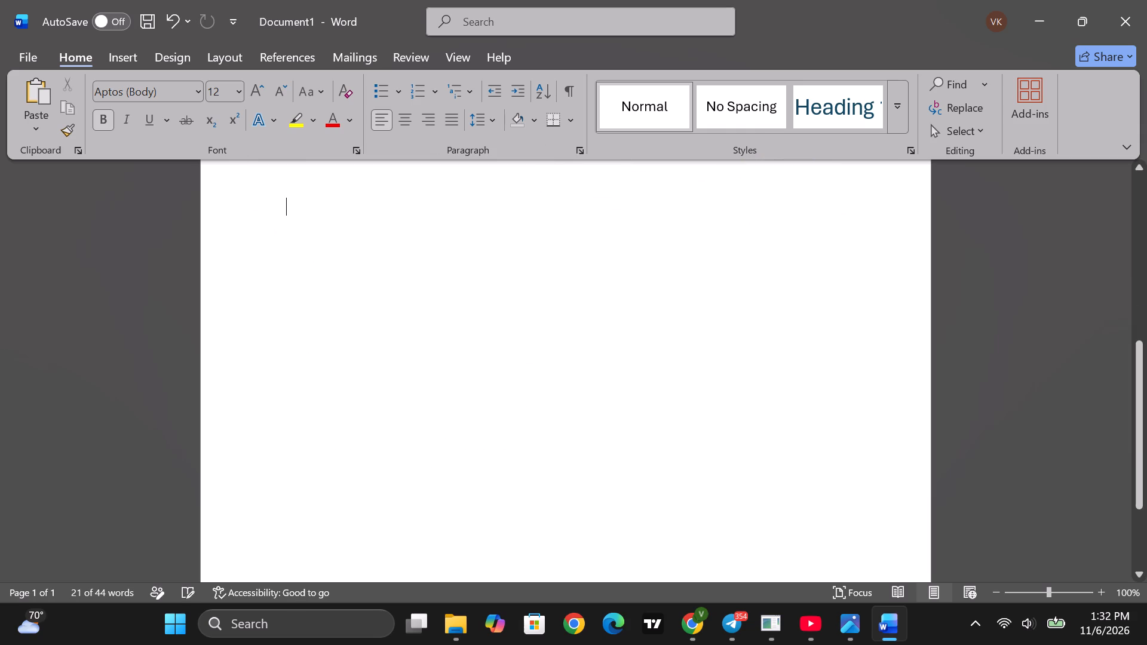
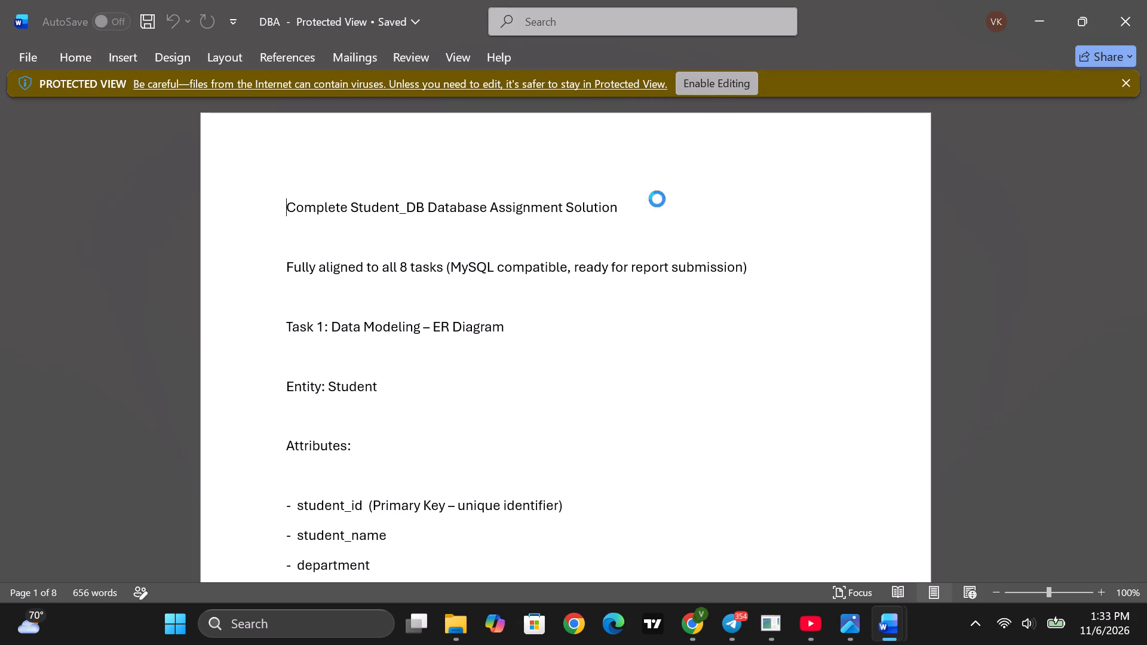
Read through the DBA document in Word, from the Task 1 ER diagram through the SQL sections to Task 5: Query Development.
scroll(485, 390, down, 2)
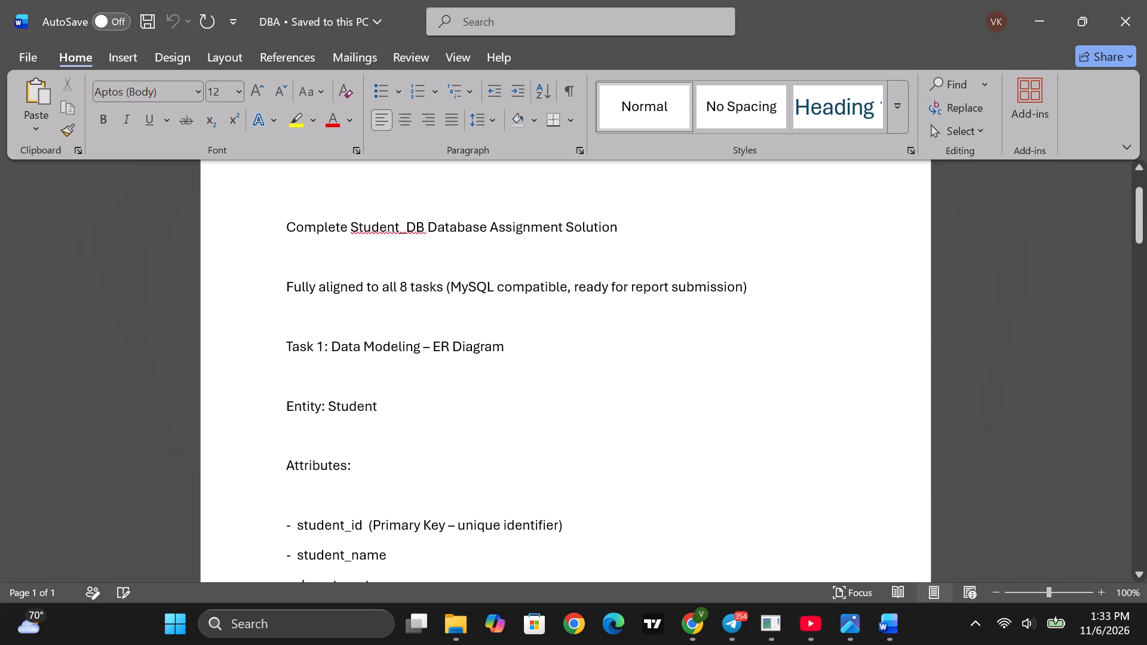
scroll(485, 390, down, 10)
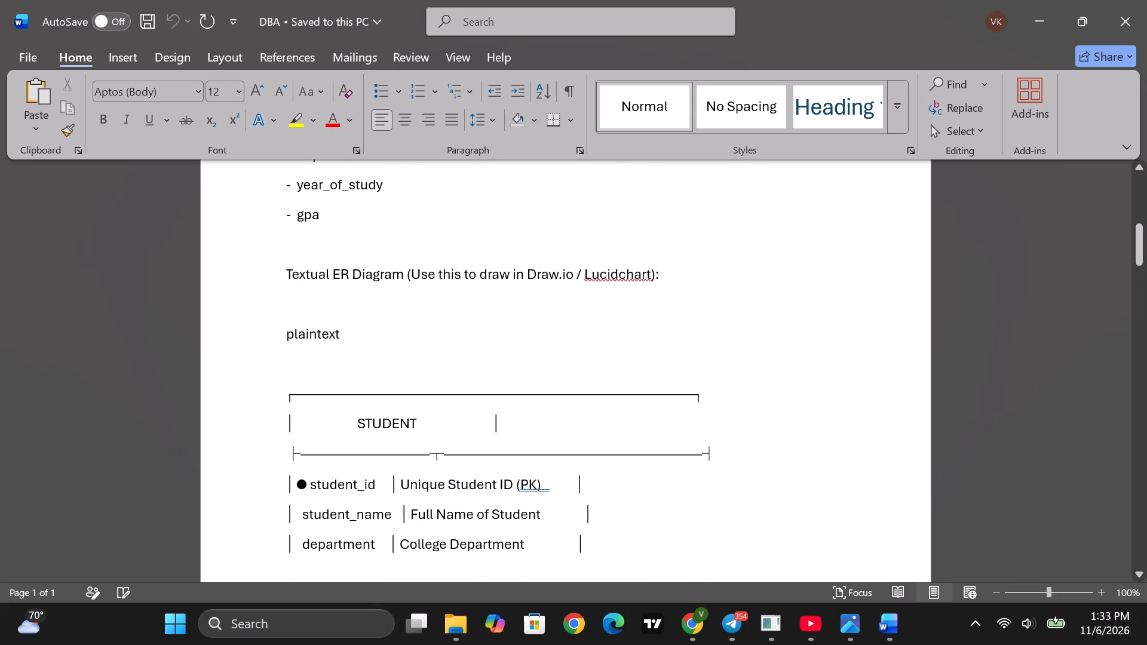
scroll(485, 389, down, 9)
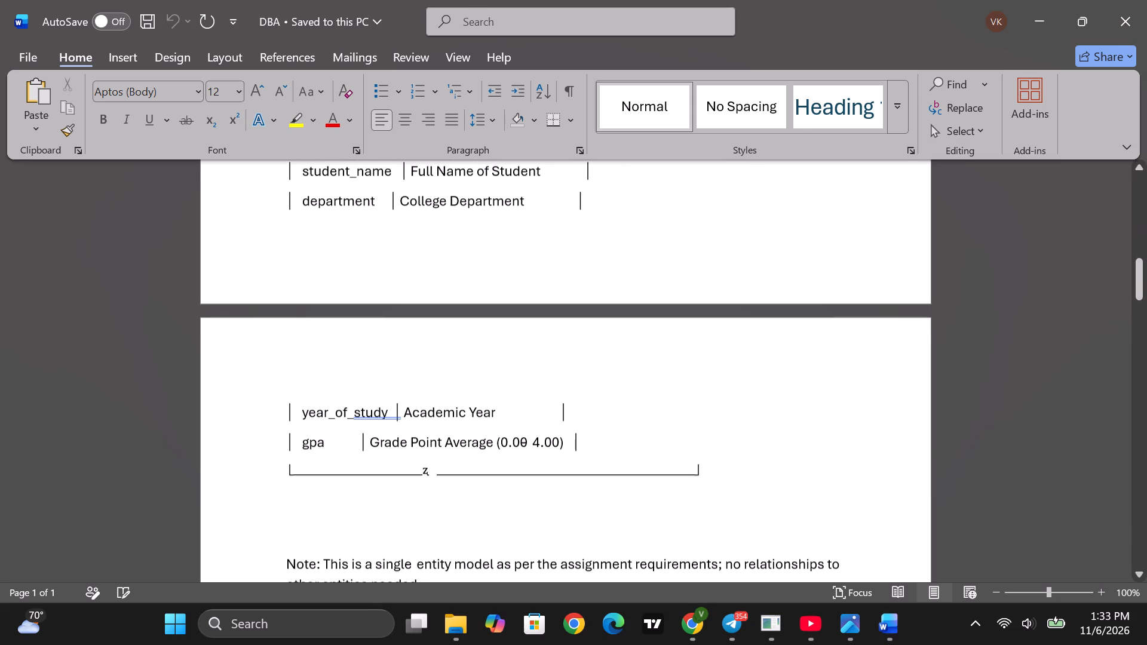
scroll(489, 389, down, 12)
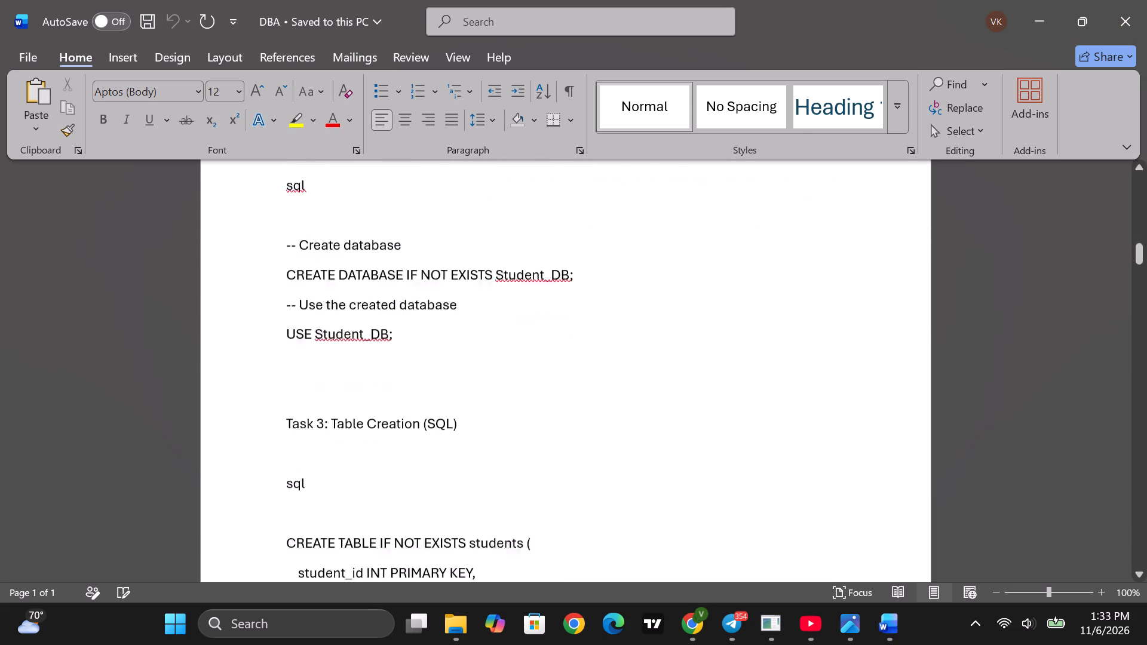
scroll(489, 389, down, 13)
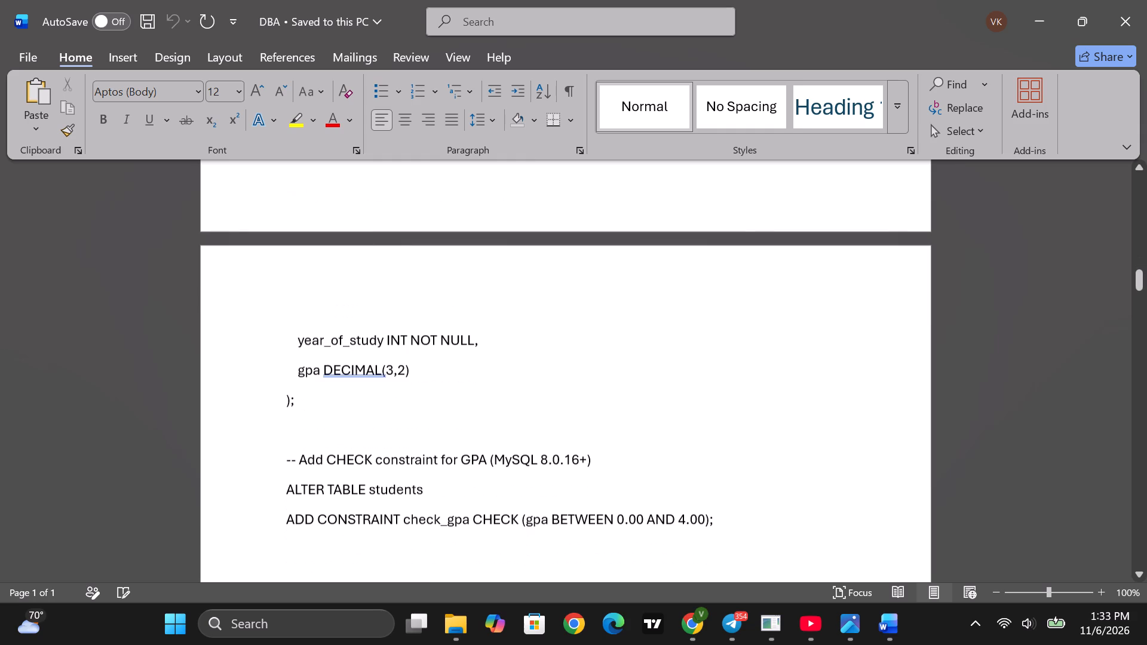
scroll(489, 388, down, 19)
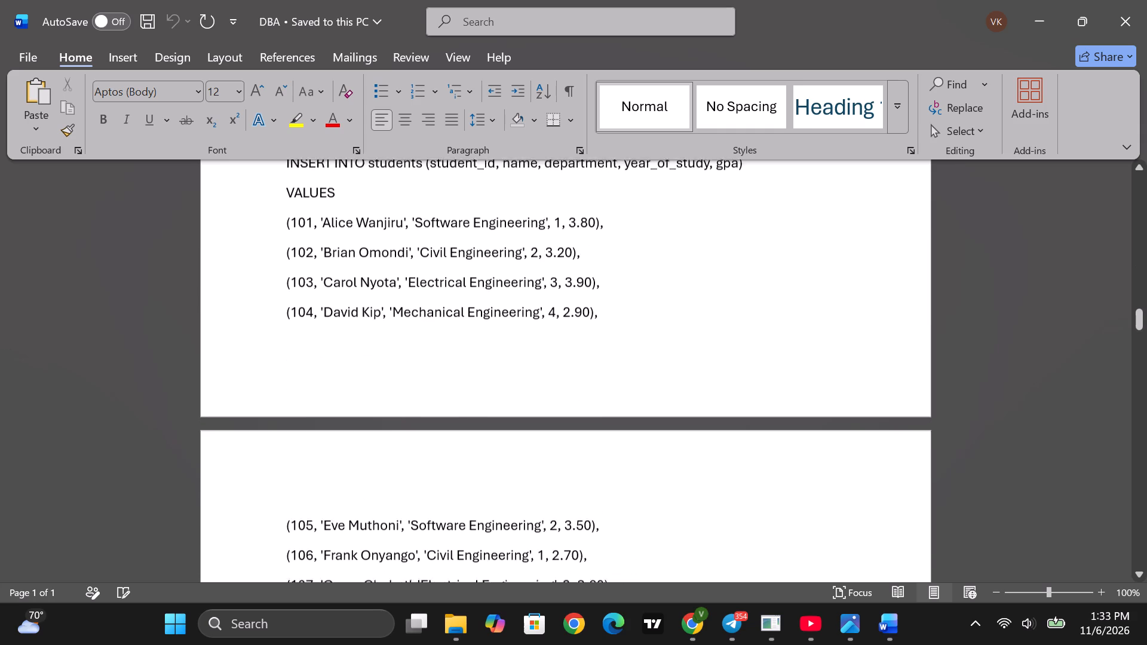
scroll(489, 388, down, 7)
scroll(489, 388, up, 4)
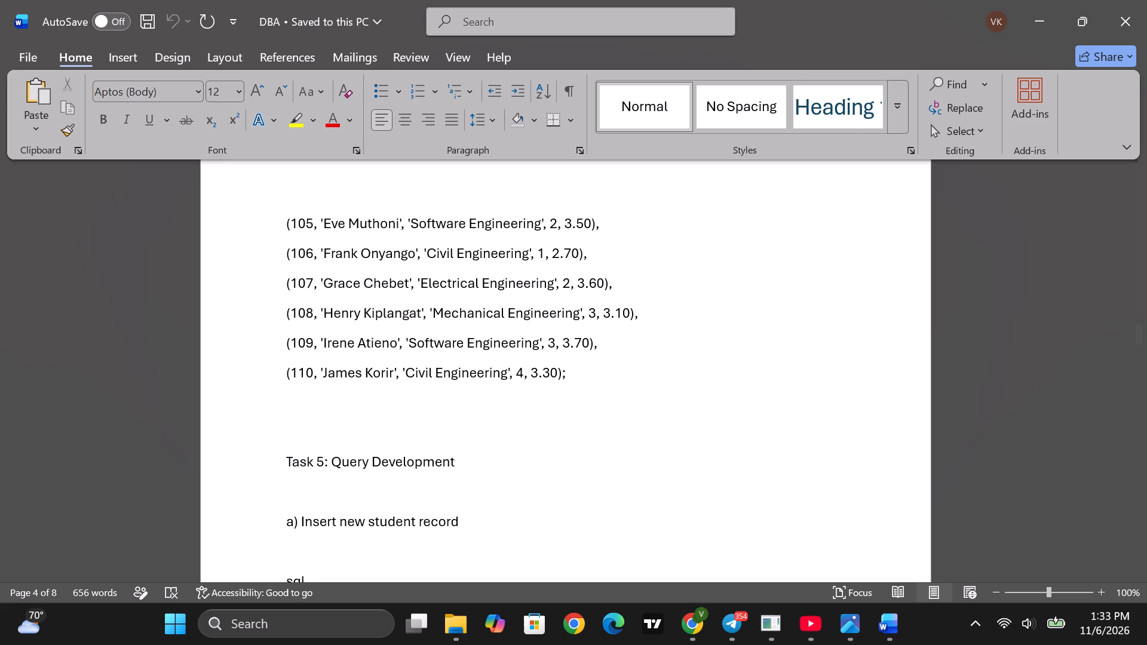
scroll(489, 388, down, 10)
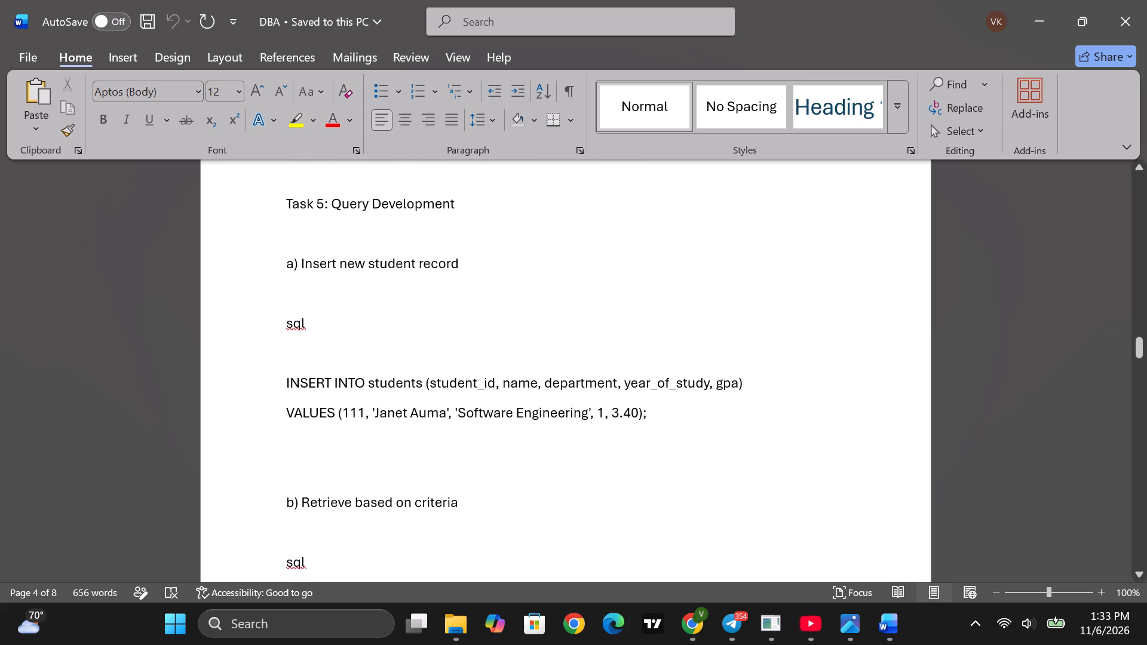
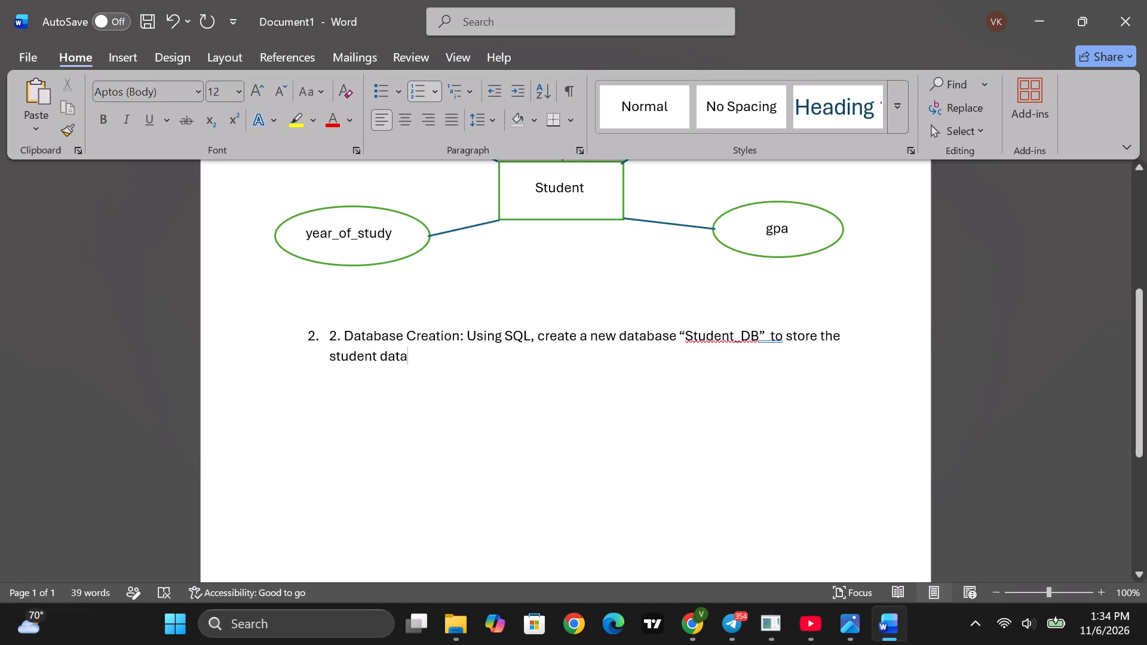
Replace the doubled numbering before "Database Creation: Using SQL..." with a single "2." list number.
click(339, 342)
key(Right)
key(BackSpace)
key(BackSpace)
key(BackSpace)
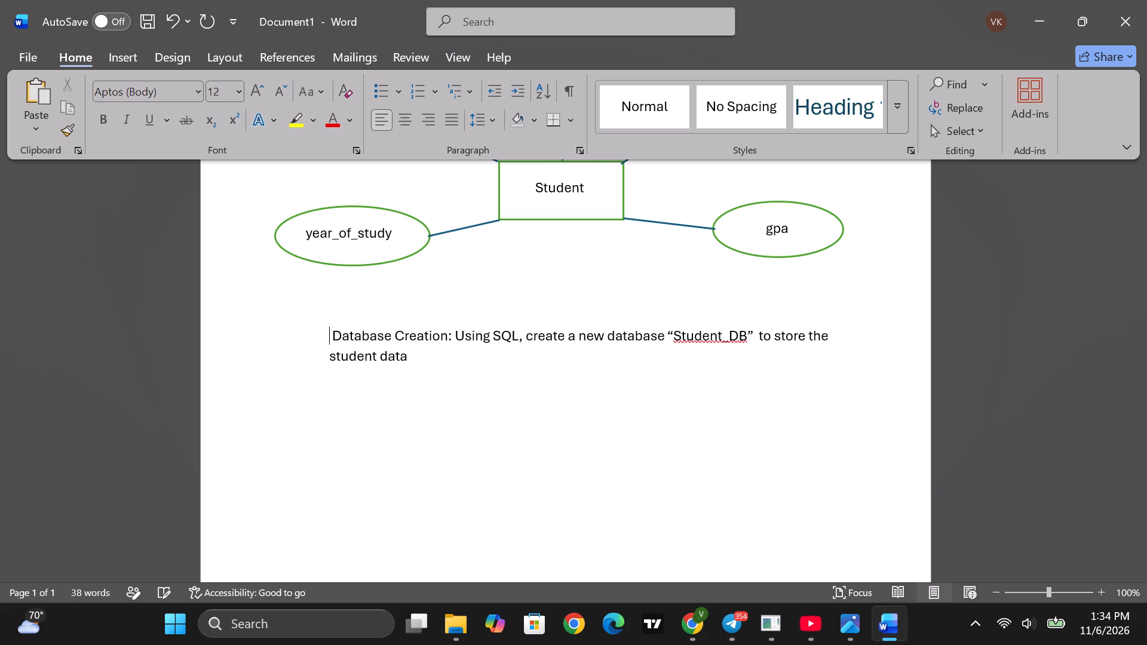
key(2)
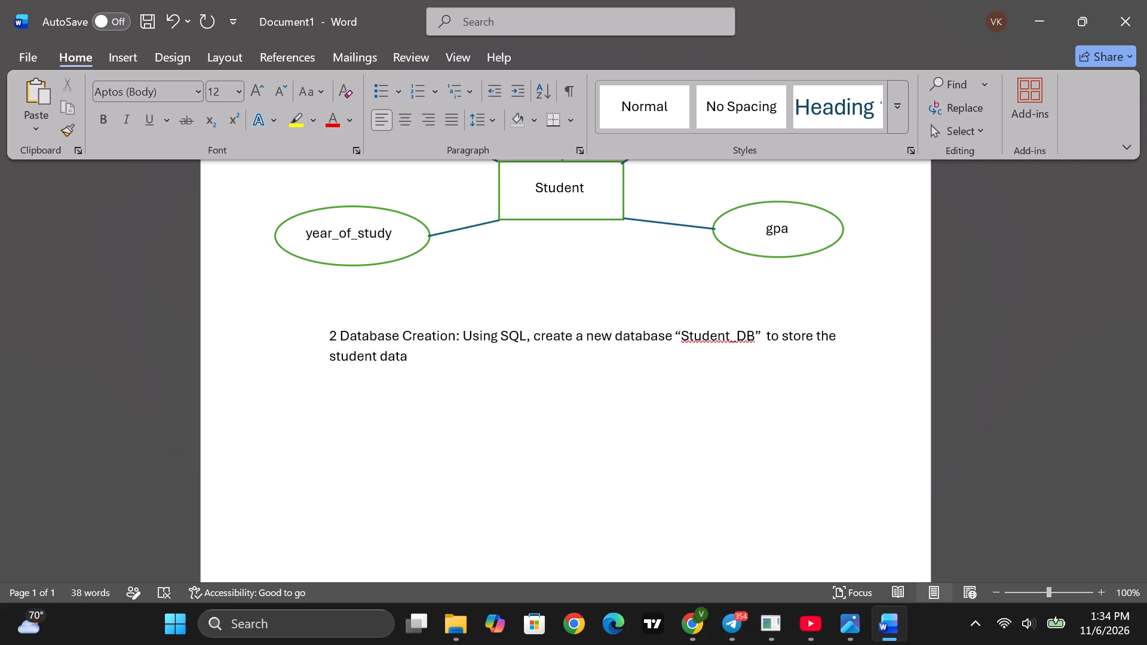
text(.)
key(space)
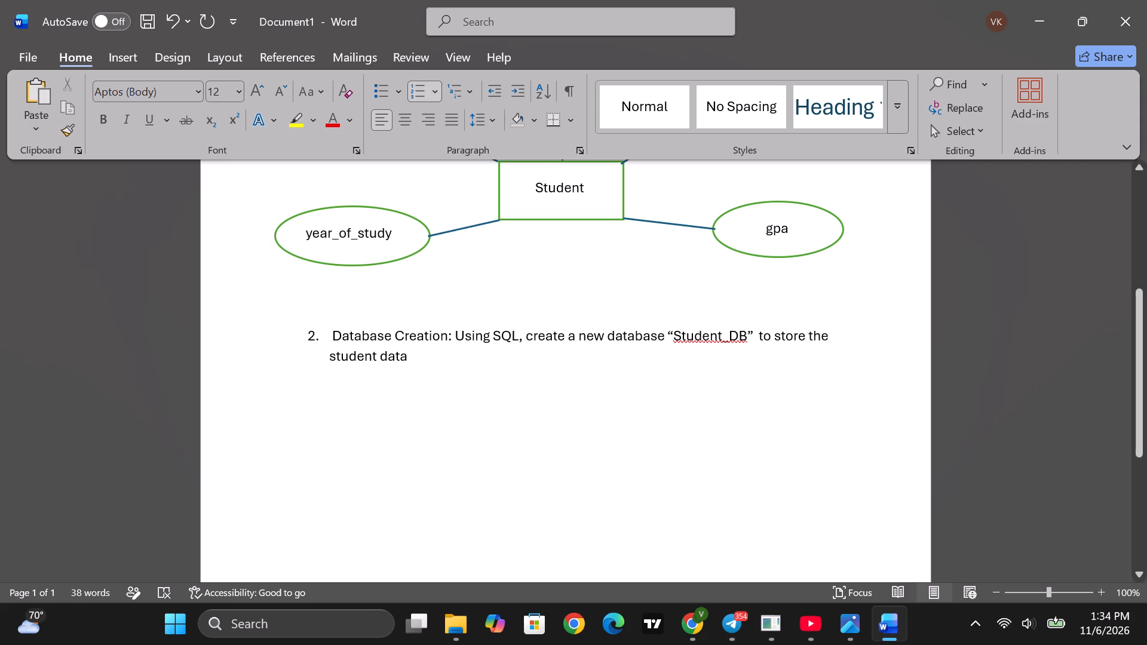
Split item 2 after "Database Creation", making the text from the colon onward an unnumbered paragraph flush with the margin.
click(422, 357)
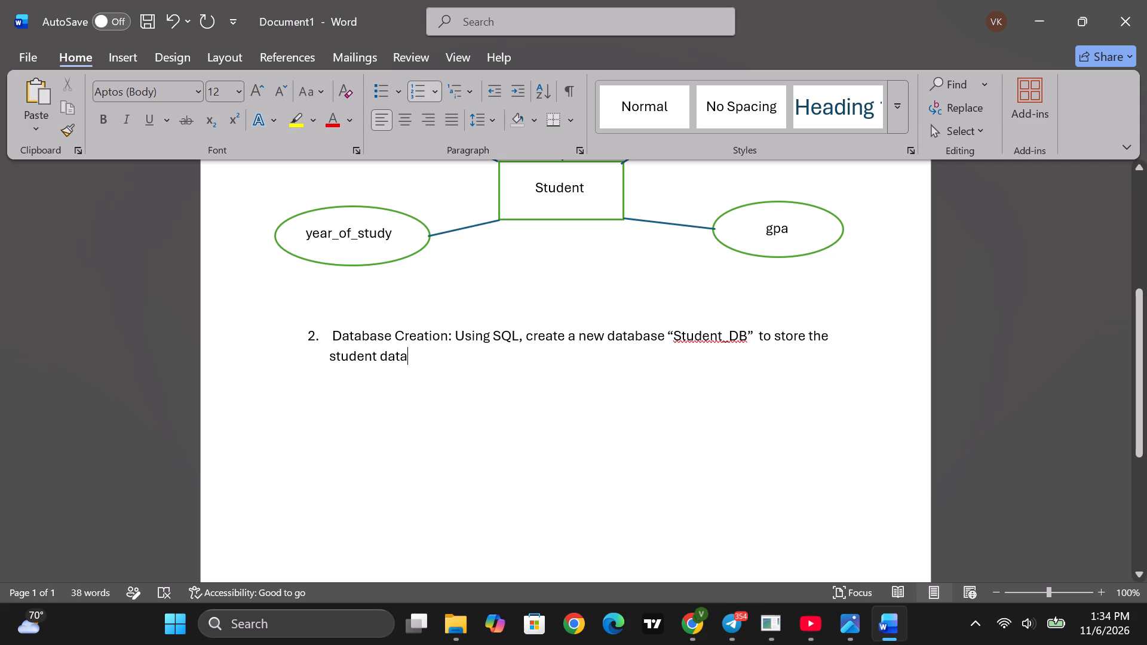
click(449, 338)
key(Return)
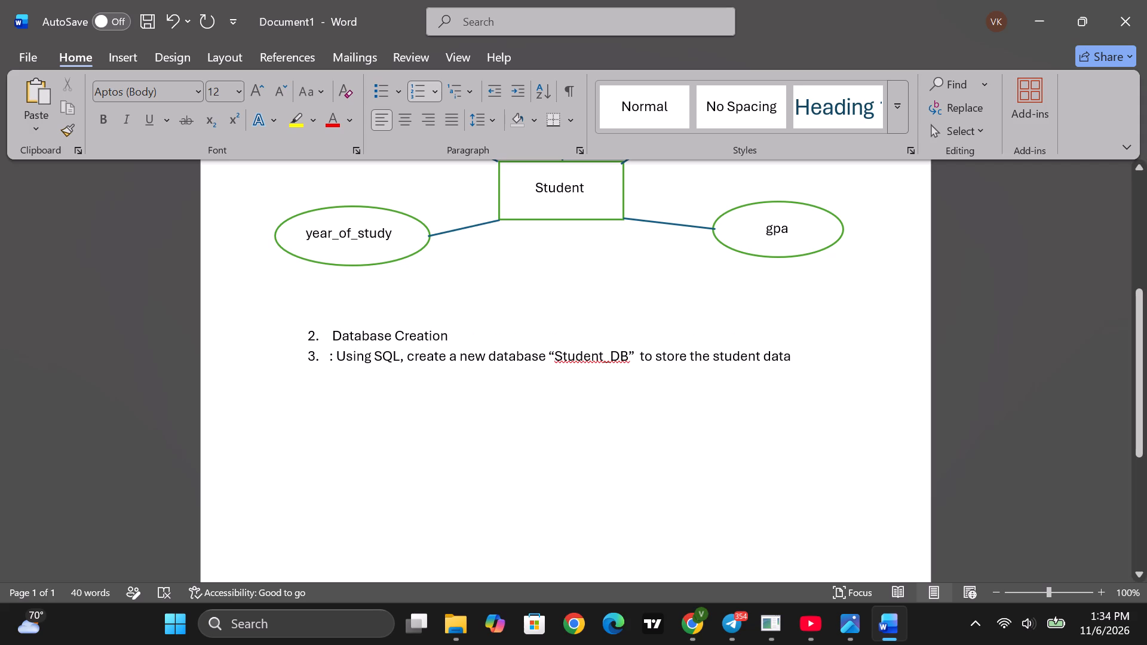
key(BackSpace)
key(BackSpace)
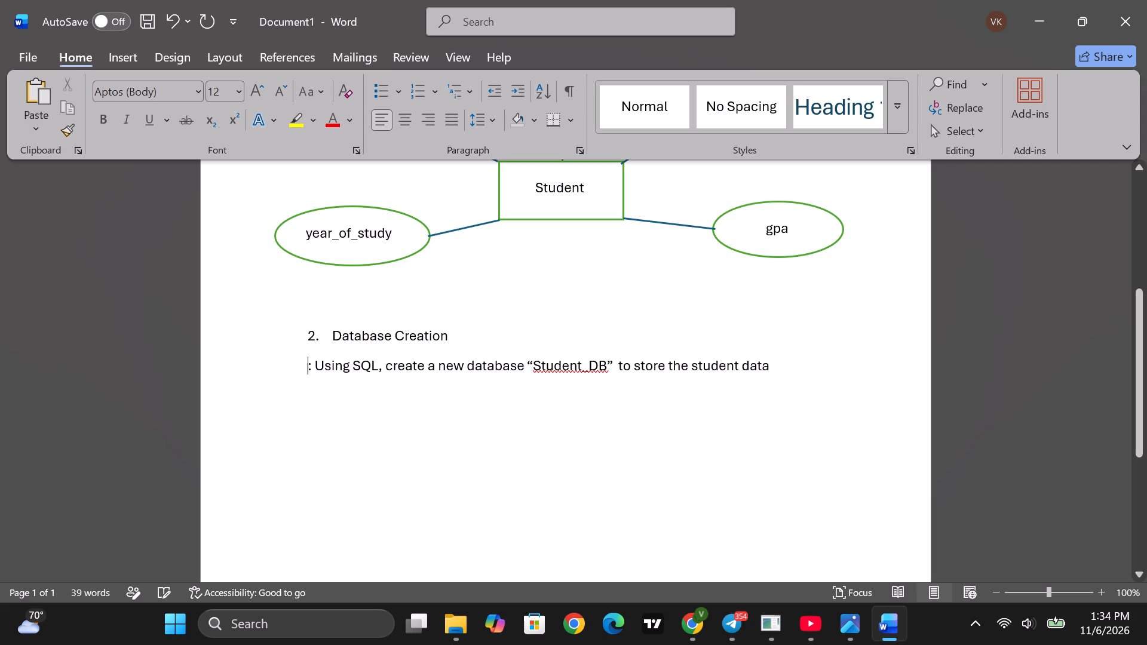
Make the "Database Creation" heading text of item 2 bold.
drag(452, 337, 351, 336)
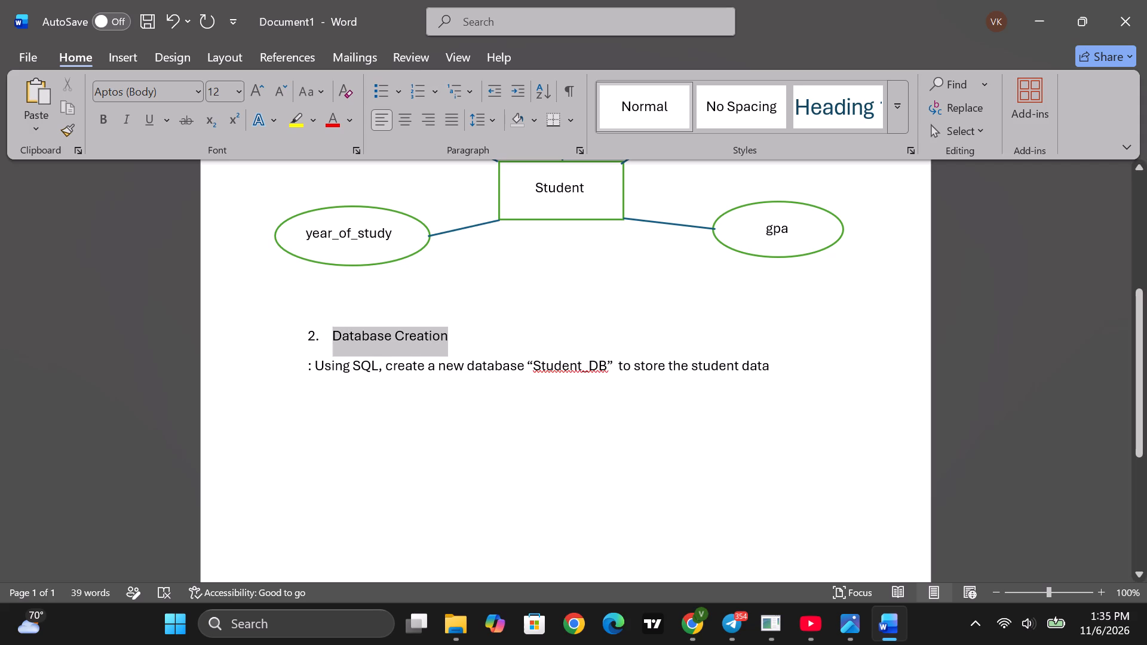
drag(351, 336, 334, 328)
click(344, 302)
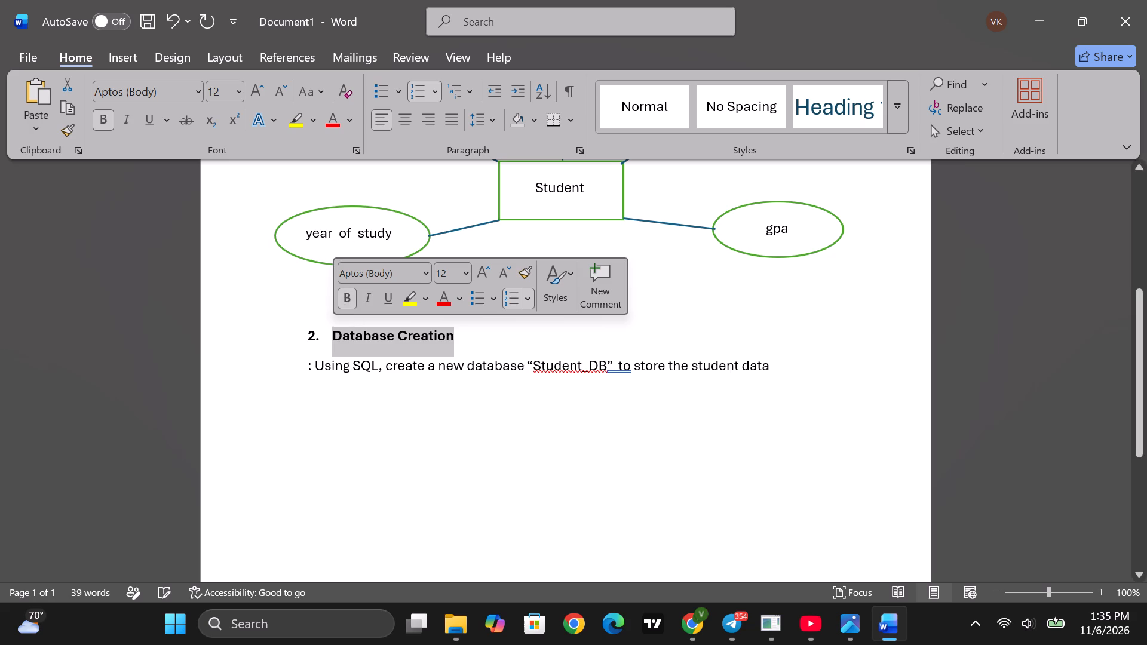
click(475, 341)
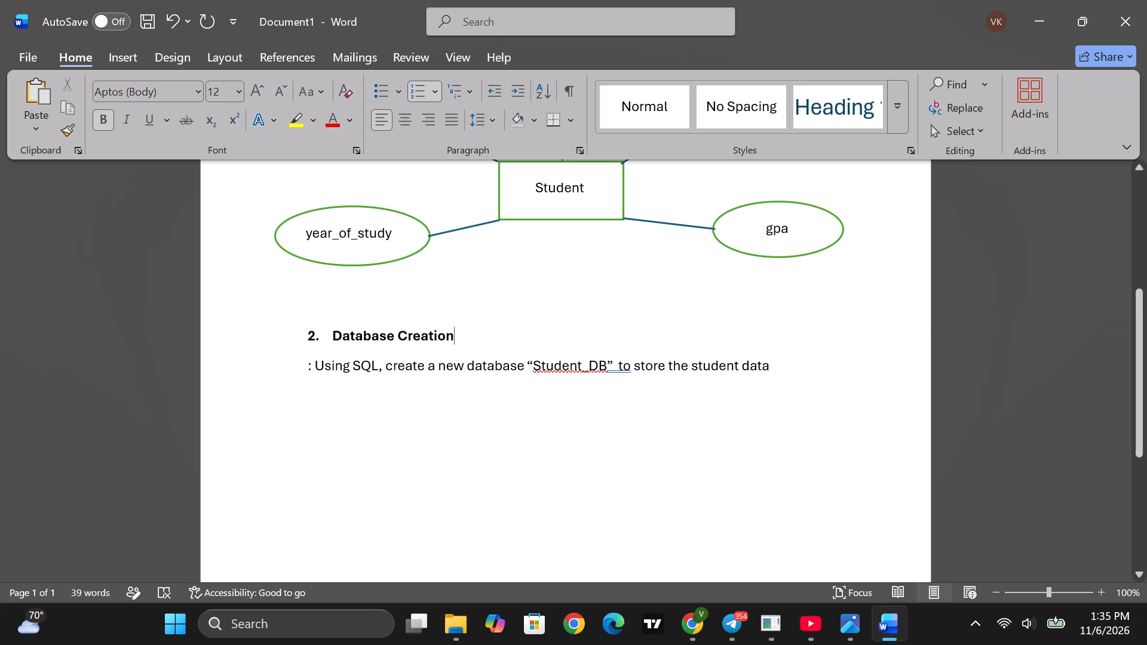
Delete the colon at the start of the paragraph "Using SQL, create a new database..." under Database Creation.
click(310, 369)
key(BackSpace)
click(348, 382)
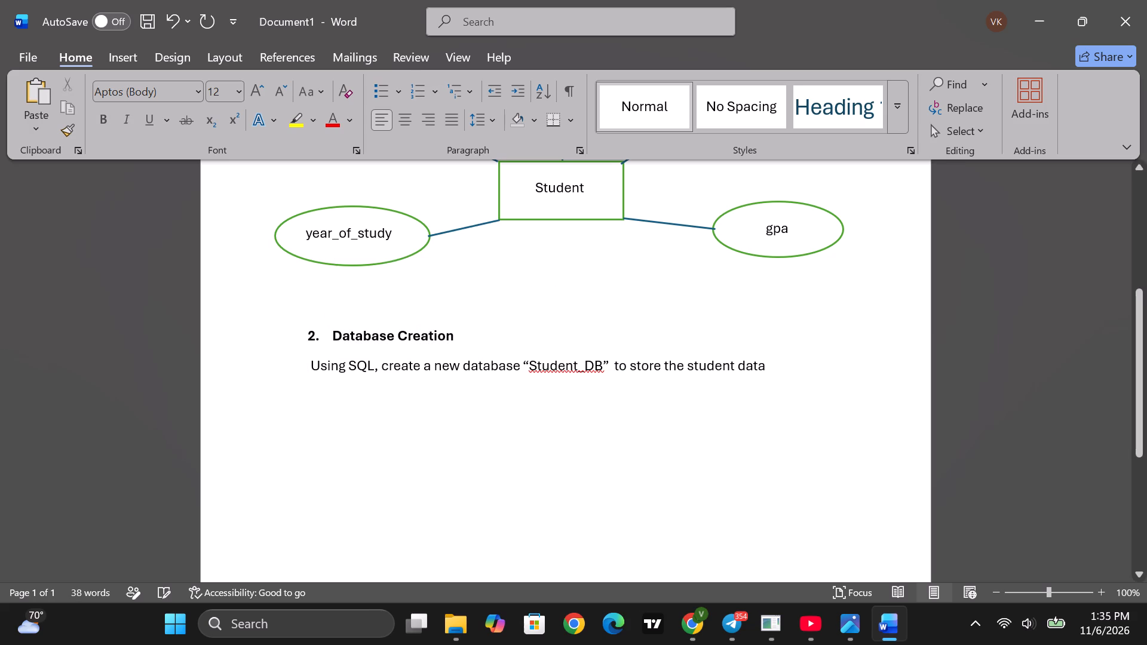
Split item 1 after "Data Modeling:", making the text from "Create an Entity-Relationship (ER) diagram" an unnumbered paragraph flush with the margin.
scroll(415, 333, up, 1)
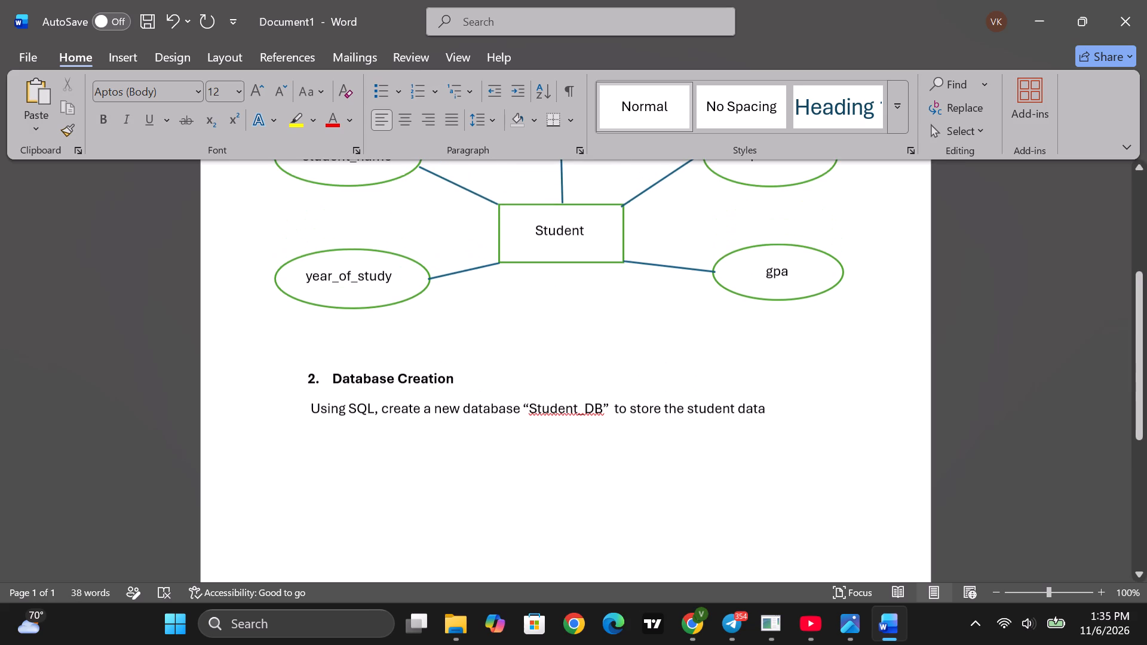
scroll(428, 337, up, 5)
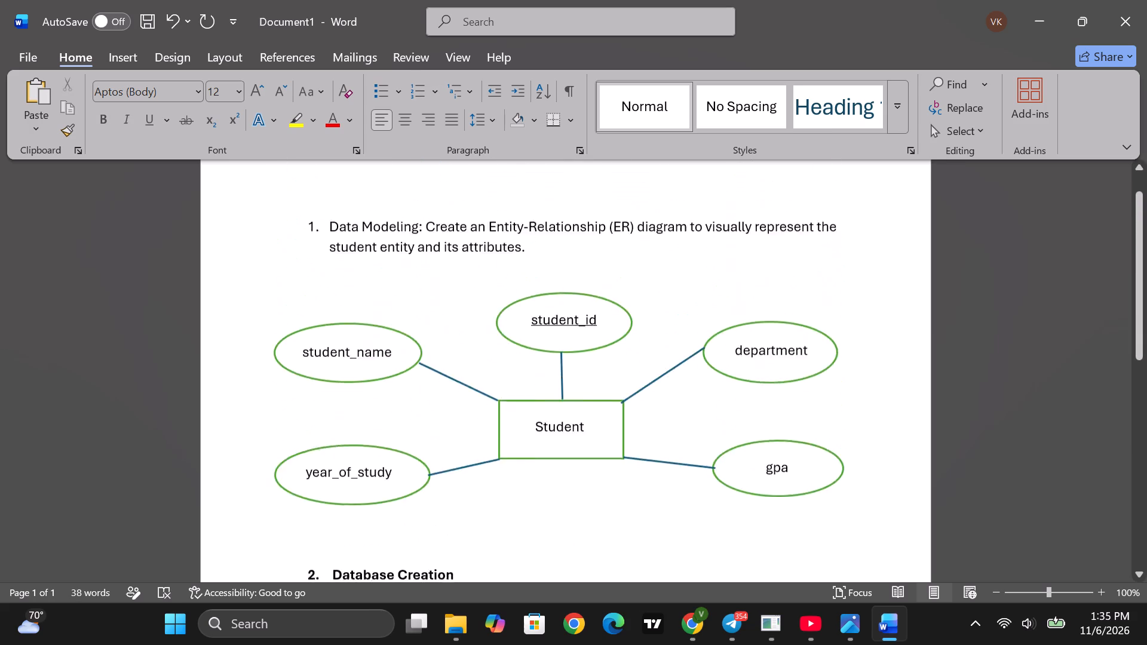
scroll(428, 337, up, 9)
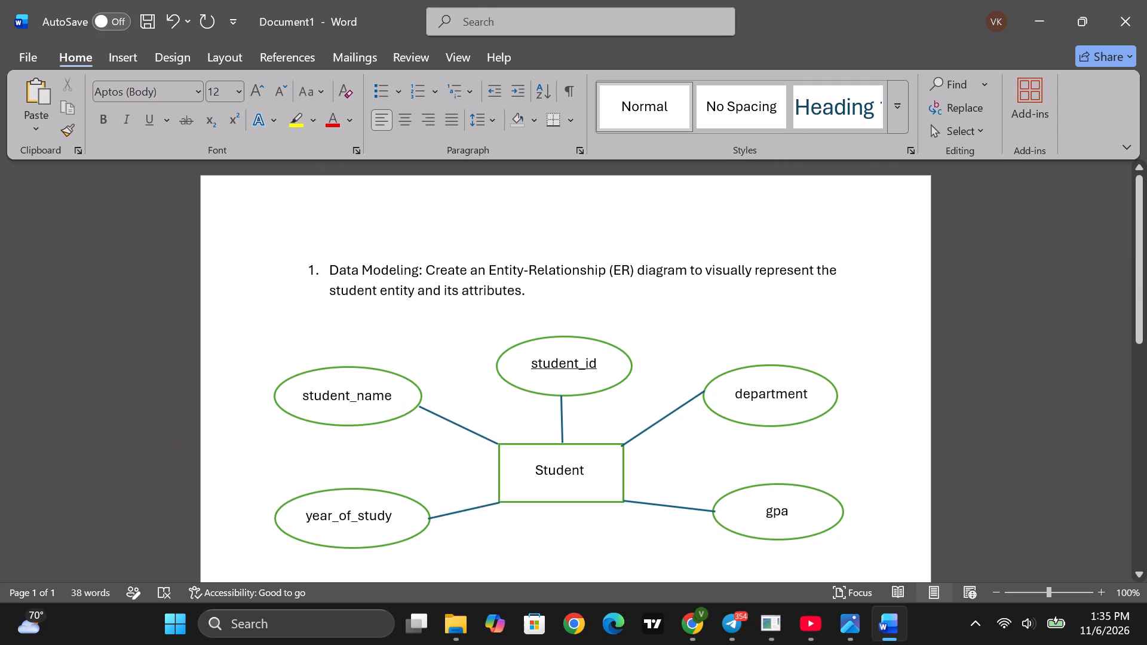
click(425, 274)
key(Return)
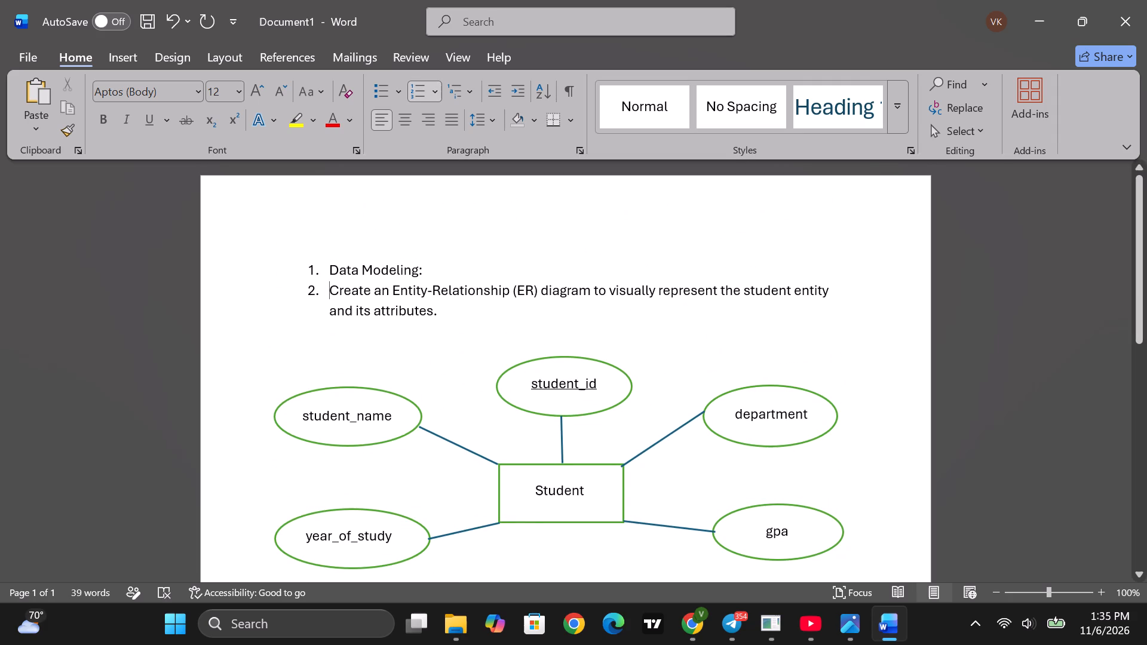
key(BackSpace)
key(BackSpace)
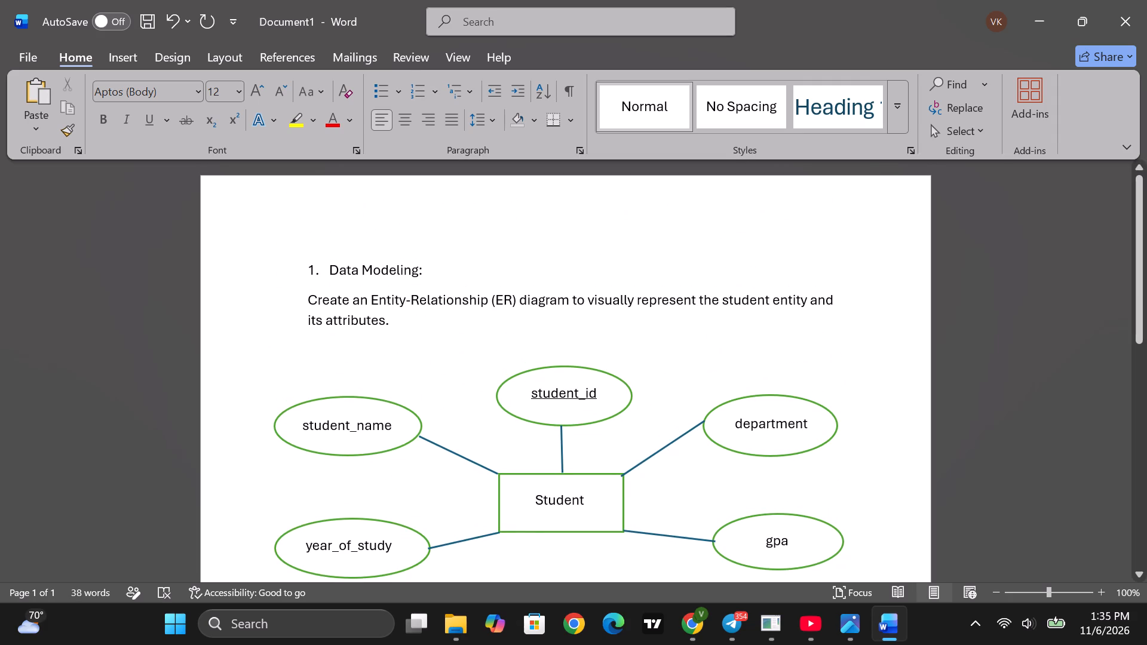
Make the "Data Modeling:" heading text of item 1 bold.
drag(427, 271, 321, 269)
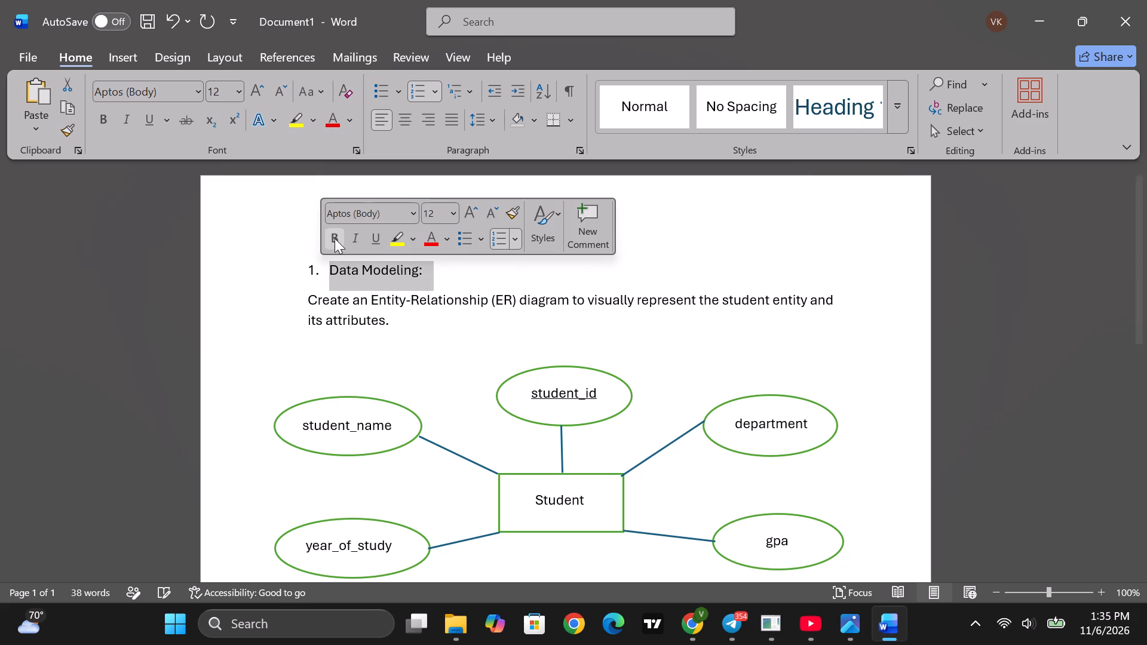
click(335, 238)
click(399, 323)
Delete the colon at the end of the "Data Modeling" heading, matching the style of the "Database Creation" heading.
scroll(420, 308, down, 4)
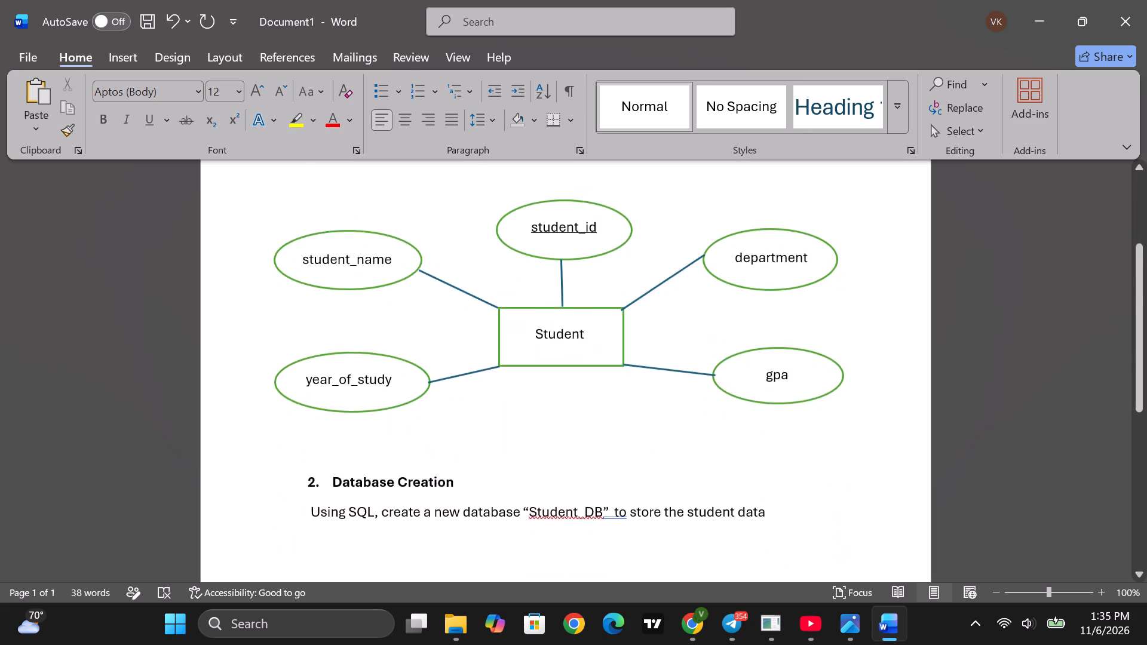
scroll(418, 308, down, 3)
scroll(418, 313, up, 4)
scroll(414, 264, up, 4)
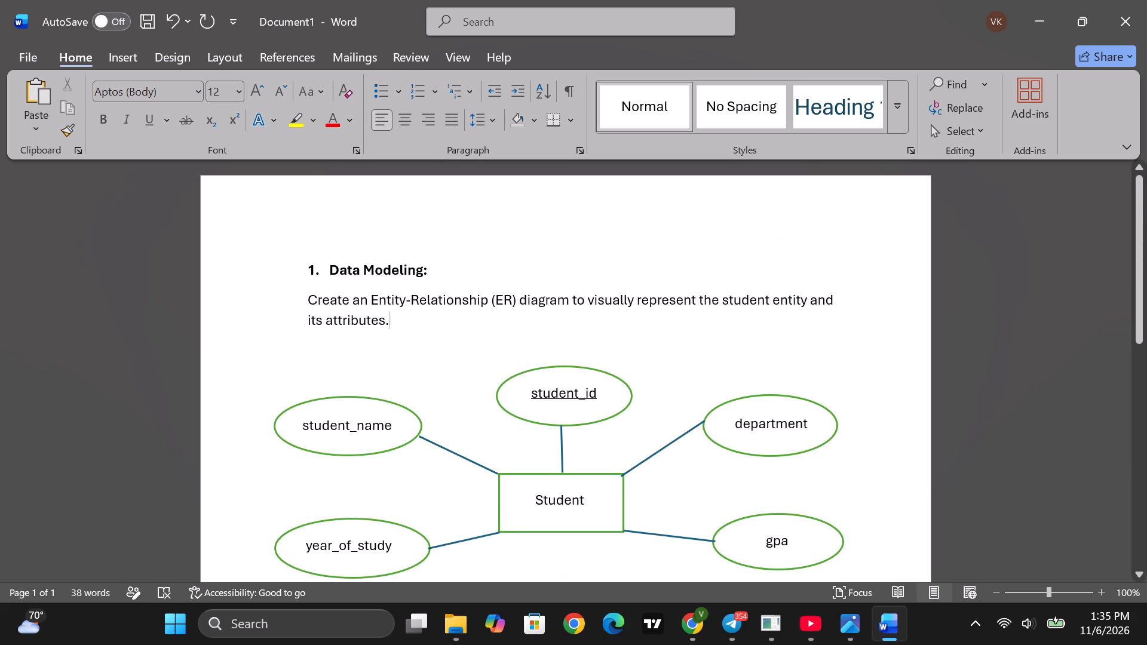
click(428, 270)
key(BackSpace)
Place the text cursor at the end of the "Database Creation" heading of item 2.
scroll(443, 345, down, 5)
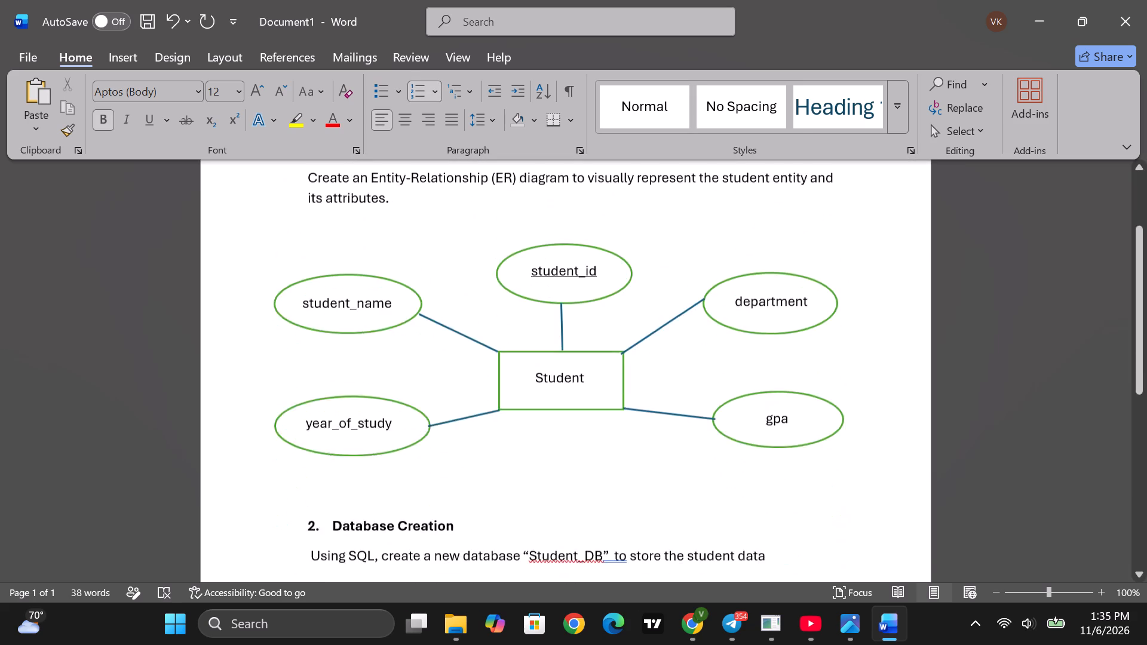
scroll(438, 345, down, 5)
click(455, 225)
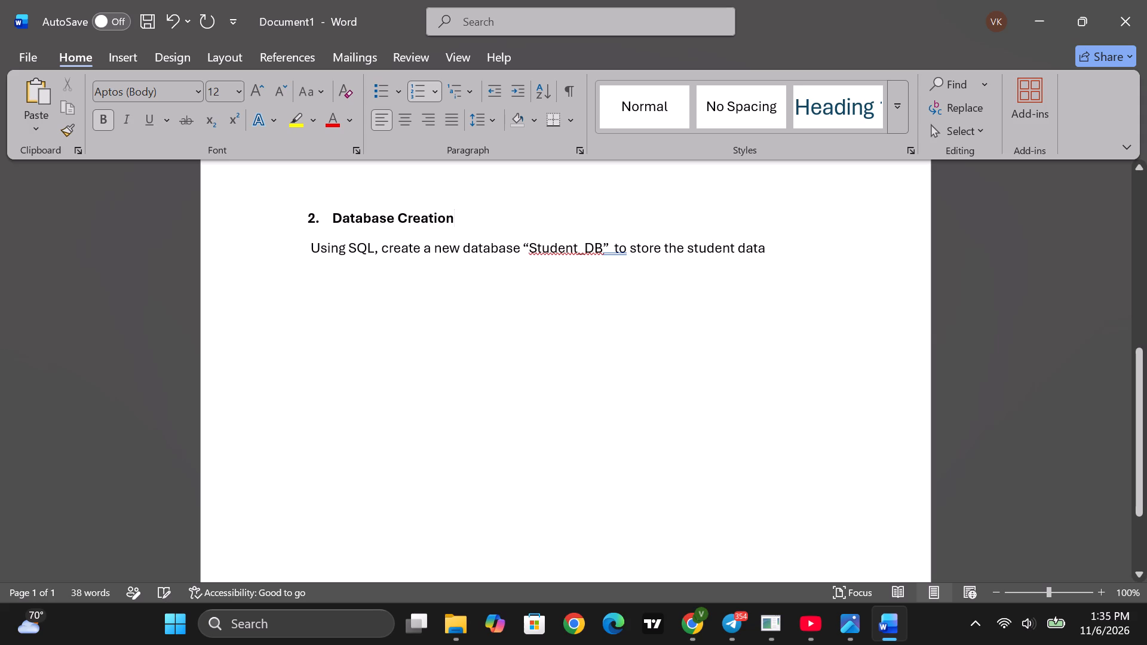
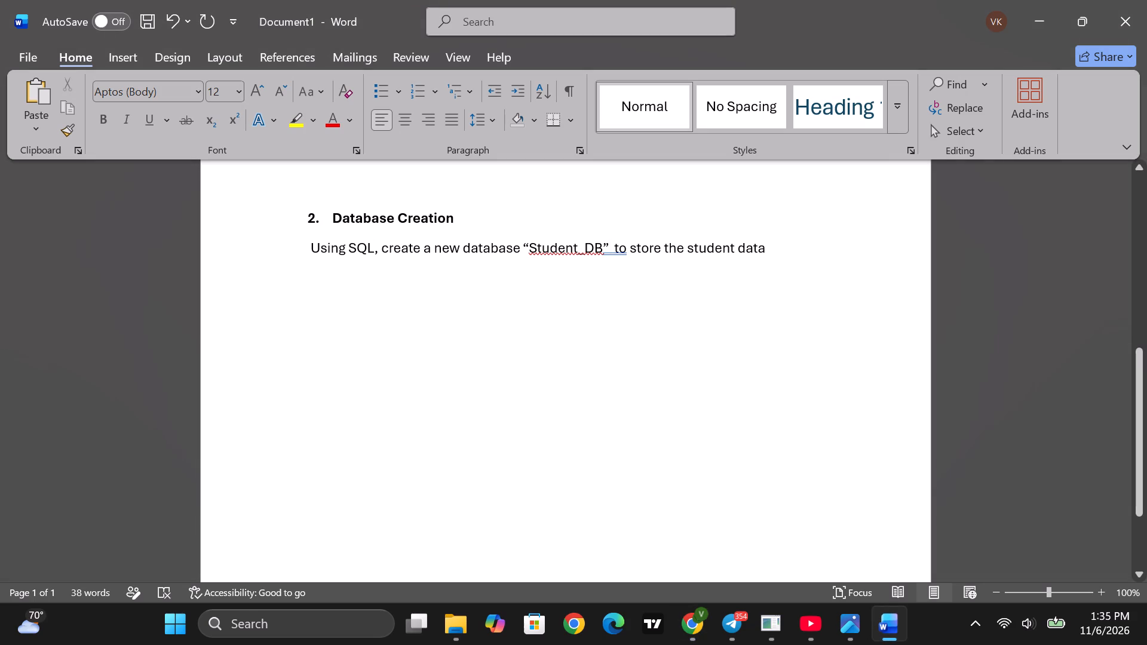
Paste the copied SQL code for creating Student_DB and the students table on a new line below the "Using SQL..." paragraph.
key(Return)
key(ctrl+v)
Delete the three "--" comment lines and the blank lines between statements in the pasted SQL code.
scroll(670, 299, up, 4)
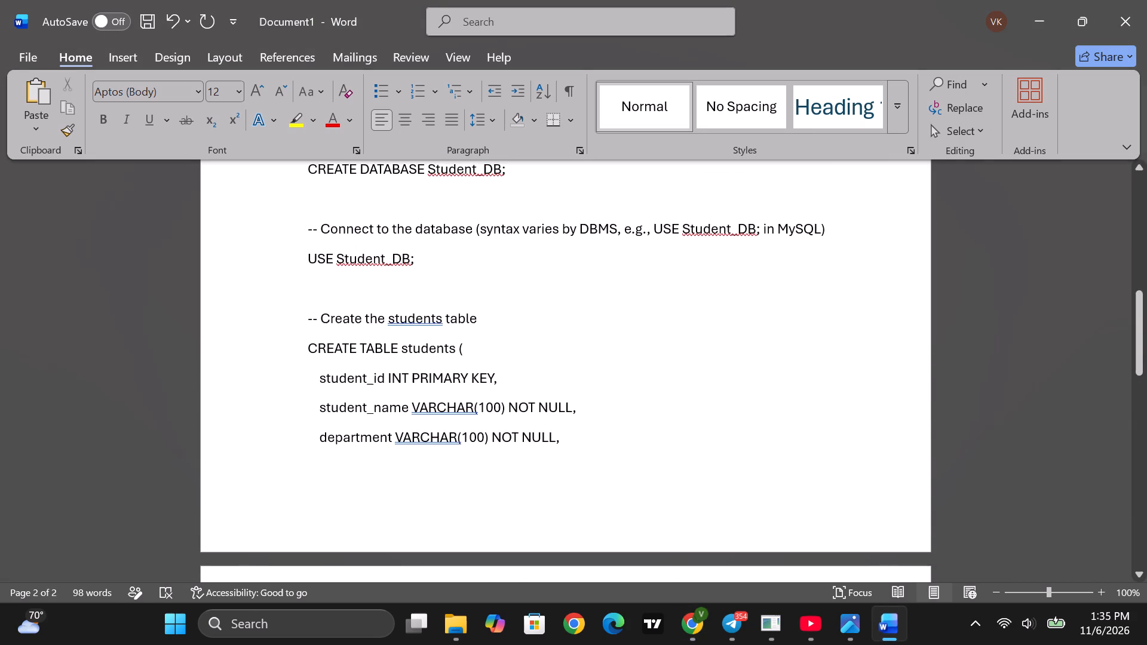
scroll(618, 314, up, 4)
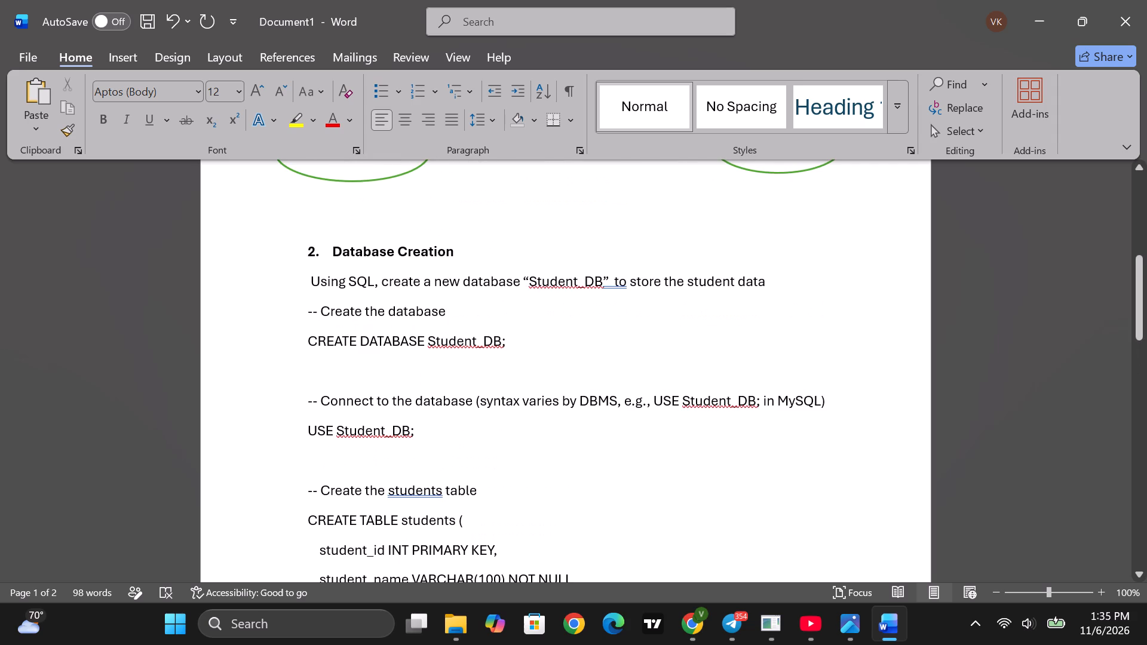
drag(452, 315, 315, 312)
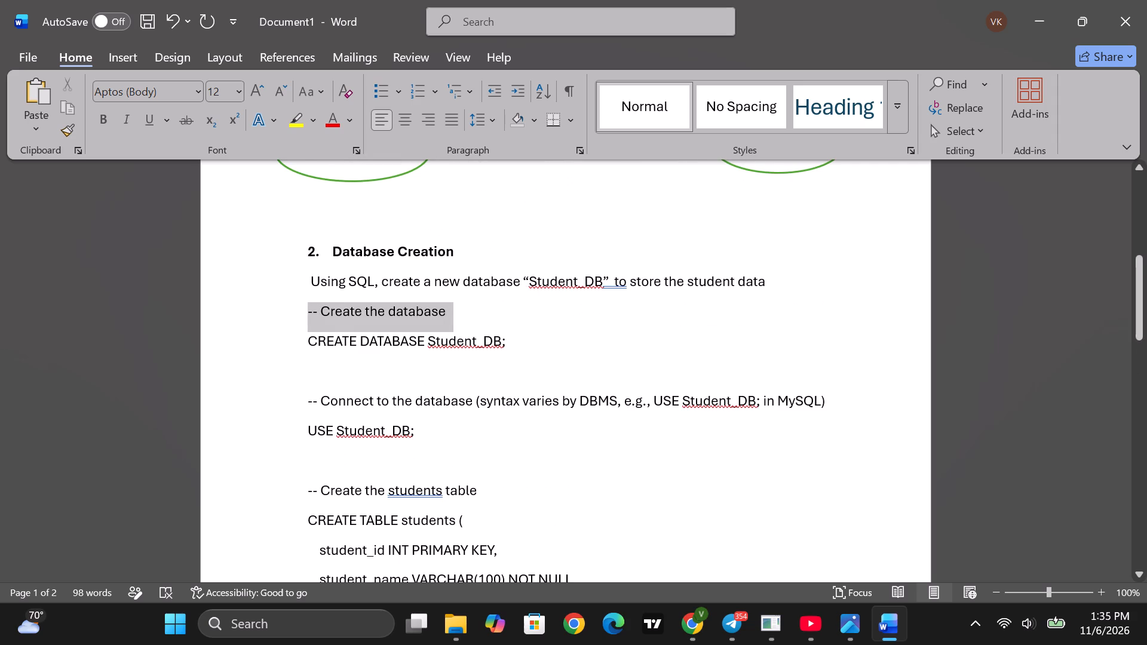
drag(315, 312, 309, 312)
key(BackSpace)
click(361, 342)
key(BackSpace)
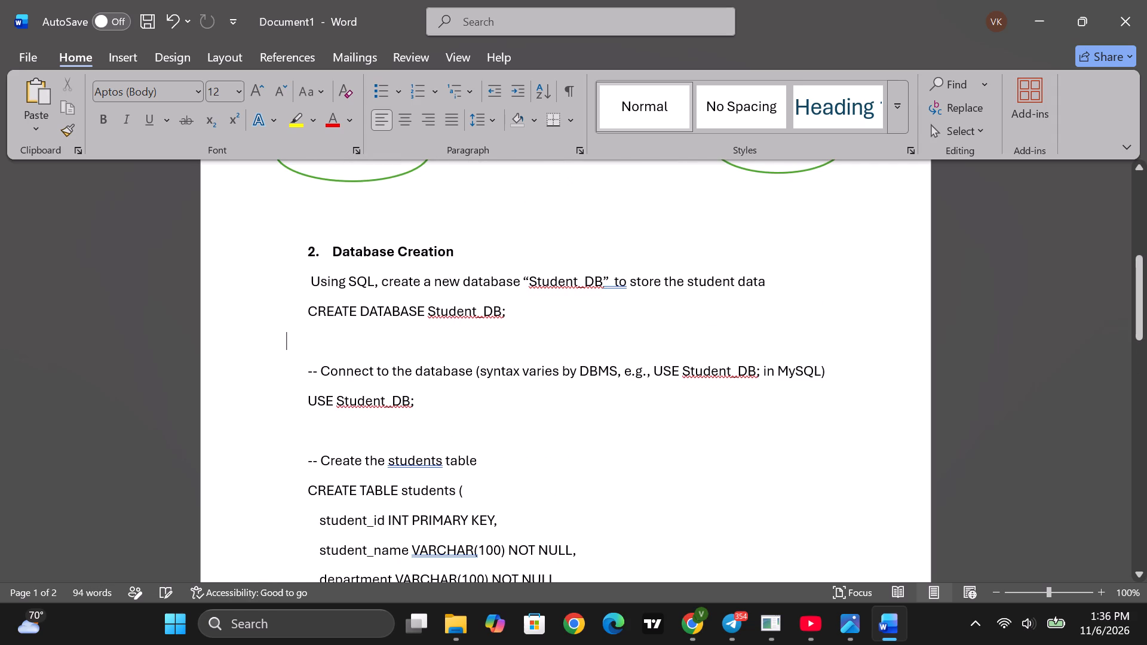
key(BackSpace)
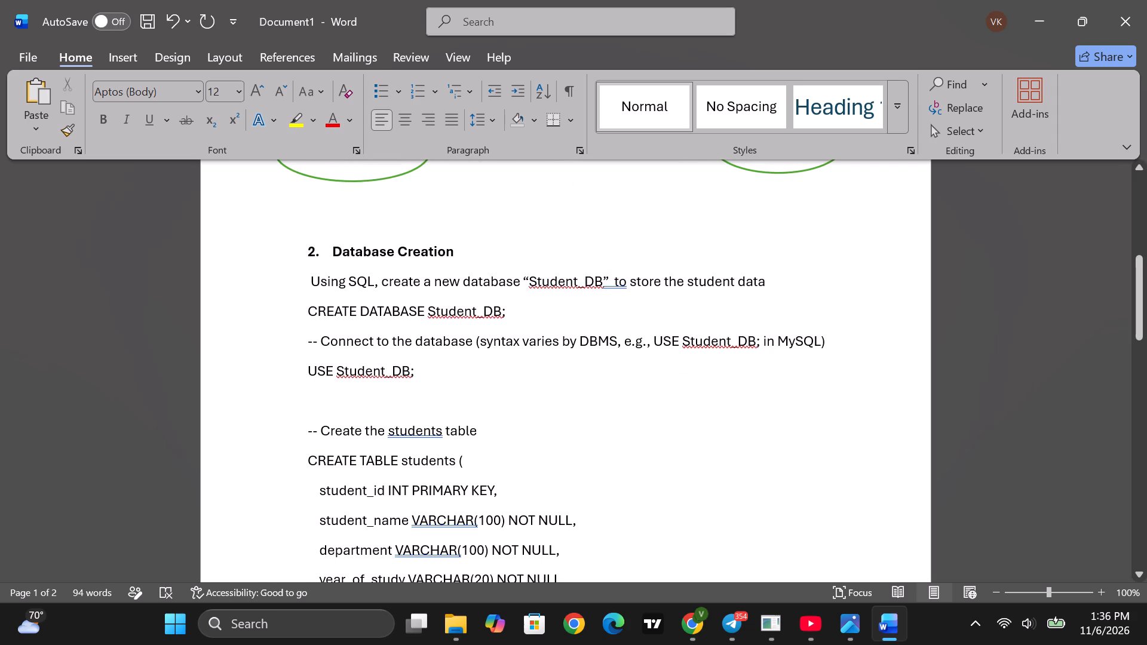
drag(835, 345, 300, 357)
key(BackSpace)
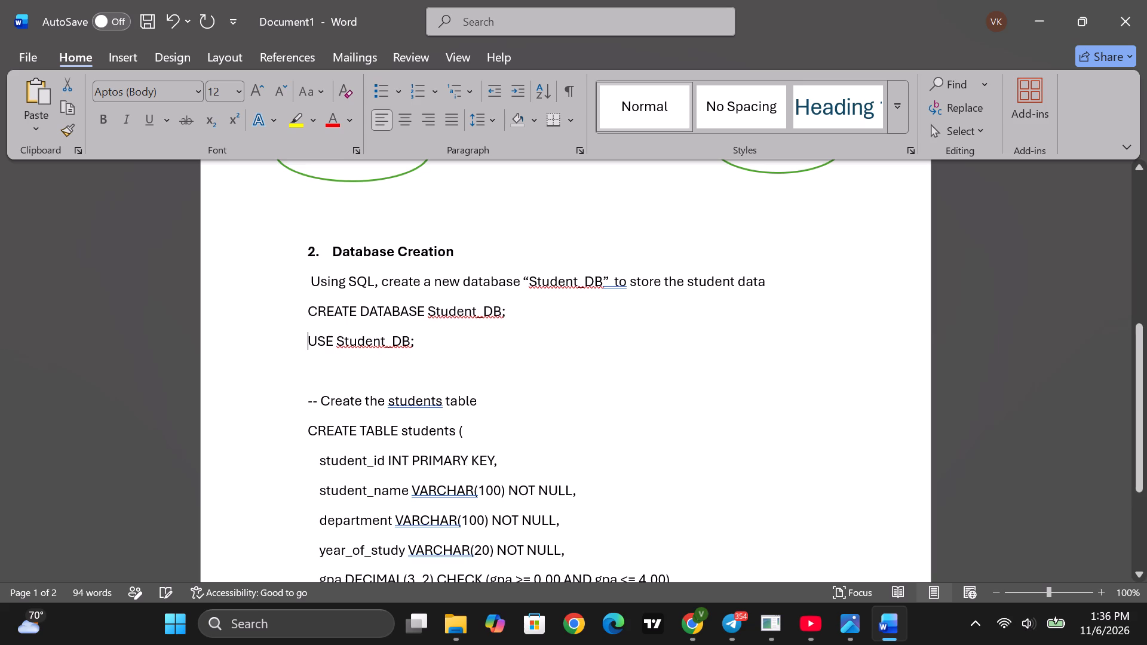
click(373, 373)
key(BackSpace)
key(BackSpace)
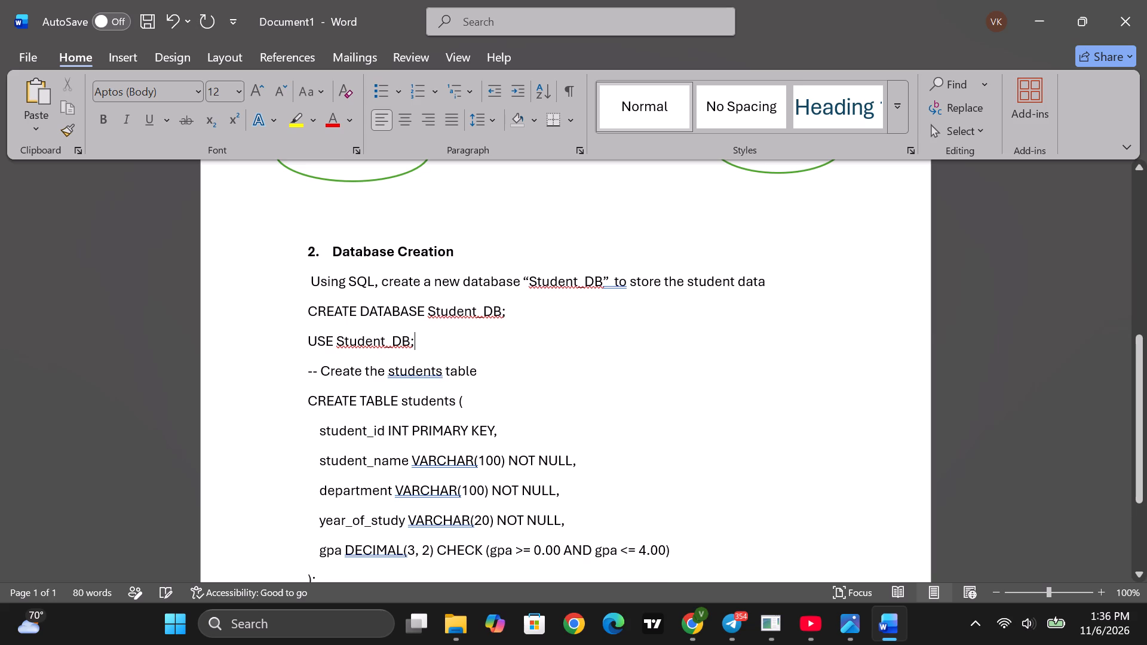
drag(504, 374, 303, 370)
key(BackSpace)
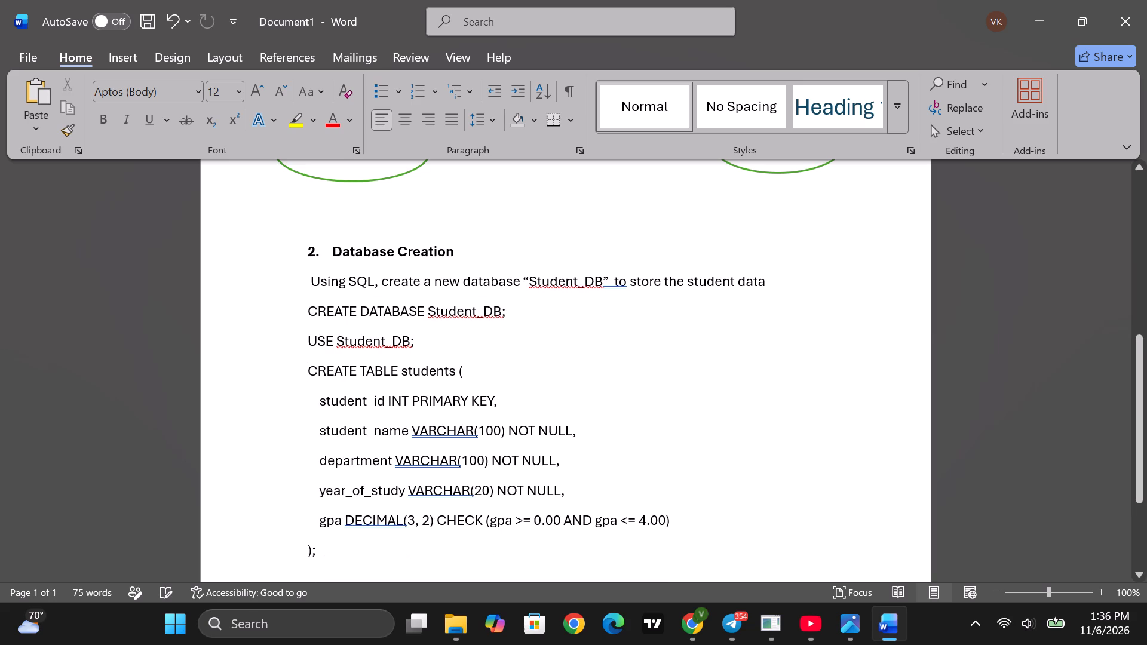
Italicize the whole SQL code block from CREATE DATABASE to the closing ");".
scroll(406, 389, down, 3)
scroll(407, 414, up, 1)
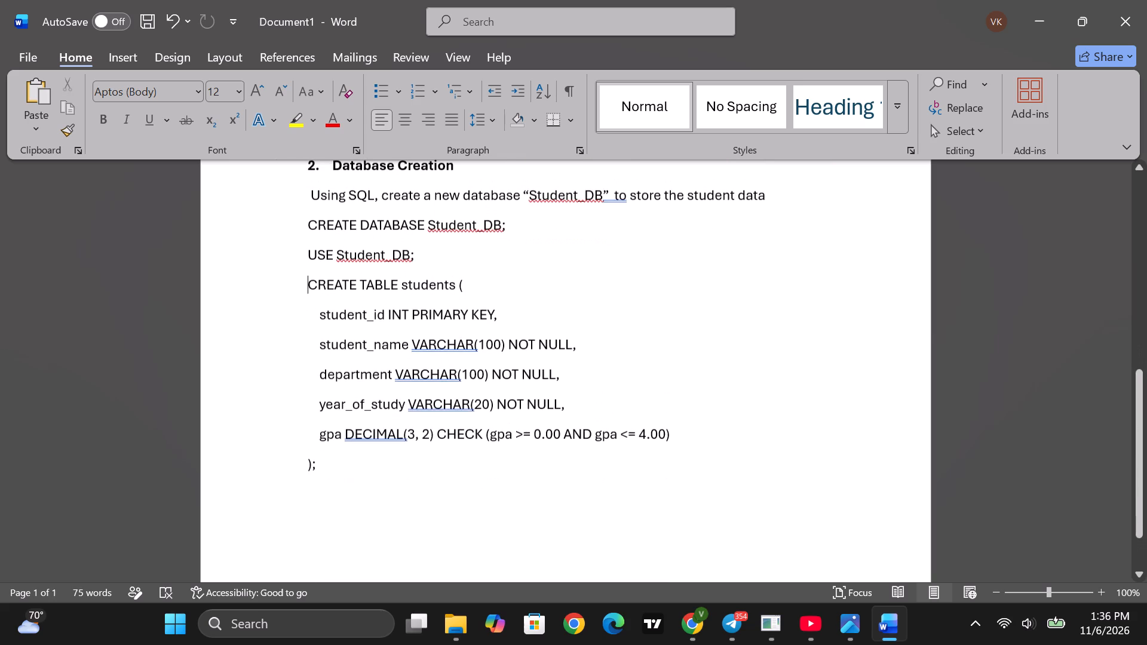
scroll(428, 374, up, 1)
drag(328, 516, 306, 428)
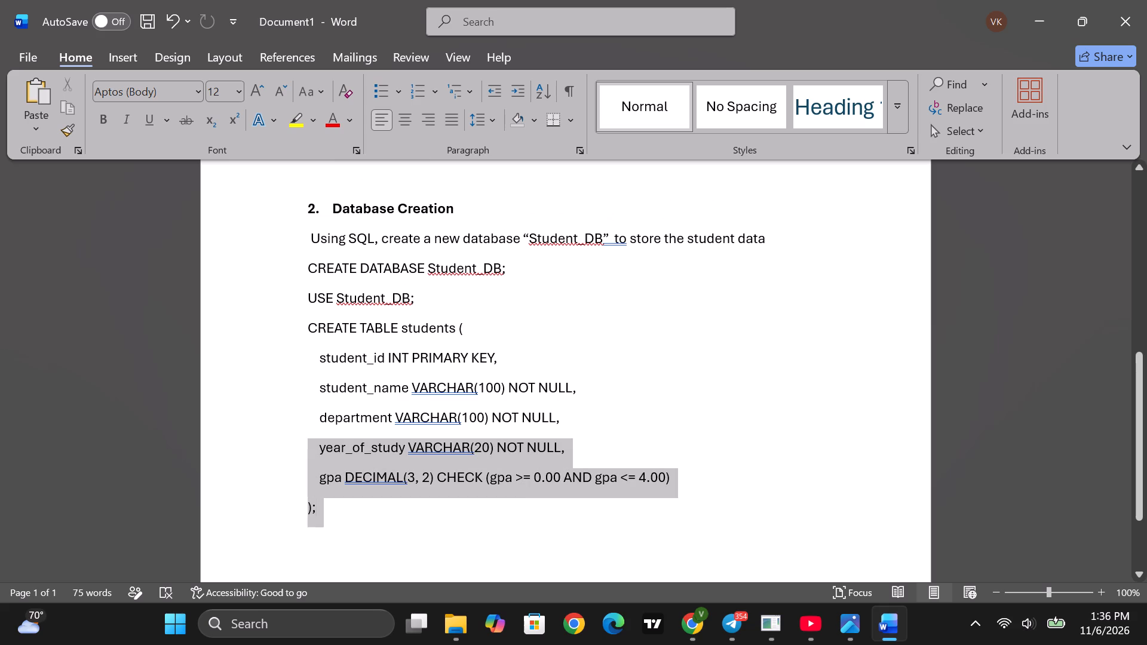
drag(306, 428, 306, 268)
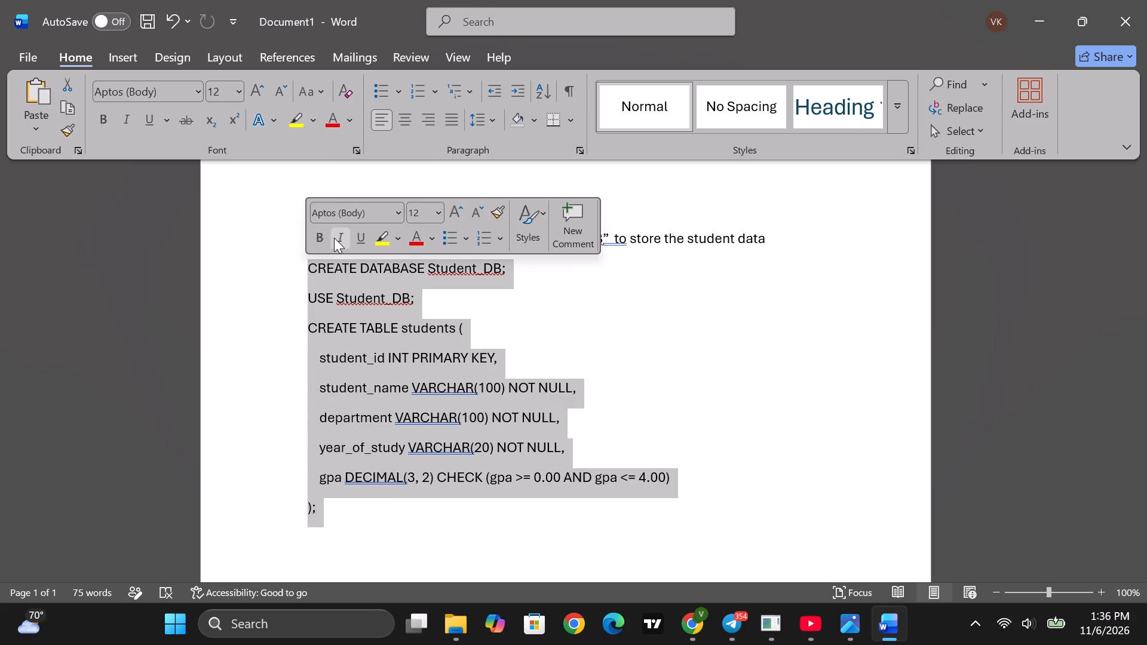
click(338, 238)
click(673, 346)
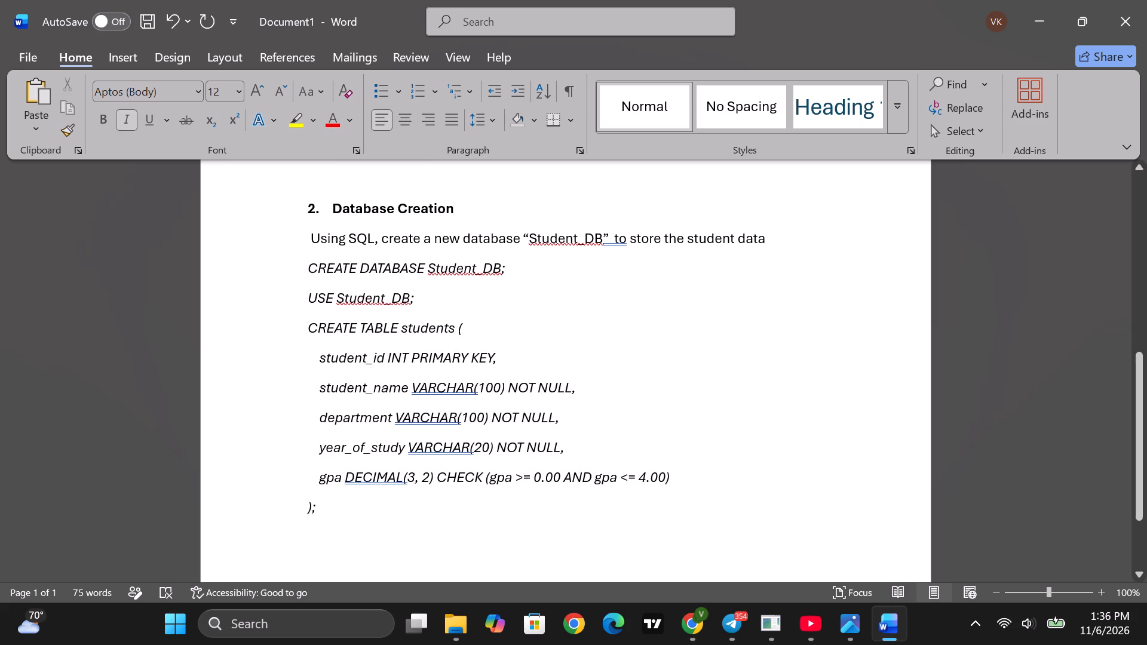
Set the font of the whole SQL code block to Arial.
drag(322, 508, 299, 271)
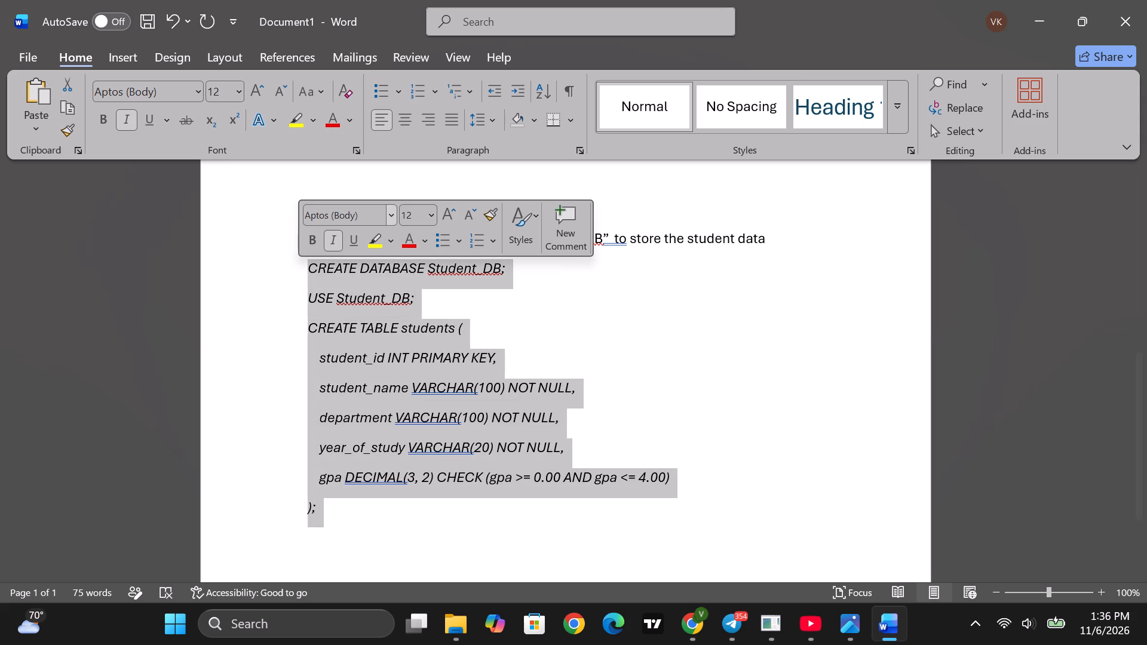
click(390, 214)
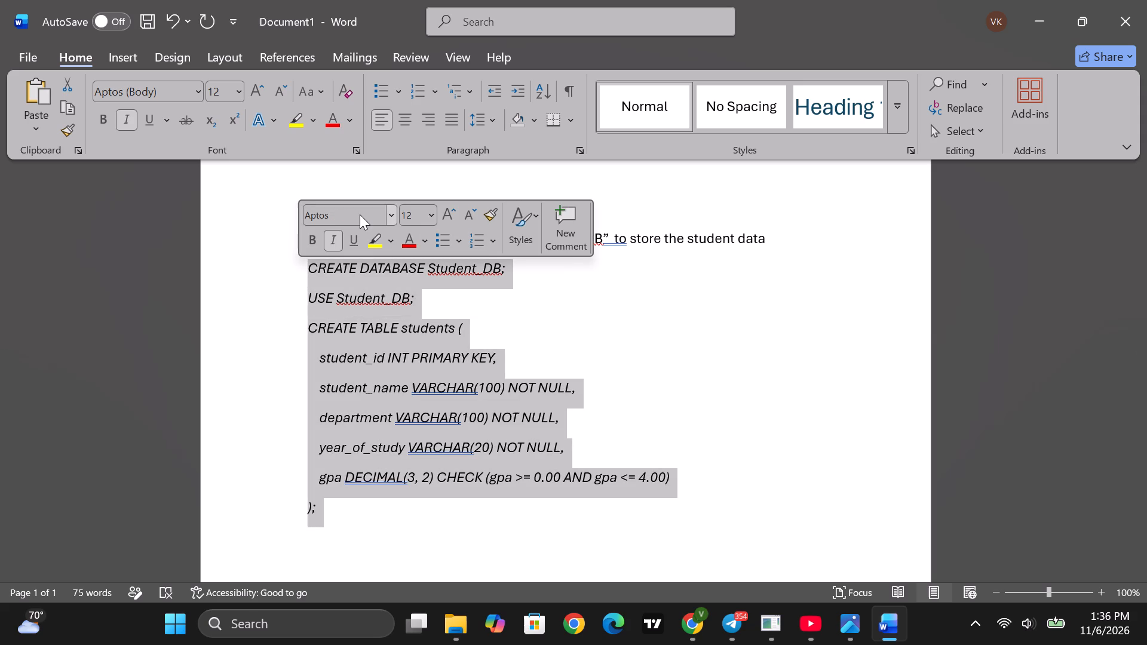
click(360, 214)
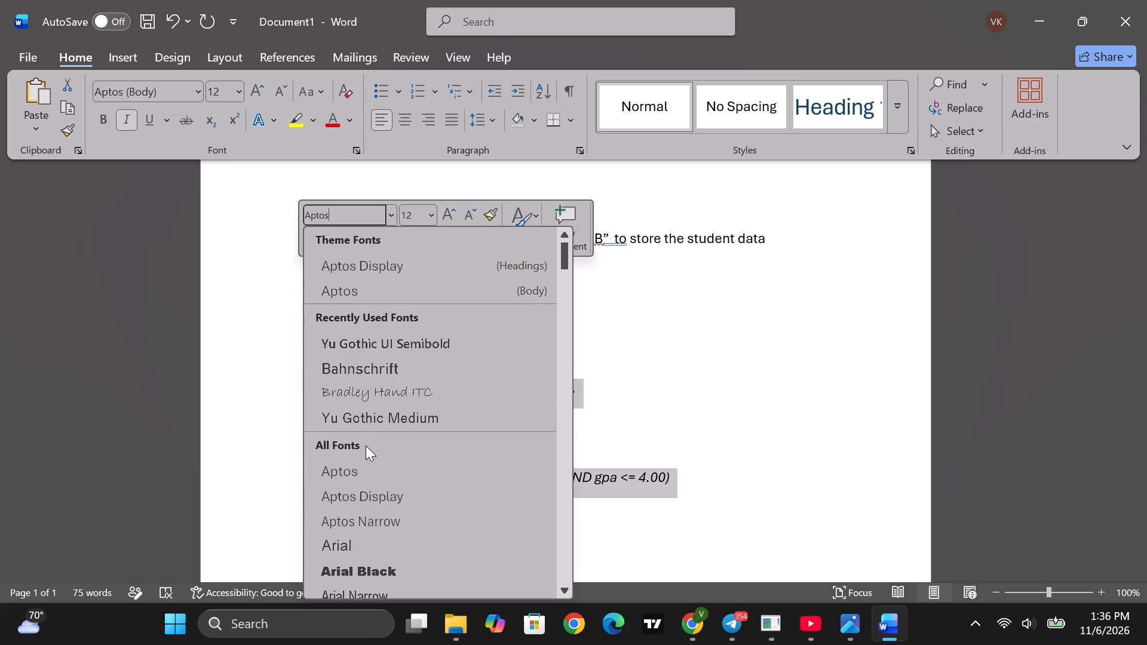
scroll(356, 494, down, 2)
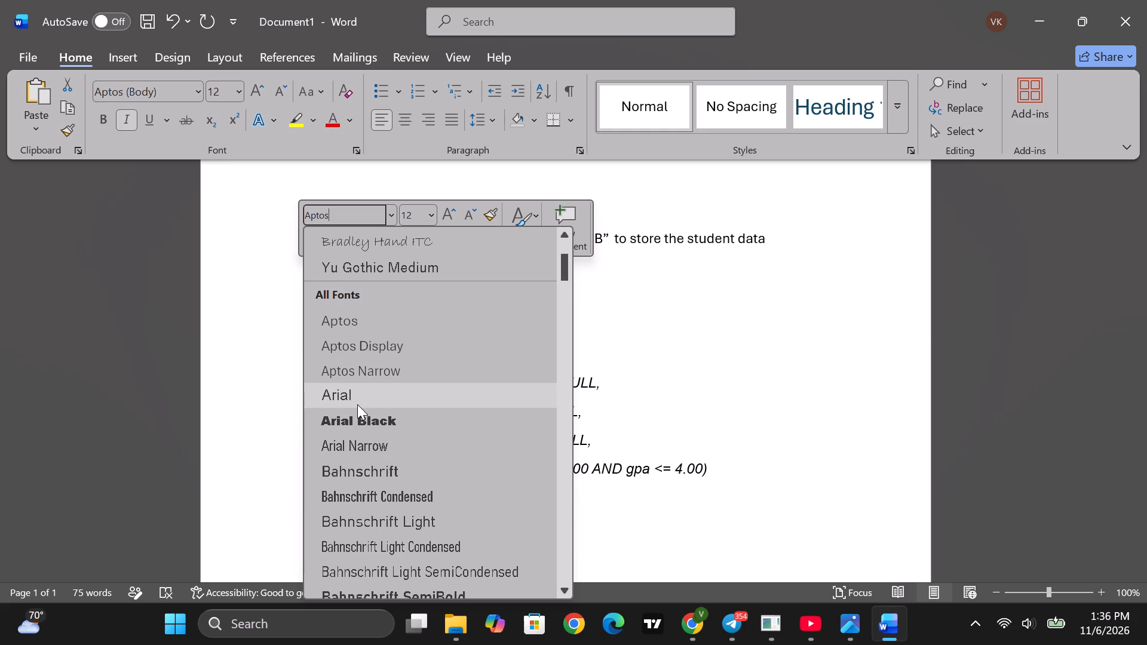
click(357, 404)
click(684, 381)
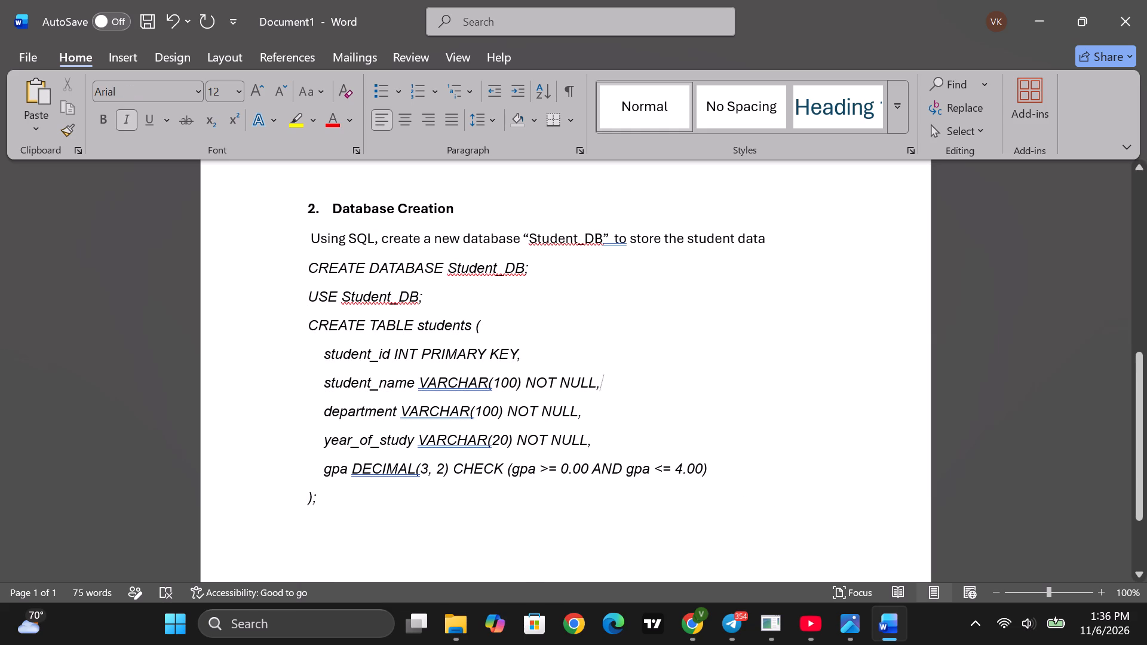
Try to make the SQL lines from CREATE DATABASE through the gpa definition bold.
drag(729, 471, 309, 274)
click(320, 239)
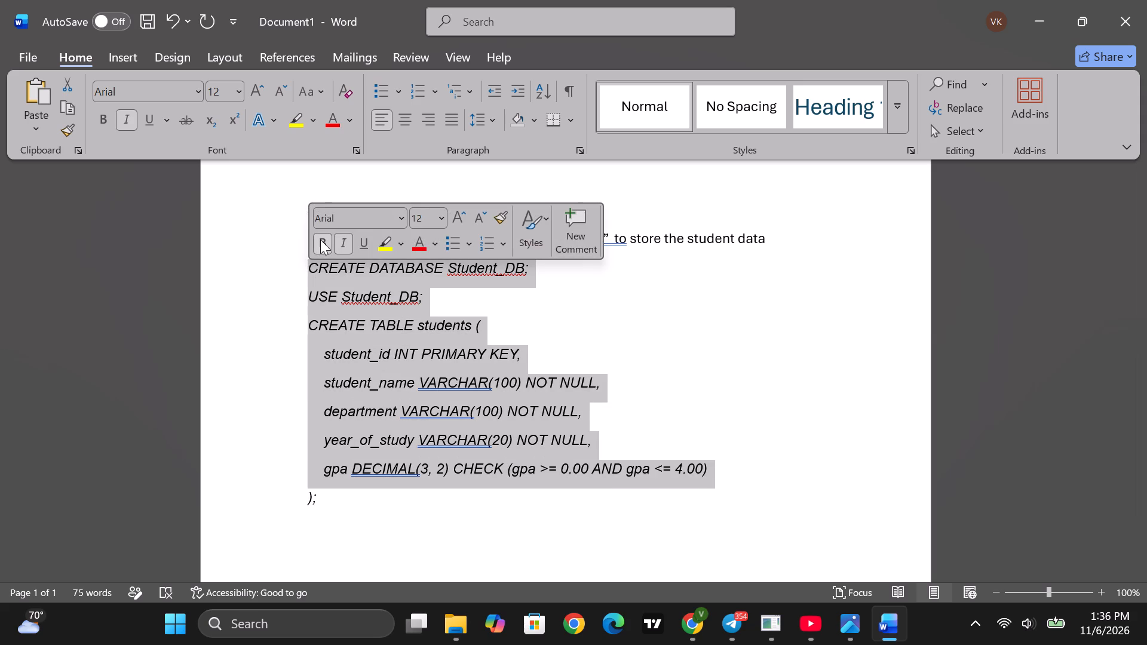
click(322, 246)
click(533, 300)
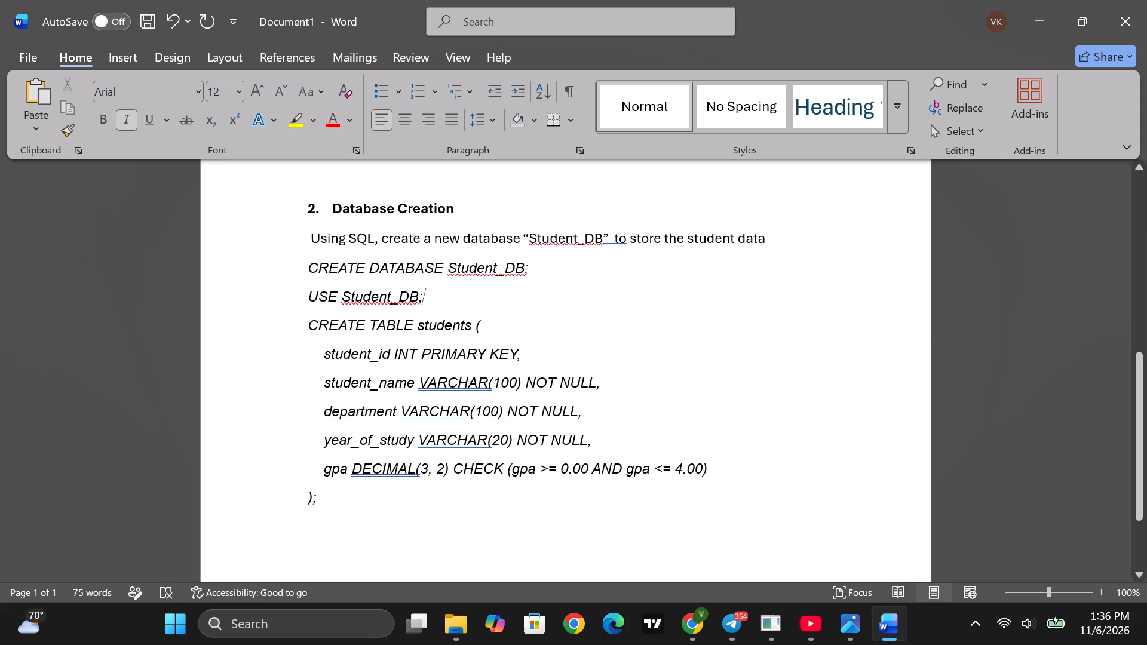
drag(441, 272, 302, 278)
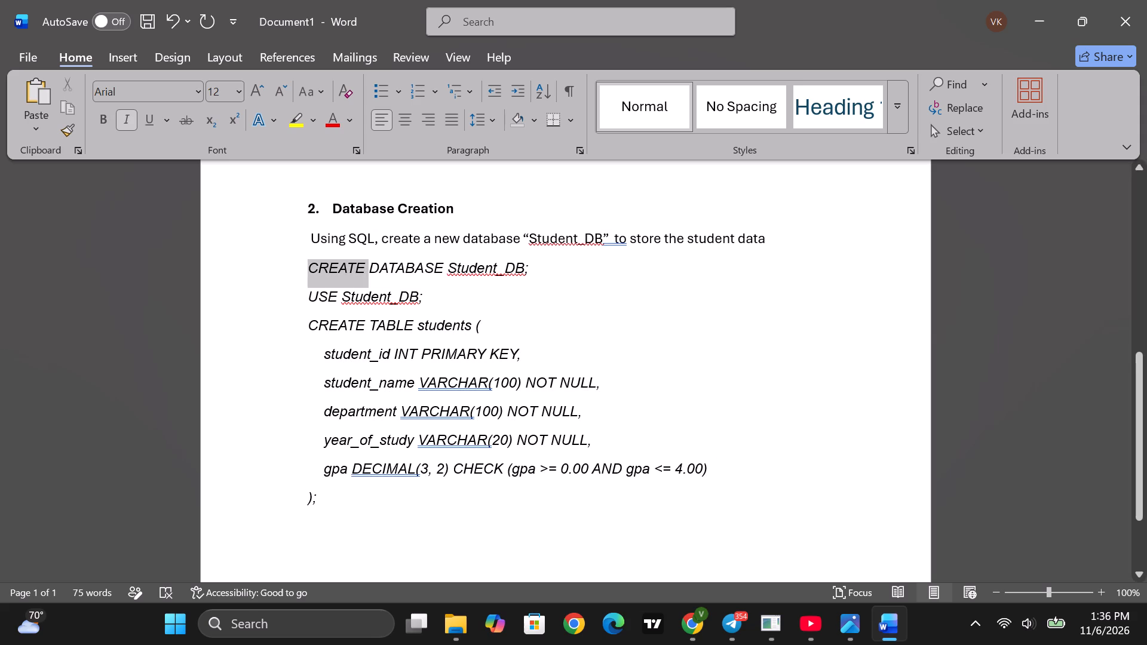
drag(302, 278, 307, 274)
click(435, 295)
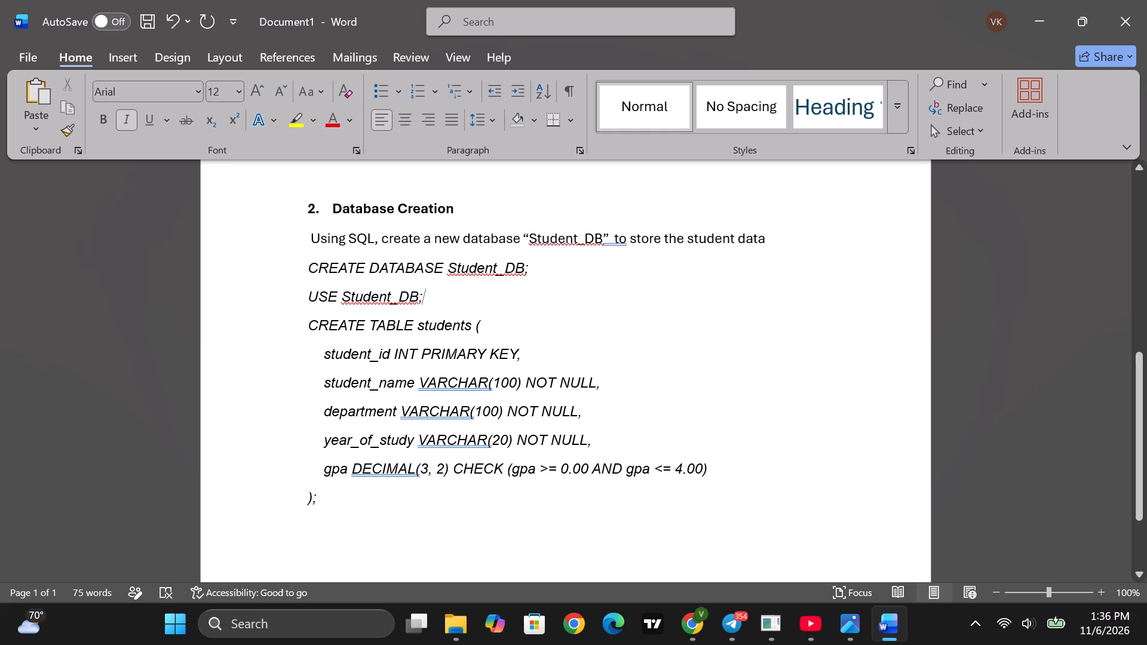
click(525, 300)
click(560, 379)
Review the document layout from the student ER diagram to the end of the SQL code.
scroll(658, 397, down, 1)
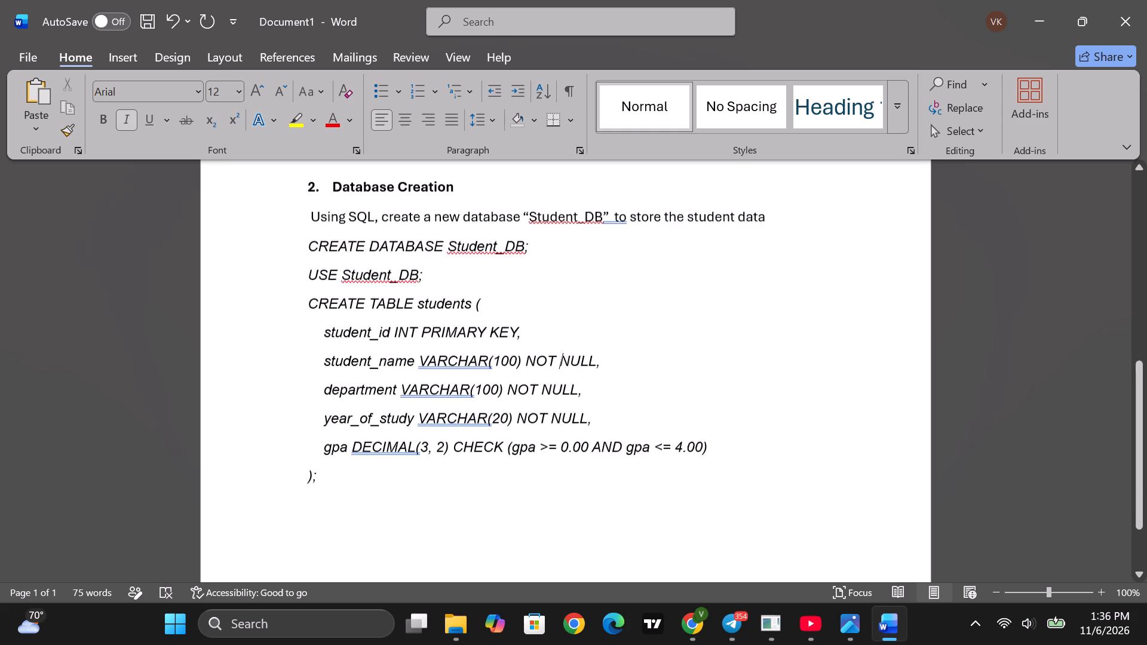
scroll(658, 406, down, 1)
scroll(663, 408, up, 1)
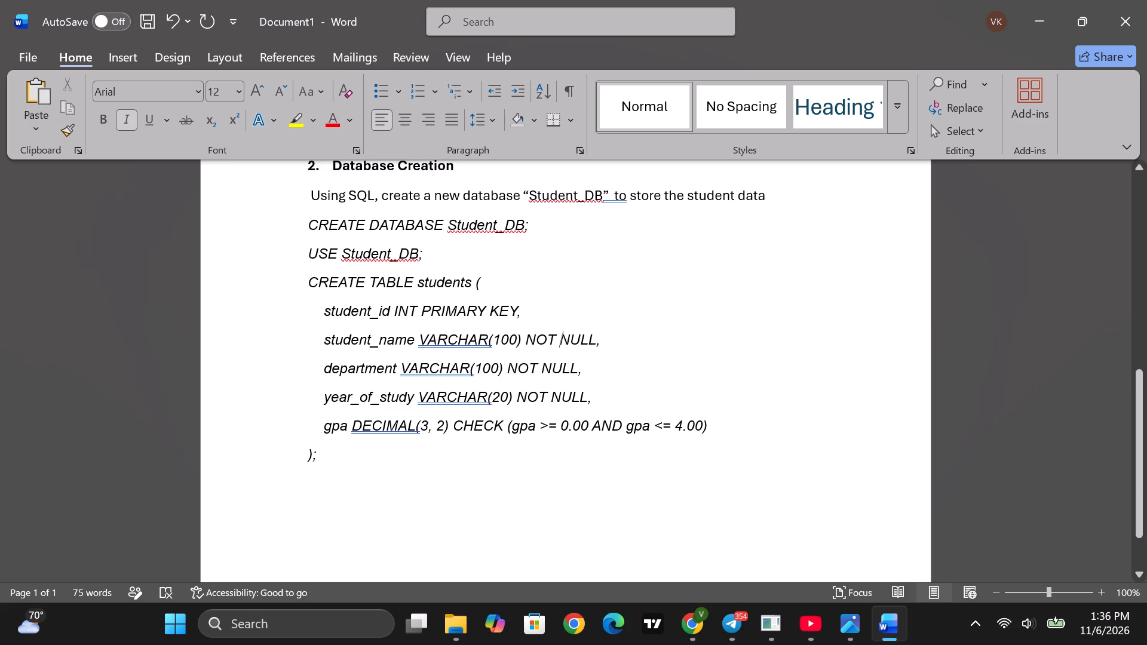
scroll(663, 407, down, 2)
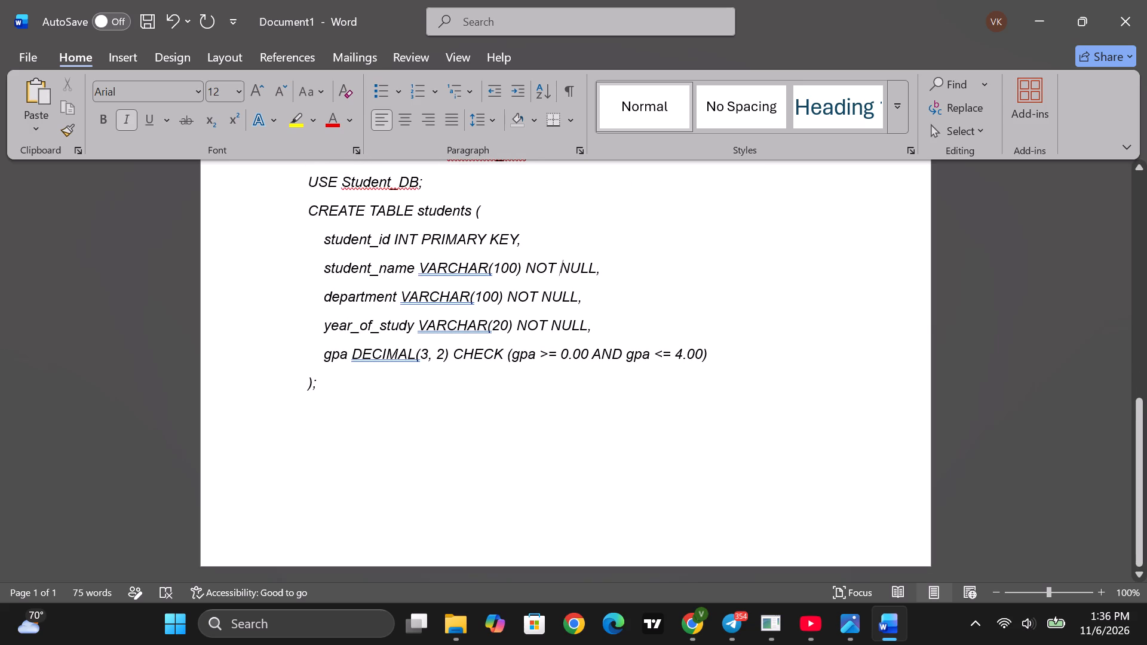
scroll(612, 453, up, 3)
scroll(612, 453, down, 7)
scroll(611, 454, up, 5)
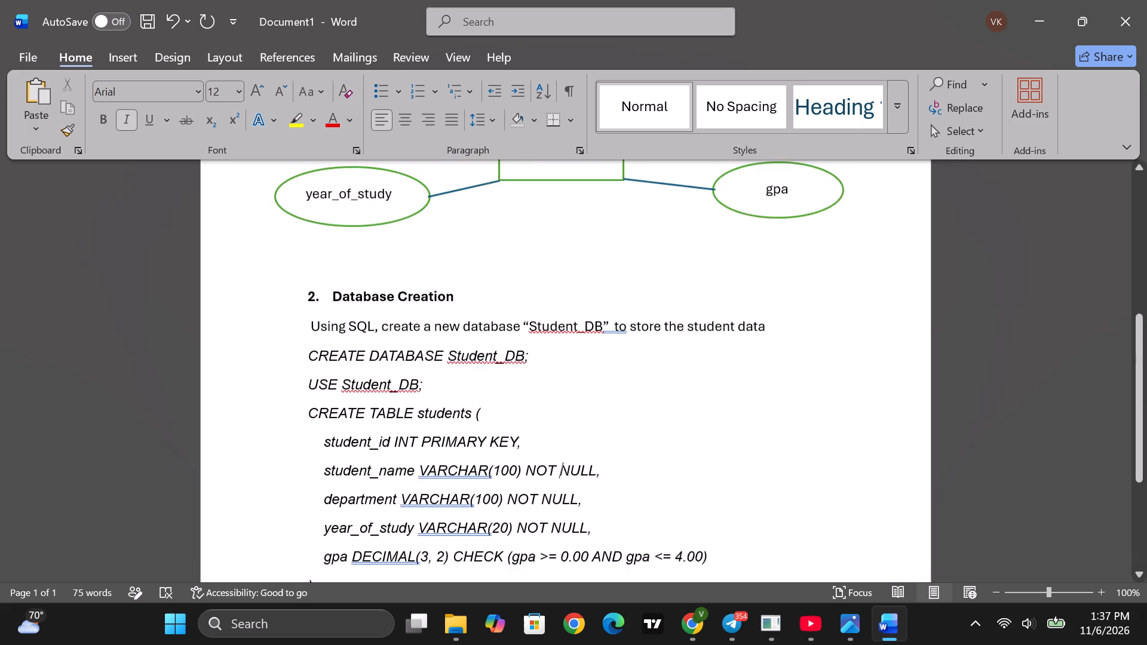
scroll(609, 454, up, 17)
scroll(619, 453, down, 5)
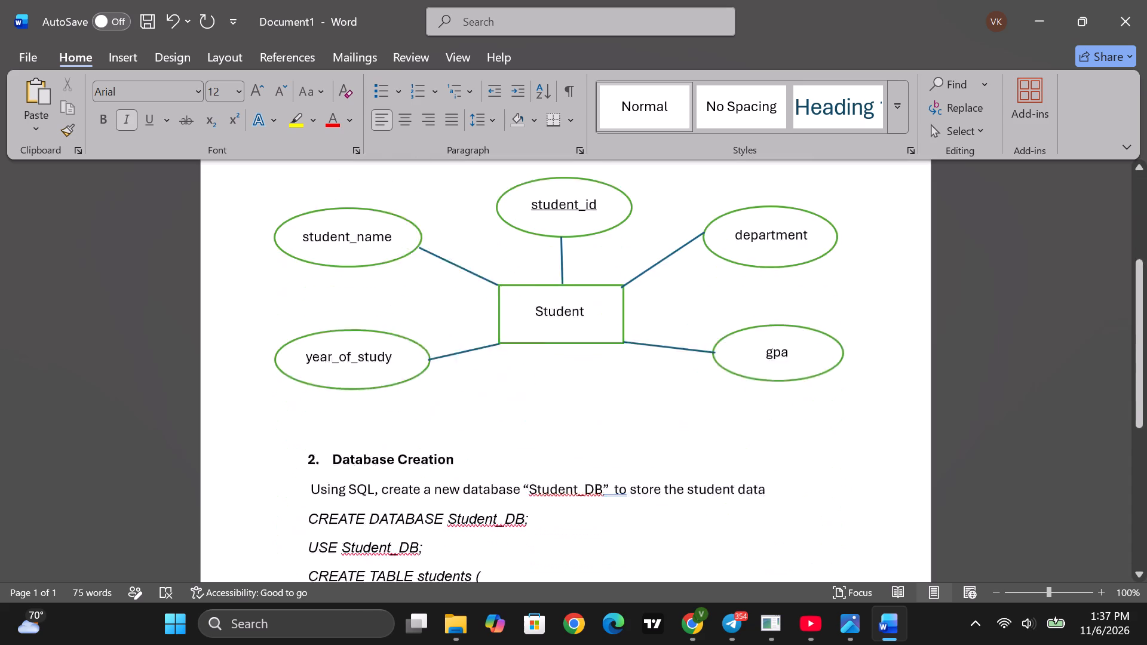
scroll(625, 477, down, 8)
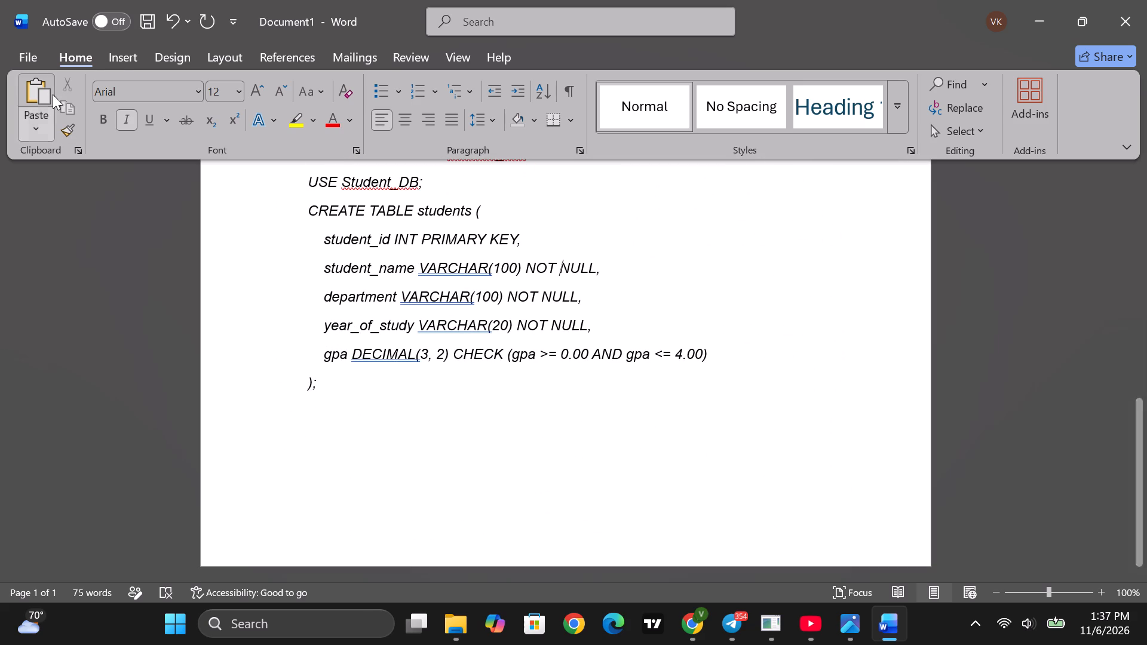
Insert a blank page at the cursor, between NOT and NULL in the student_name line.
click(118, 54)
click(73, 112)
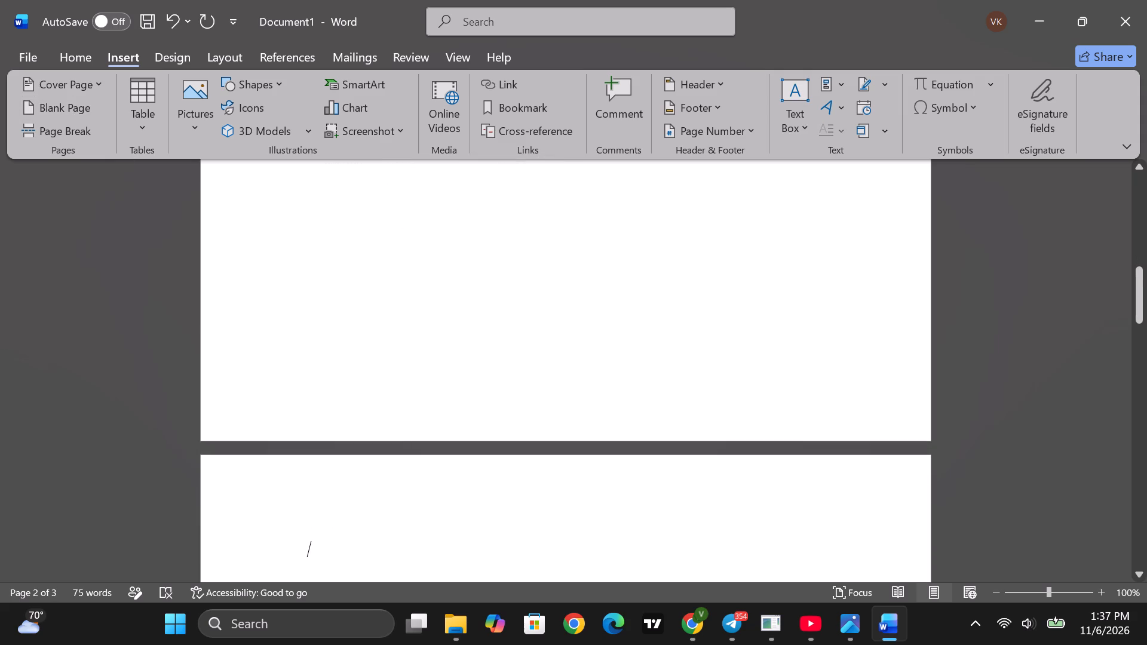
Browse the built-in cover page designs and insert the Facet cover page.
click(56, 76)
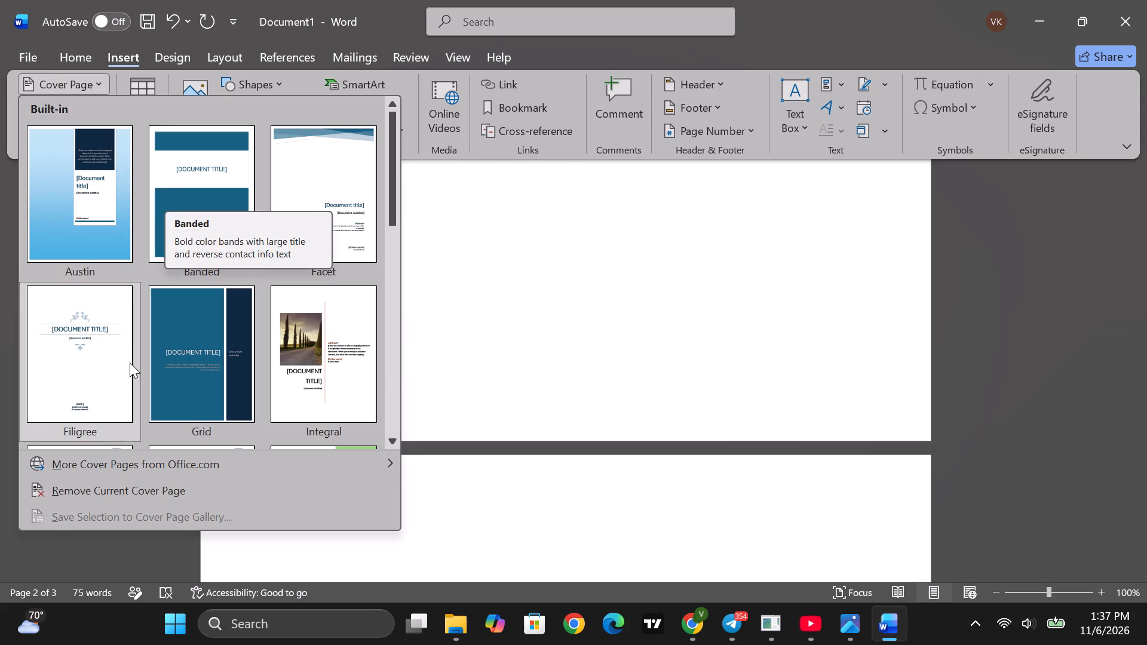
scroll(133, 363, down, 7)
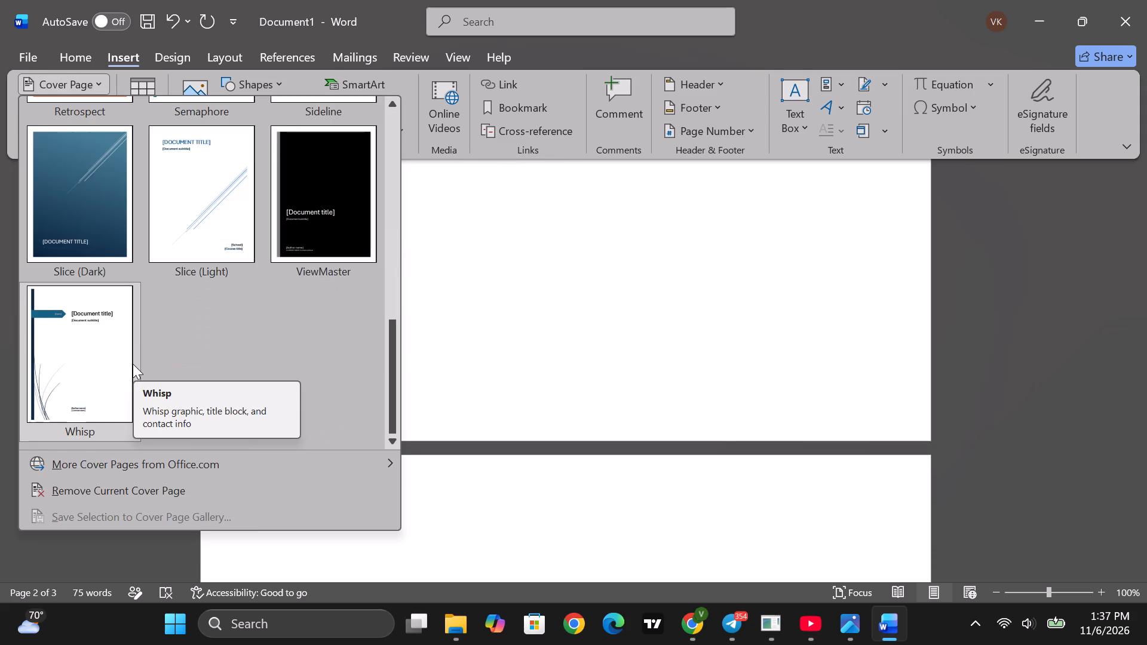
scroll(118, 352, up, 1)
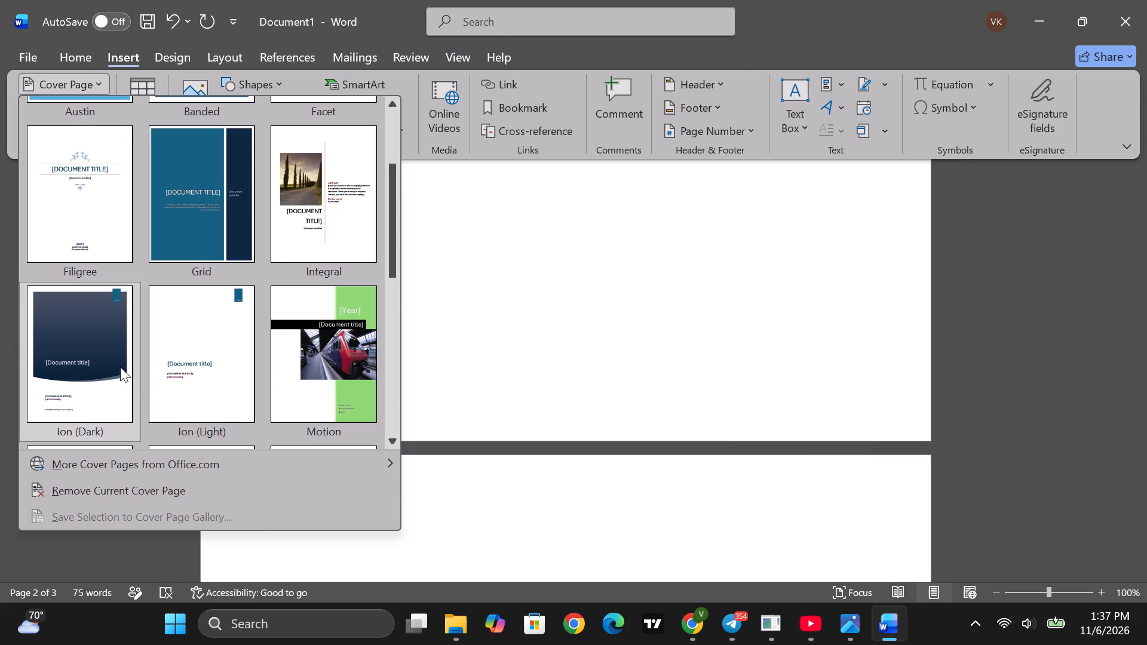
scroll(275, 278, up, 2)
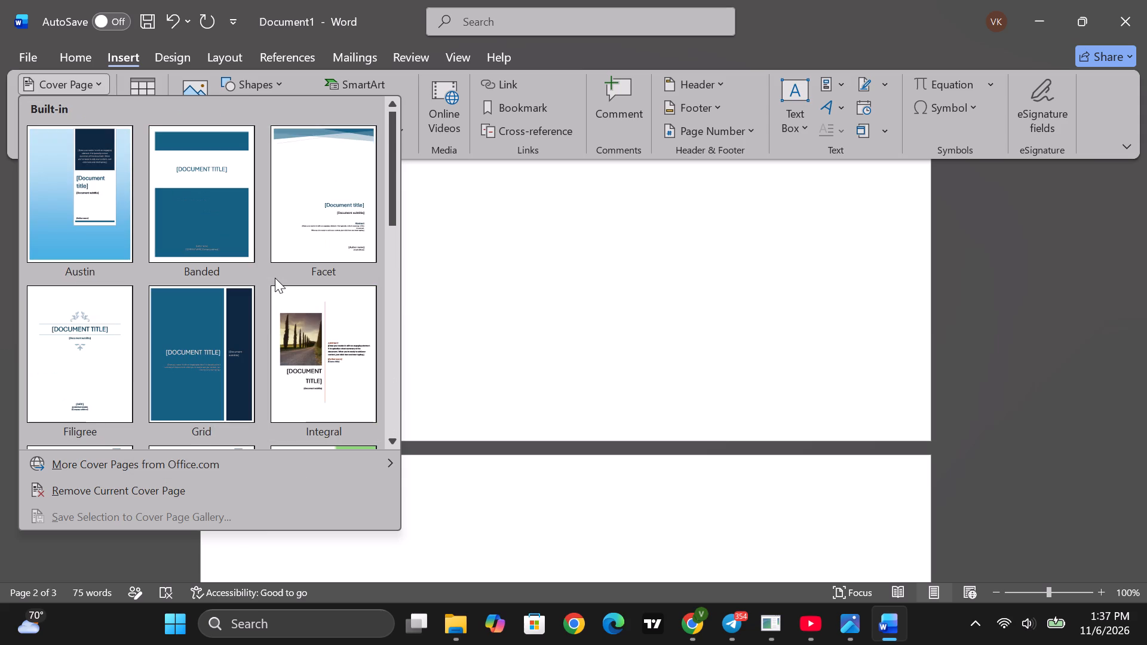
scroll(275, 278, up, 3)
click(323, 213)
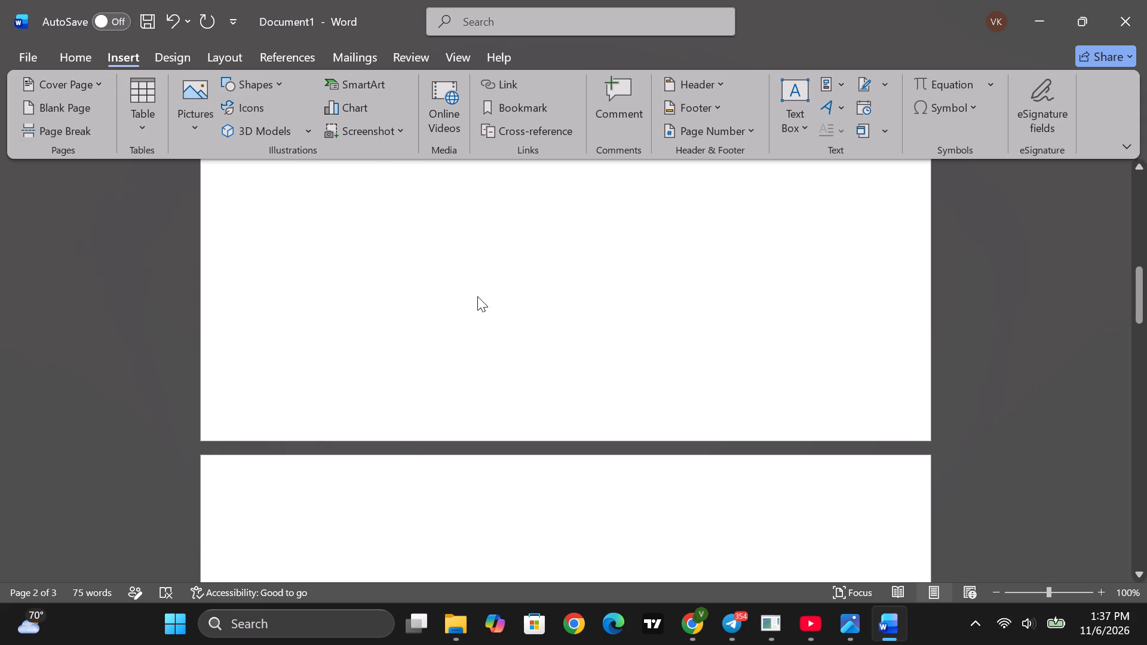
Review the new cover page and the following pages, including the Data Modeling diagram and the Database Creation section.
scroll(477, 295, up, 13)
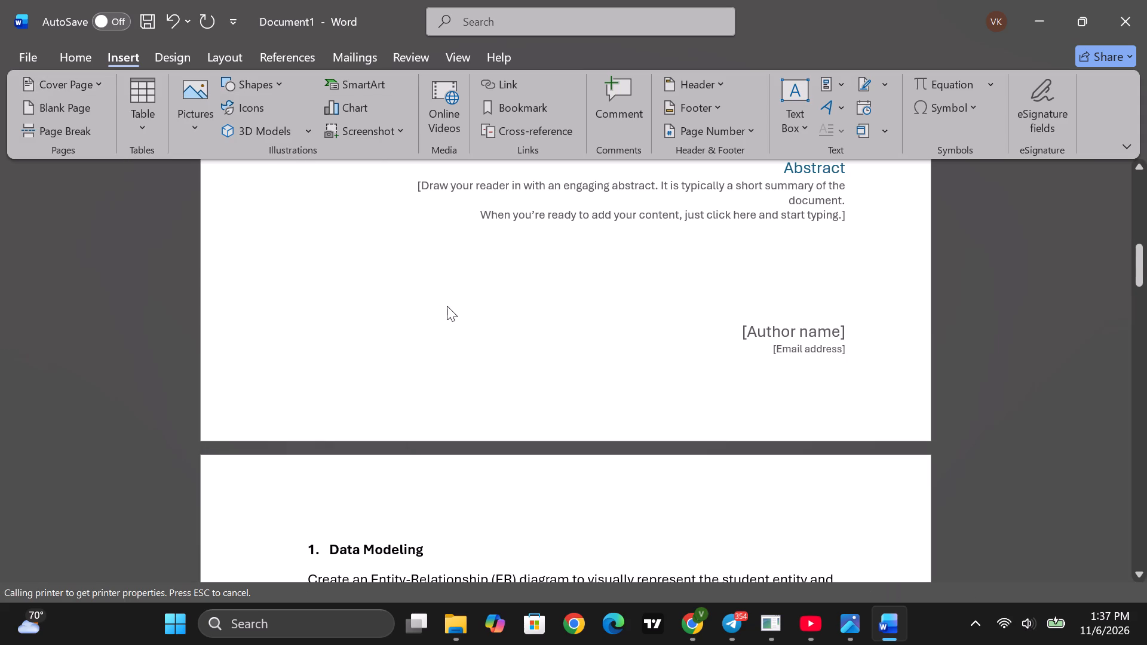
scroll(447, 306, up, 1)
scroll(583, 335, up, 5)
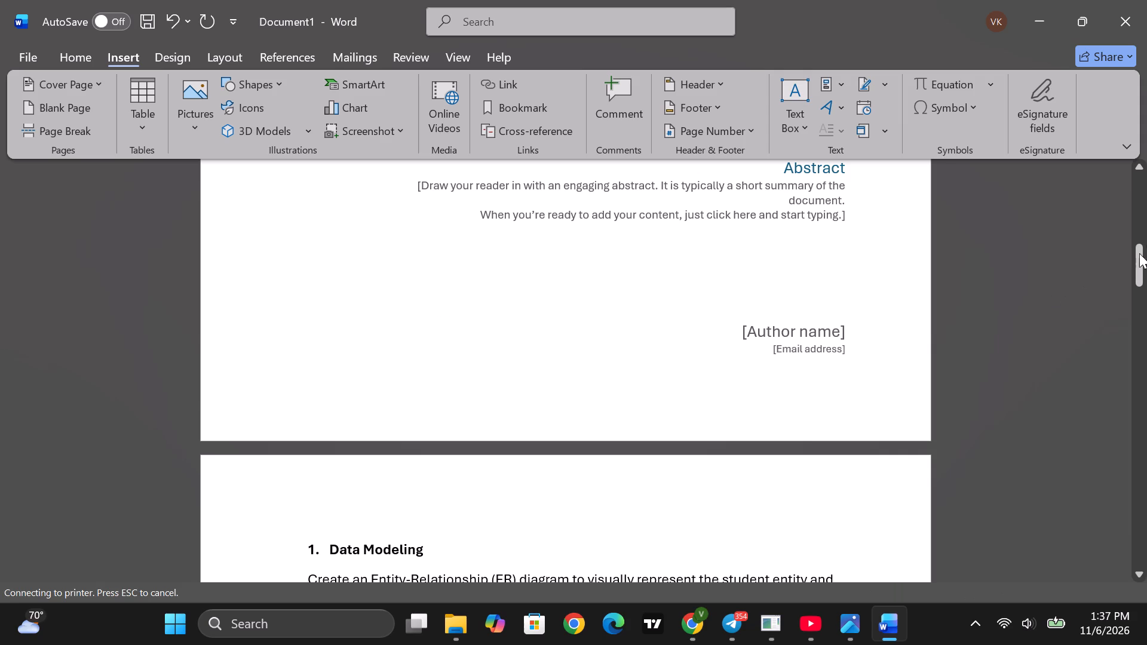
drag(1136, 256, 1133, 216)
scroll(644, 333, up, 6)
scroll(645, 348, down, 6)
scroll(646, 362, up, 1)
scroll(652, 334, down, 11)
scroll(651, 318, up, 4)
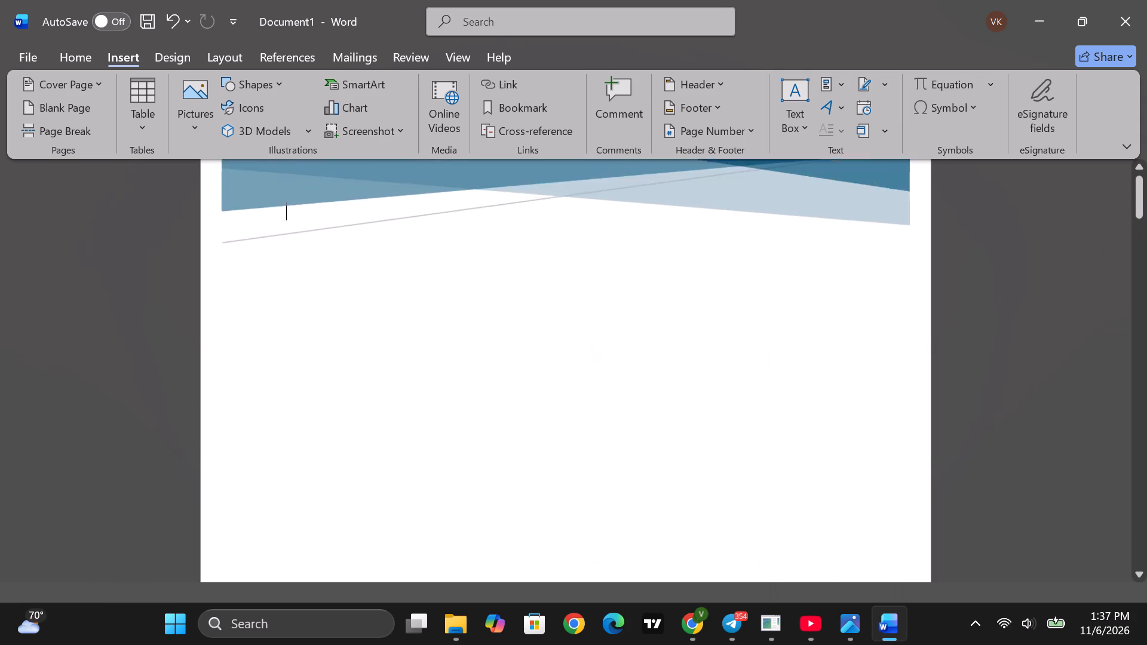
scroll(644, 314, up, 14)
scroll(601, 377, down, 20)
scroll(601, 377, down, 2)
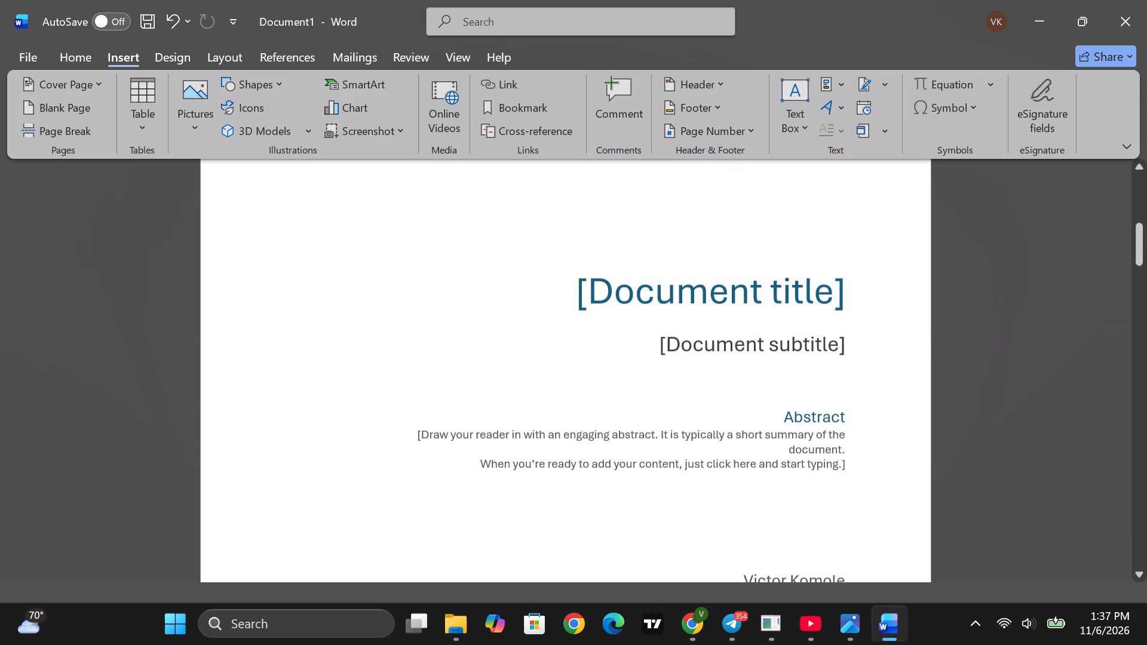
scroll(606, 361, down, 20)
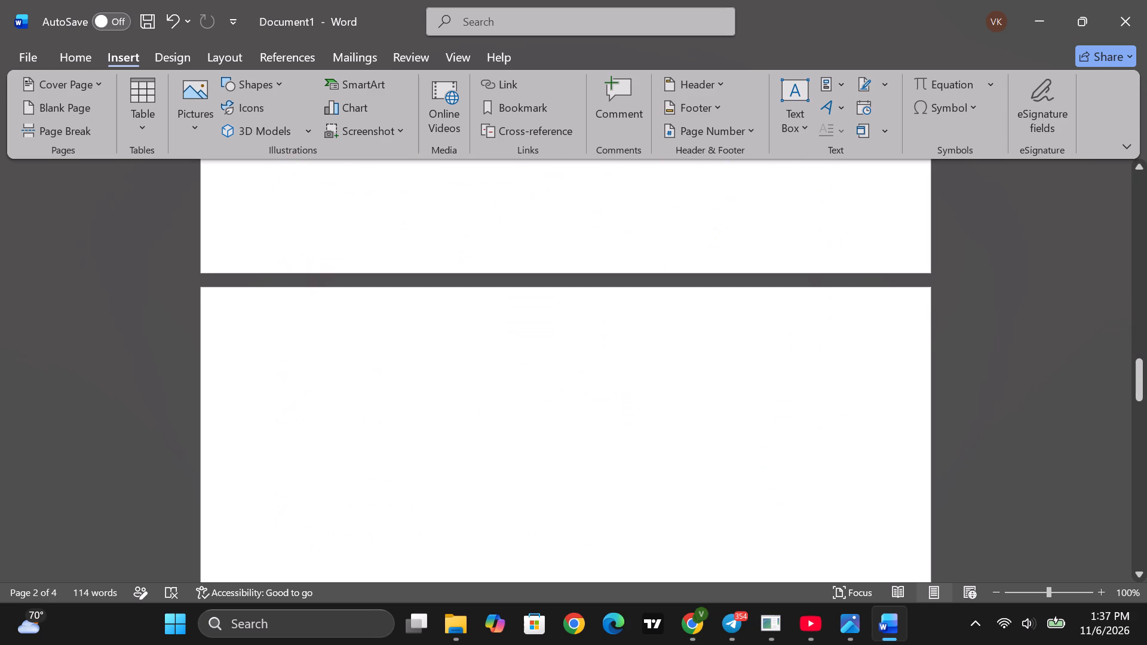
scroll(610, 377, down, 5)
scroll(610, 377, up, 13)
scroll(603, 372, up, 12)
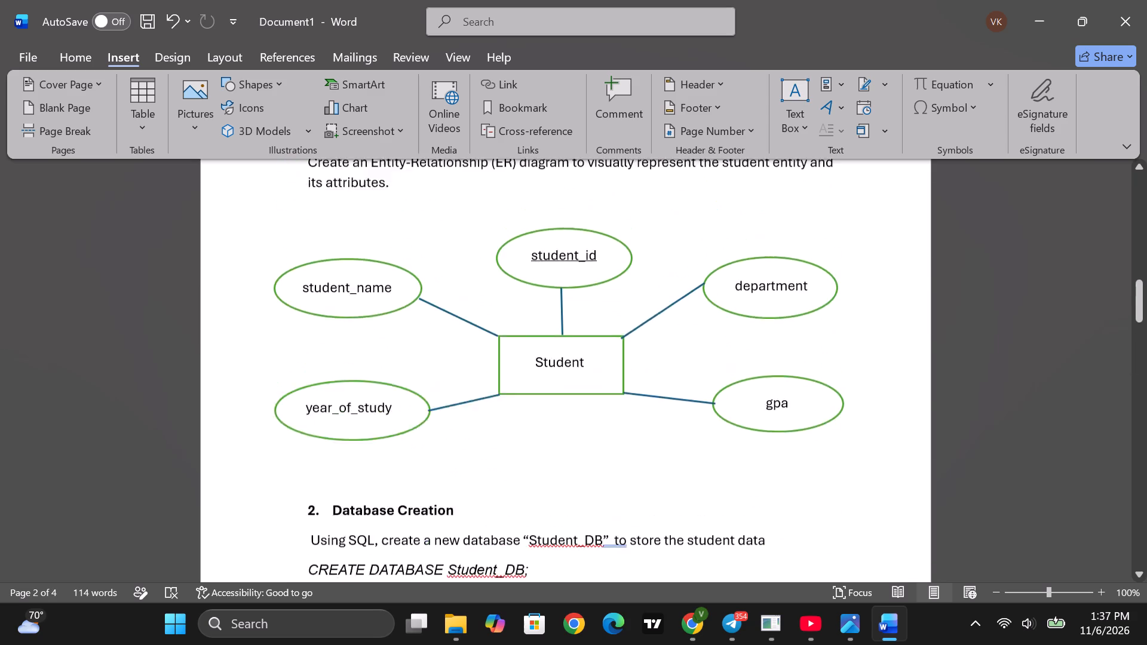
scroll(561, 387, up, 8)
scroll(666, 354, up, 2)
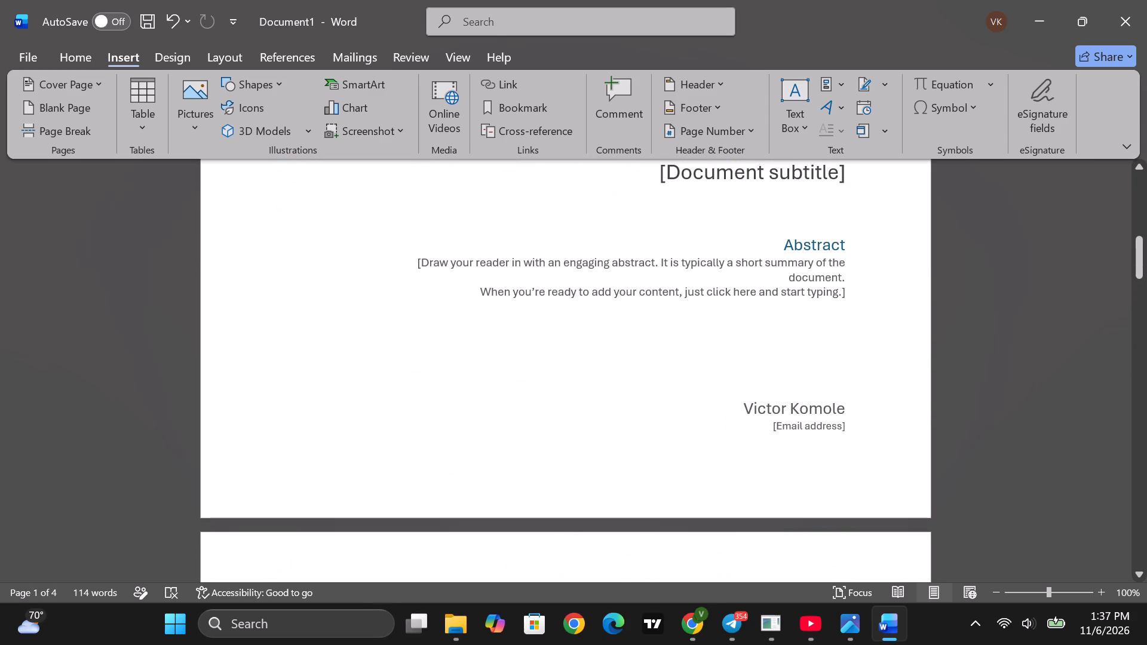
scroll(666, 354, up, 1)
scroll(678, 427, down, 2)
Insert a blank page between the cover page and the Data Modeling section.
click(597, 413)
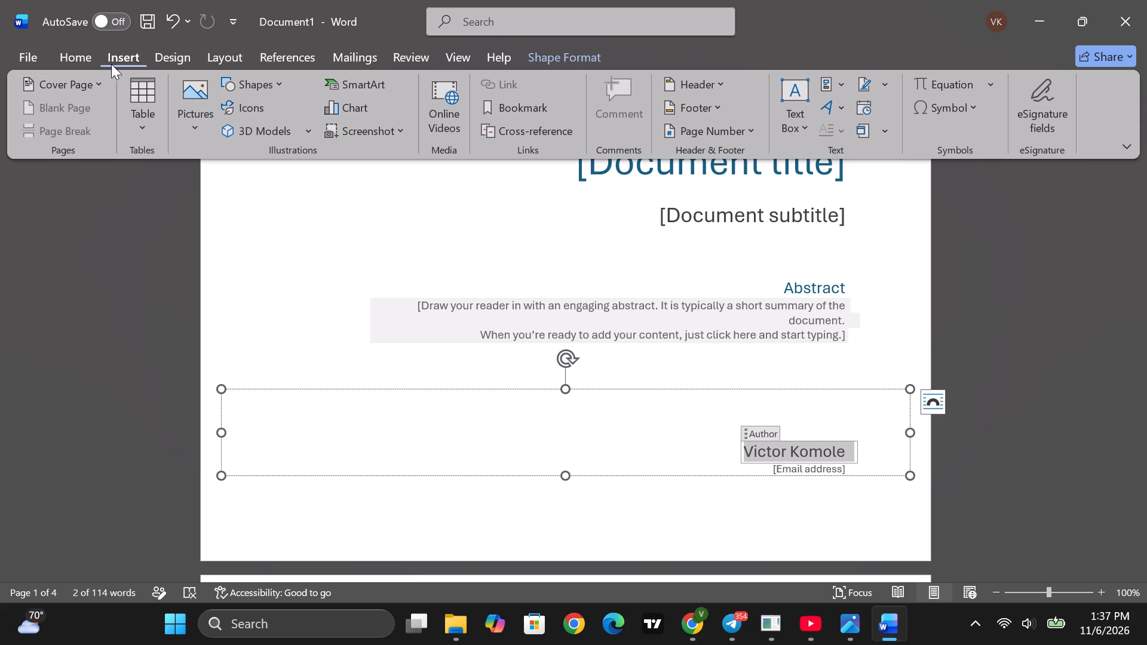
scroll(427, 352, down, 1)
click(306, 269)
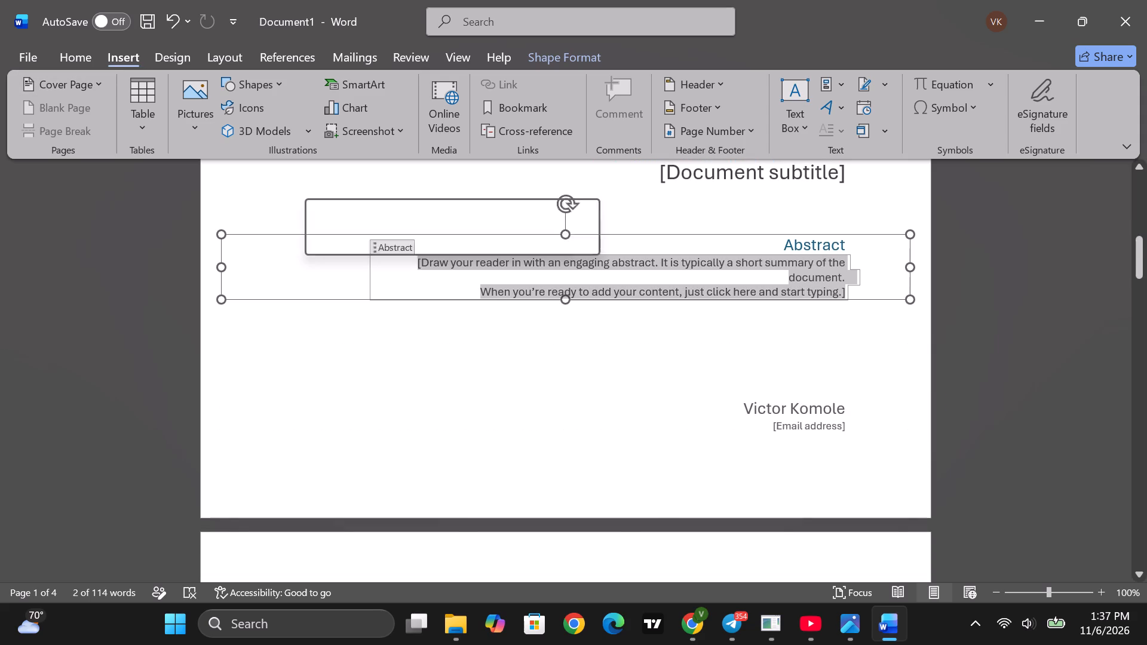
scroll(333, 320, up, 2)
click(339, 219)
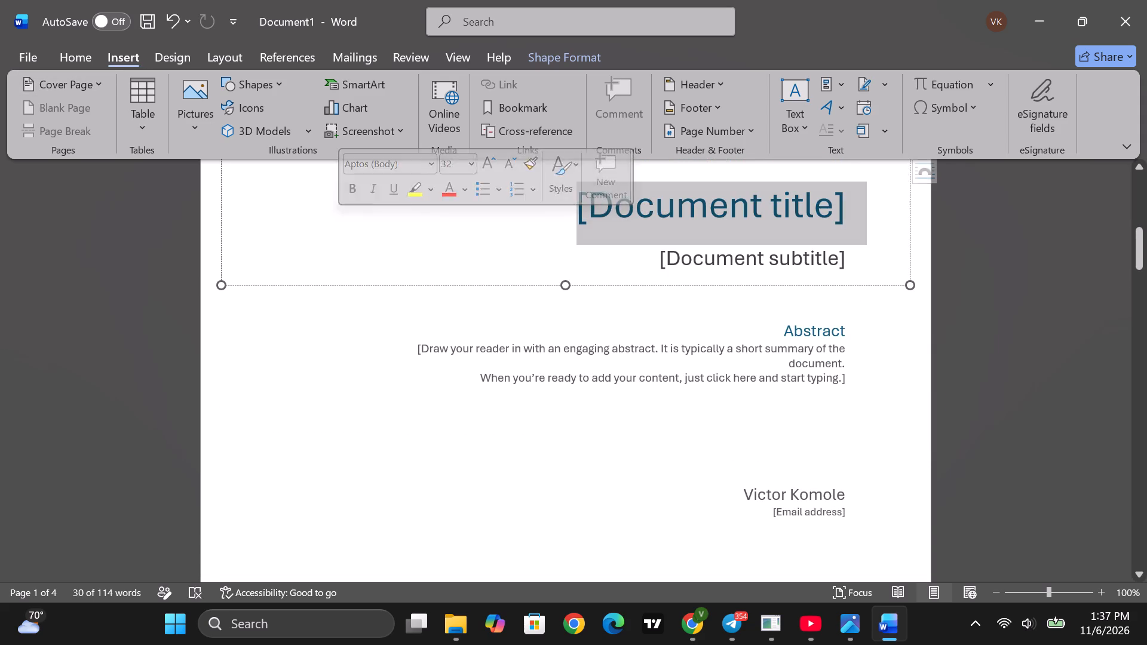
click(120, 59)
scroll(427, 296, up, 7)
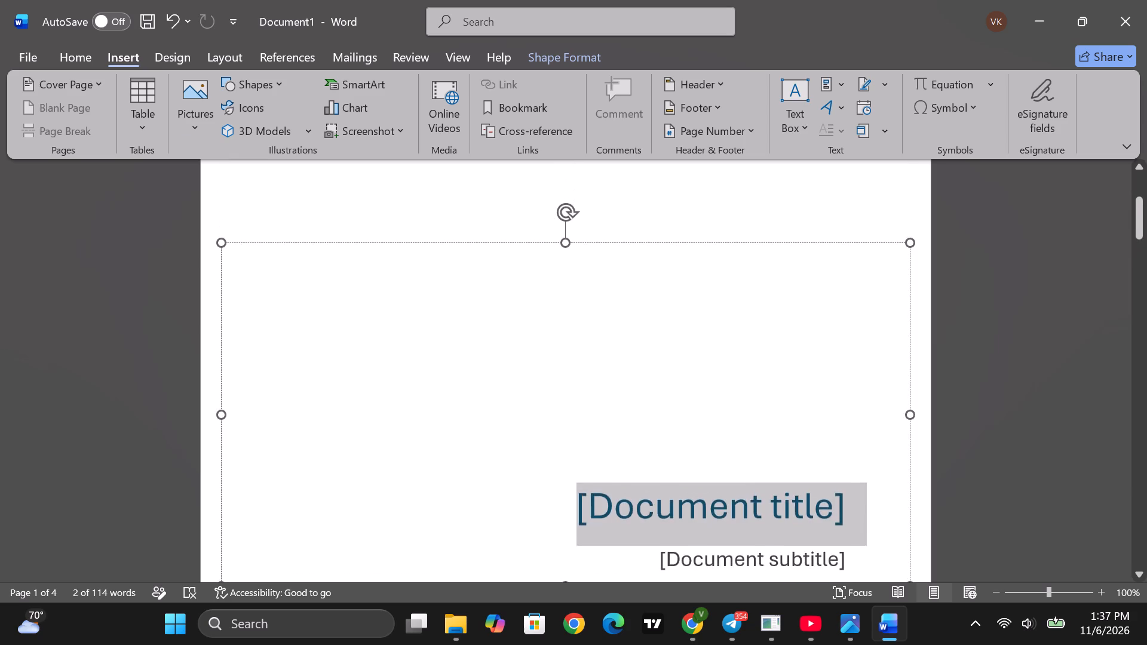
scroll(437, 303, up, 3)
click(388, 269)
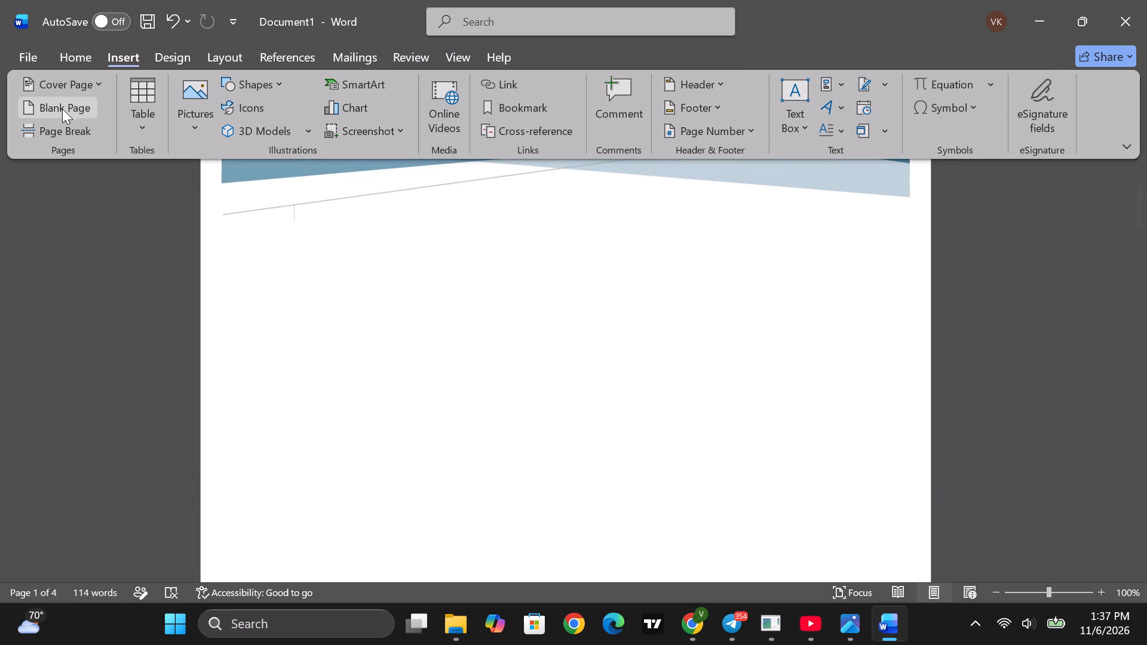
click(62, 107)
Check the placement of the new blank page and the numbering of the Data Modeling heading.
scroll(446, 354, down, 5)
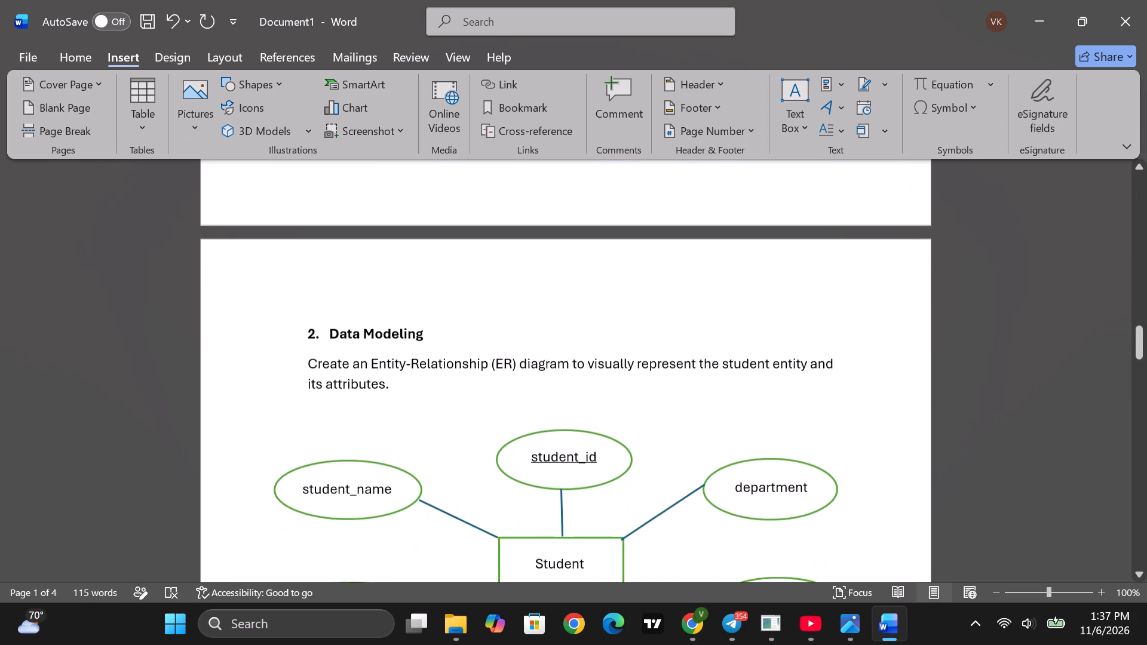
scroll(448, 358, up, 5)
scroll(426, 385, up, 20)
scroll(426, 385, up, 2)
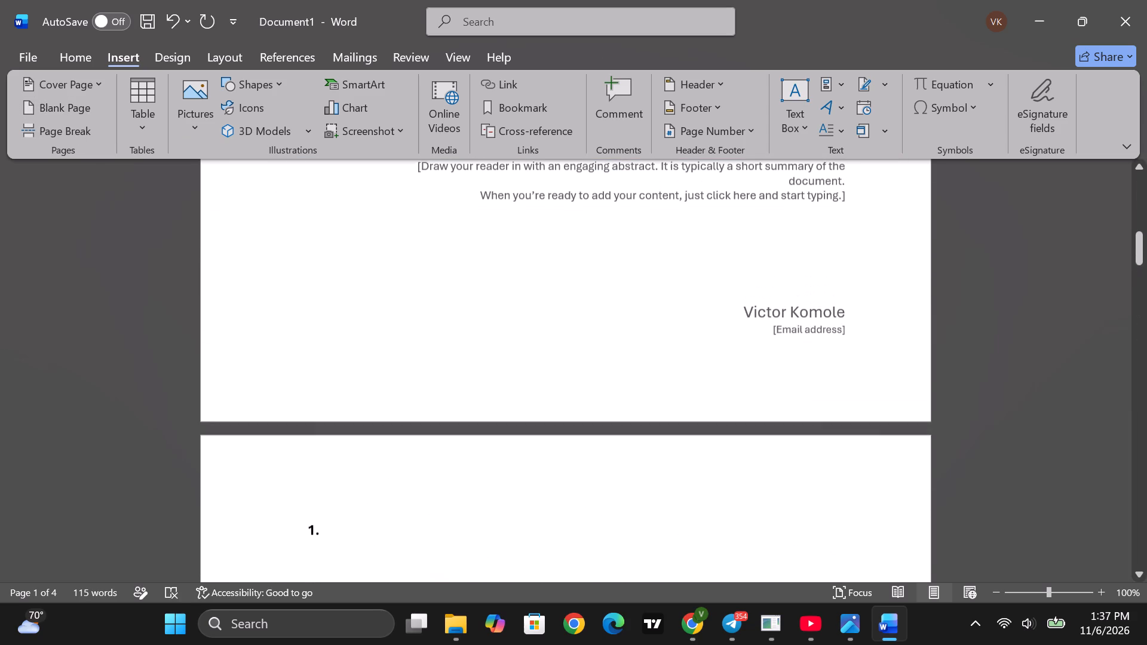
scroll(328, 416, down, 4)
scroll(319, 494, down, 16)
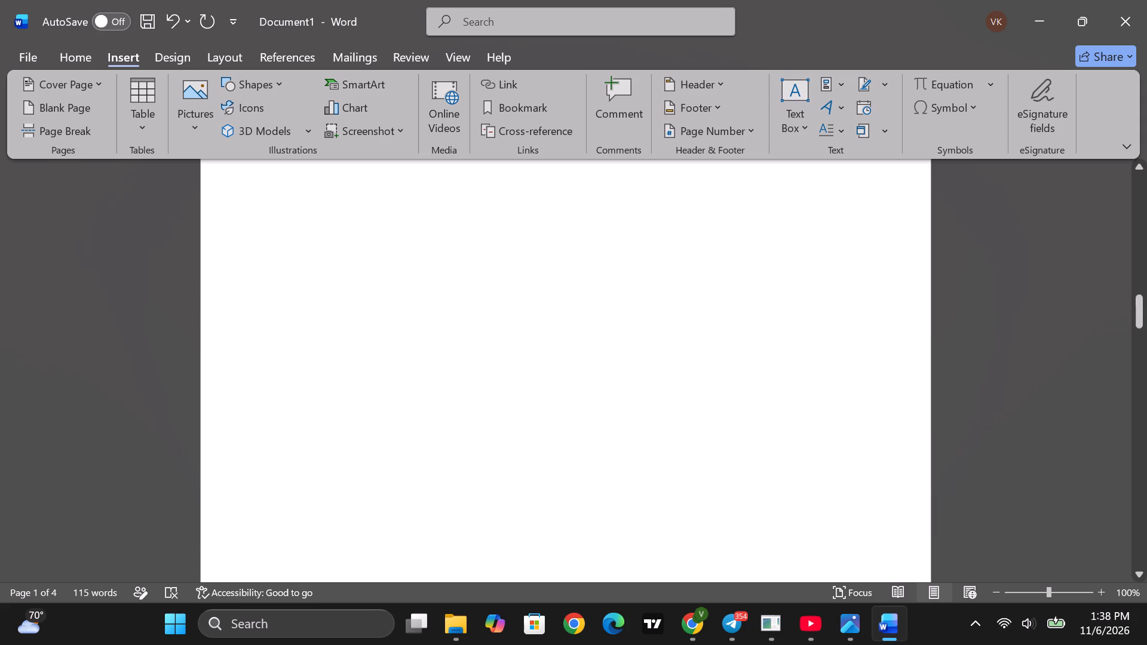
scroll(354, 482, down, 6)
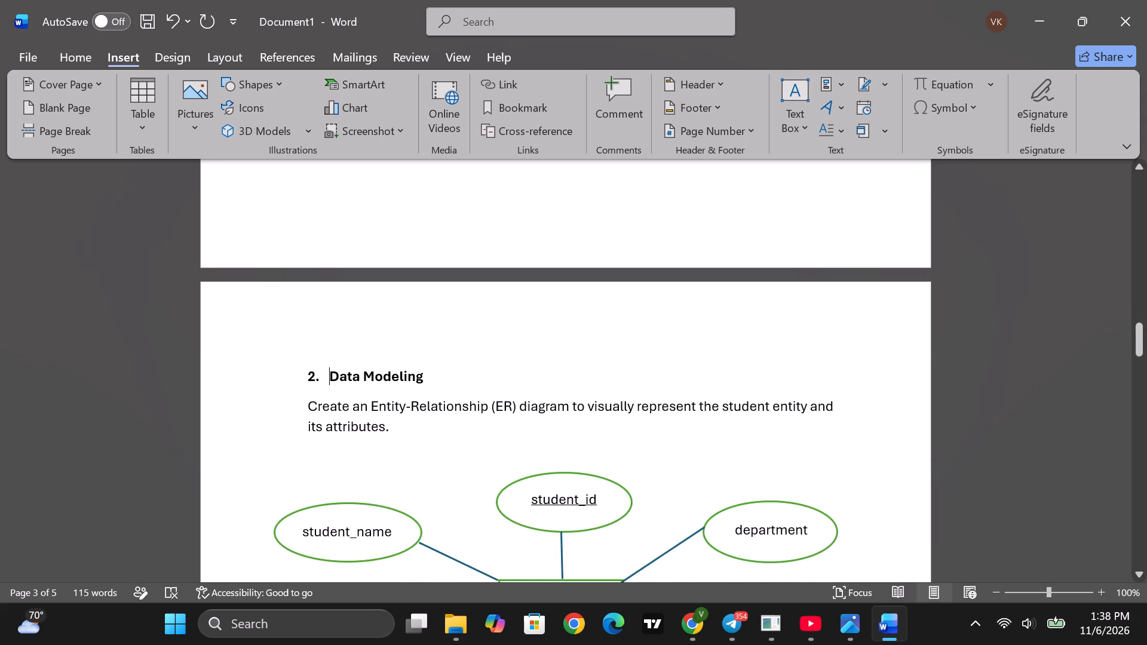
scroll(329, 338, up, 18)
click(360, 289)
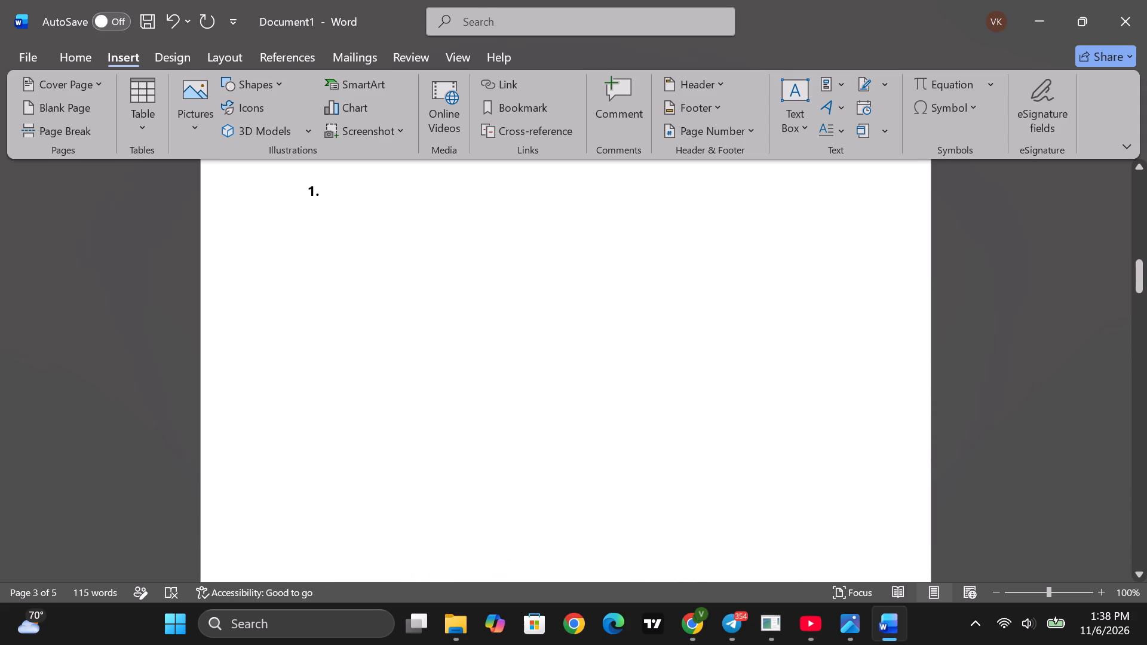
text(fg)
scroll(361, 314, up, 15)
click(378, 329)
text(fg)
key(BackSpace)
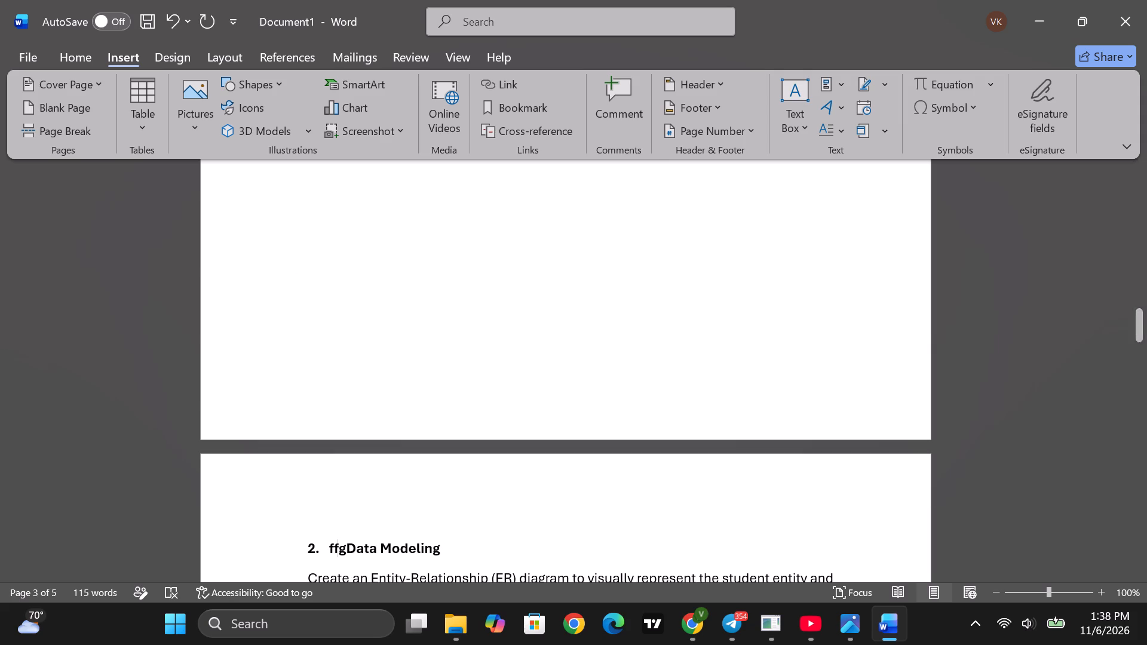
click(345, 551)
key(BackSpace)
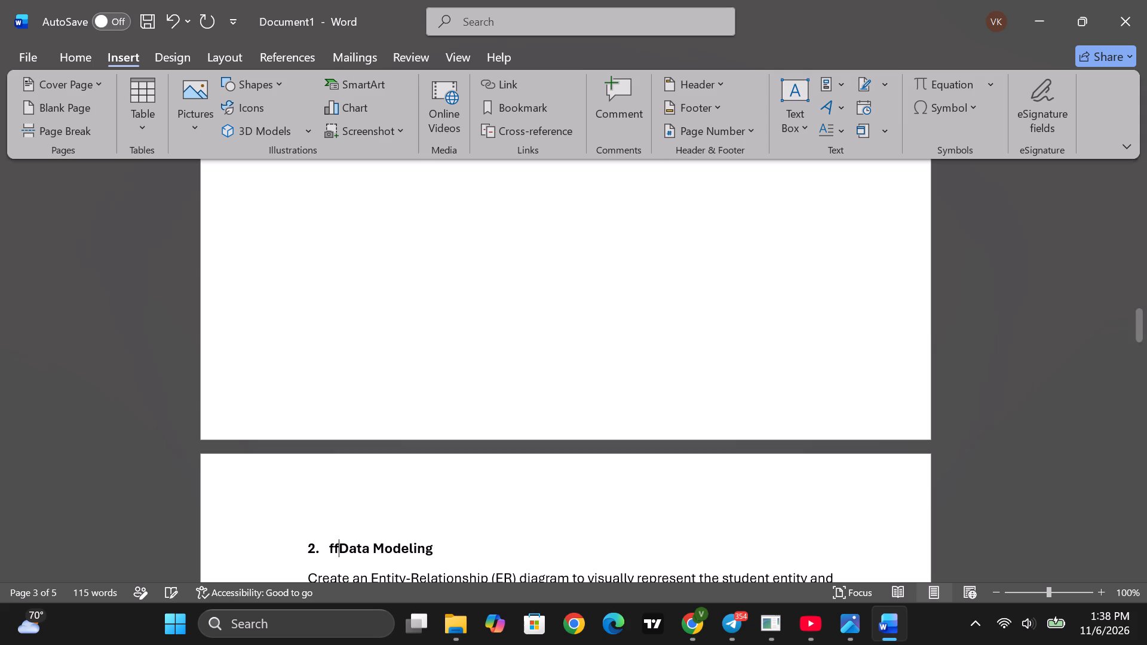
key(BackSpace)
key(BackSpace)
Renumber the Data Modeling heading as 1.
key(BackSpace)
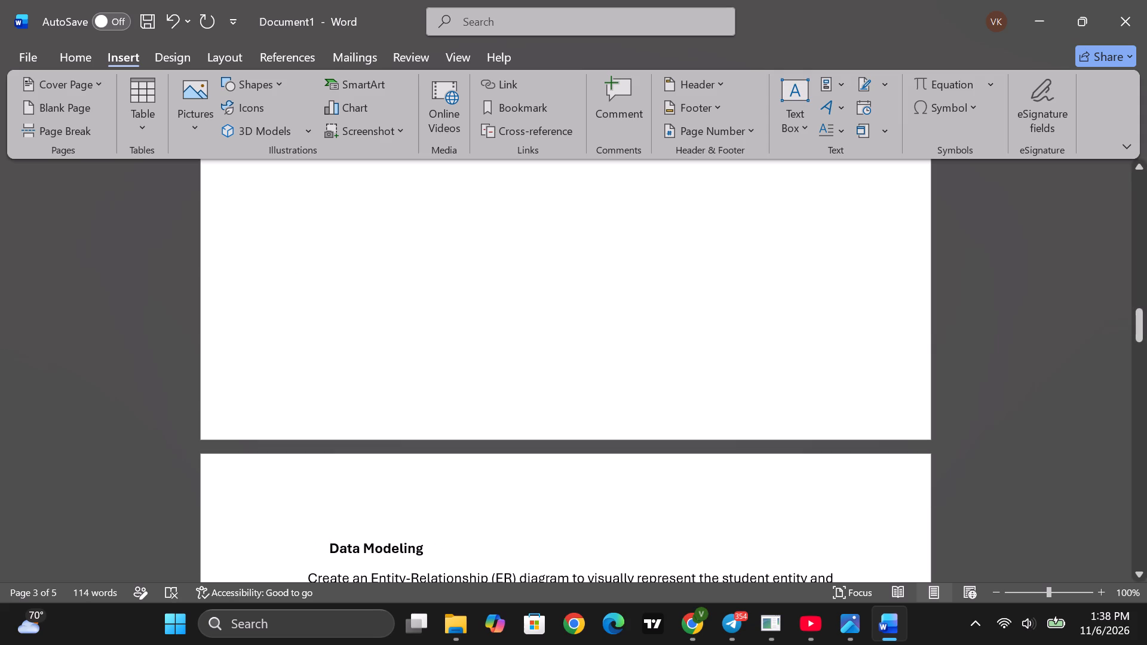
key(1)
key(period)
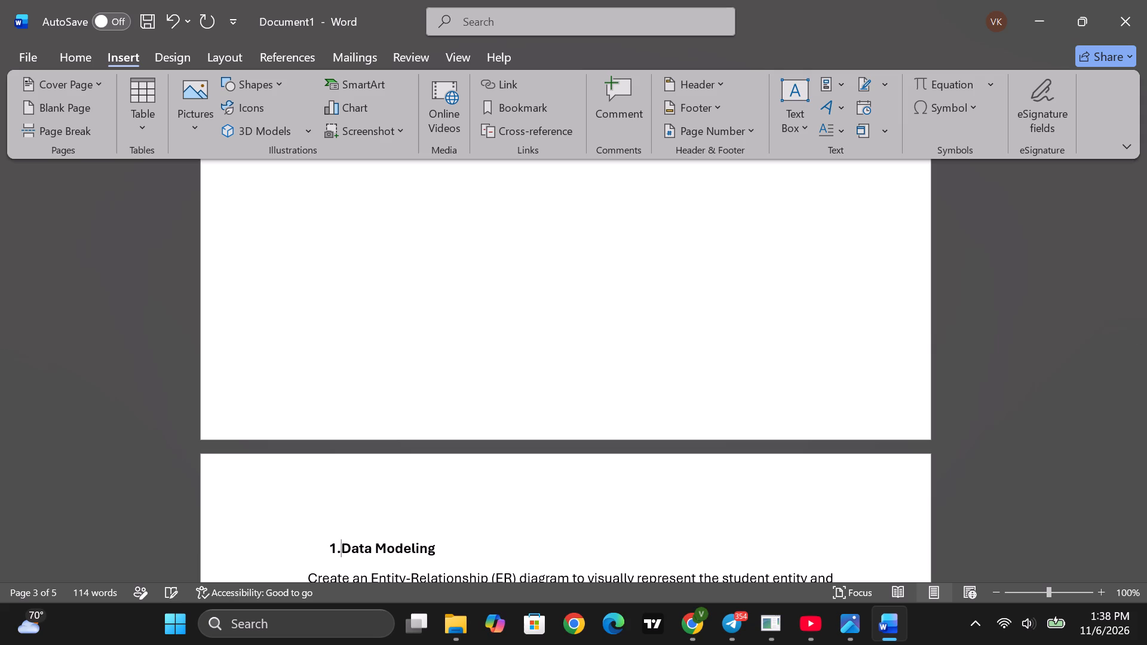
key(space)
Enter the placeholder text fgg on the blank page and remove the list number in front of it.
scroll(369, 408, up, 11)
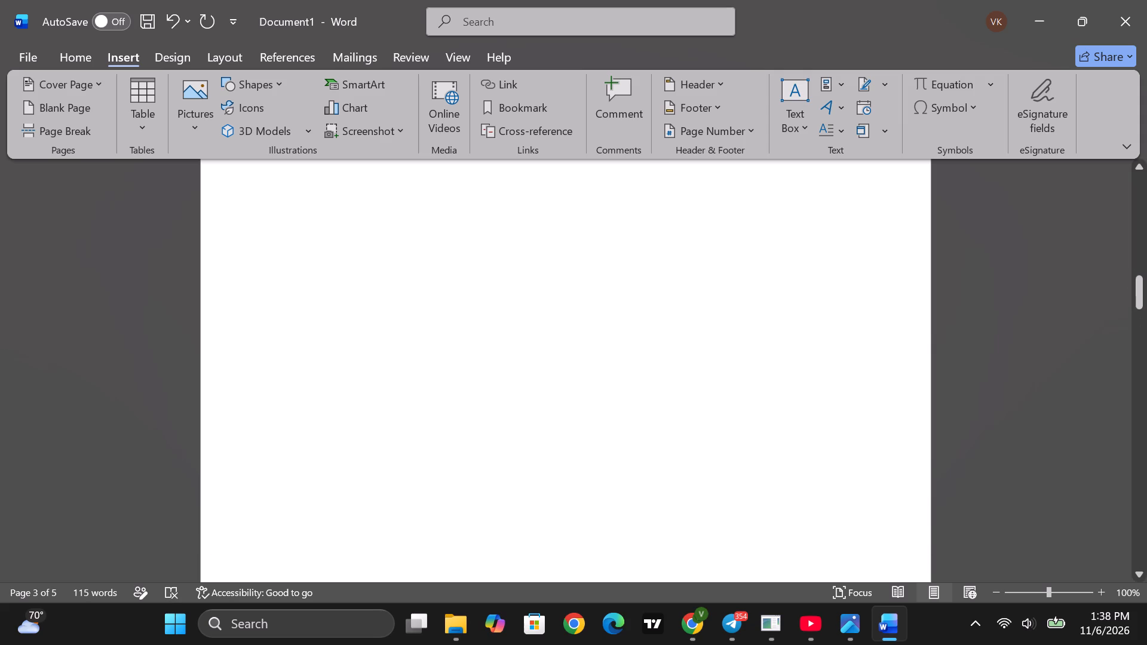
scroll(389, 330, up, 7)
click(355, 369)
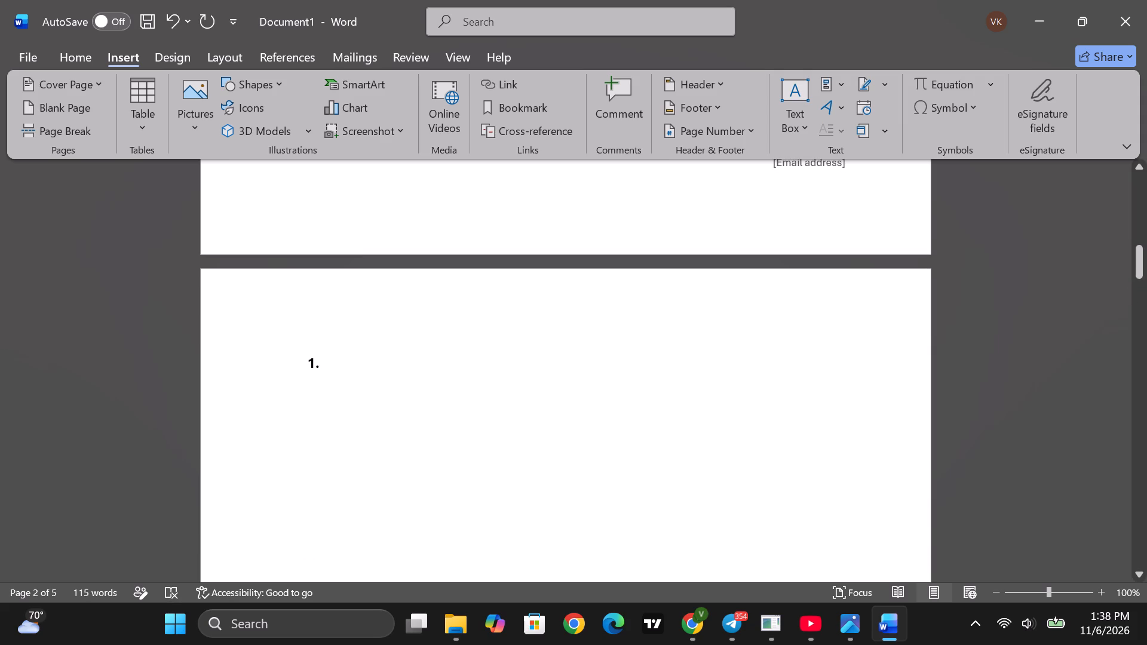
text(fgg)
click(318, 373)
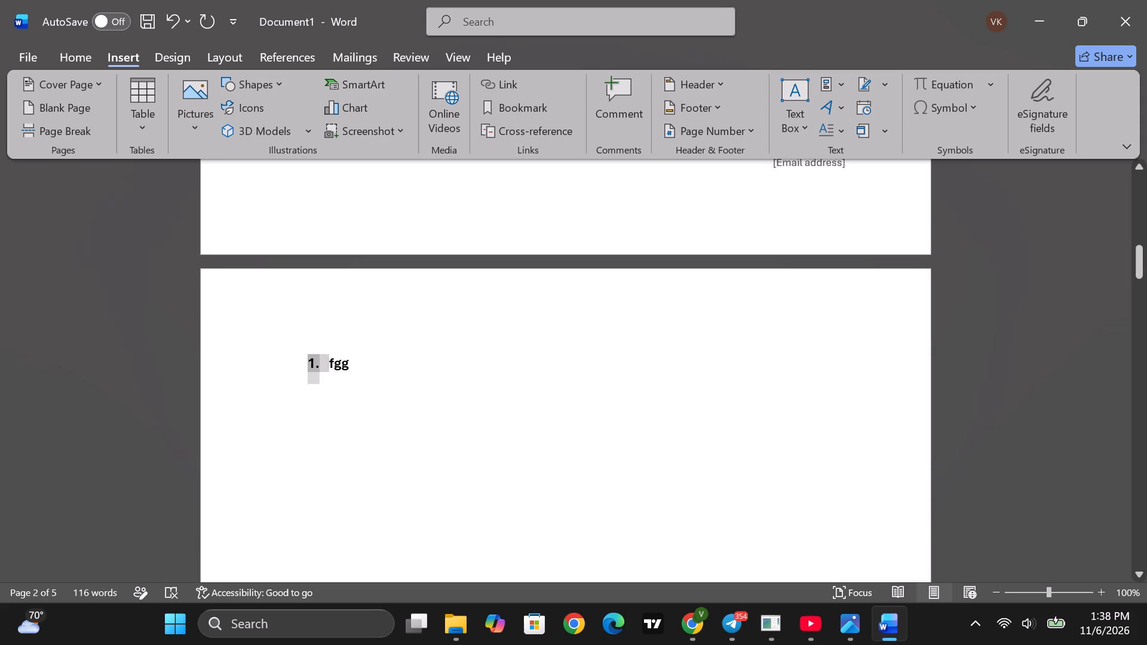
key(BackSpace)
Review the pages from the blank page through the ER diagram to the split SQL code at the document's end.
scroll(400, 363, down, 7)
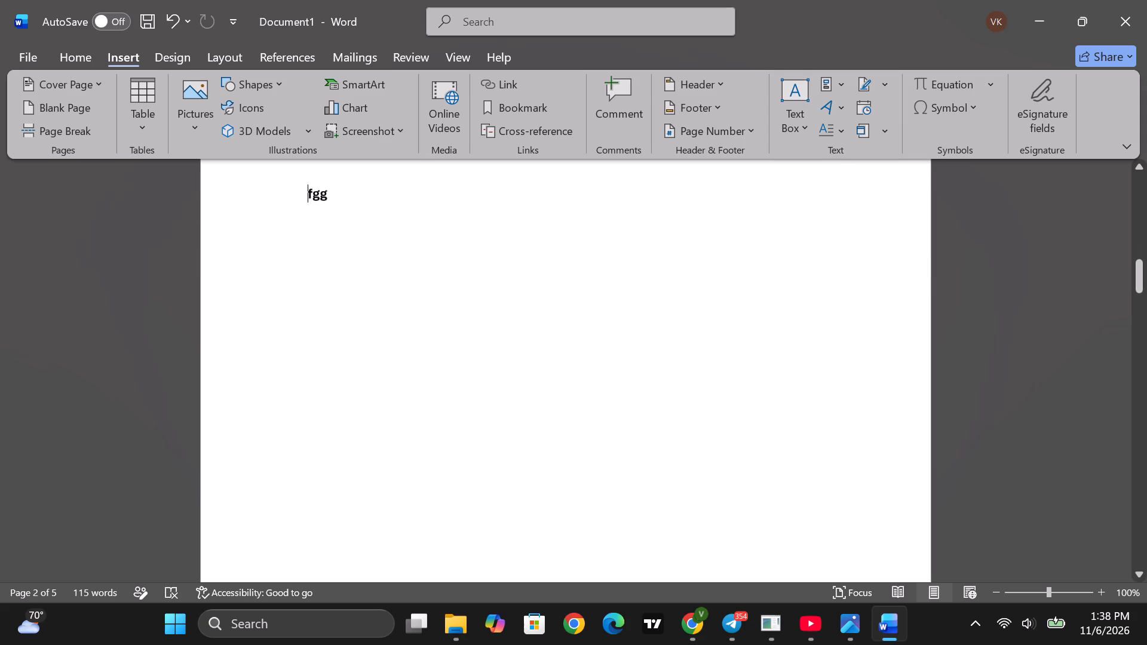
scroll(400, 363, down, 17)
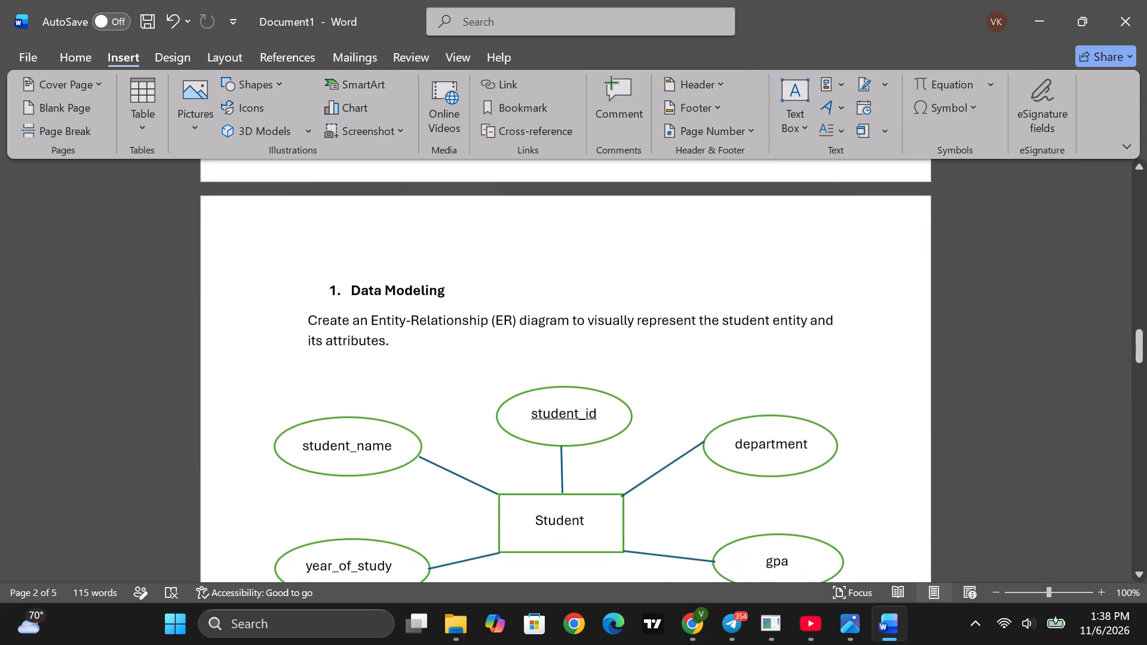
scroll(414, 411, down, 16)
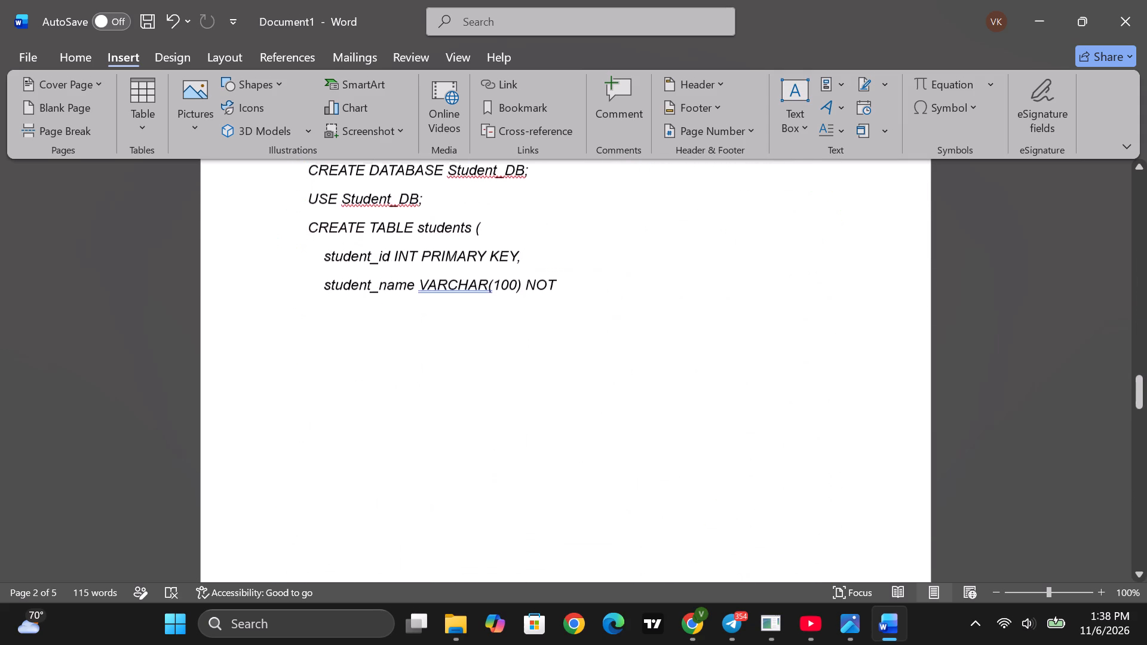
scroll(414, 417, down, 13)
scroll(427, 391, up, 15)
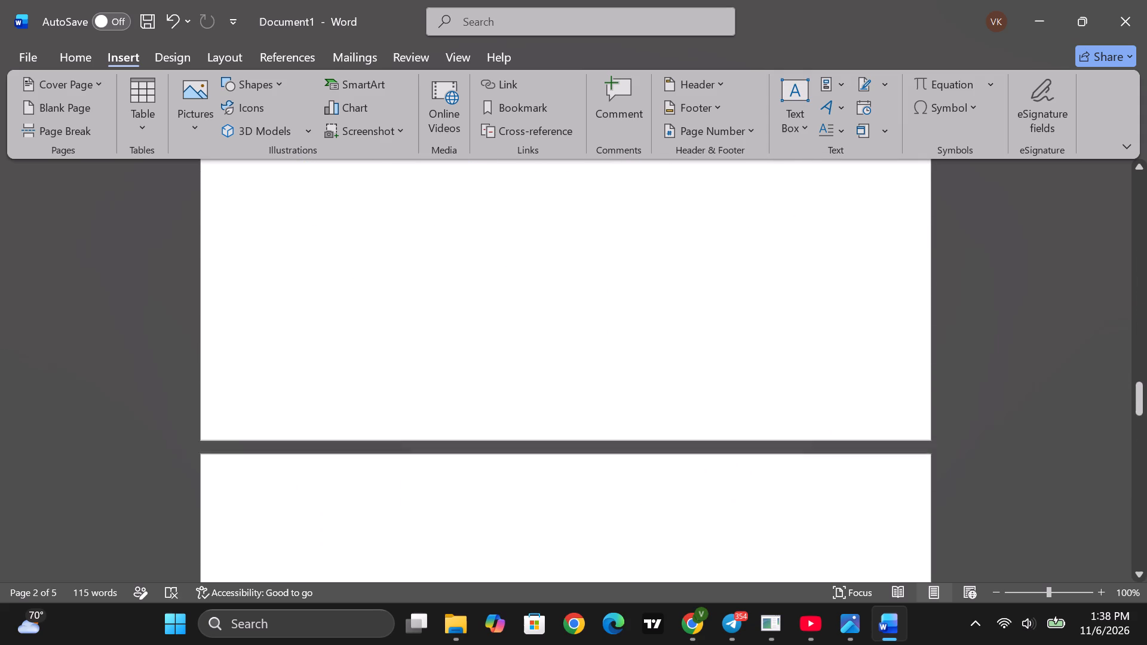
scroll(372, 386, up, 10)
scroll(363, 404, down, 6)
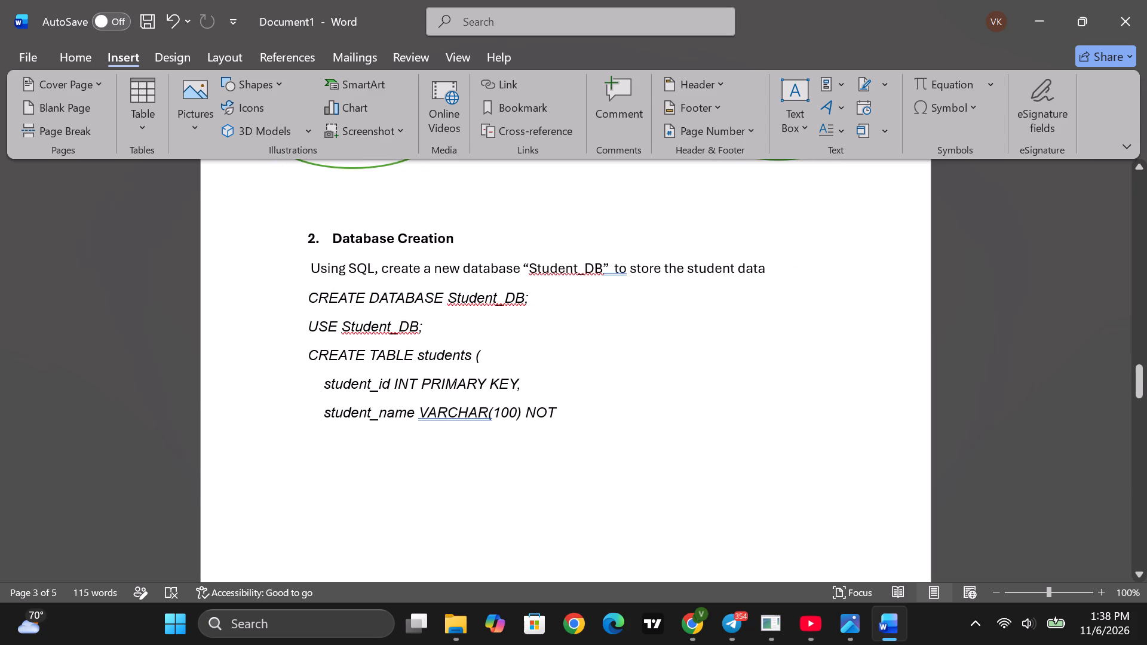
scroll(539, 418, down, 7)
scroll(538, 429, down, 19)
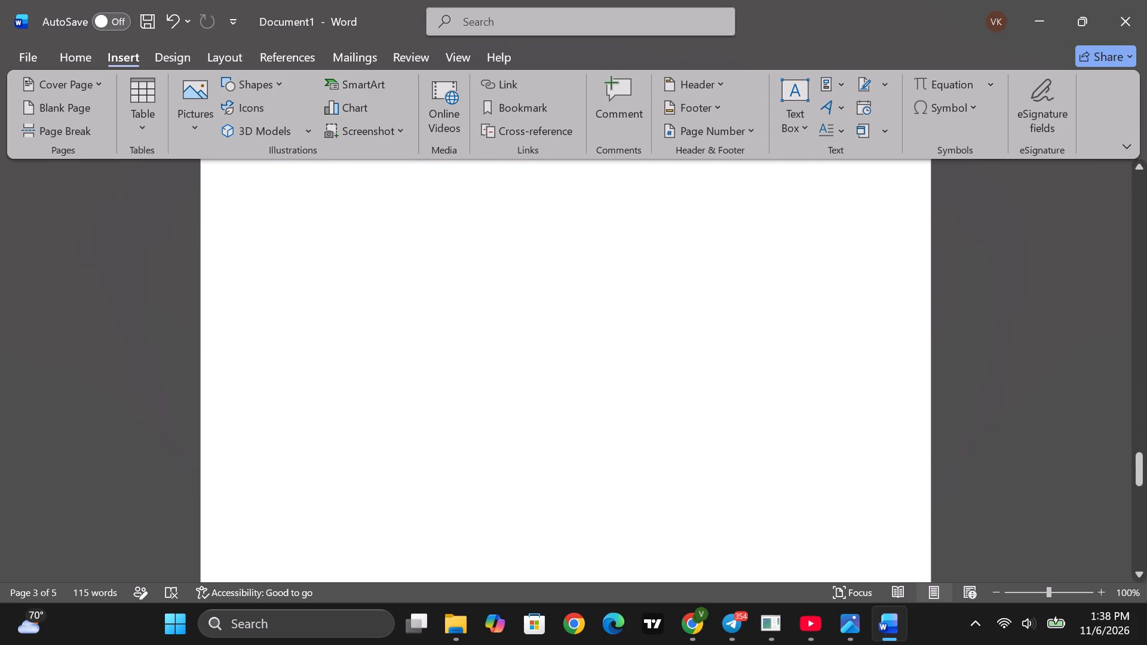
scroll(537, 434, down, 14)
scroll(543, 447, up, 8)
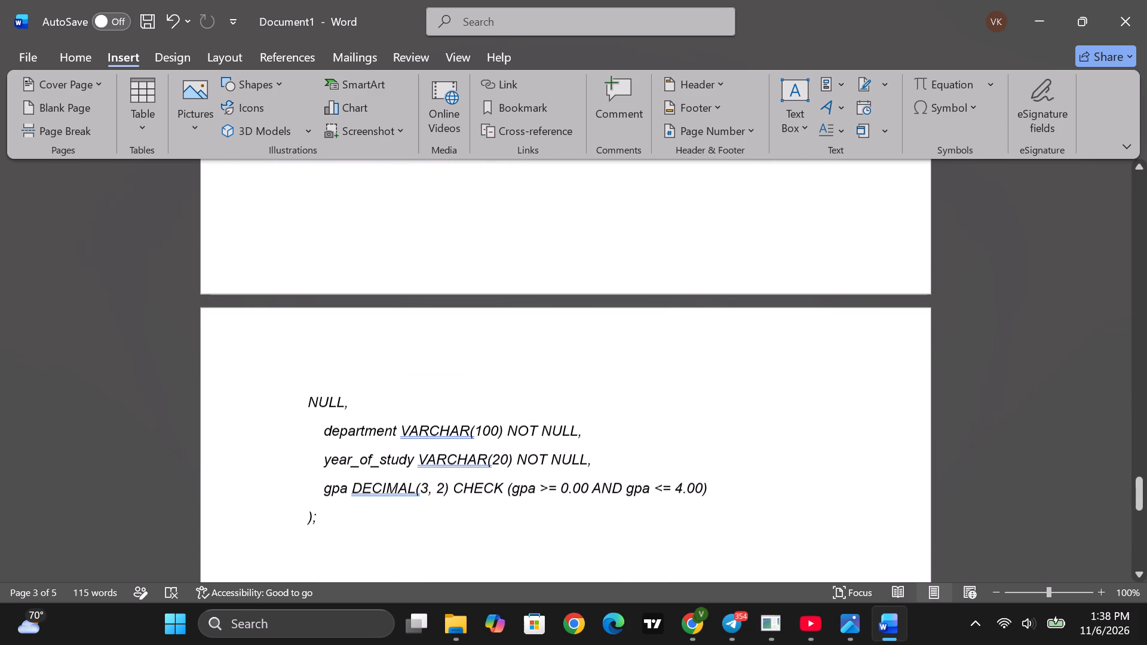
Delete the page gap splitting the SQL code, along with NOT, so NULL directly follows student_name VARCHAR(100).
click(296, 394)
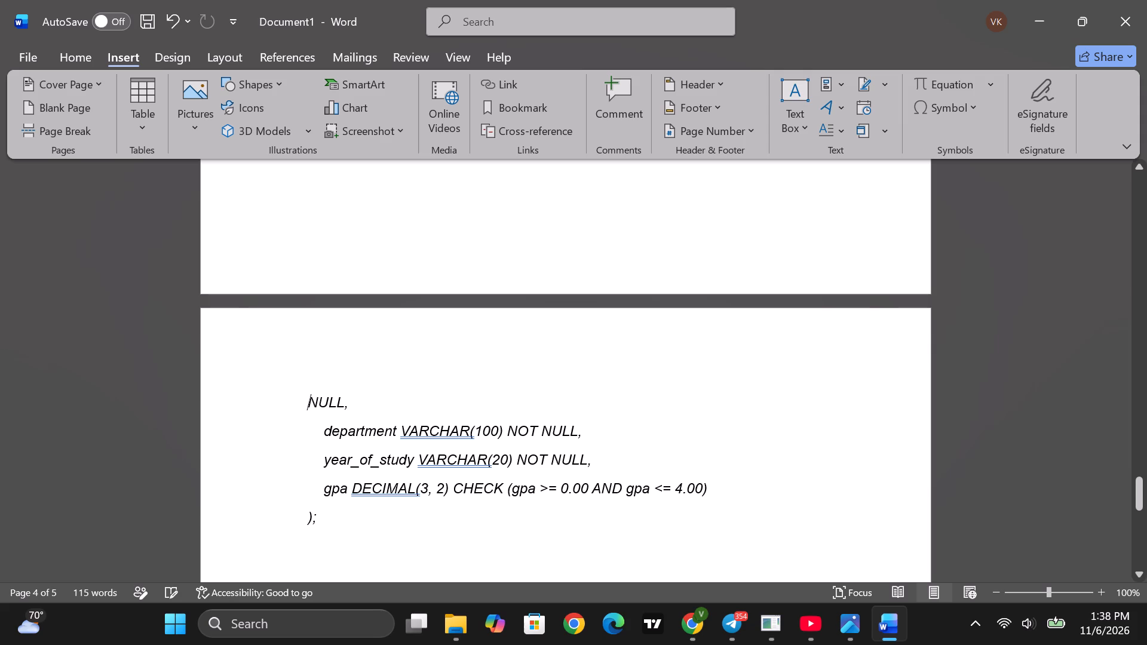
key(BackSpace)
key(BackSpace)
key(BackSpace)
key(BackSpace)
key(BackSpace)
key(BackSpace)
key(BackSpace)
key(BackSpace)
key(BackSpace)
key(BackSpace)
key(BackSpace)
key(BackSpace)
Review the rejoined SQL code, the ER diagram and the fgg placeholder page to check the page layout.
scroll(379, 445, down, 2)
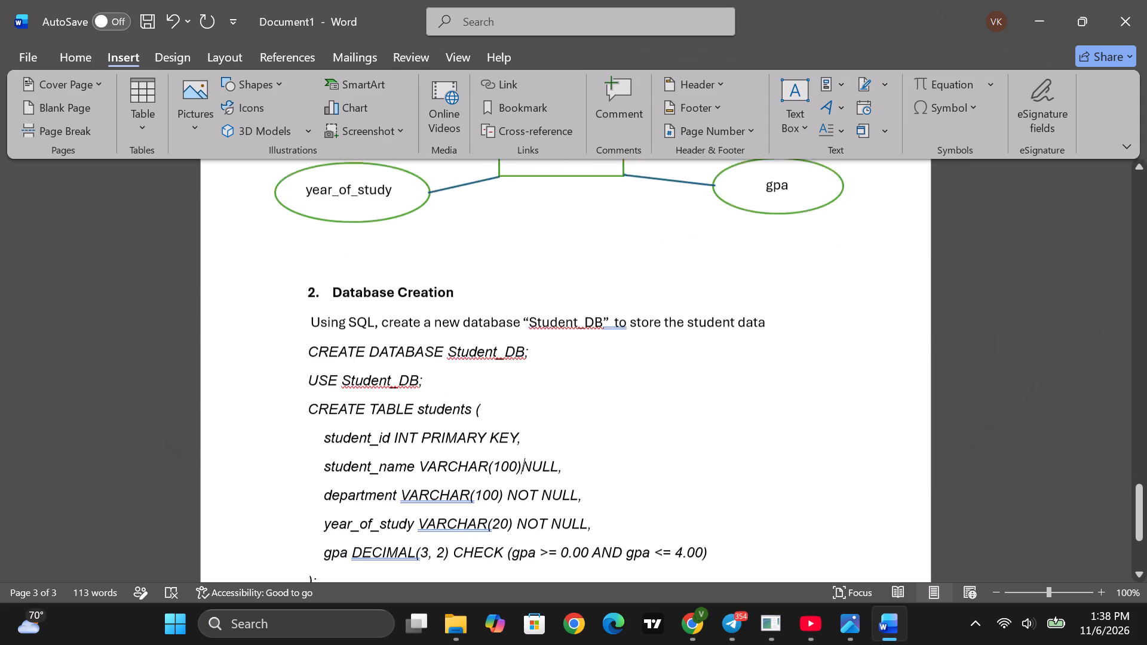
scroll(475, 464, down, 18)
scroll(500, 428, up, 11)
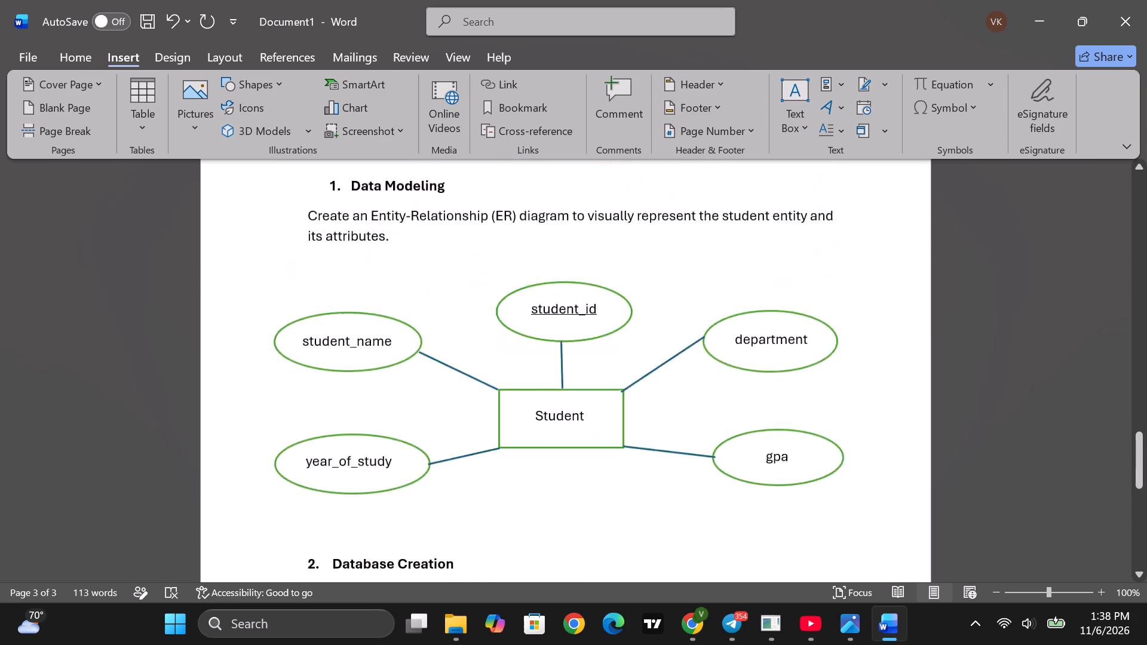
scroll(500, 427, up, 20)
scroll(500, 427, up, 9)
scroll(471, 433, down, 4)
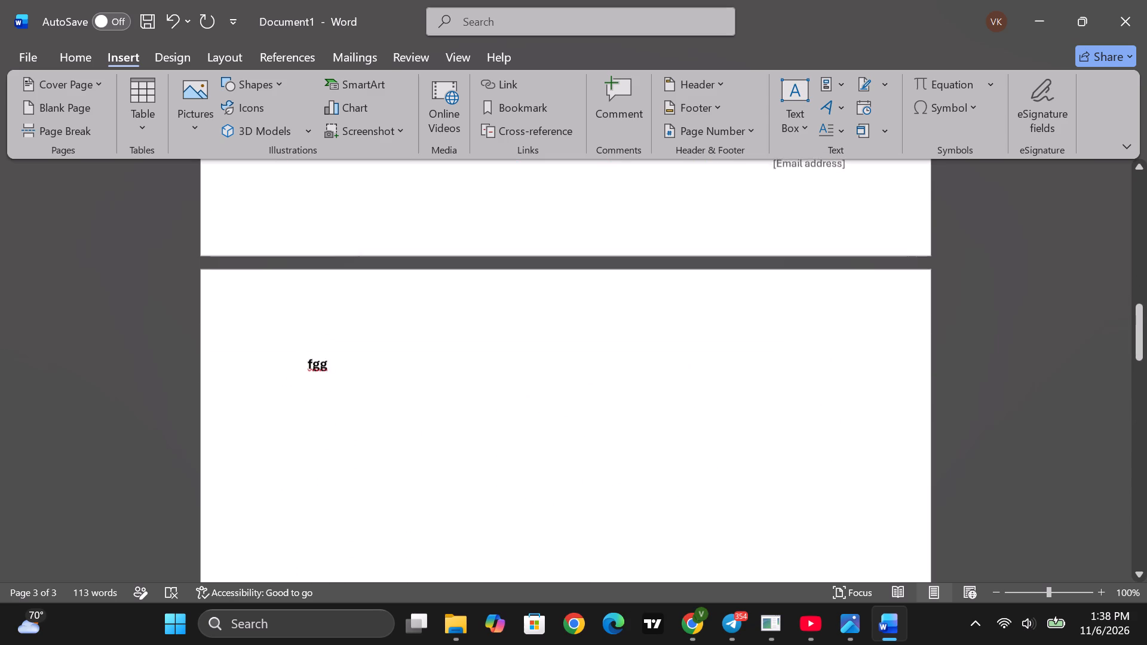
scroll(480, 432, down, 20)
scroll(480, 432, down, 6)
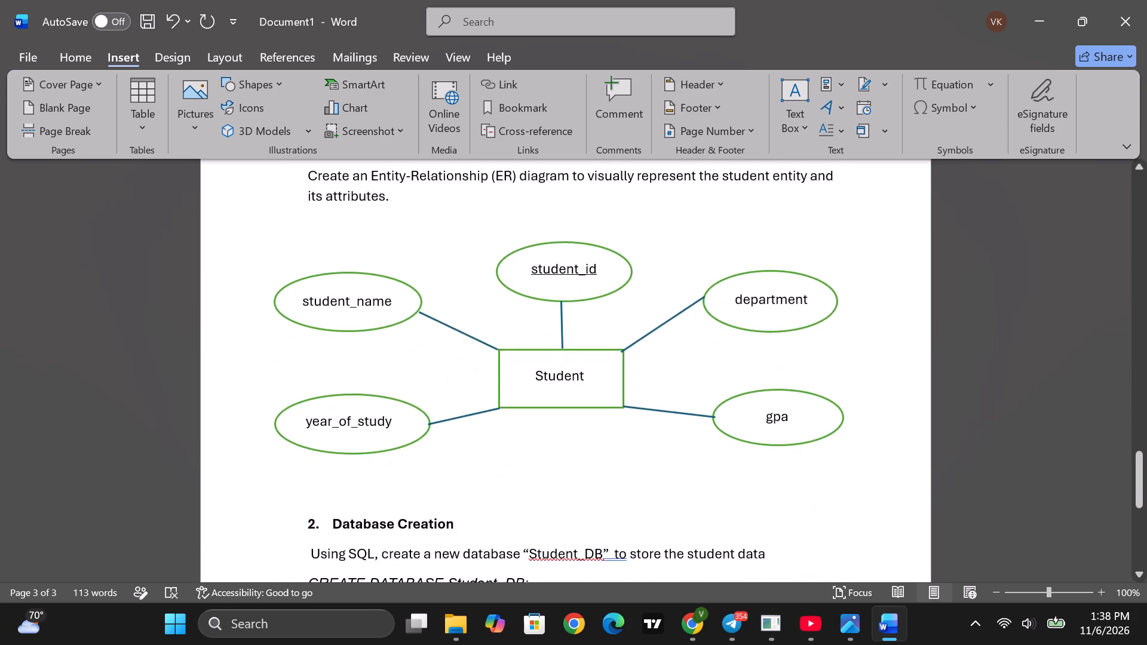
scroll(516, 438, down, 14)
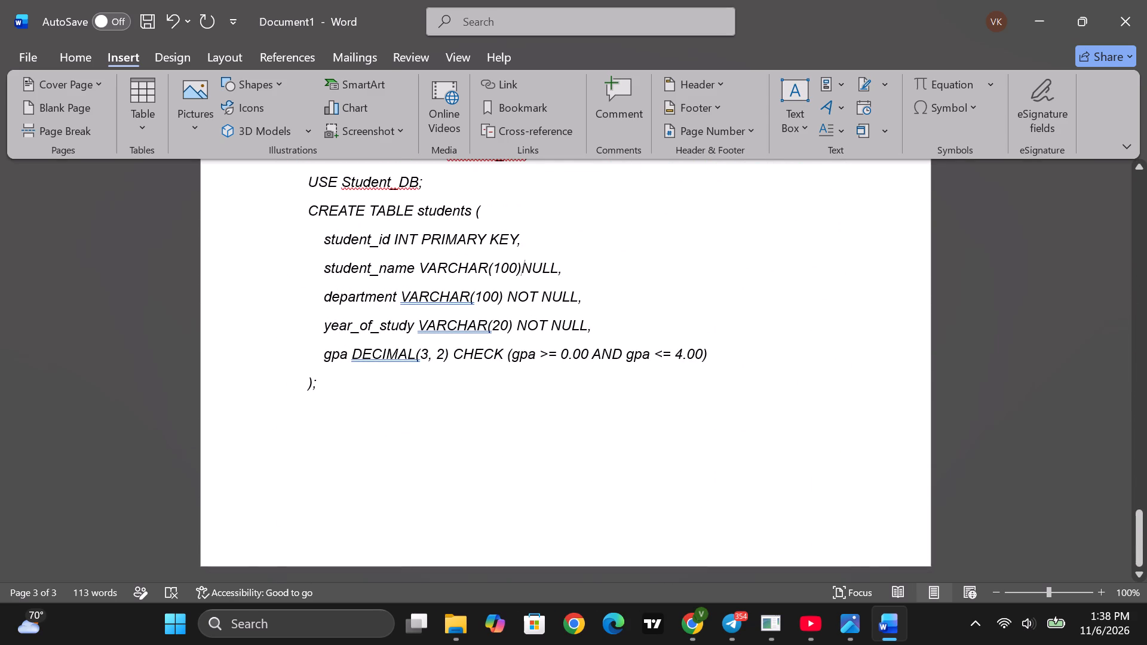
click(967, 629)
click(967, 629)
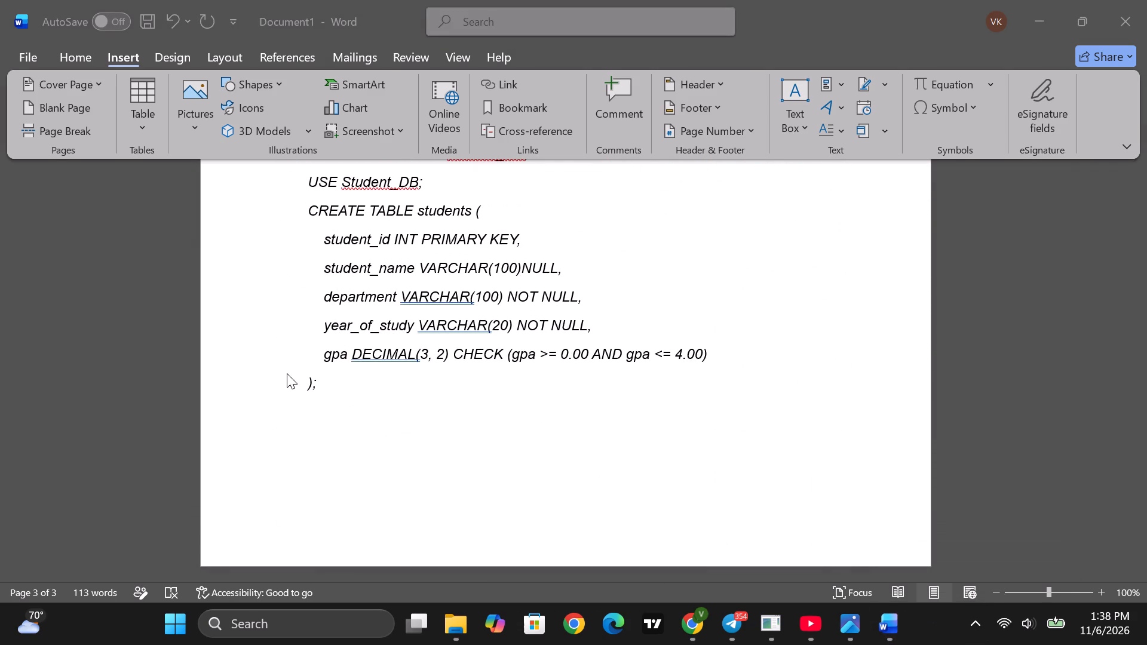
Add two blank lines below the closing ); of the SQL code, with italics turned off and the last line's indent reduced.
click(362, 386)
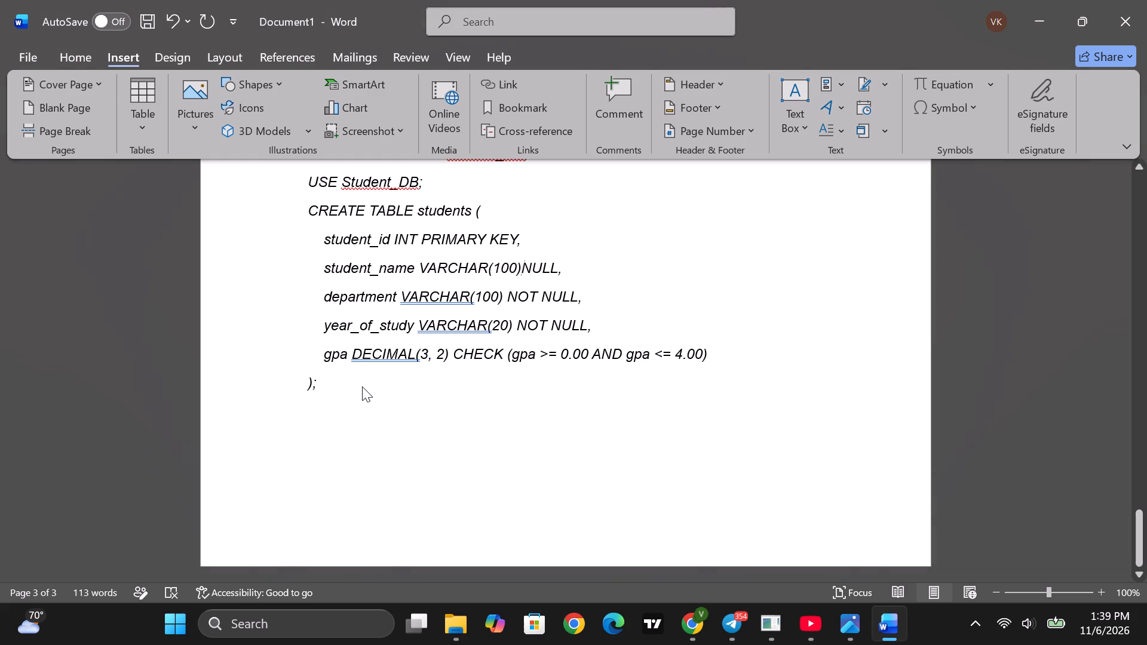
click(366, 376)
key(Return)
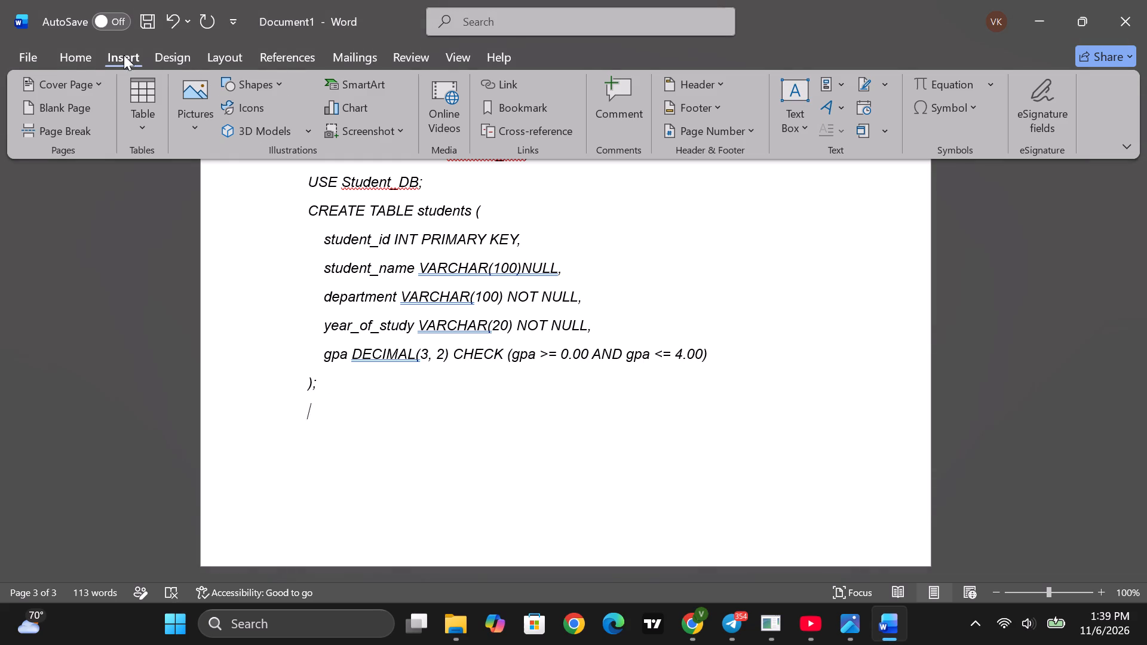
click(76, 55)
click(131, 128)
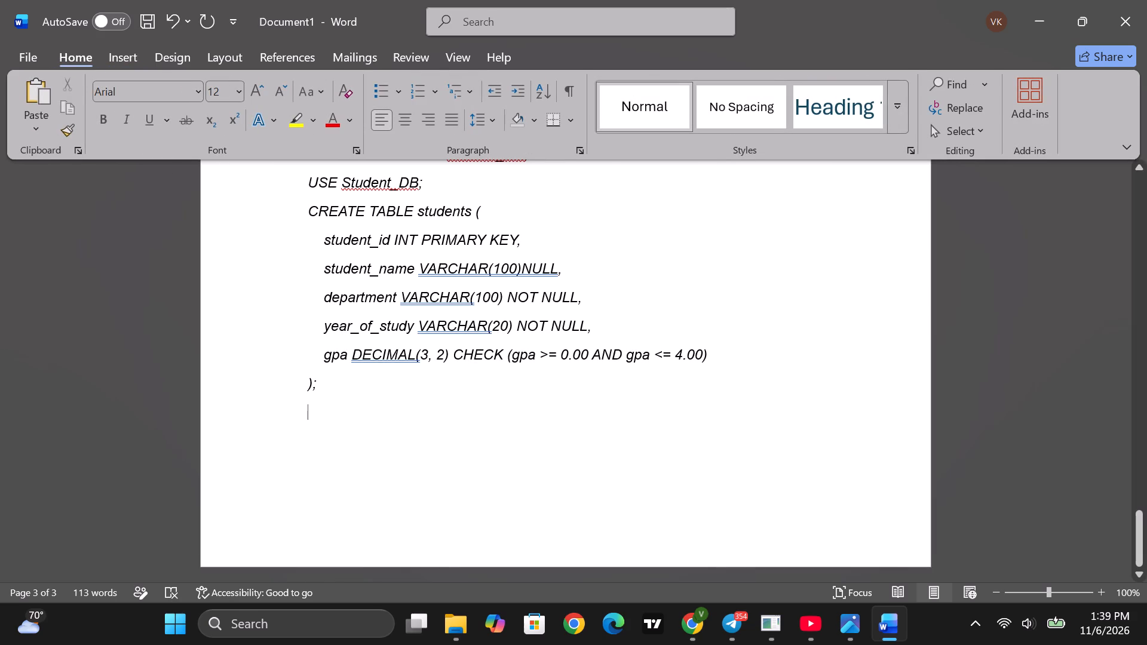
key(space)
key(space)
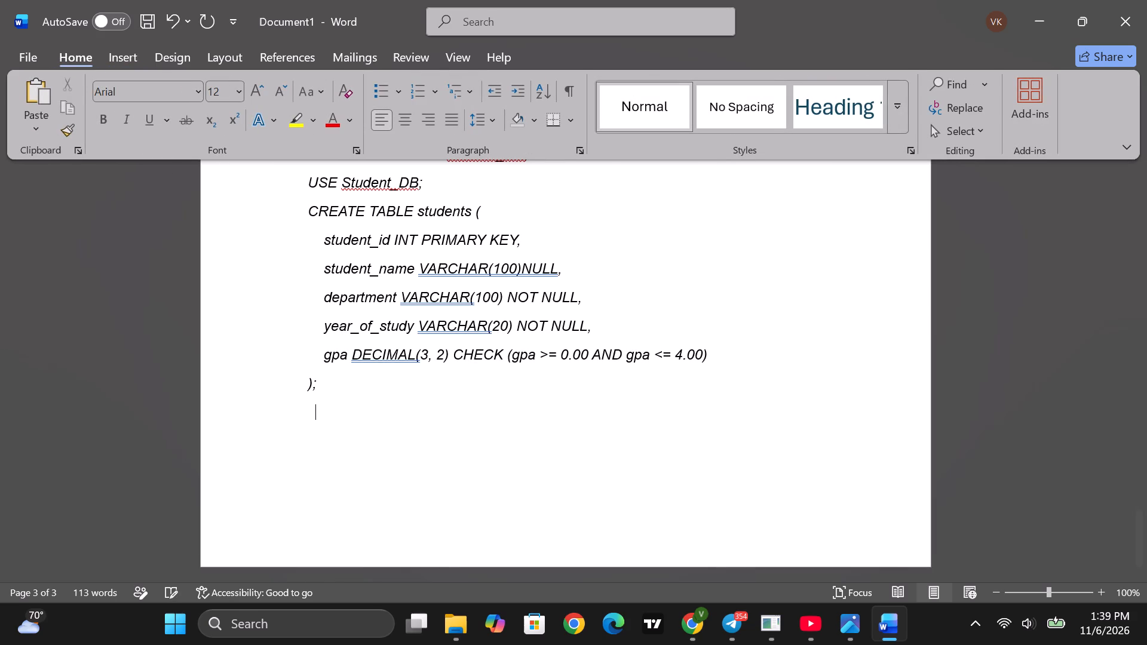
key(Return)
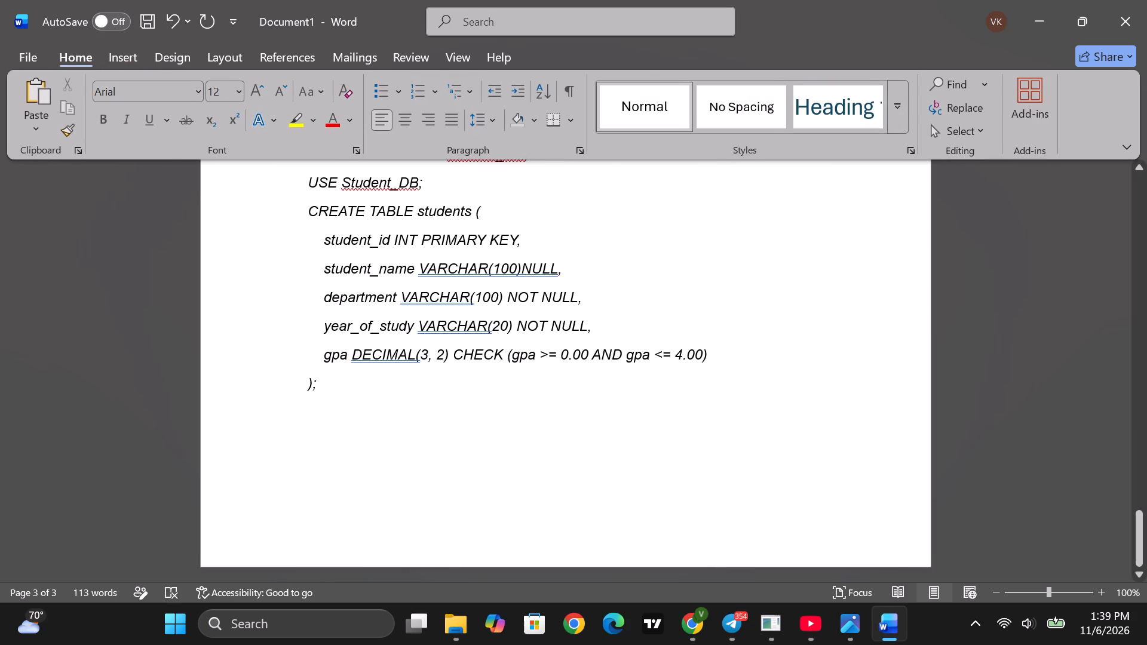
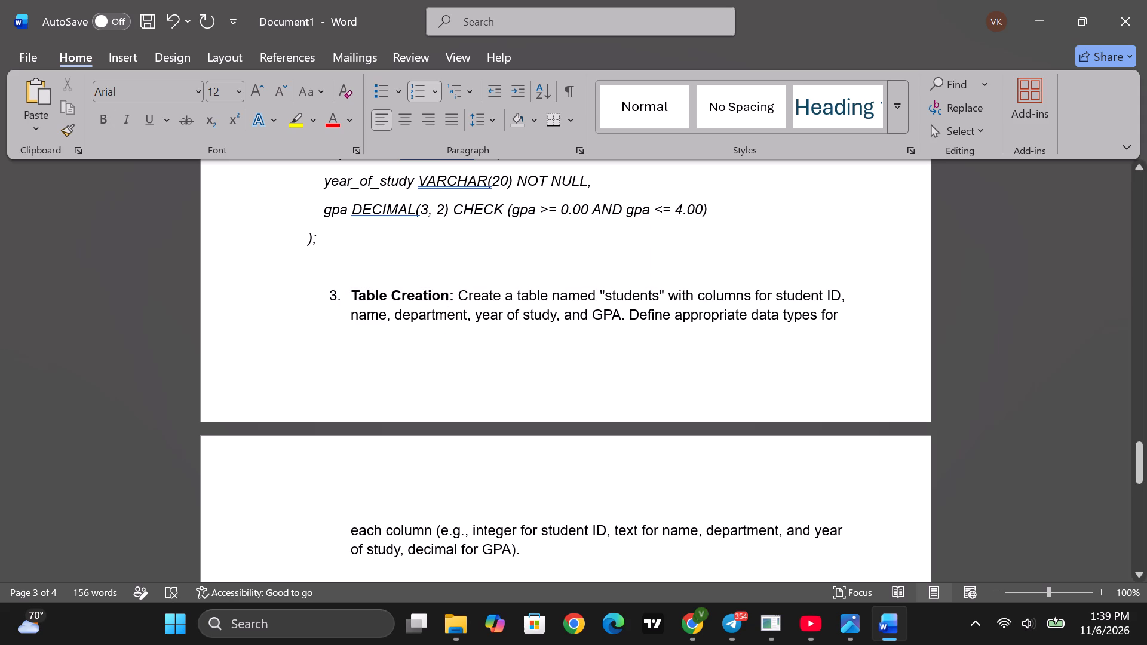
Remove the colon after Table Creation and split the description off into its own paragraph below the heading.
click(452, 296)
key(BackSpace)
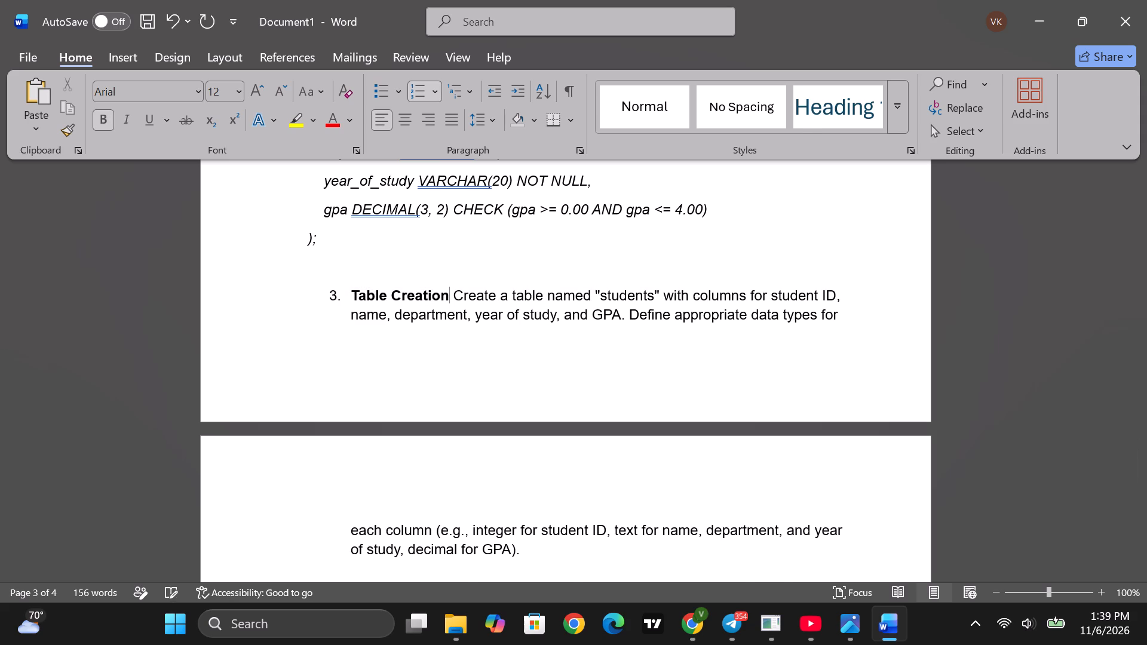
key(Return)
Move the Table Creation heading onto the next page with unnumbered blank lines above it, reducing the numbered list's indent slightly.
click(324, 288)
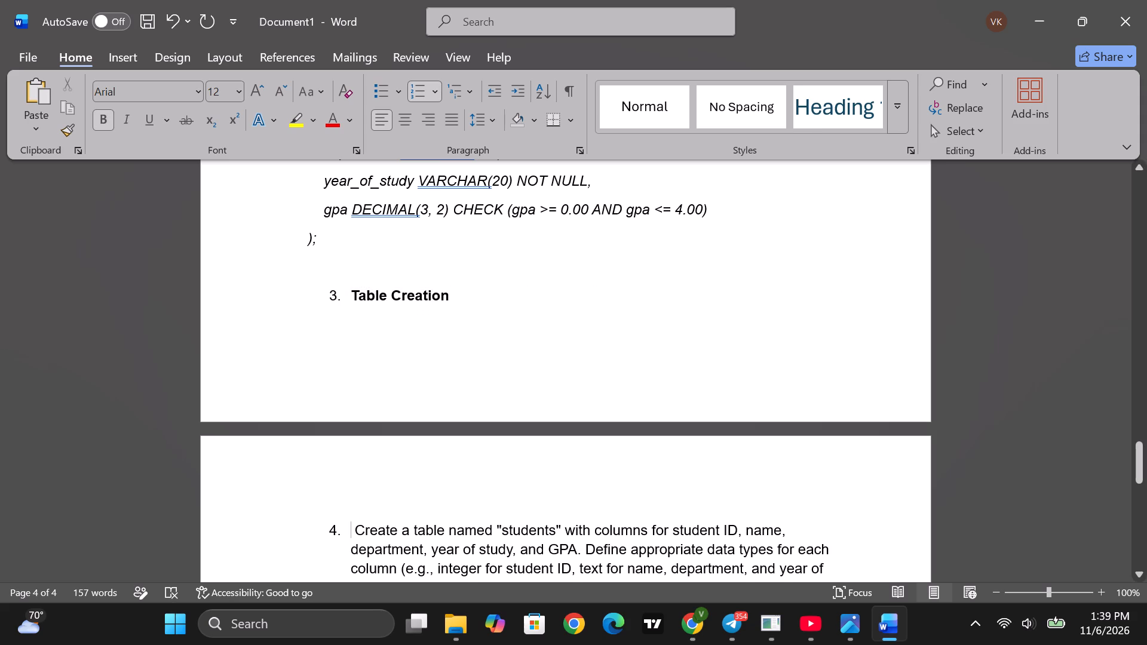
key(Return)
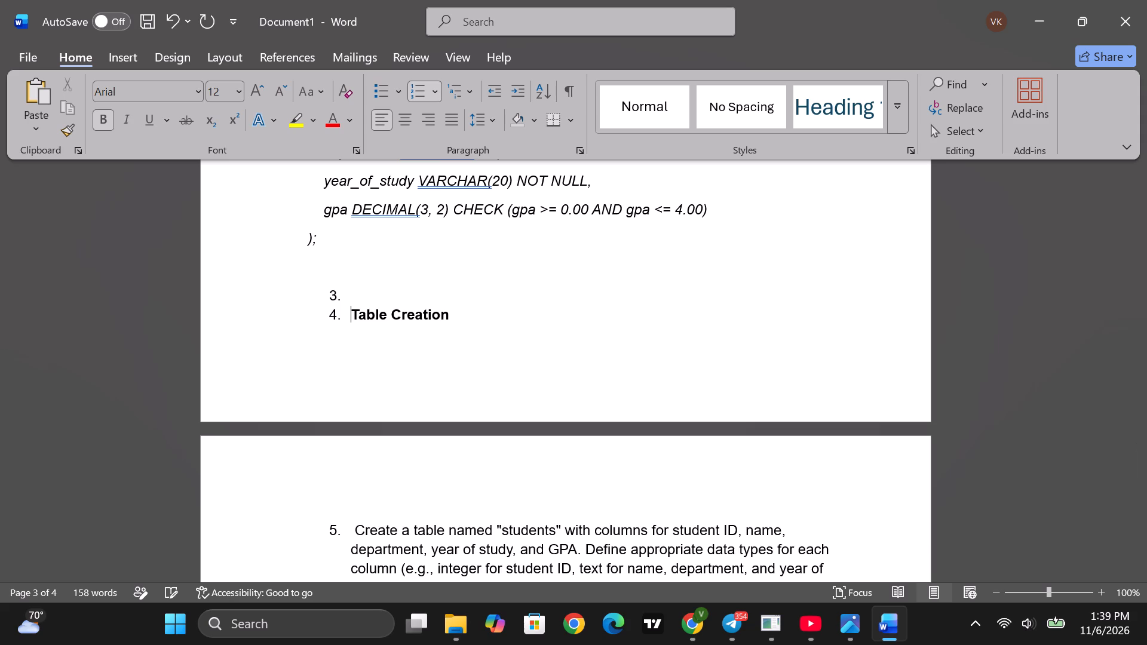
key(Return)
click(349, 292)
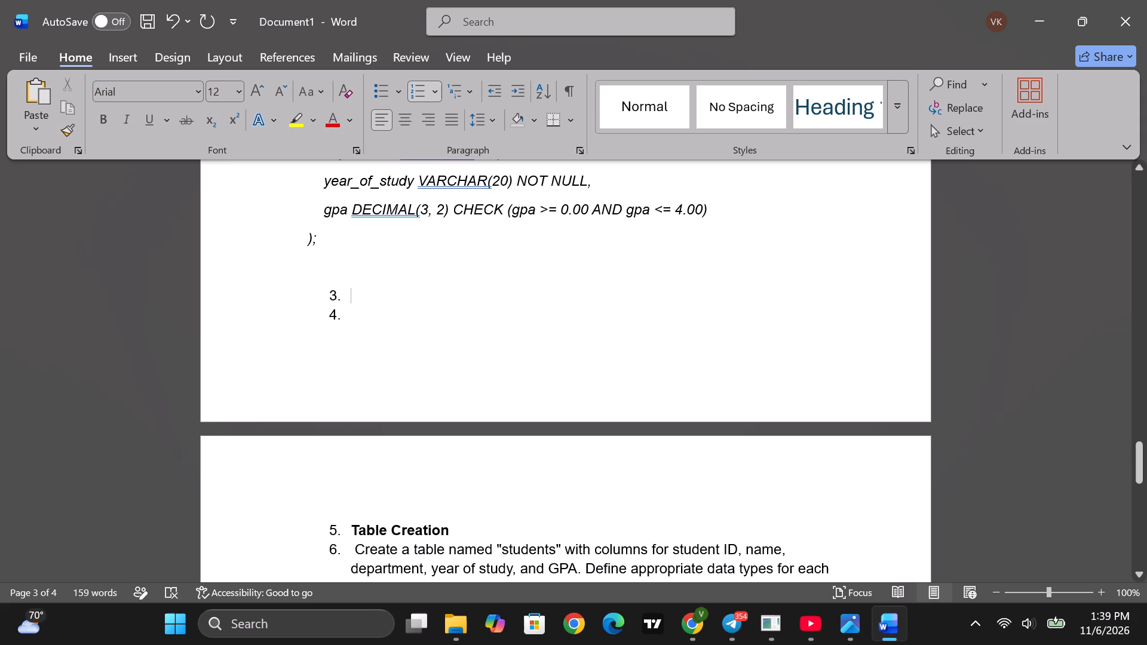
drag(340, 310, 314, 293)
key(Return)
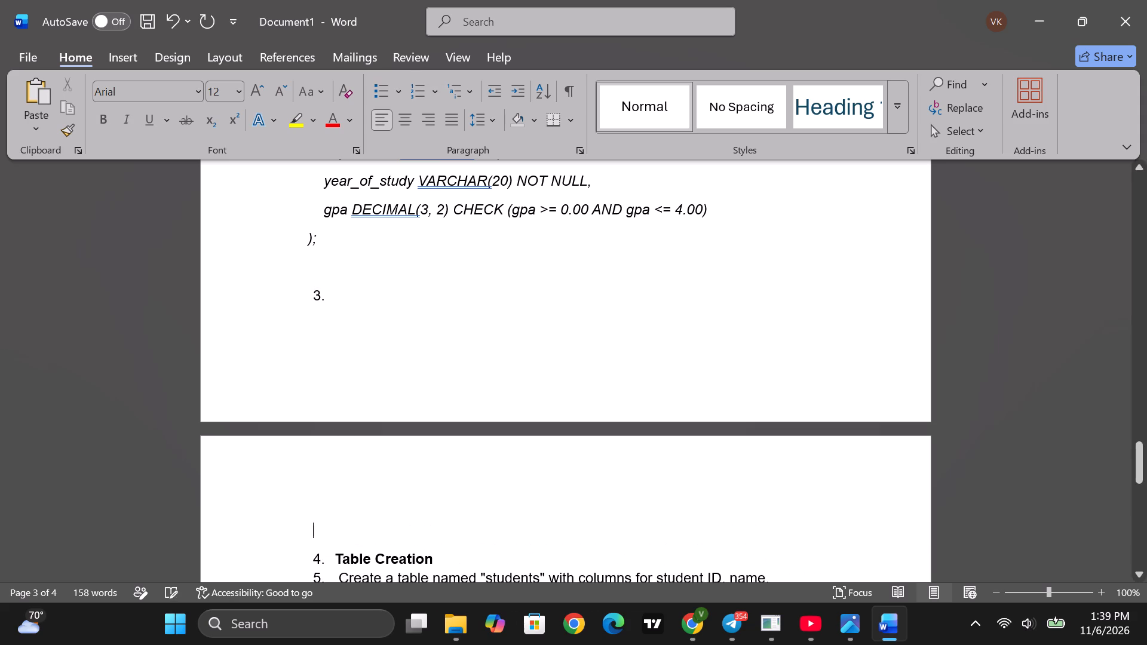
click(324, 300)
key(Return)
scroll(338, 353, down, 4)
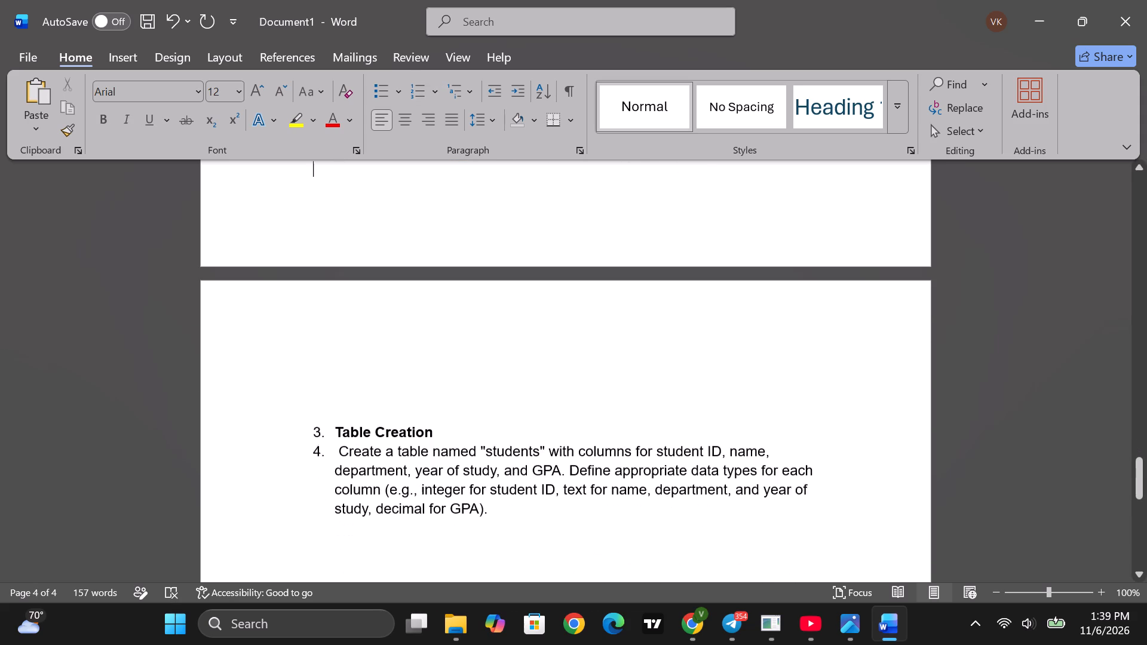
Remove the list number from the description paragraph under Table Creation so only the heading stays numbered.
click(329, 438)
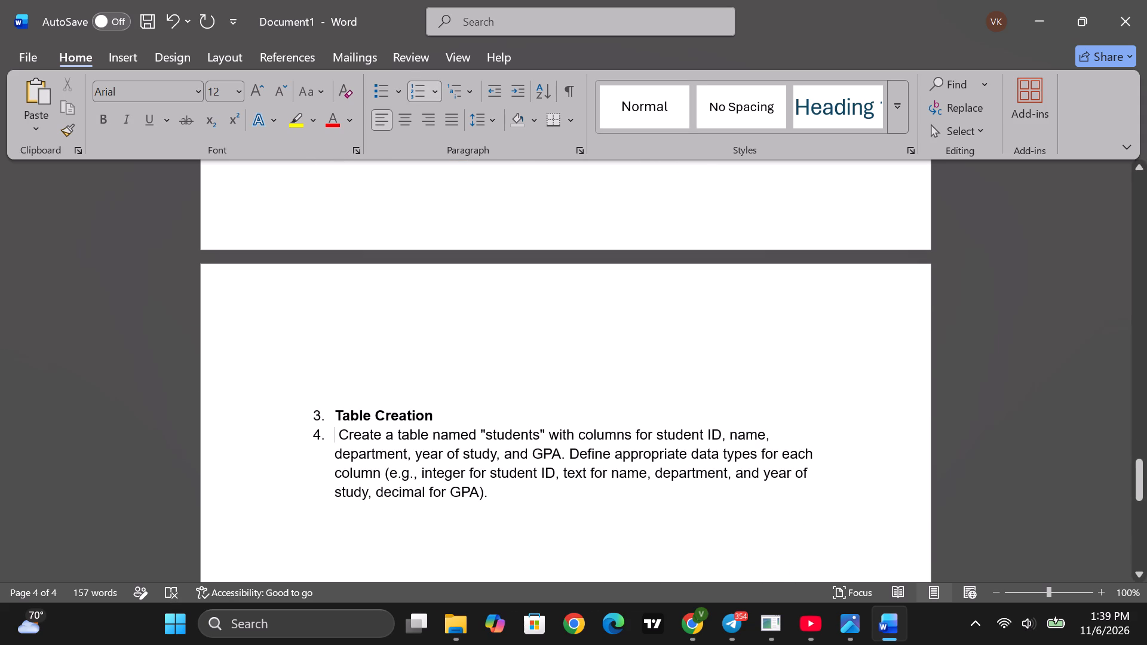
key(BackSpace)
key(BackSpace)
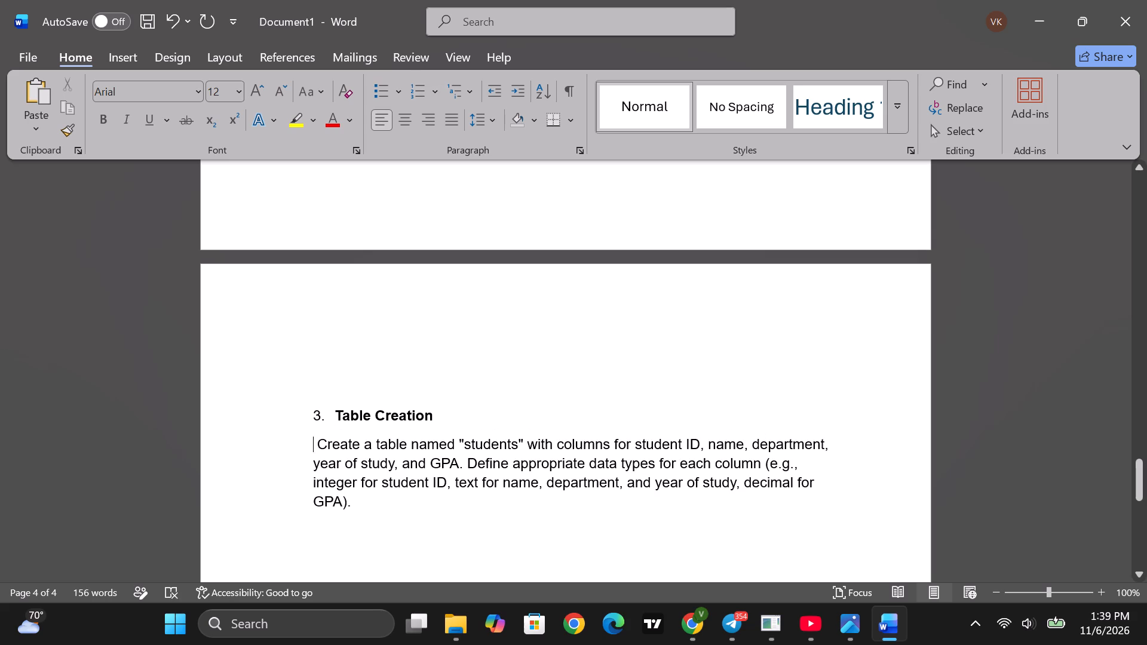
Add two blank lines between the ER diagram and the Database Creation heading.
scroll(364, 443, down, 1)
scroll(416, 420, up, 14)
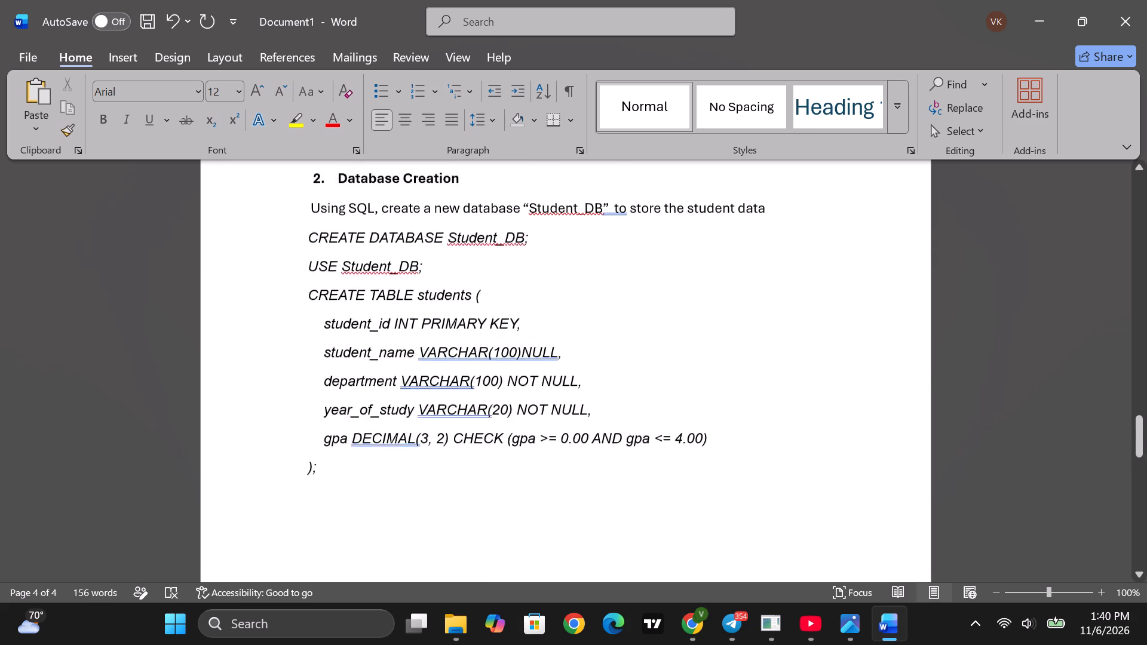
scroll(400, 422, up, 9)
scroll(393, 429, down, 10)
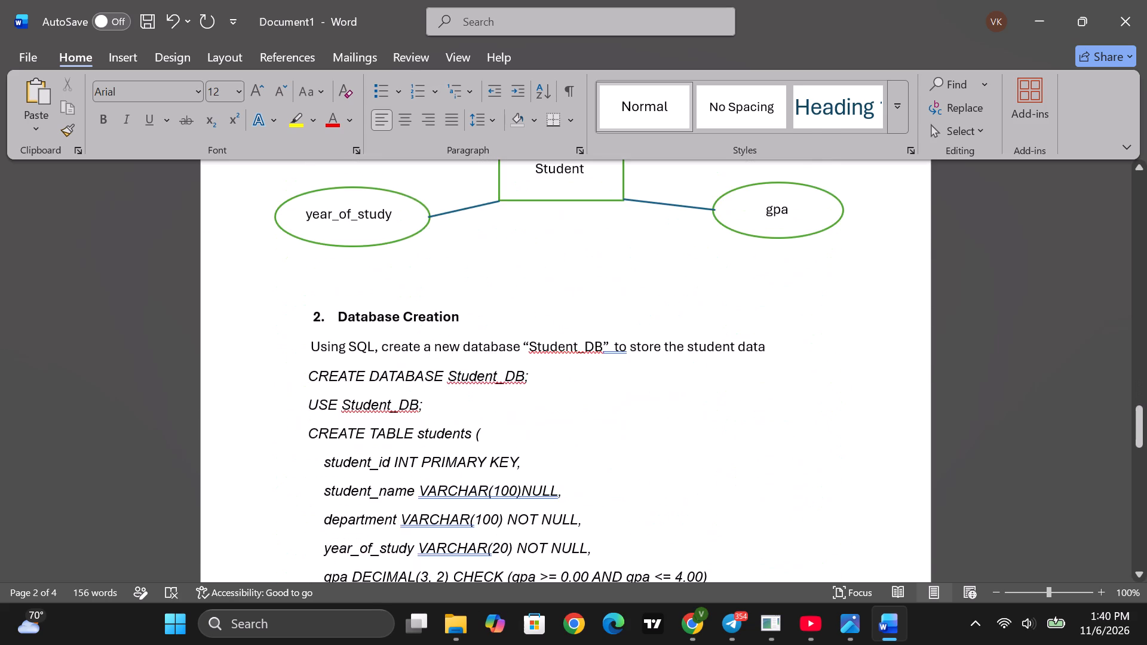
click(347, 251)
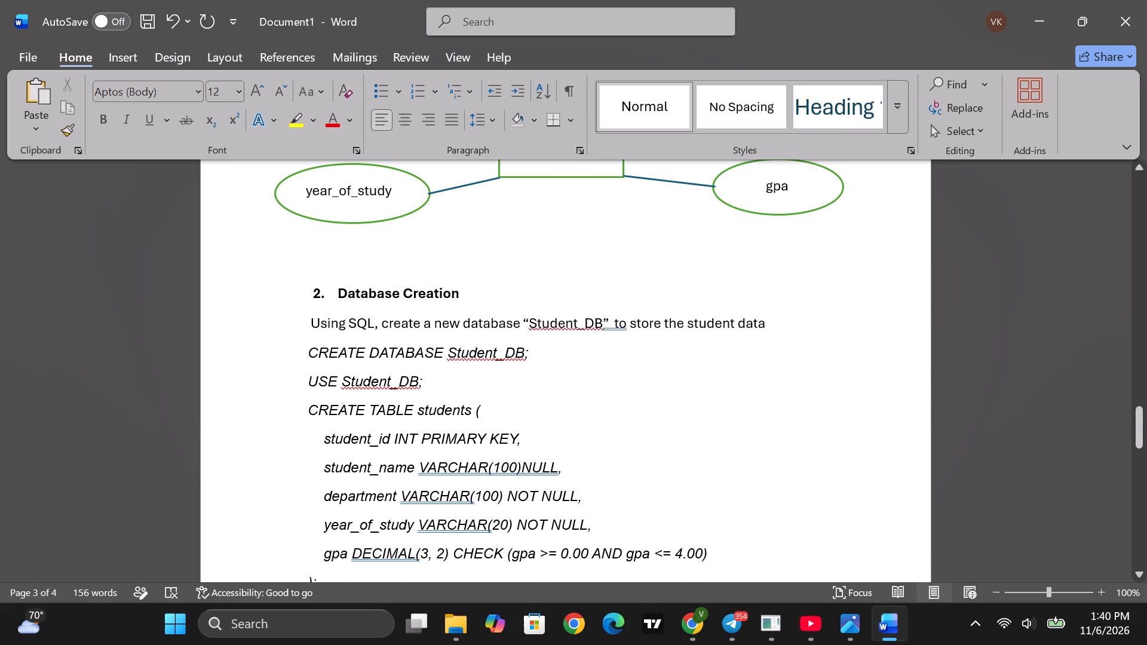
key(Return)
scroll(385, 315, down, 6)
key(Return)
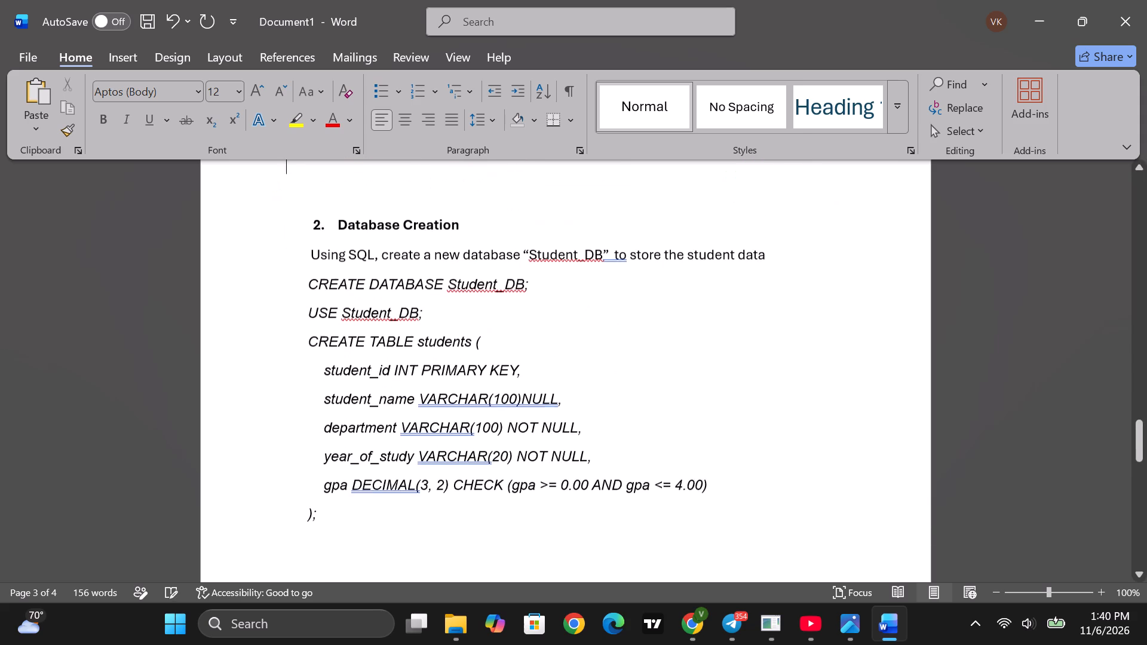
Delete extra blank space at the top of the page above the Table Creation heading.
scroll(388, 330, up, 12)
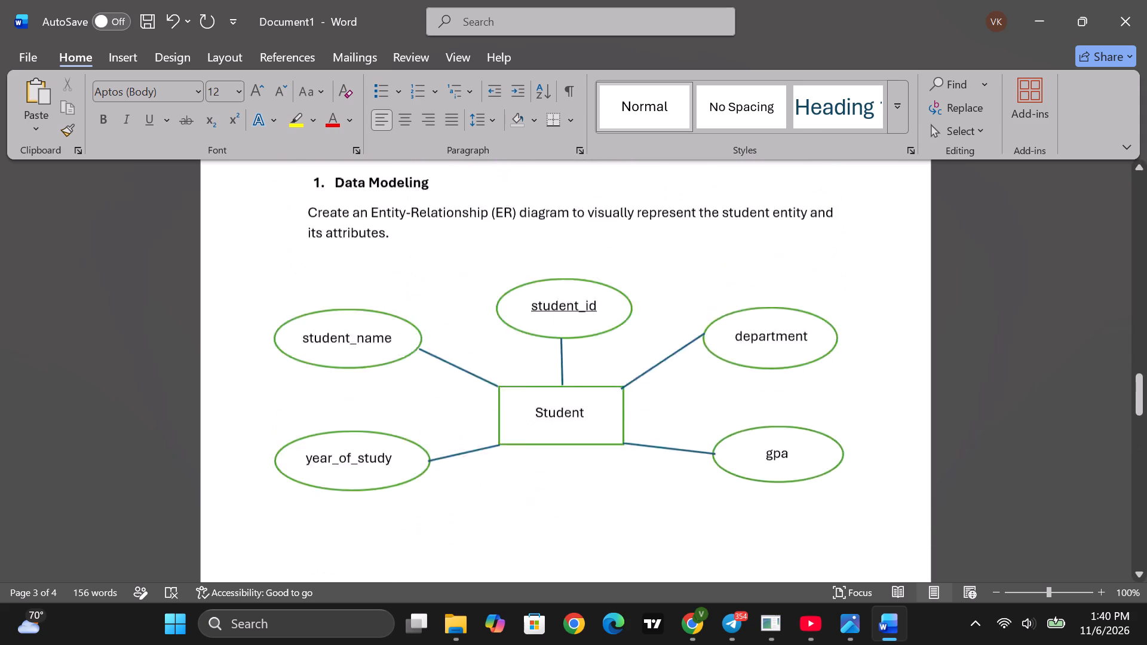
scroll(367, 345, up, 2)
scroll(366, 351, down, 20)
scroll(366, 351, down, 5)
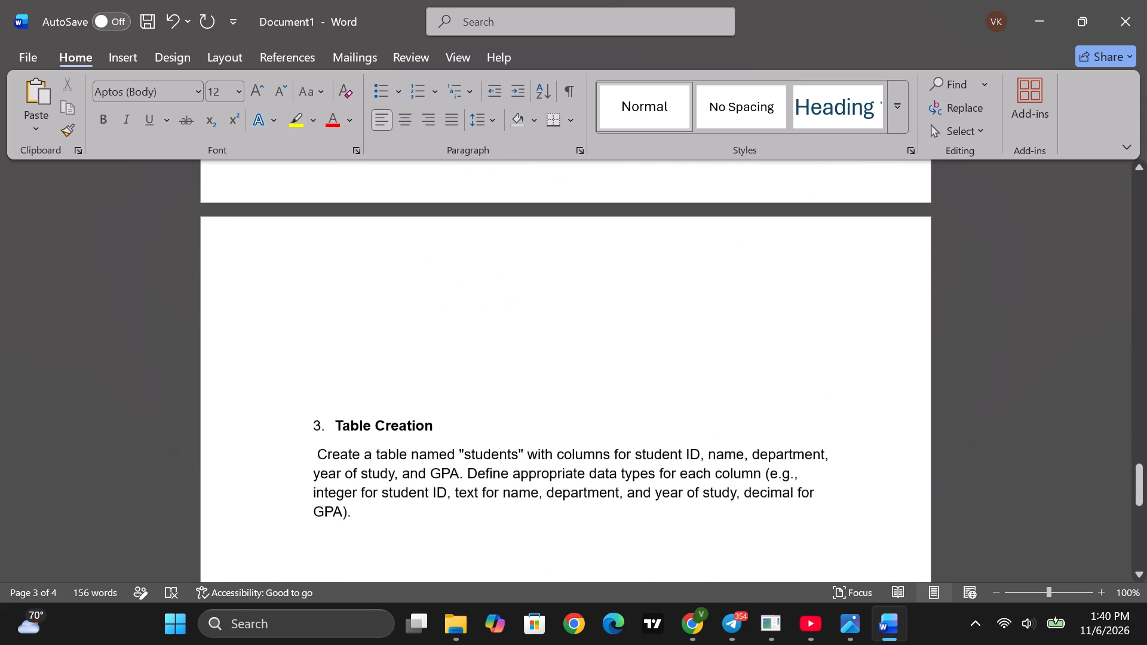
scroll(397, 347, down, 4)
scroll(397, 330, up, 5)
click(342, 353)
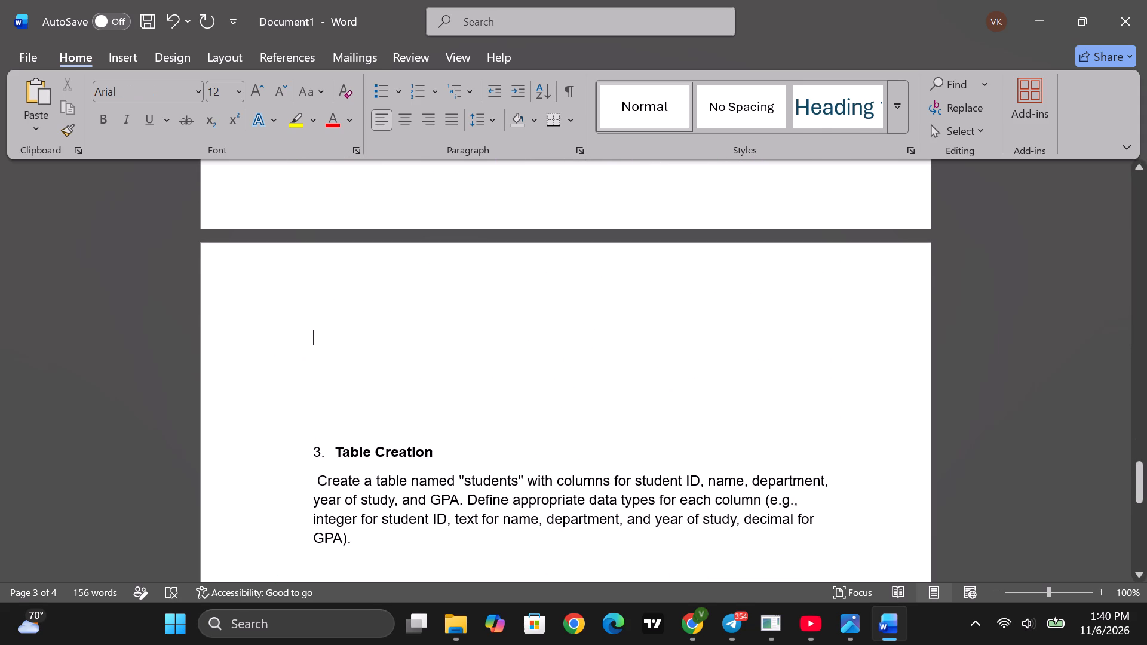
key(BackSpace)
key(BackSpace)
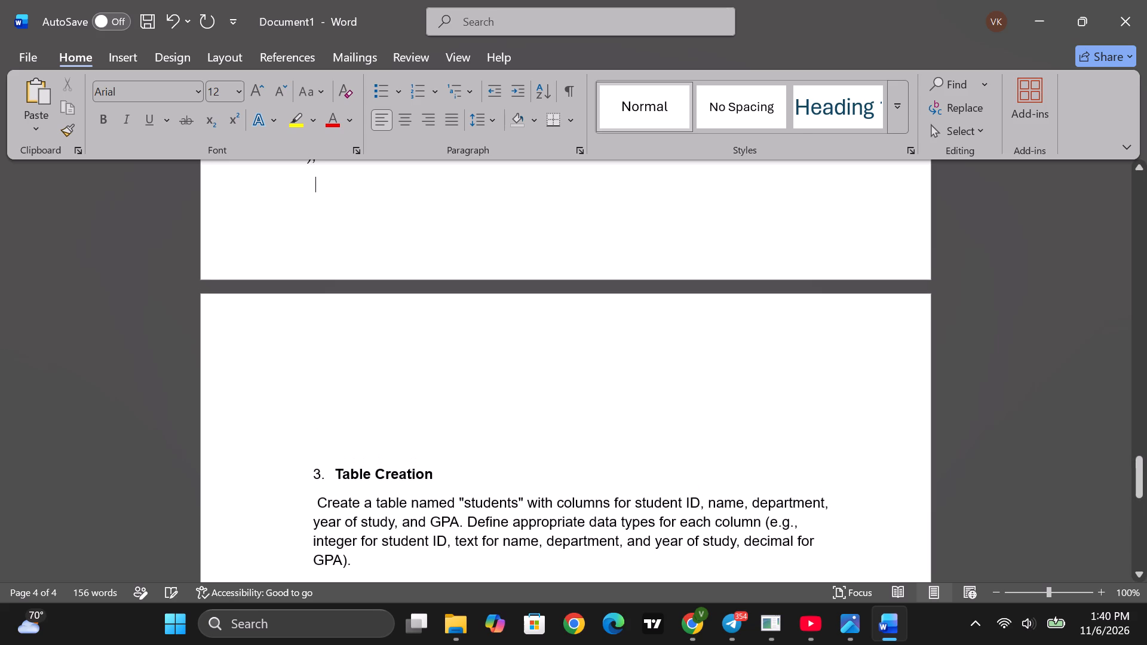
Add a blank line below the Table Creation description, after "decimal for GPA).".
scroll(373, 410, up, 13)
scroll(357, 408, down, 11)
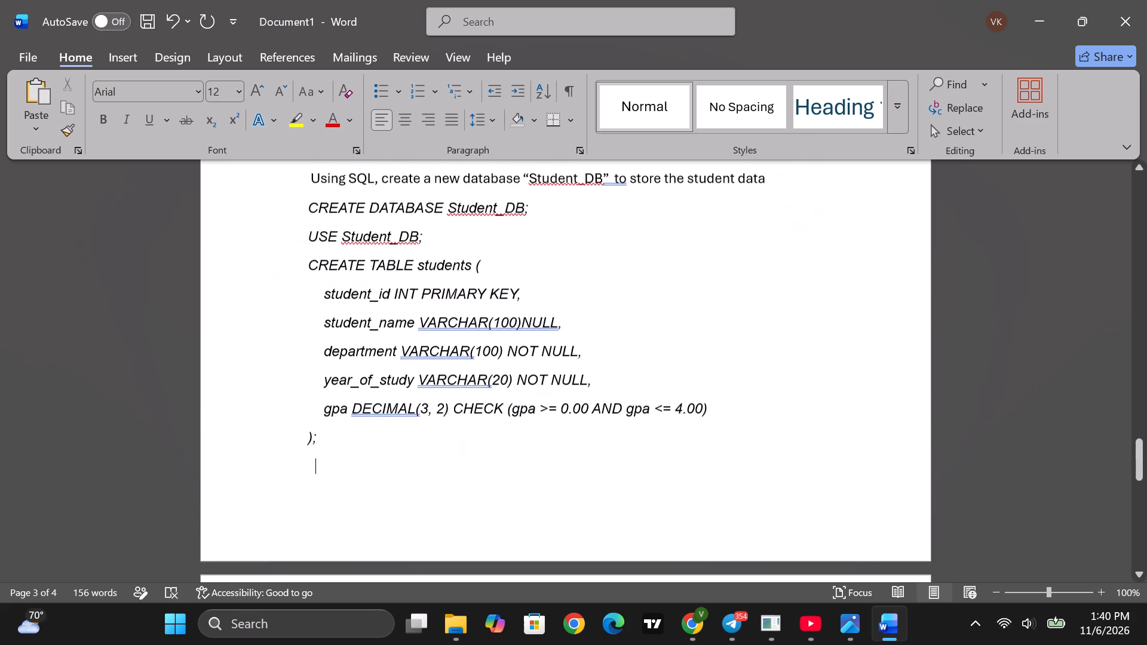
scroll(371, 422, down, 7)
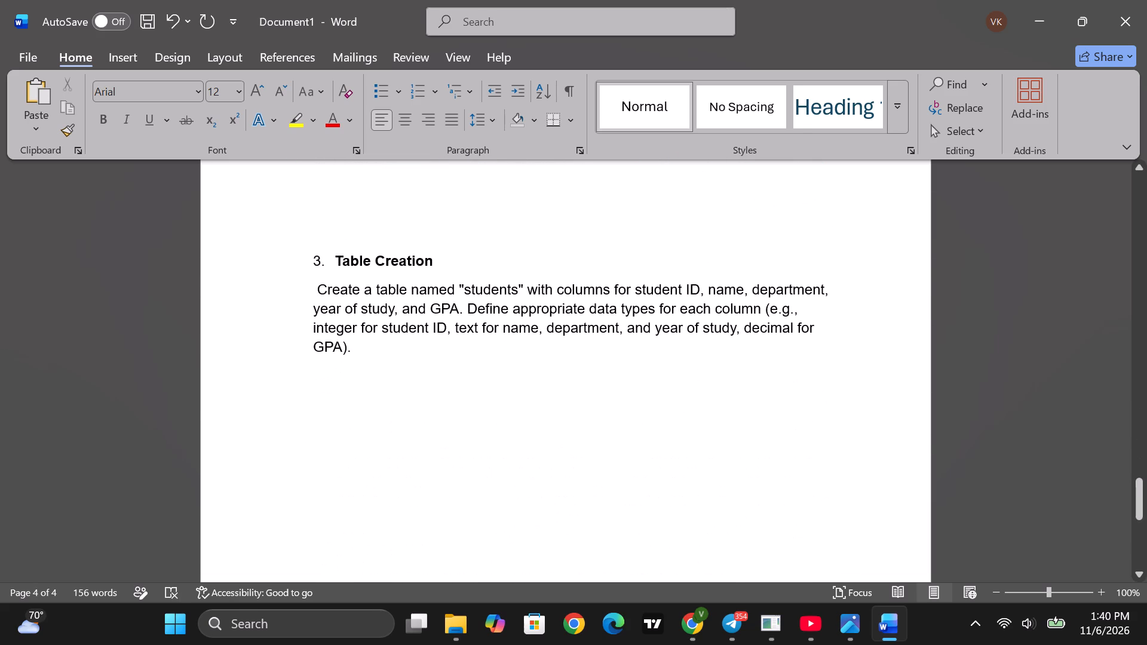
scroll(390, 363, down, 1)
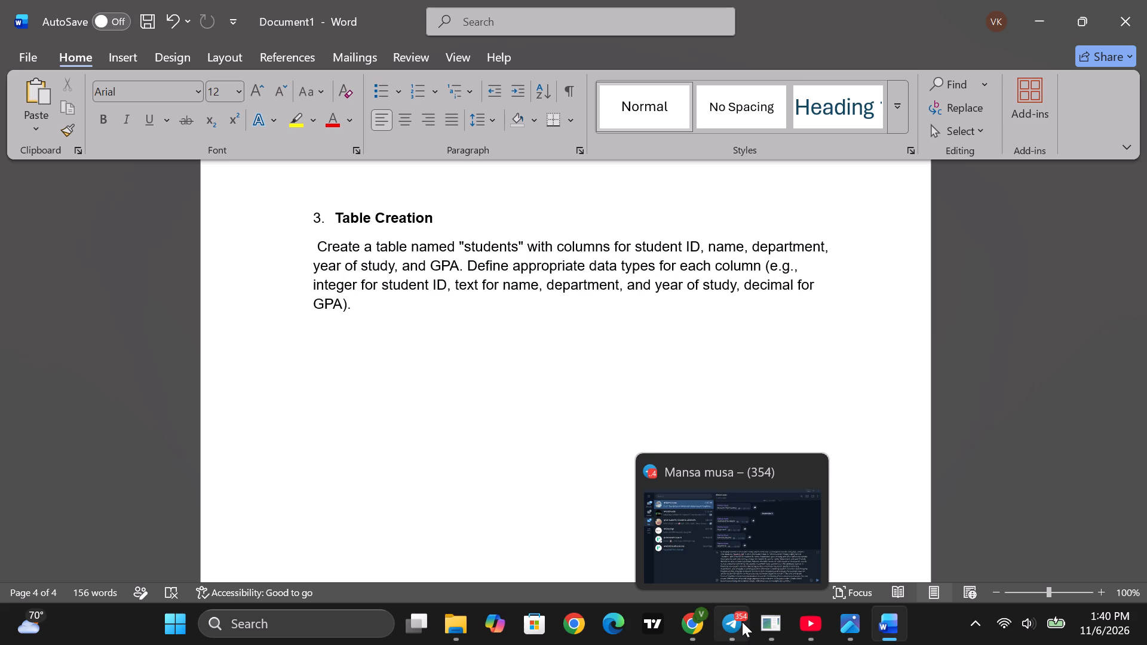
click(388, 345)
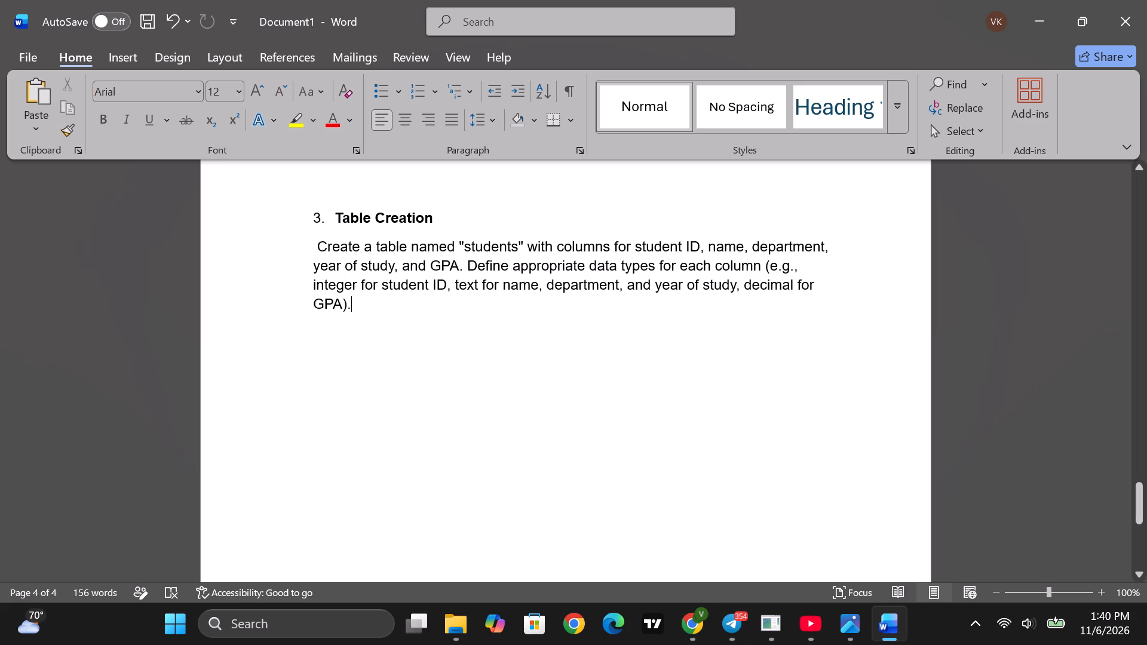
key(Return)
Switch to File Explorer and open the Screenshots folder in Pictures at the captures dated 2026-11-06.
click(458, 621)
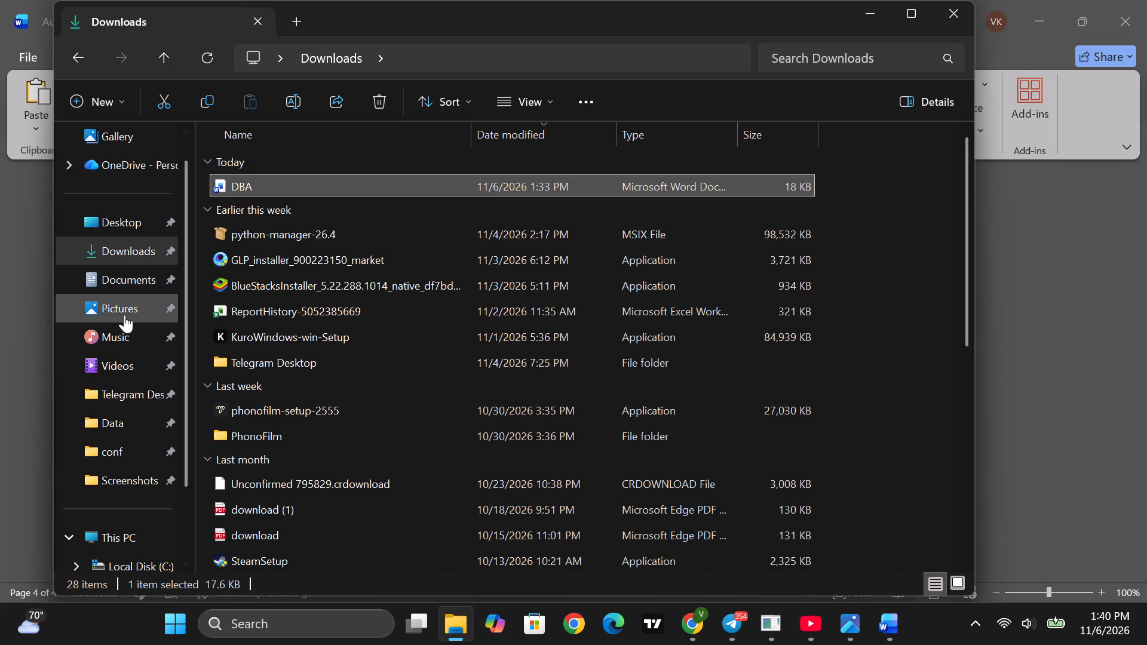
click(133, 302)
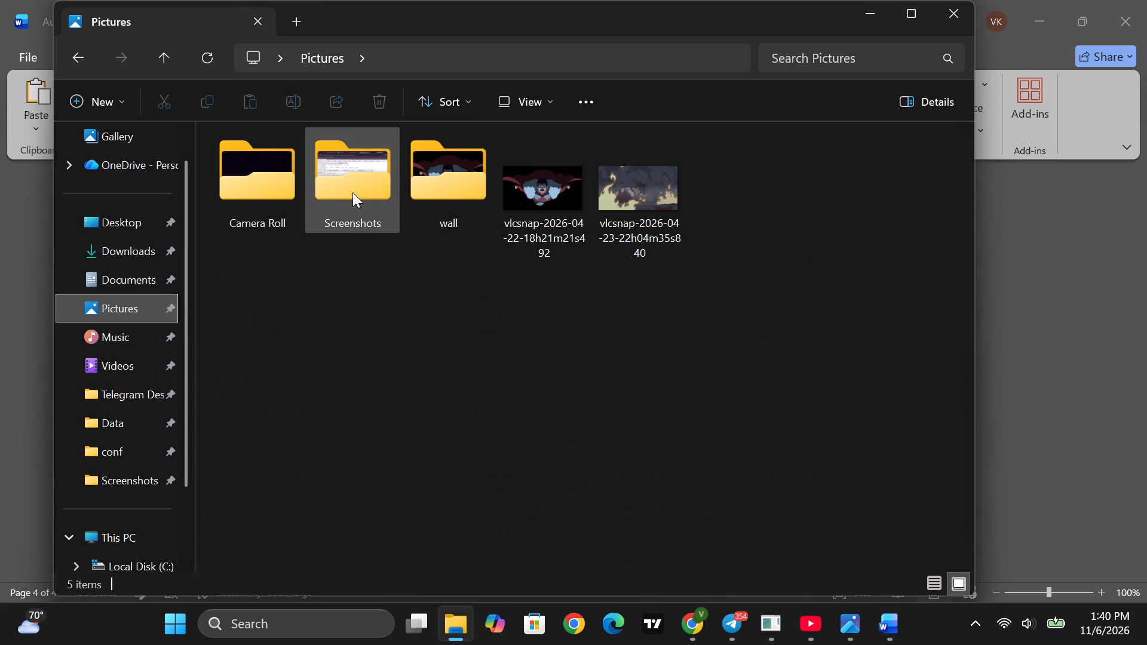
double_click(352, 192)
scroll(551, 328, down, 18)
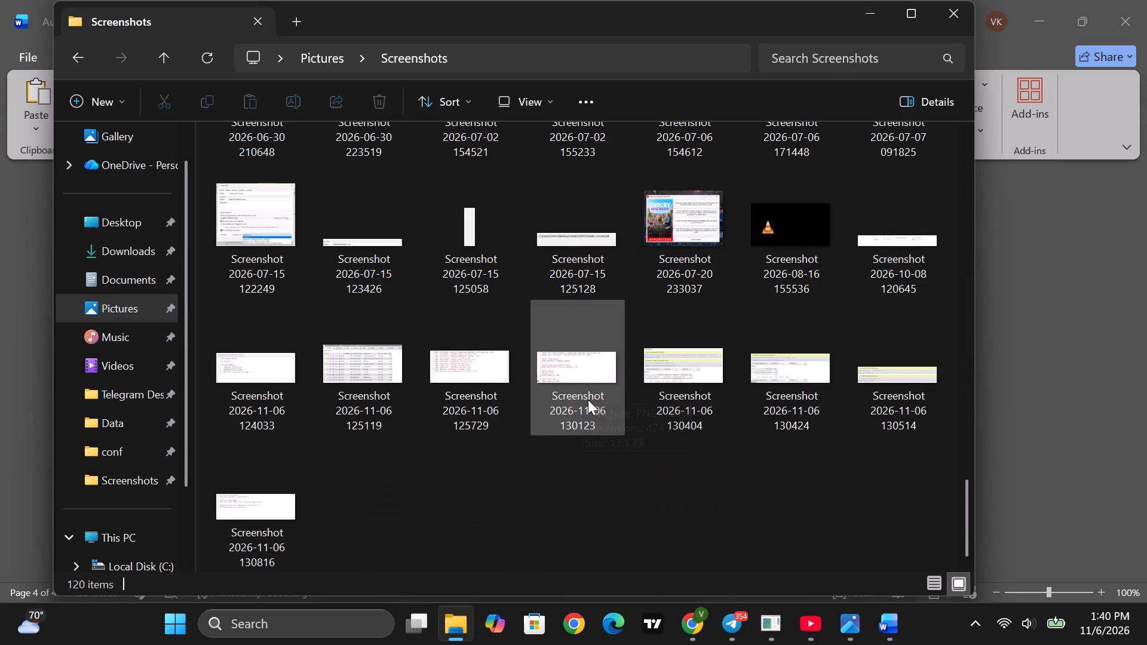
scroll(588, 400, down, 1)
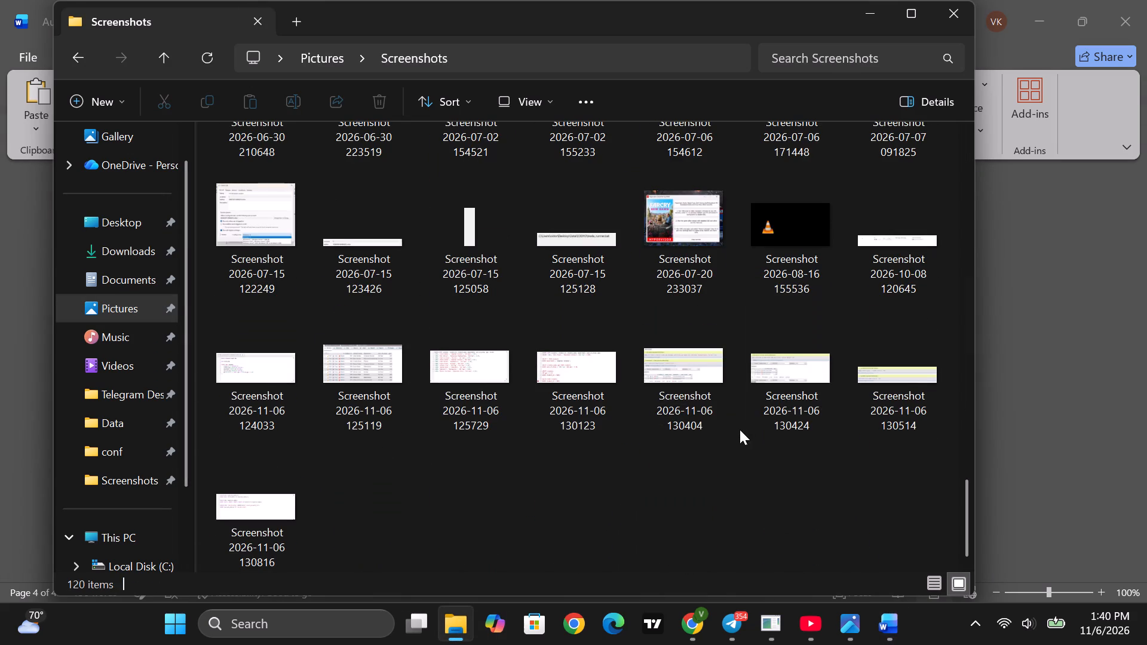
double_click(569, 377)
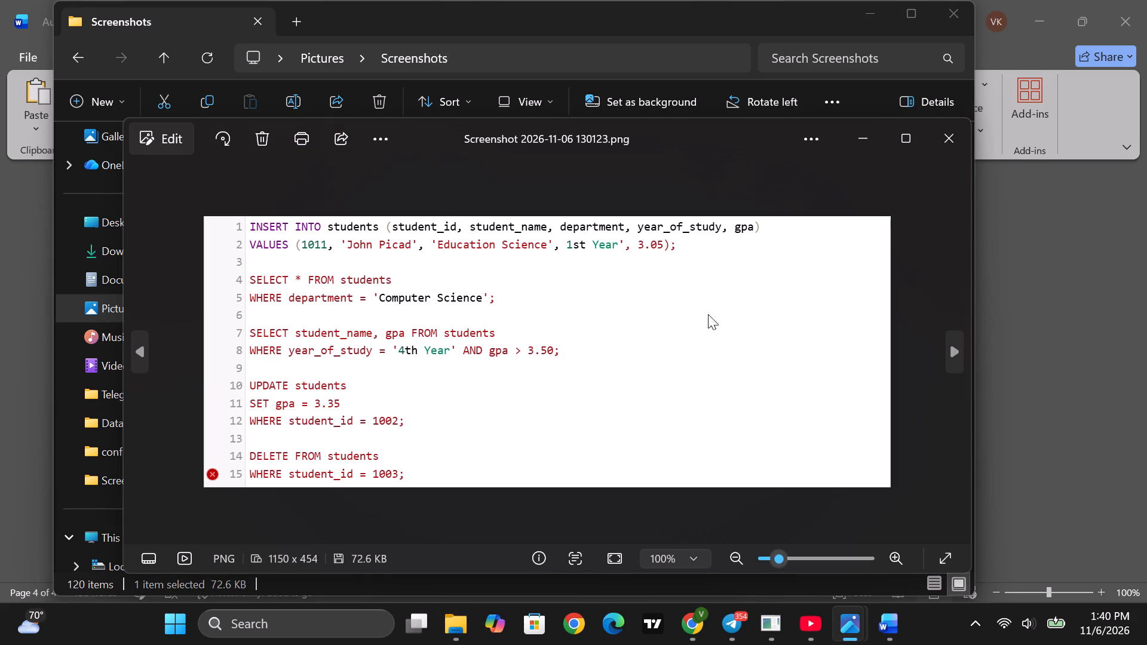
click(943, 141)
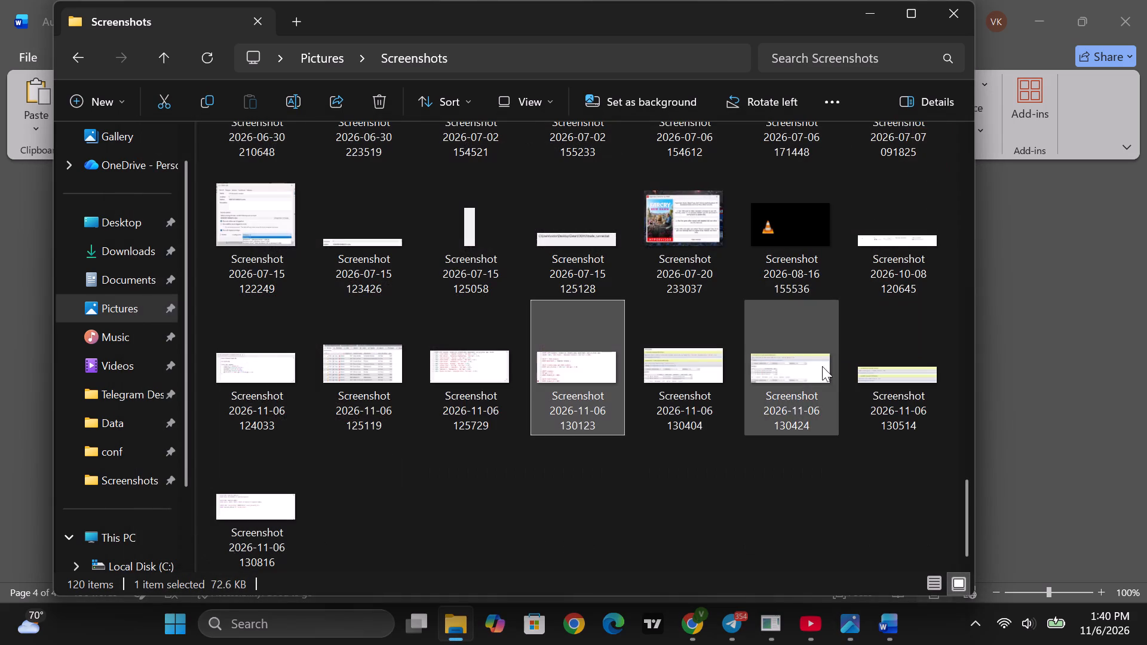
double_click(455, 377)
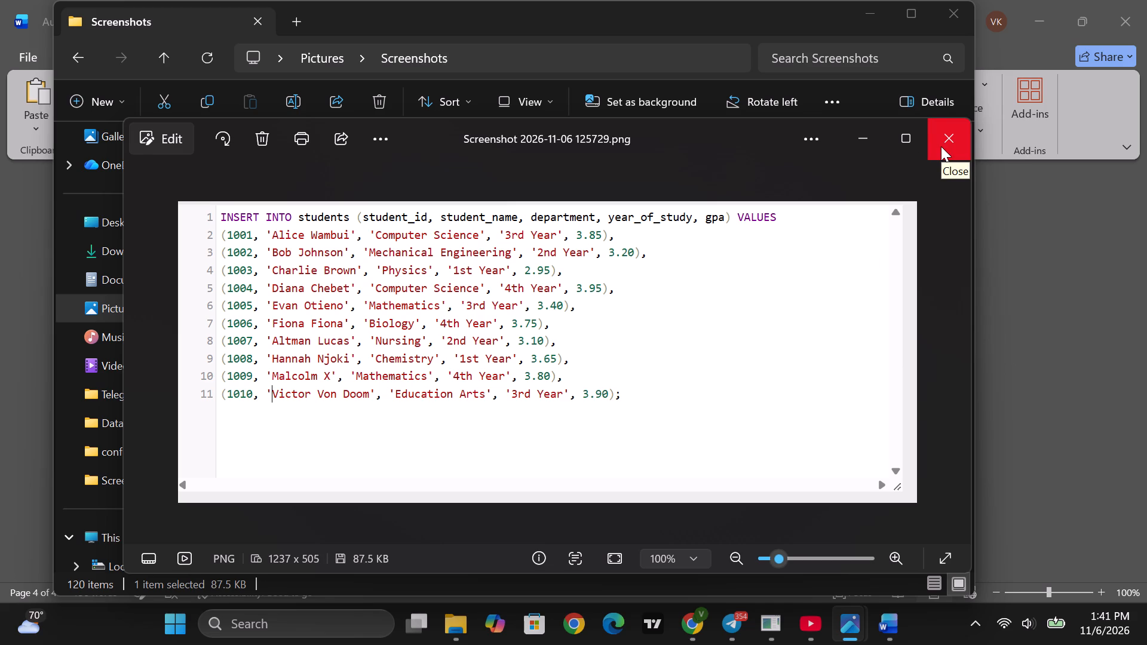
click(941, 146)
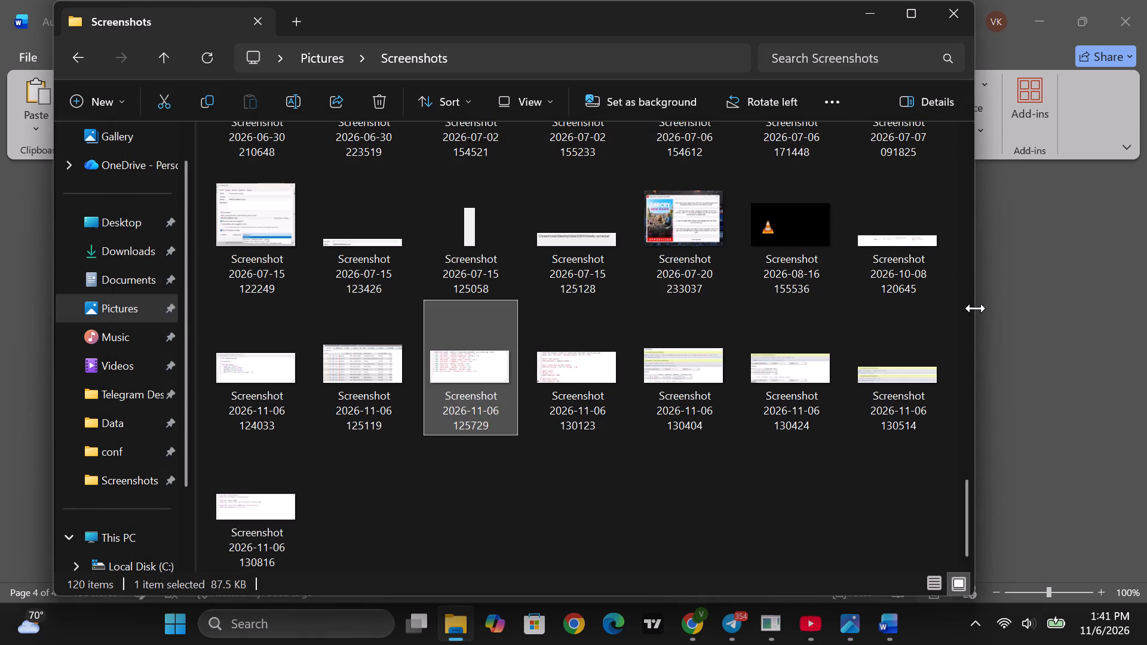
Narrow the File Explorer window to under half the screen width, exposing the Word document beside it.
click(973, 316)
scroll(802, 345, down, 7)
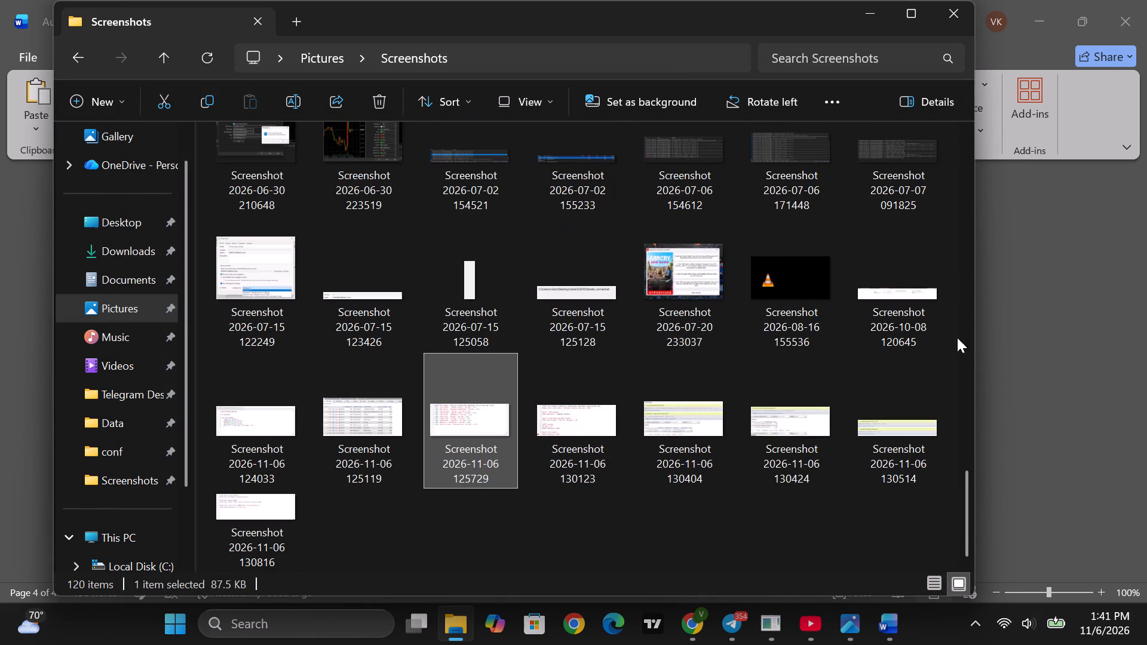
drag(975, 356, 926, 355)
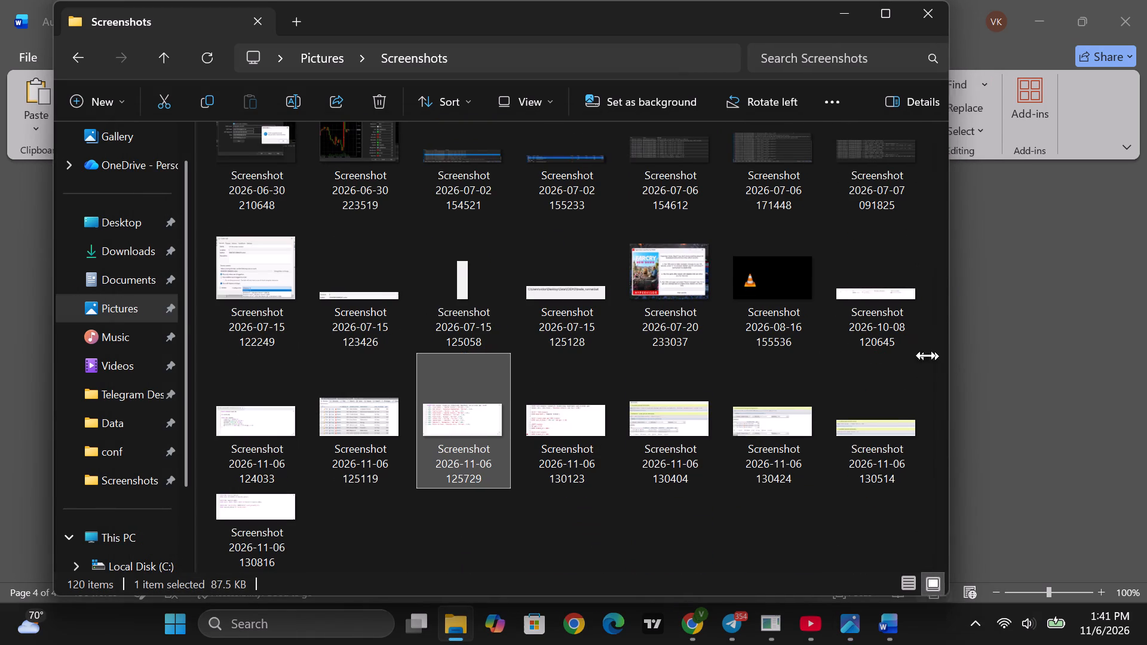
drag(926, 355, 507, 342)
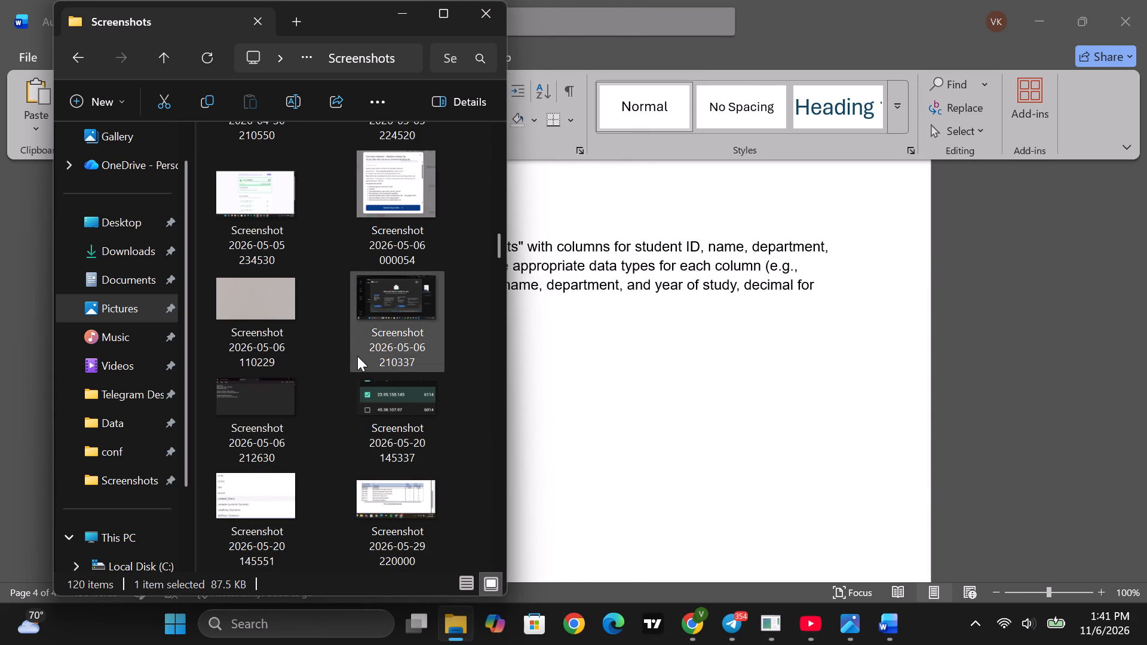
scroll(406, 437, down, 9)
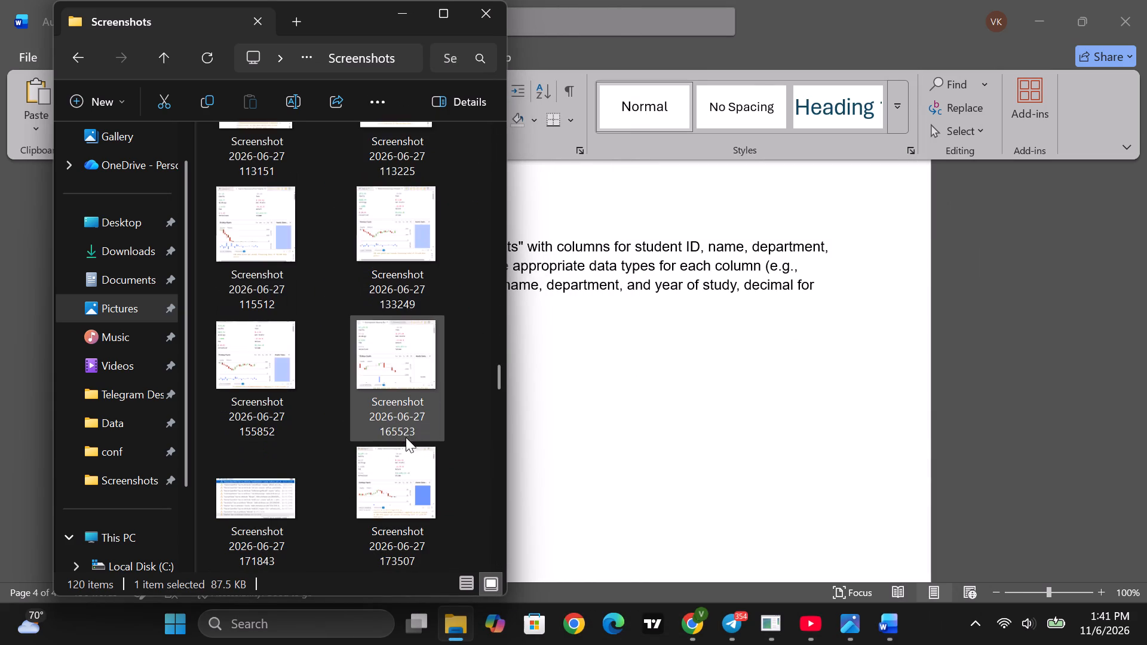
scroll(406, 437, down, 20)
scroll(406, 437, down, 1)
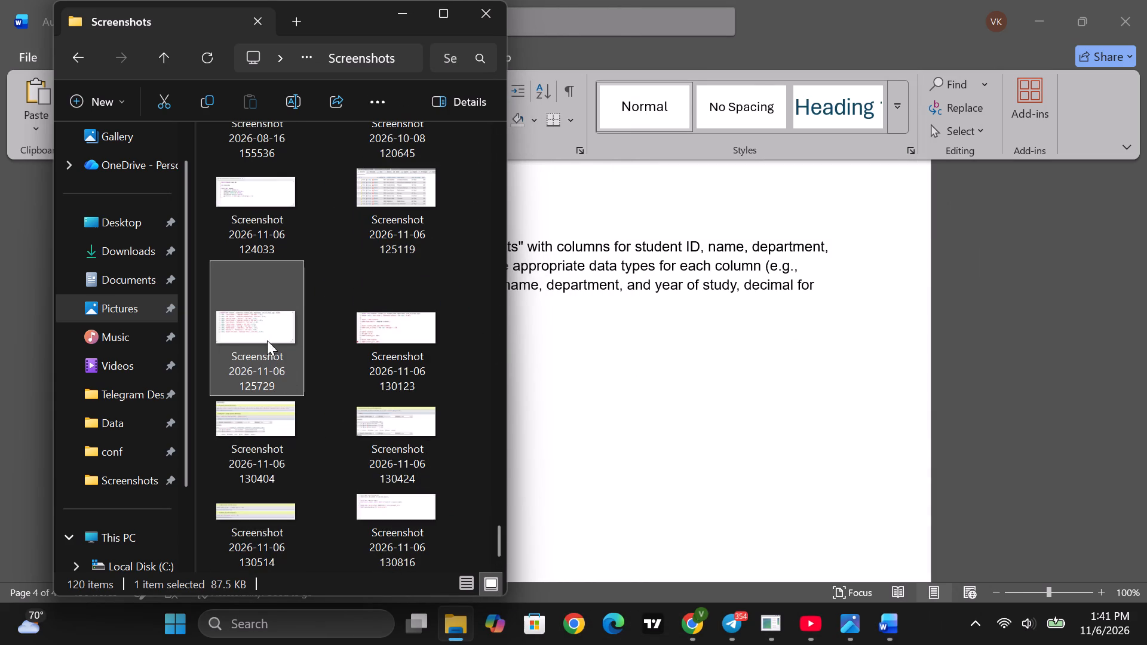
drag(262, 329, 603, 376)
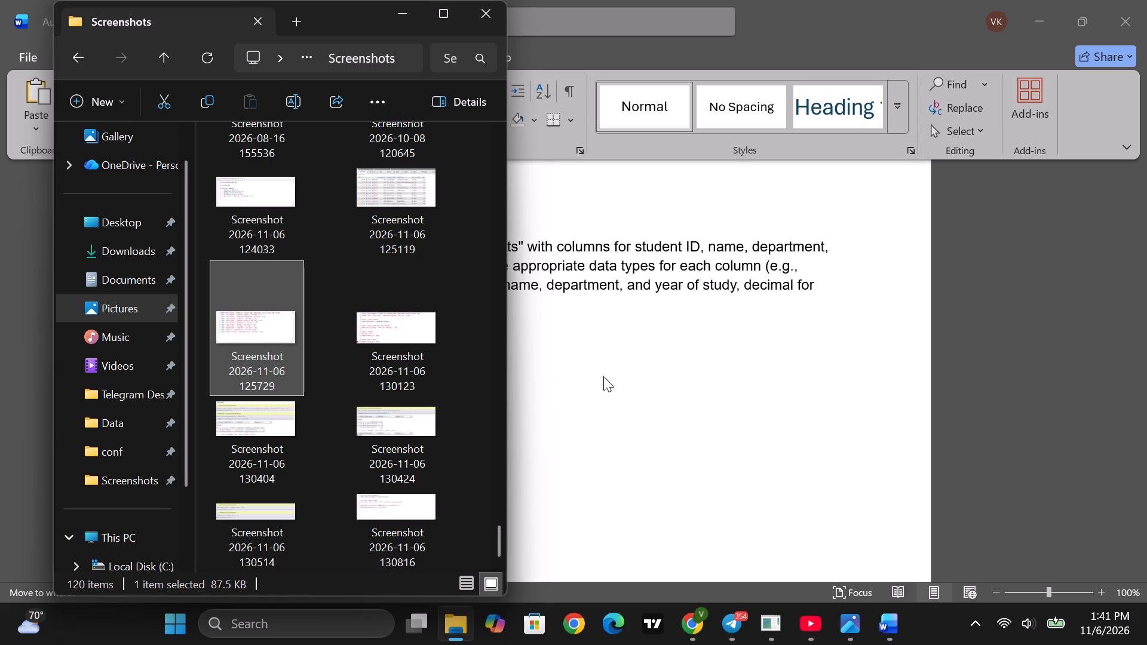
scroll(474, 375, down, 3)
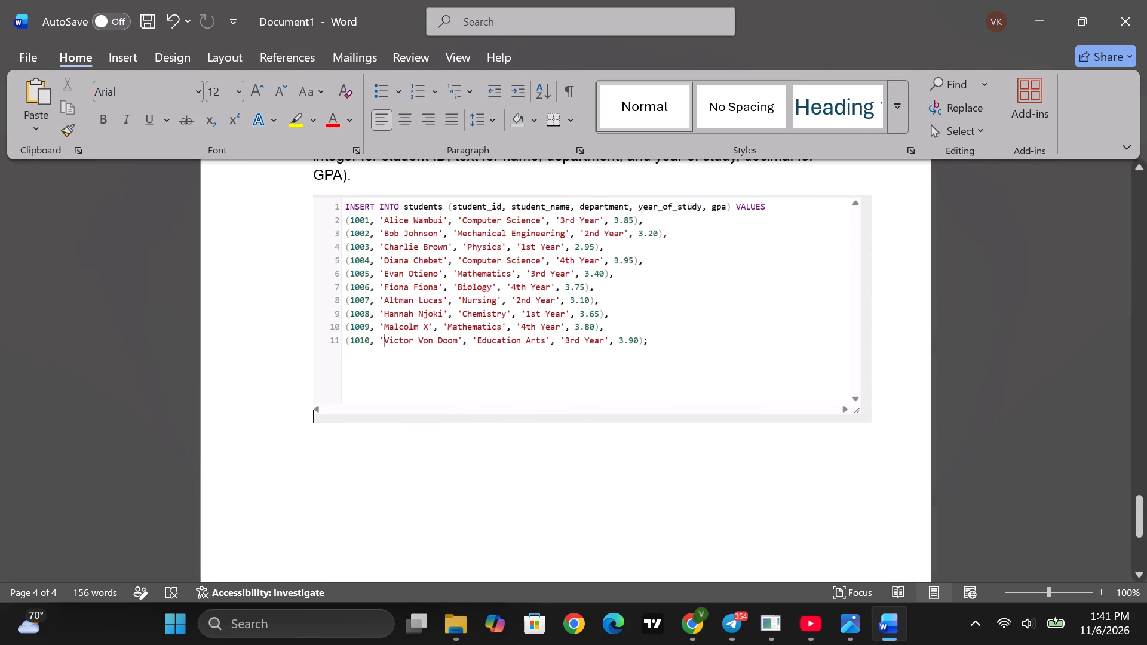
Add one blank line above and one below the inserted INSERT INTO students screenshot.
key(Return)
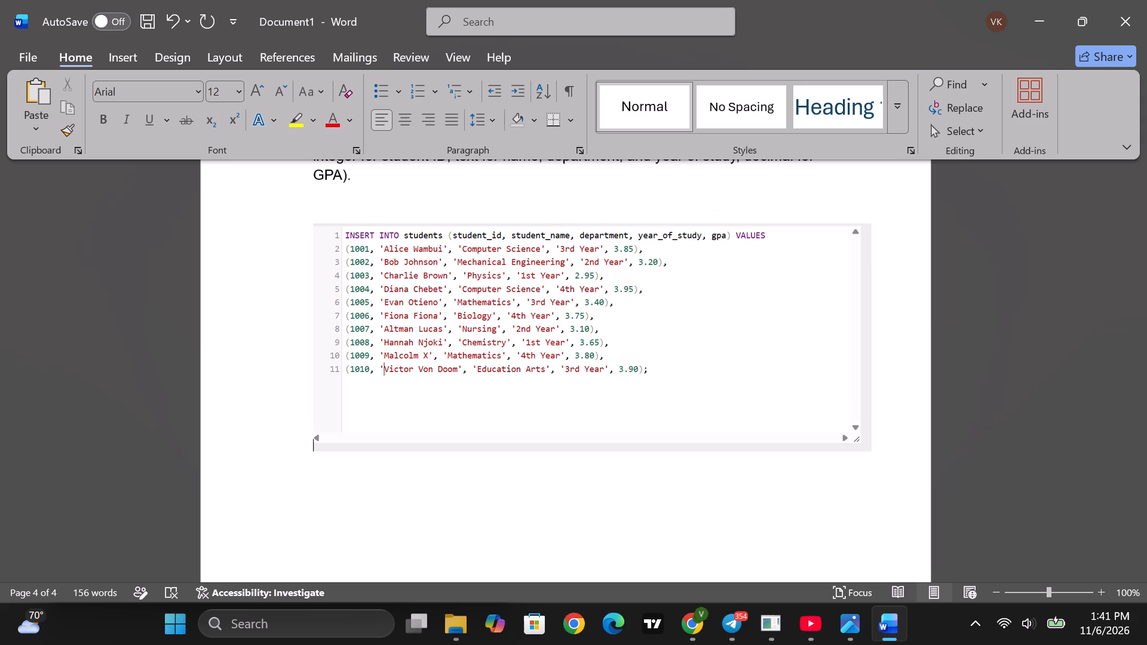
click(878, 454)
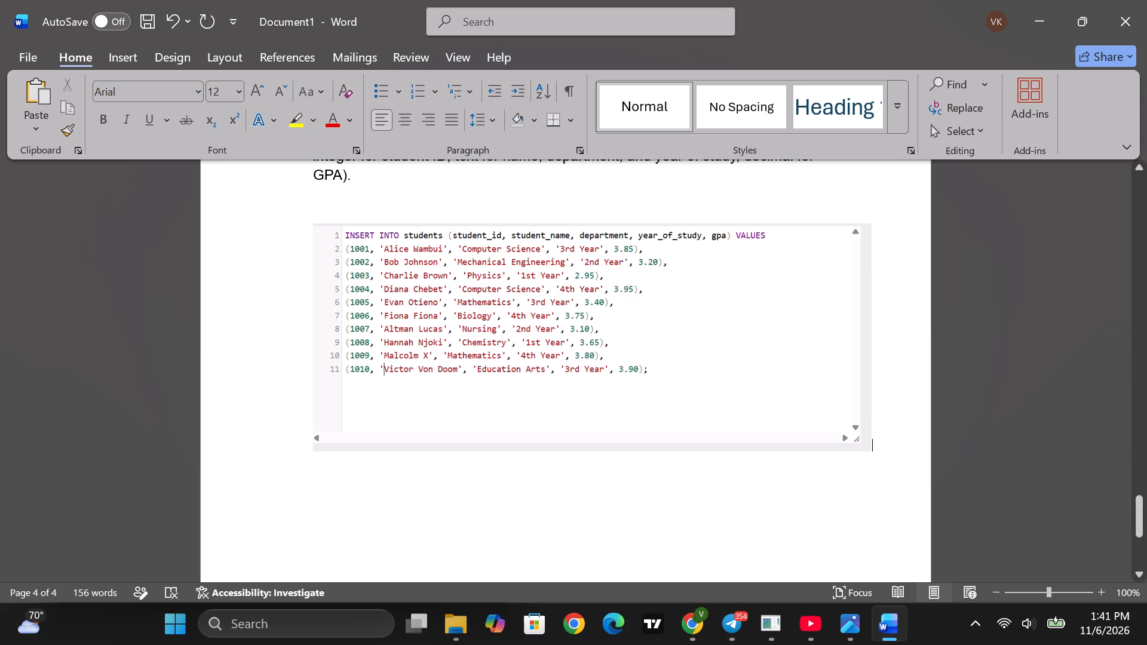
key(Return)
Remove the blank line between the description ending "GPA)." and the INSERT INTO students screenshot.
scroll(605, 293, up, 1)
click(362, 247)
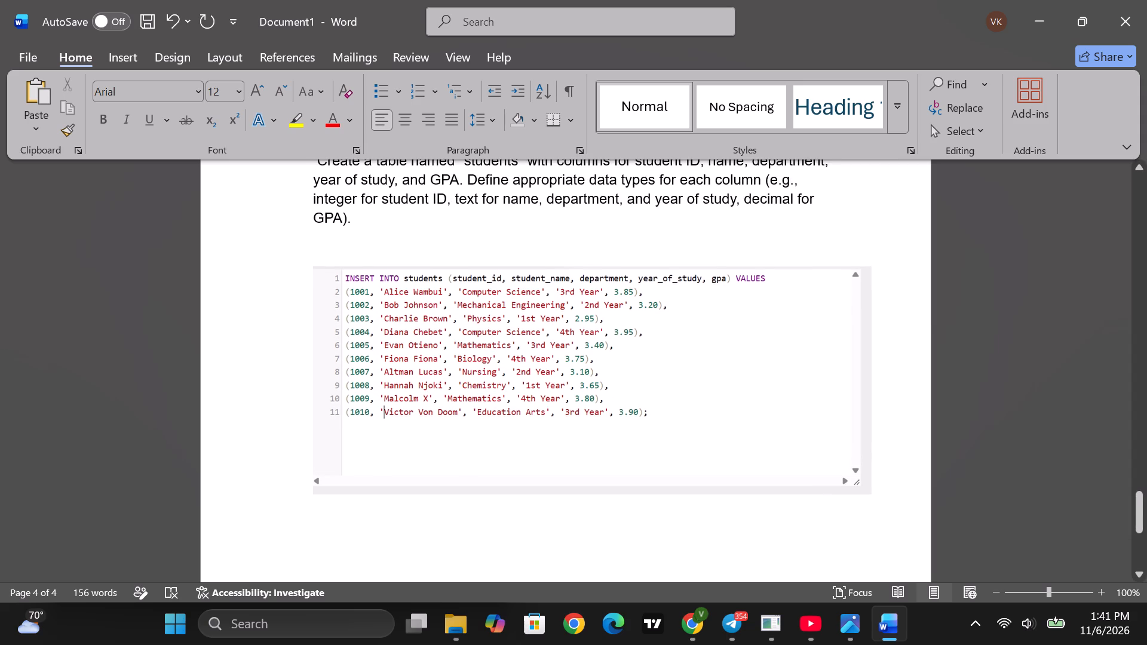
key(BackSpace)
key(BackSpace)
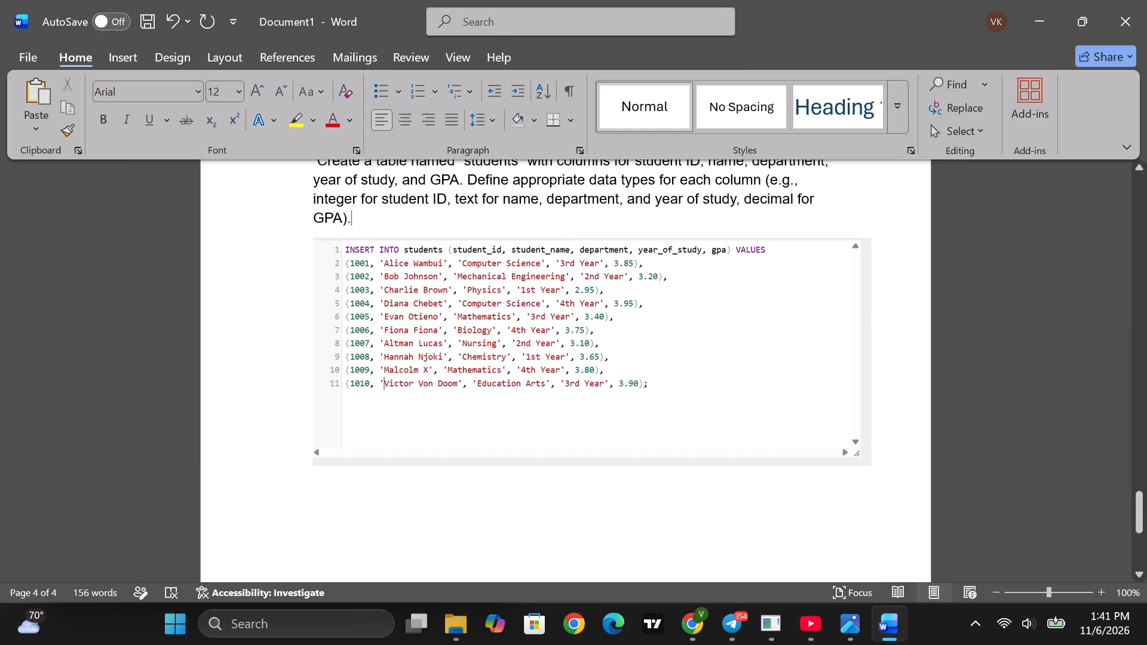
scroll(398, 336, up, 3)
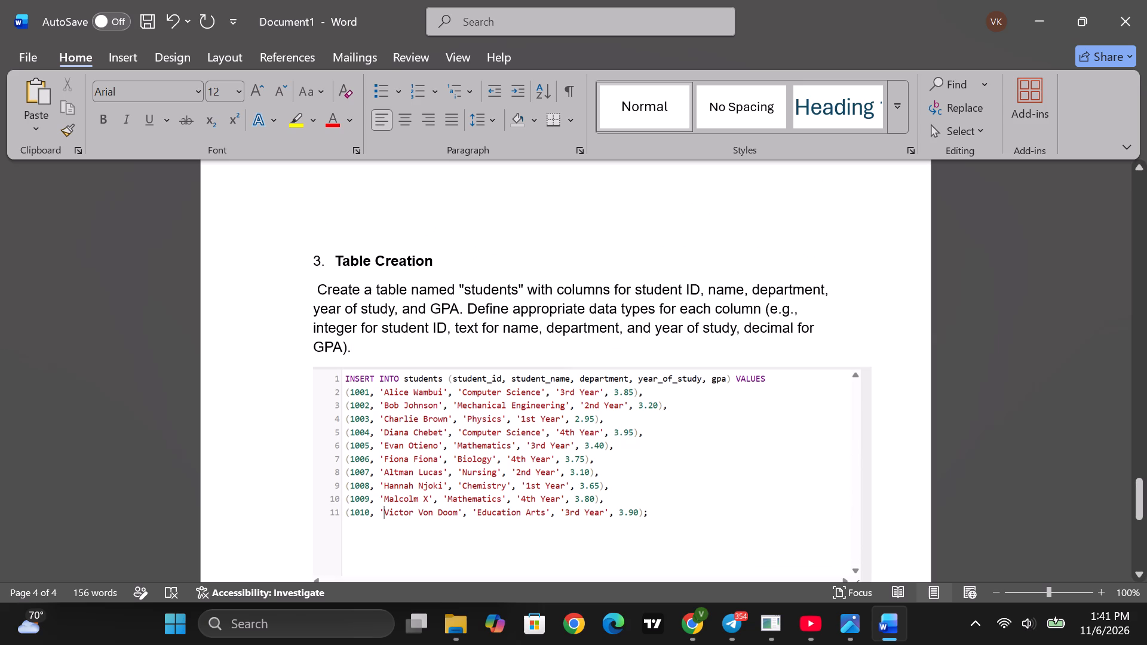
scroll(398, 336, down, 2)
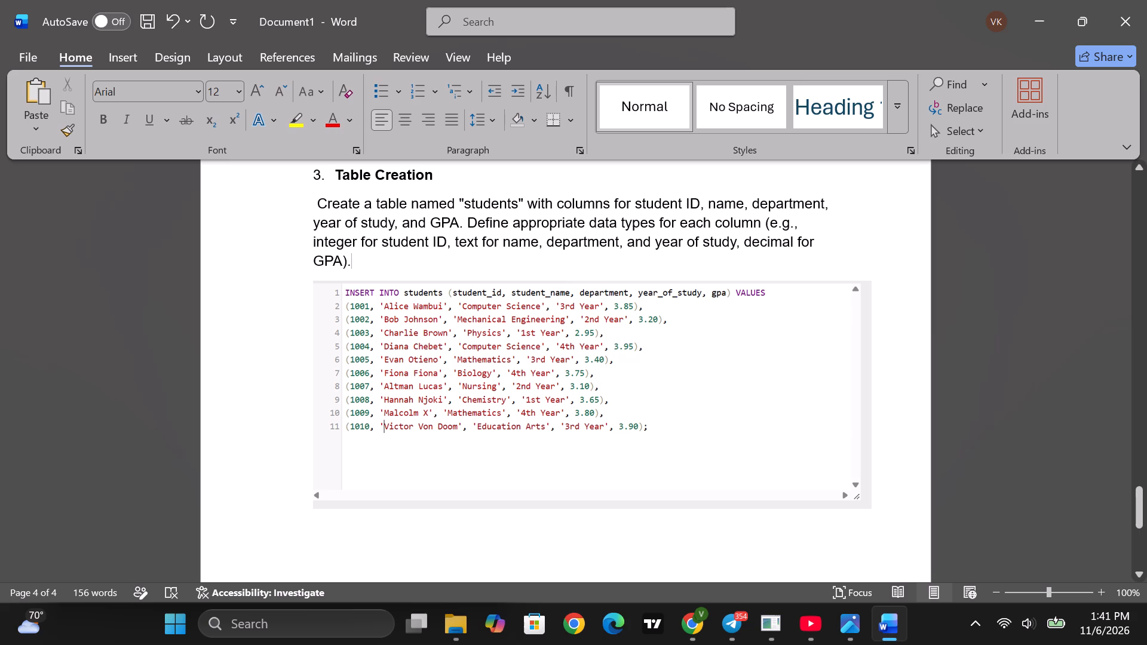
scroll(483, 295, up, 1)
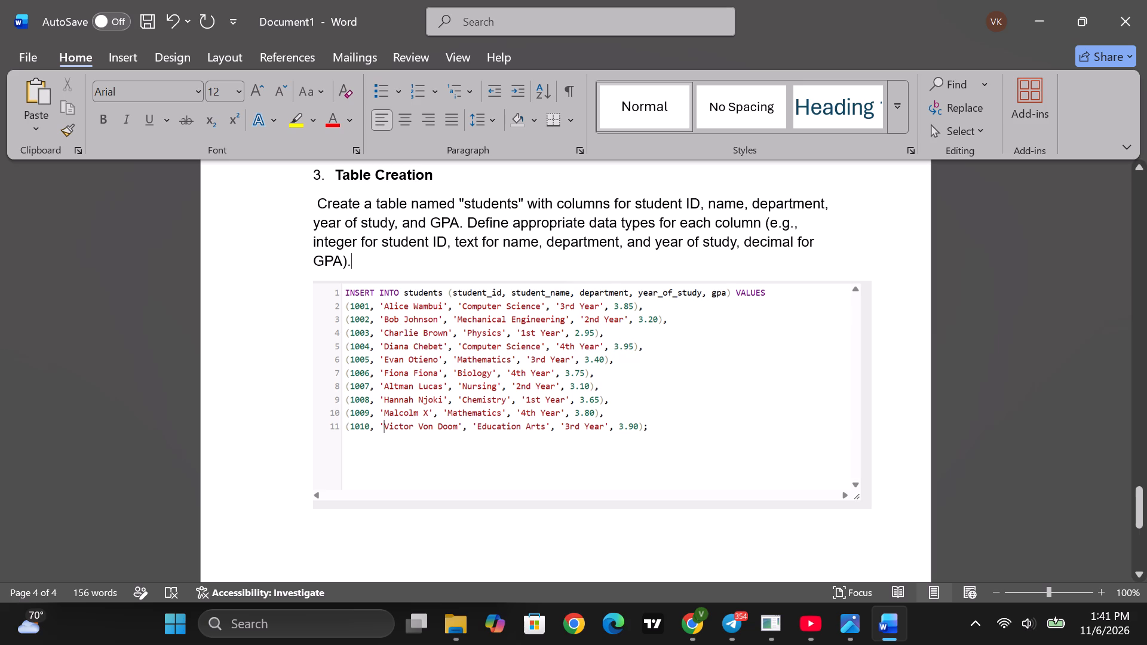
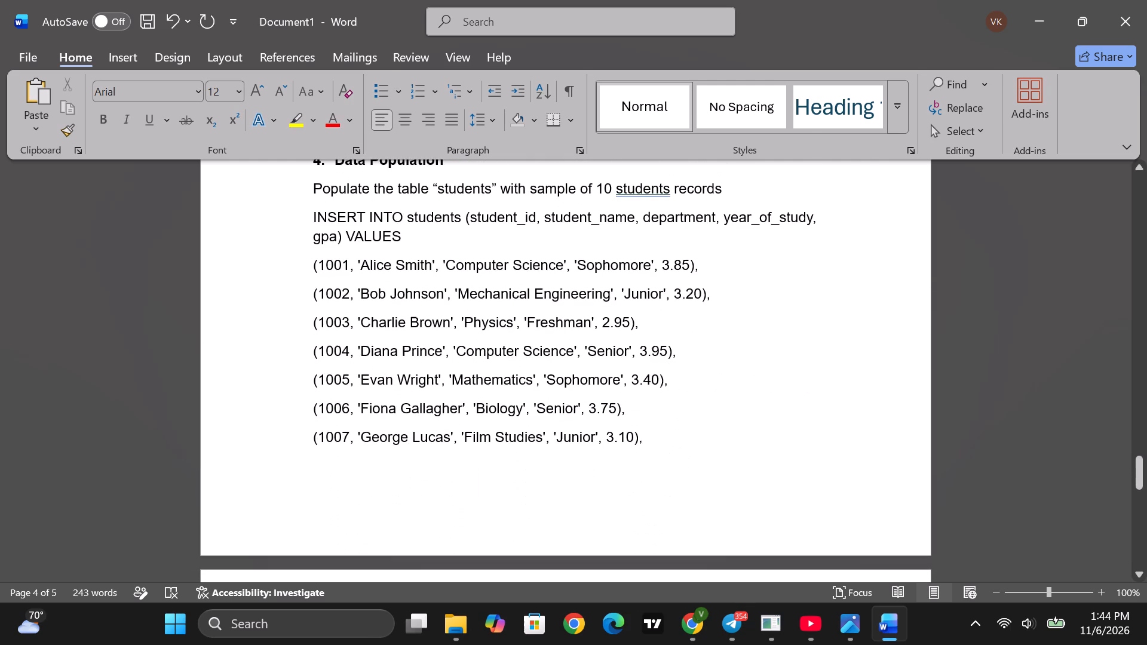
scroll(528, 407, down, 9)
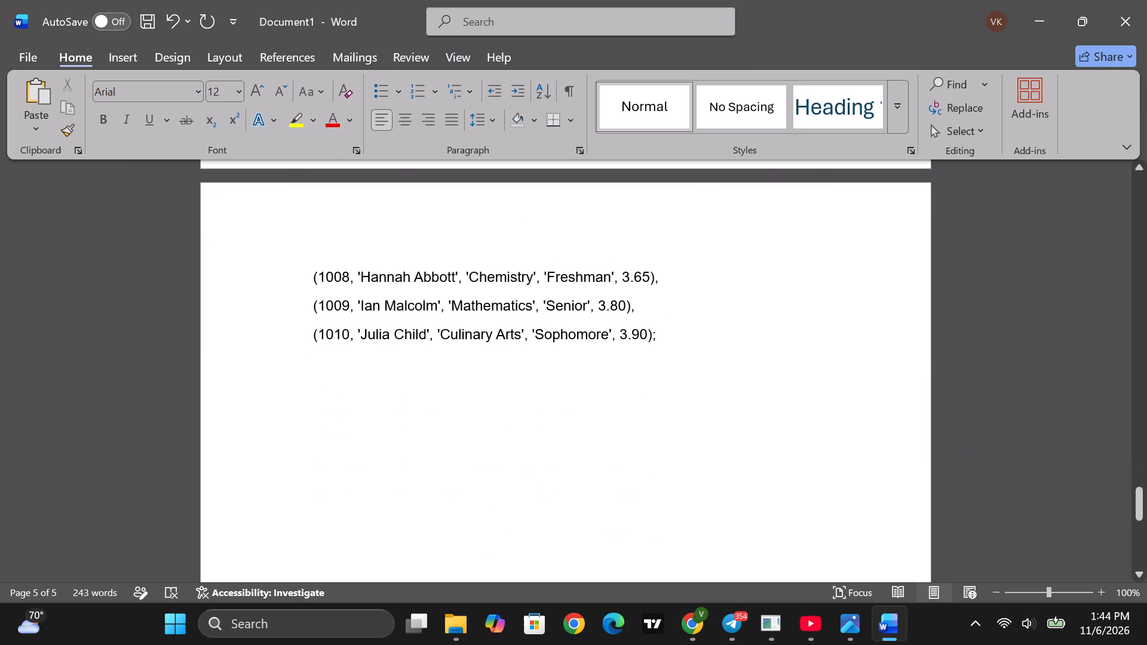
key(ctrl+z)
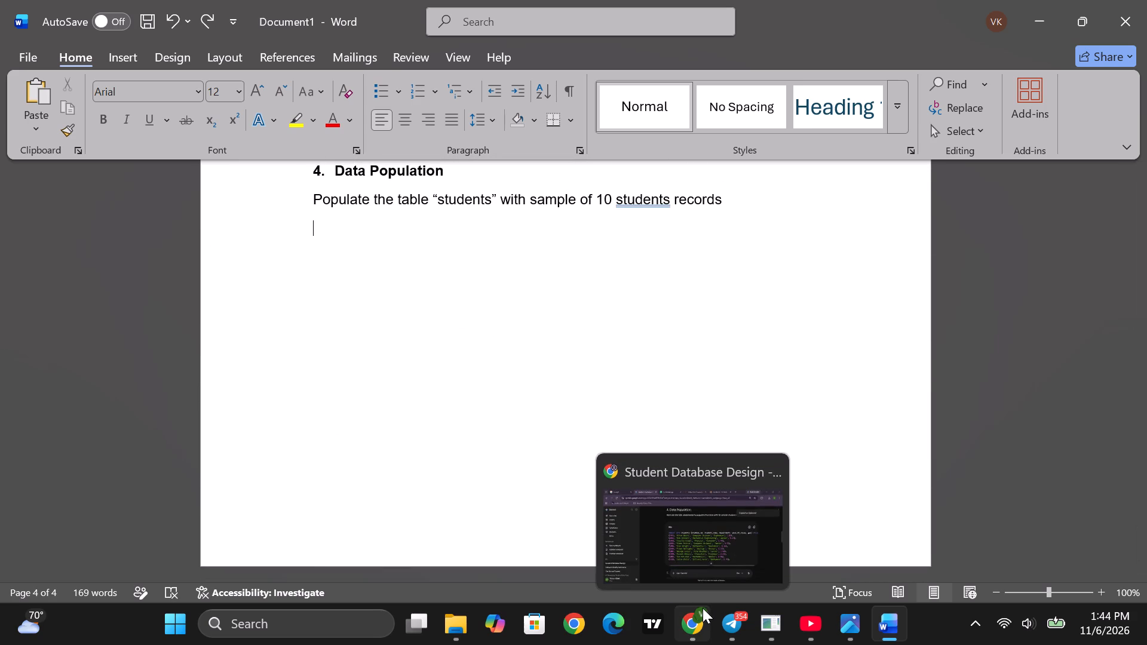
click(459, 618)
scroll(537, 467, down, 4)
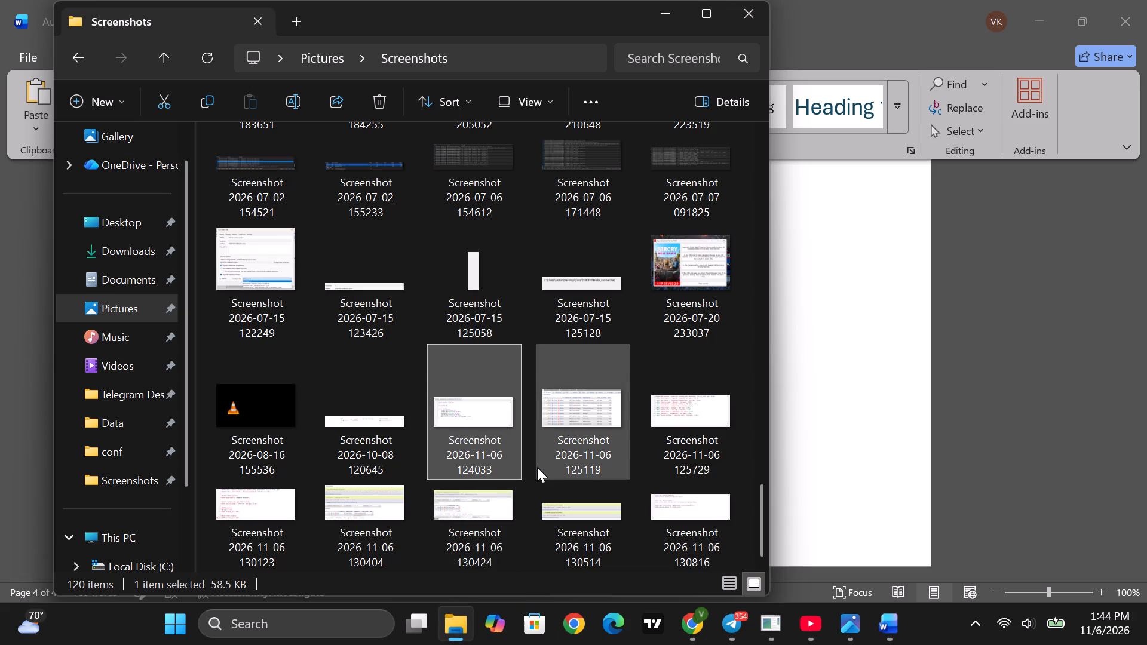
click(571, 417)
click(670, 408)
drag(687, 408, 788, 414)
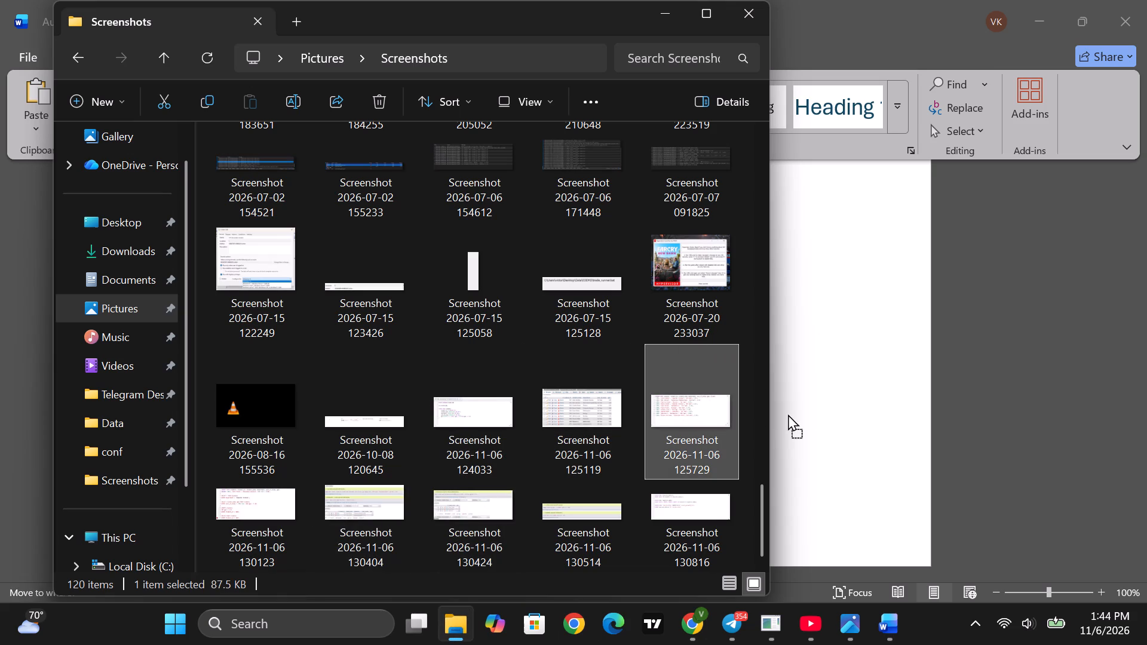
drag(788, 414, 801, 411)
scroll(669, 413, up, 2)
scroll(668, 413, down, 4)
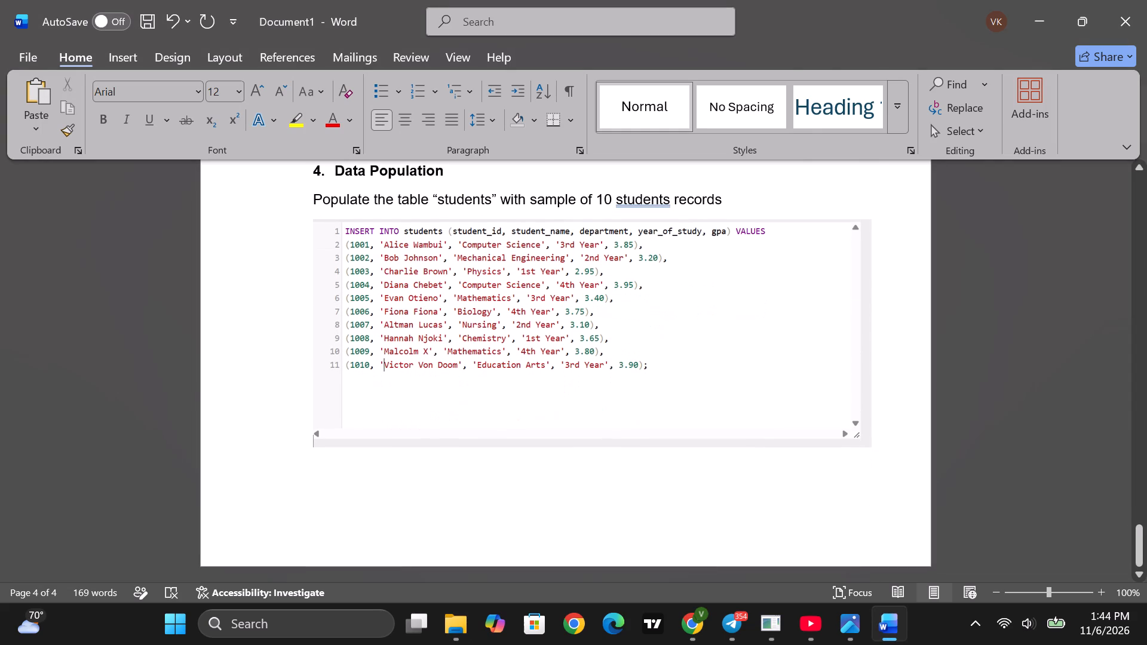
scroll(668, 419, down, 1)
Paste the copied INSERT INTO students code as text on a new line below the inserted screenshot.
click(887, 446)
key(Return)
key(ctrl+v)
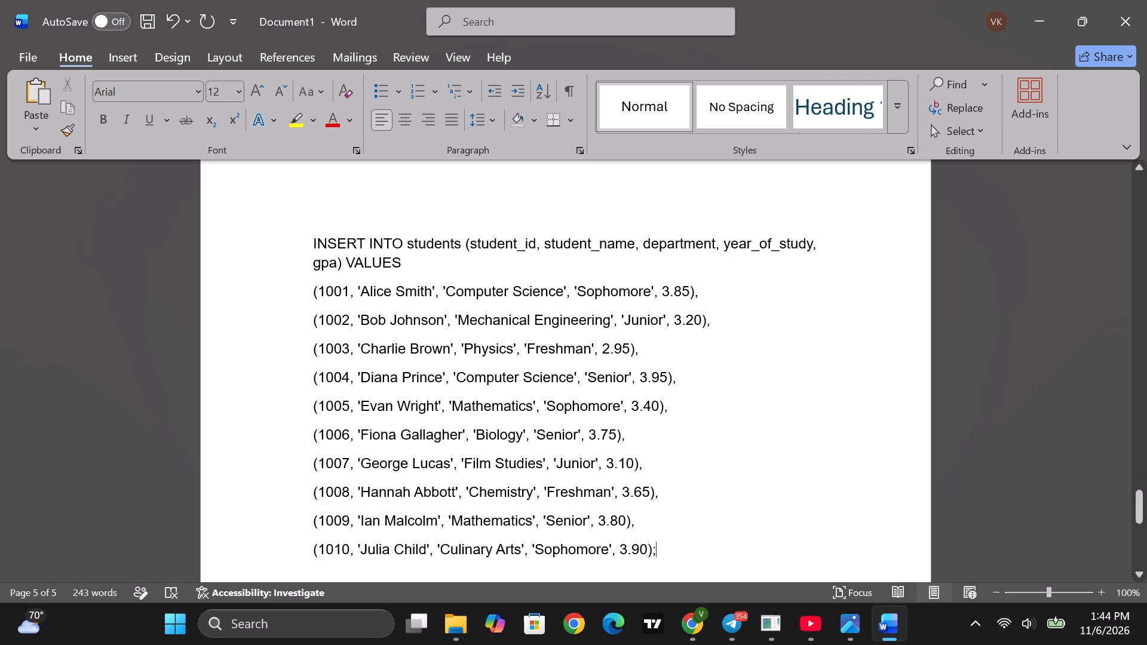
scroll(423, 560, down, 1)
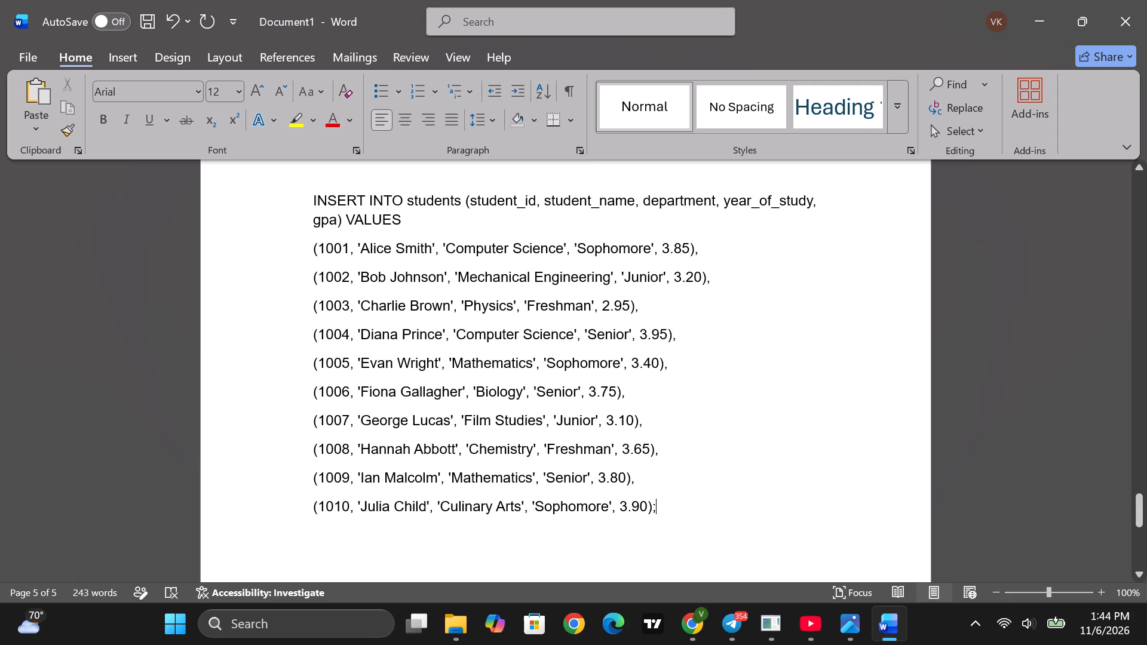
Change the student name in the 1010 record of the pasted code to Victor Von Doom.
click(426, 506)
key(BackSpace)
key(BackSpace)
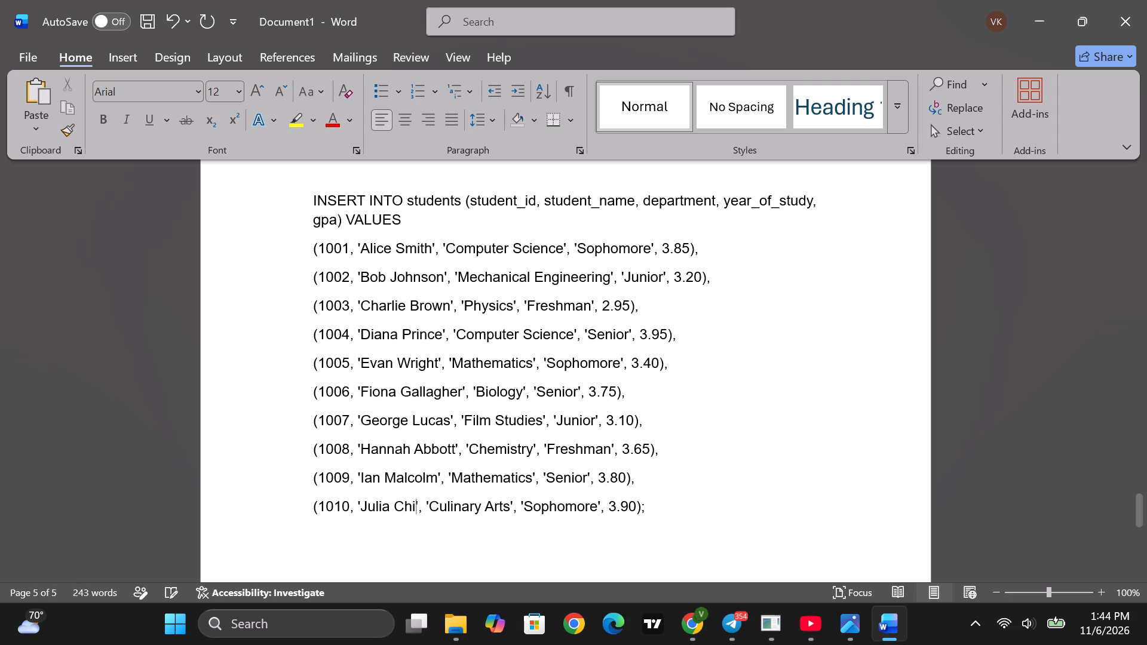
key(BackSpace)
key(BackSpace)
key(BackSpace)
key(BackSpace)
key(BackSpace)
key(BackSpace)
key(BackSpace)
key(BackSpace)
key(BackSpace)
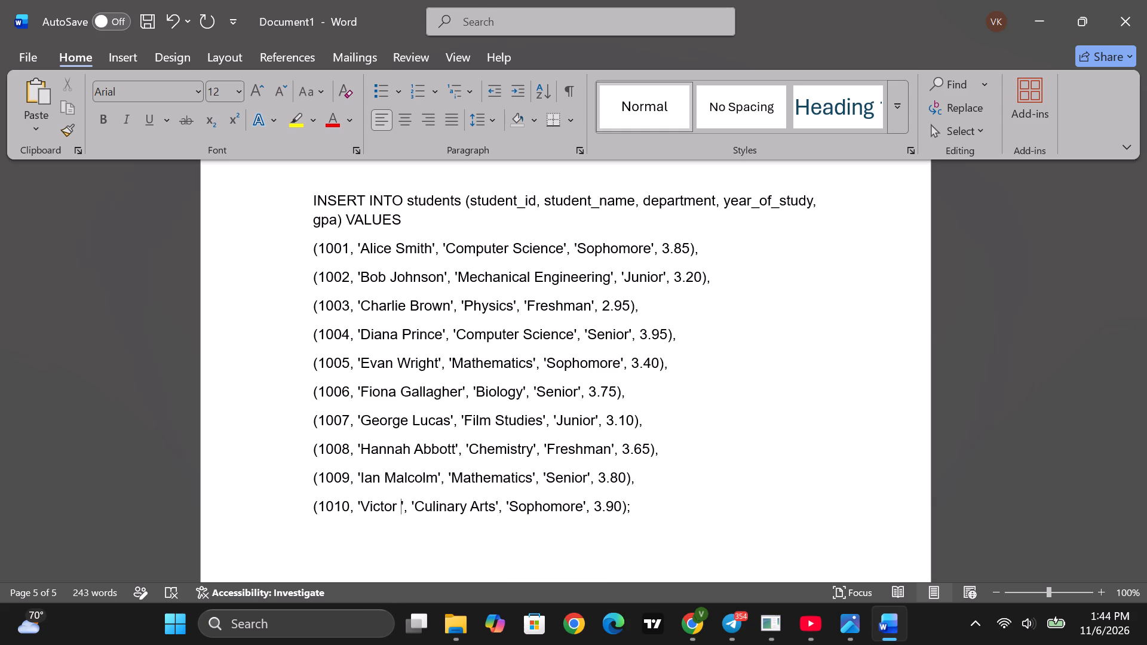
key(v)
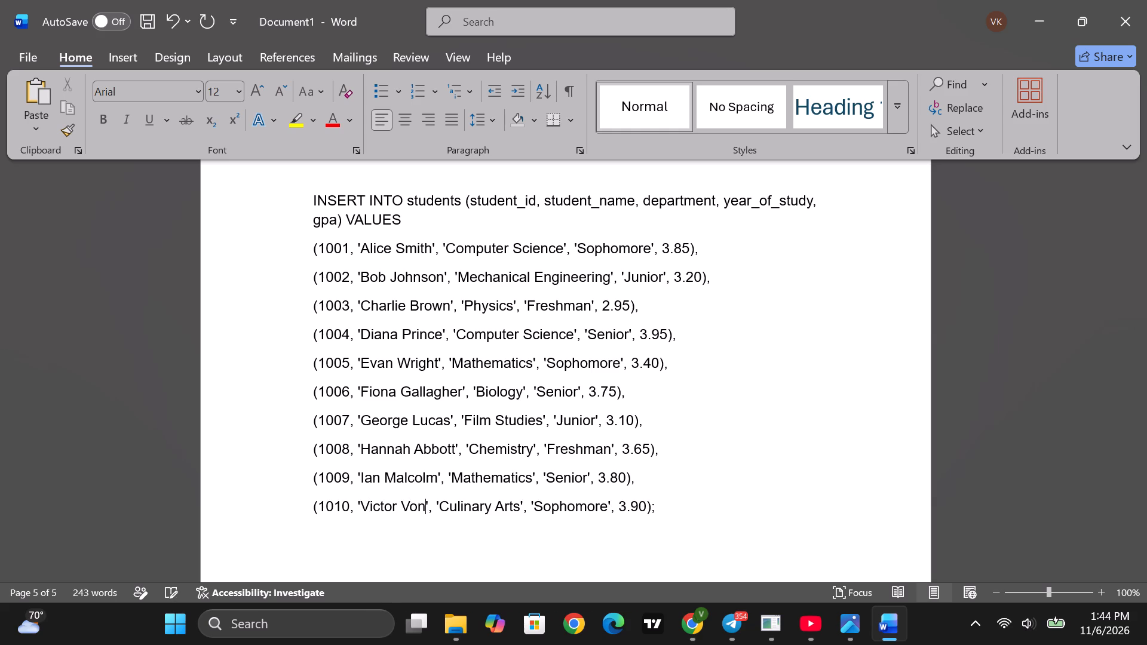
key(space)
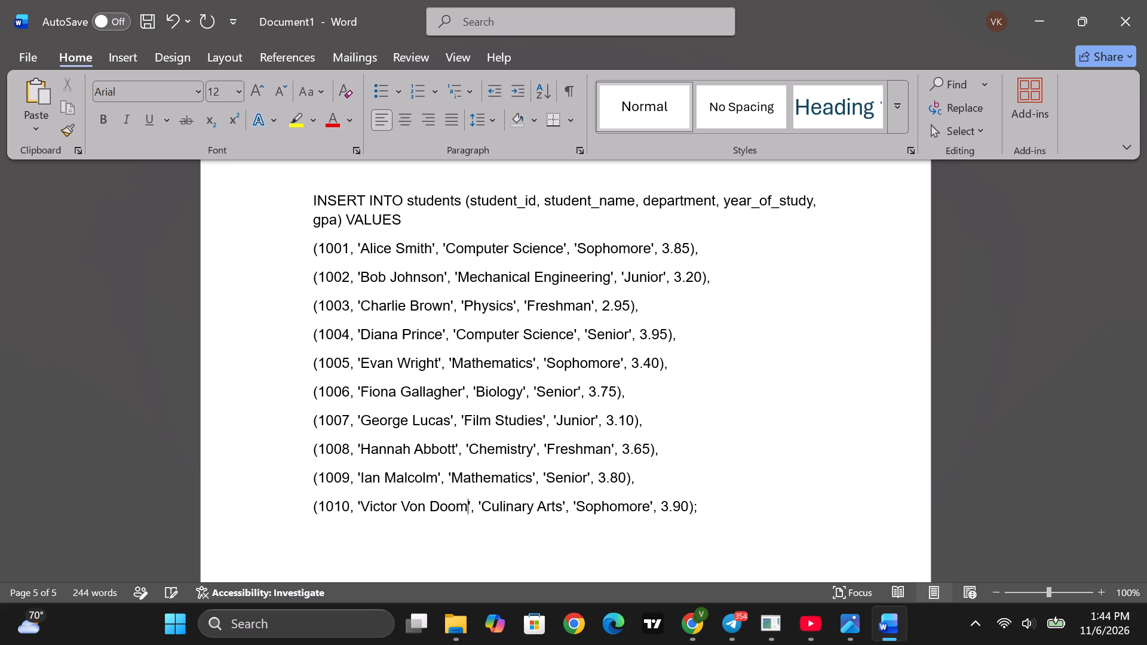
Change the student name in the 1009 record of the pasted code to Malcolm X.
click(438, 474)
key(space)
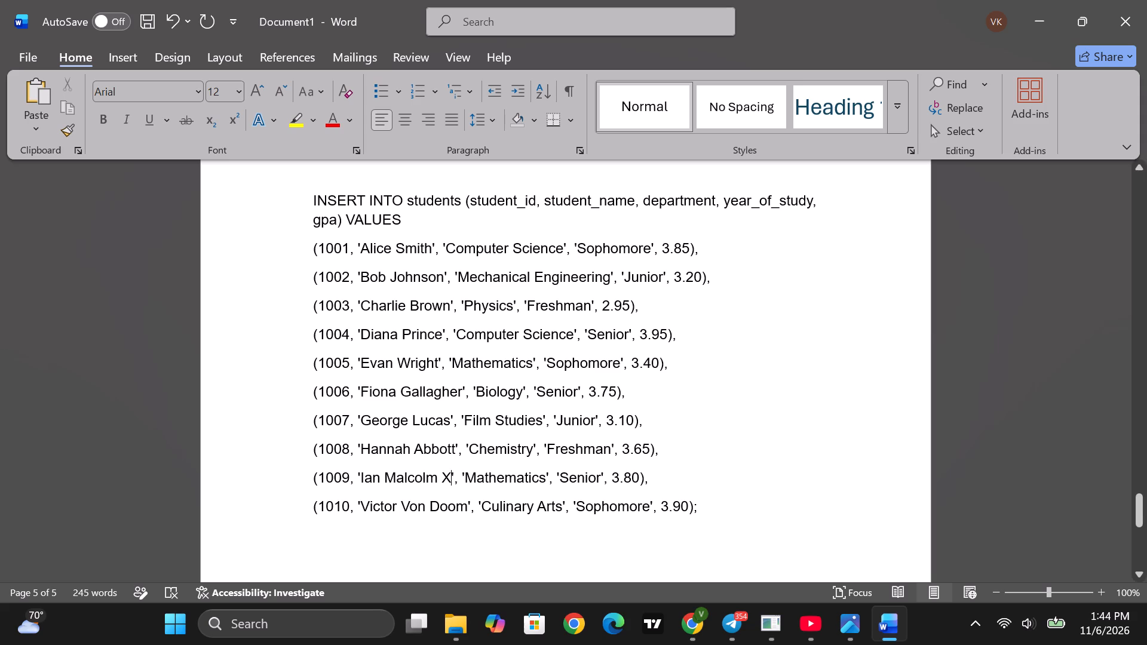
click(379, 480)
key(Right)
key(BackSpace)
key(BackSpace)
key(BackSpace)
key(BackSpace)
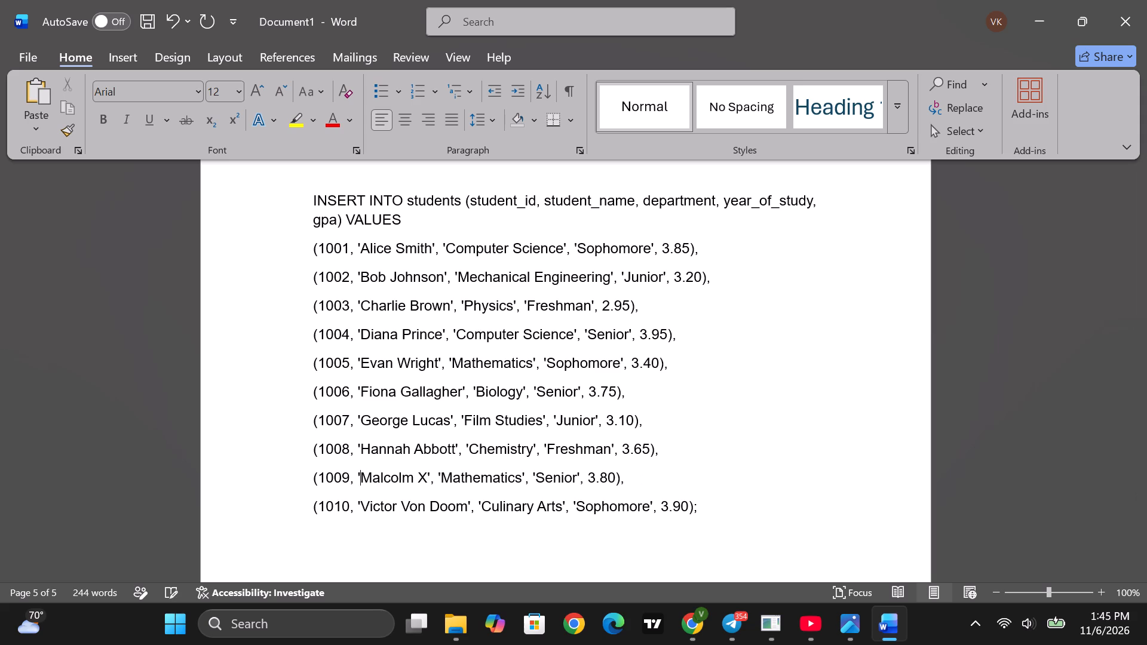
Delete the surname after Hannah in the 1008 record and look back toward the screenshot of the code above.
click(455, 451)
key(BackSpace)
key(BackSpace)
key(BackSpace)
key(BackSpace)
key(BackSpace)
key(BackSpace)
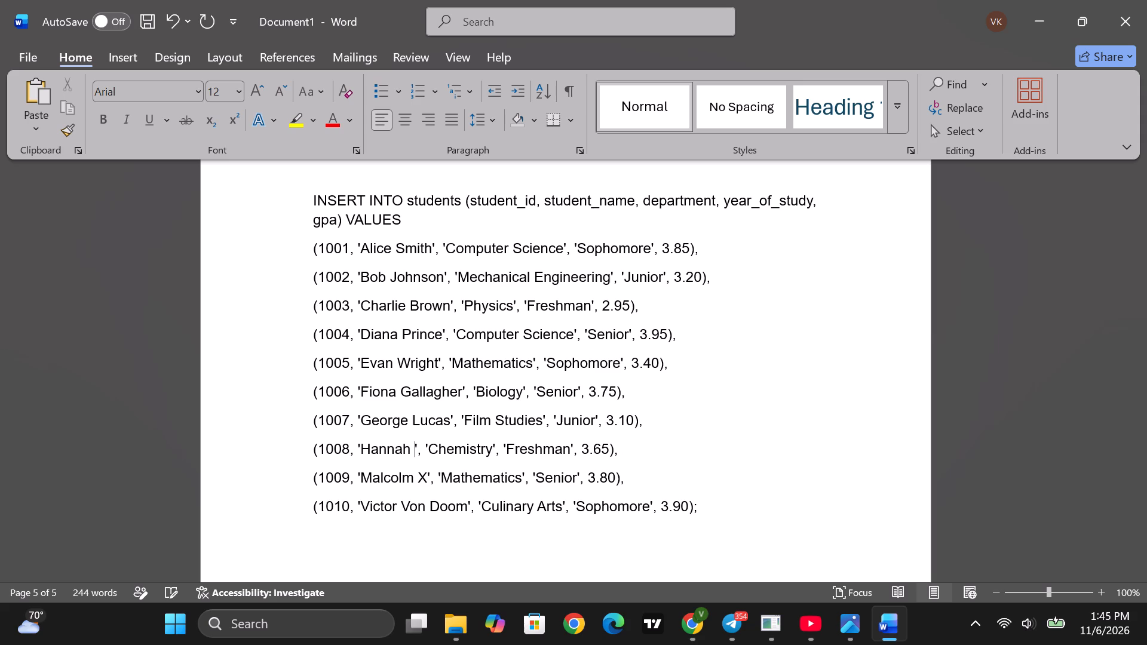
scroll(694, 386, up, 6)
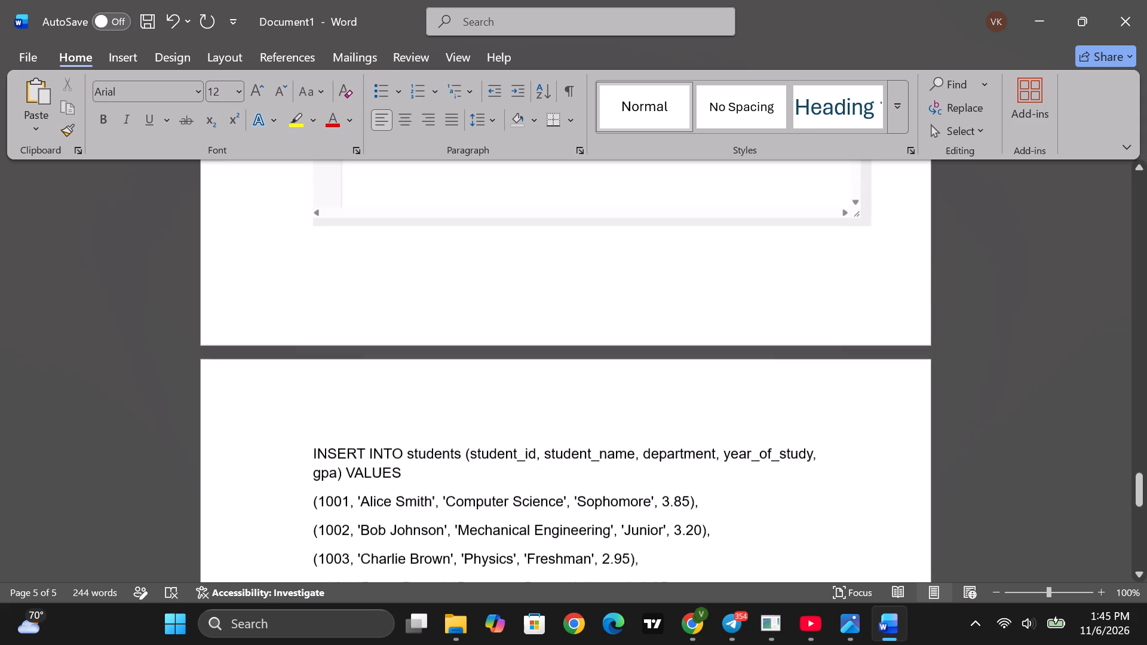
scroll(694, 386, up, 2)
scroll(694, 391, down, 5)
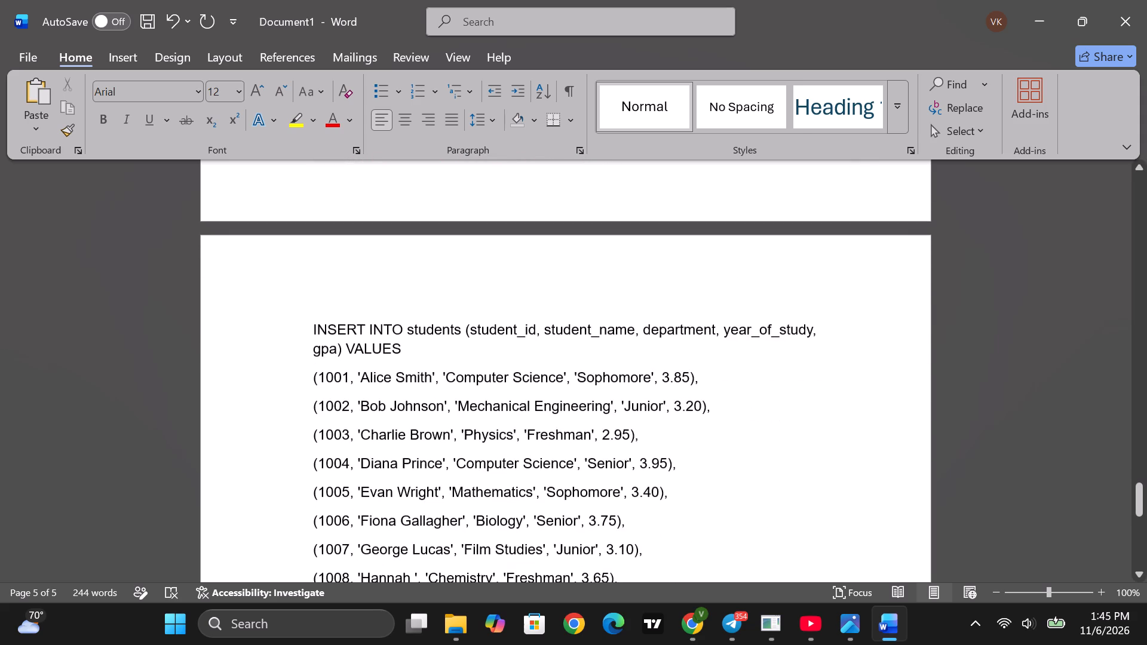
scroll(559, 530, down, 2)
scroll(484, 523, down, 1)
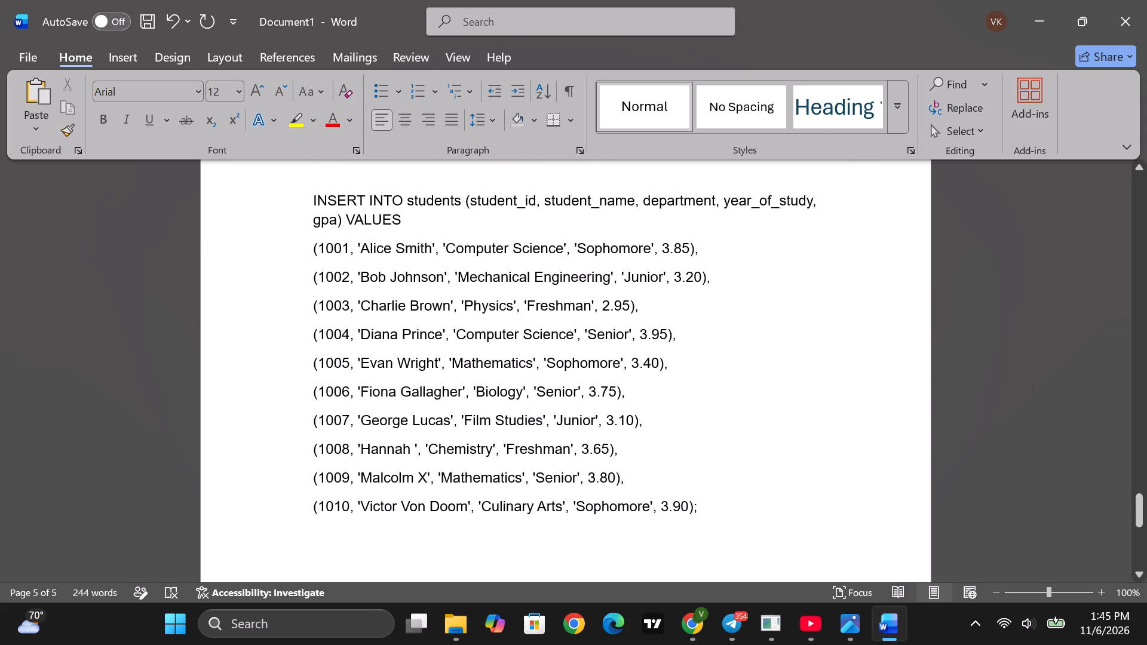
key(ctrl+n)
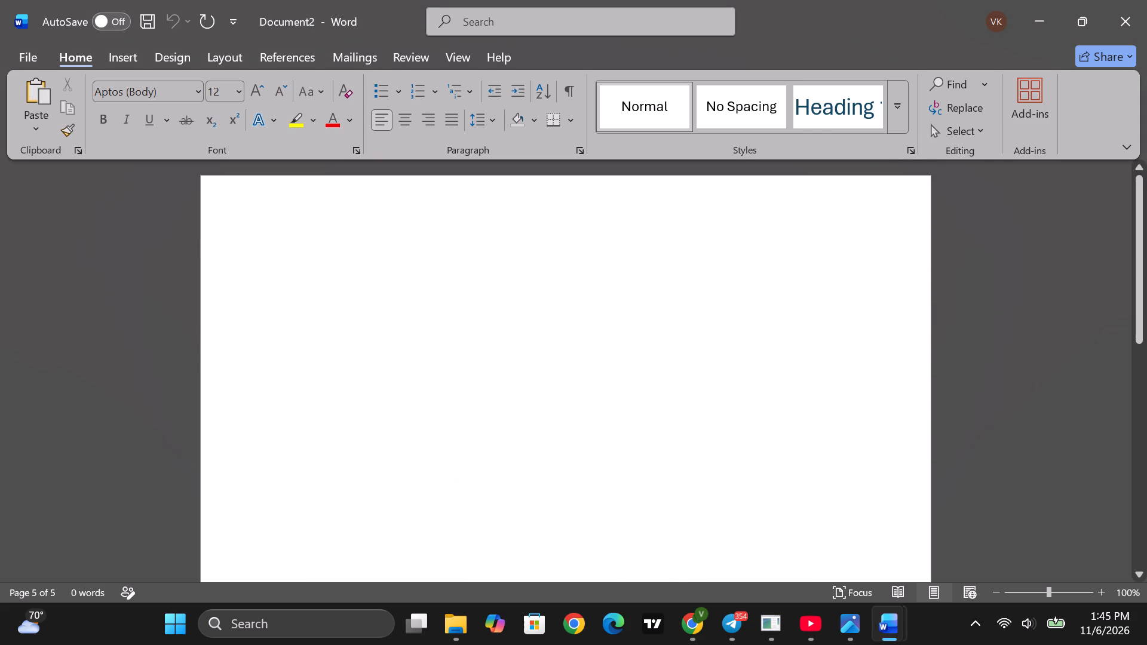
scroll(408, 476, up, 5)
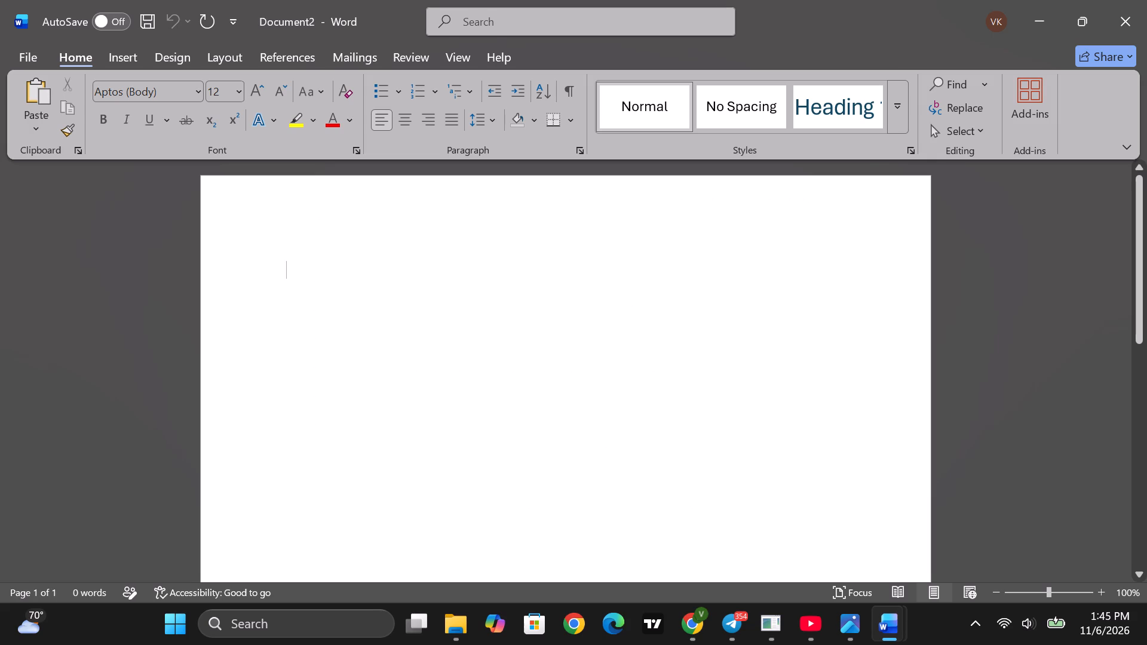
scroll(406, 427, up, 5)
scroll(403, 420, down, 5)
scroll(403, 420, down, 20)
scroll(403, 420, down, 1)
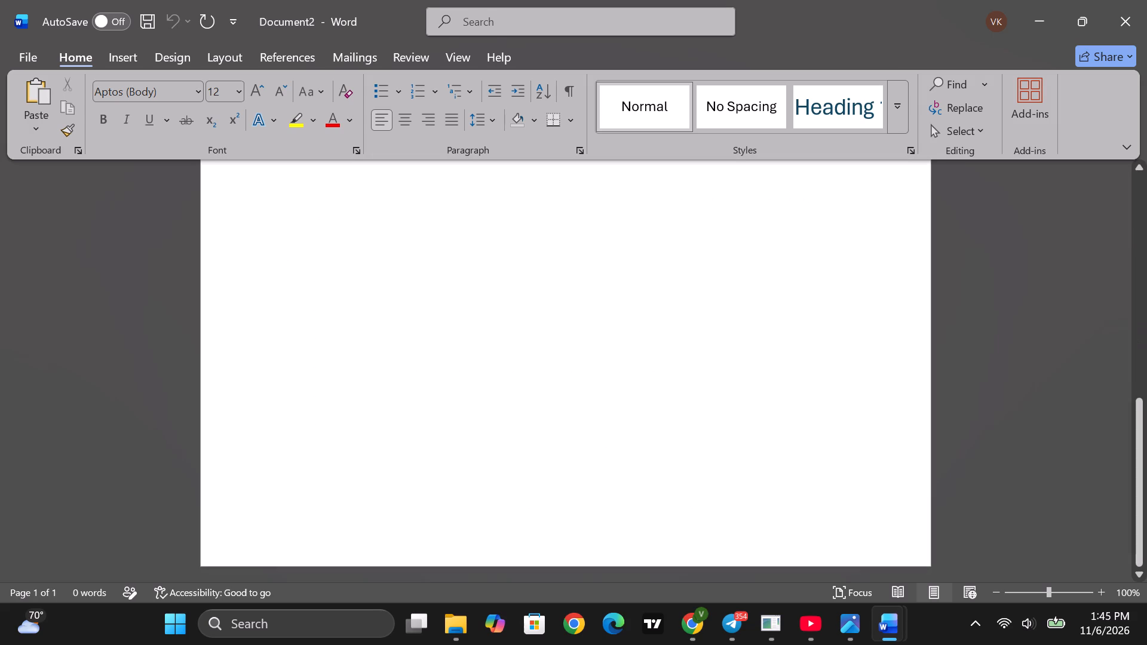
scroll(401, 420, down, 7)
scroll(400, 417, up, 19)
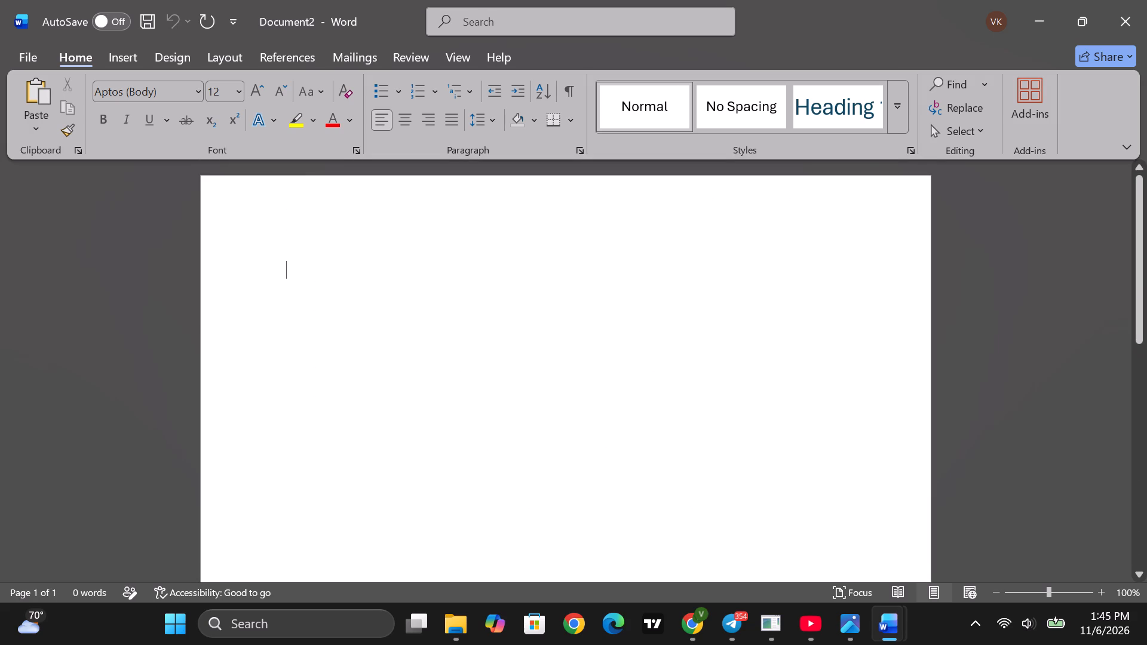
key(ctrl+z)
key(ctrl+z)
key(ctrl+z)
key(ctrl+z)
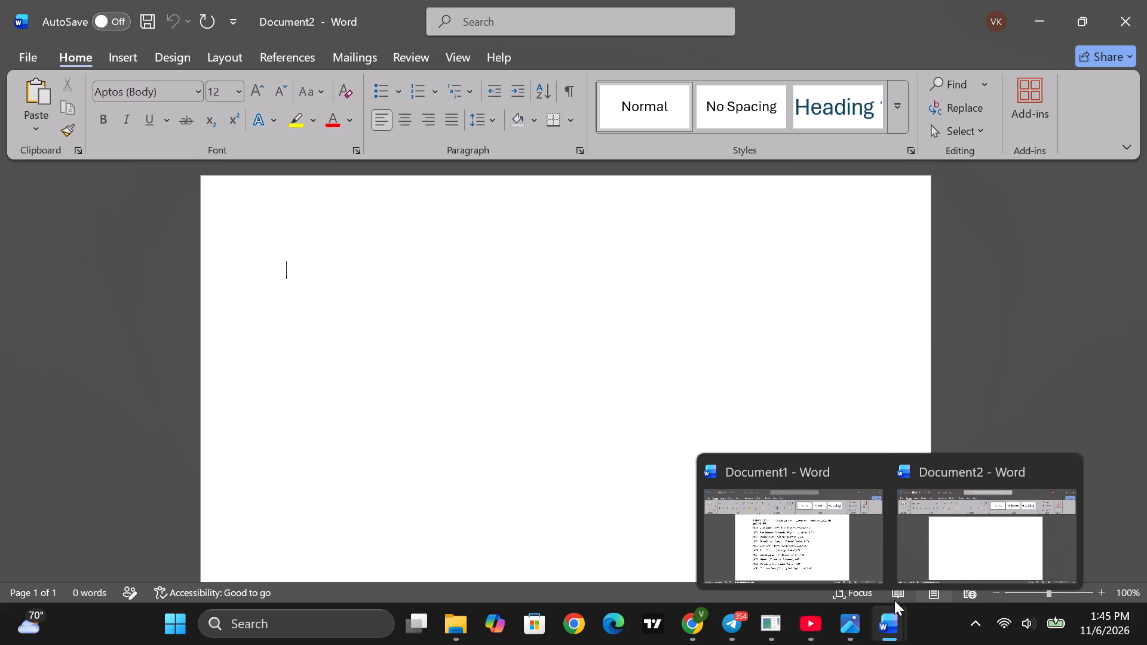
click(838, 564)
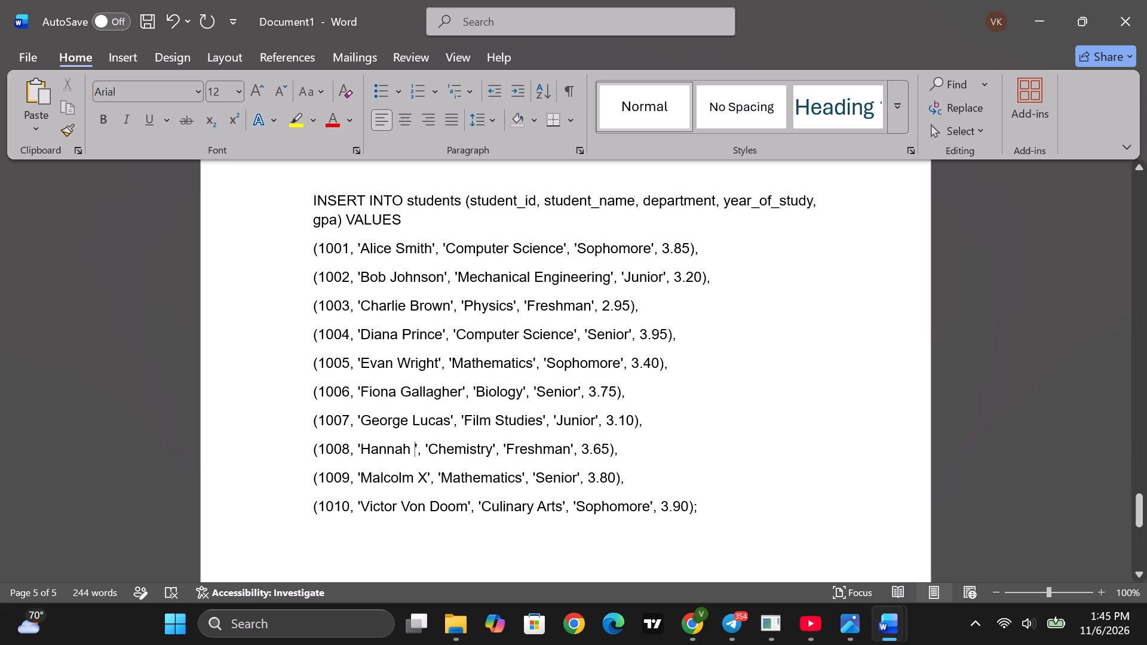
key(n)
key(BackSpace)
key(n)
key(BackSpace)
text(Njoki)
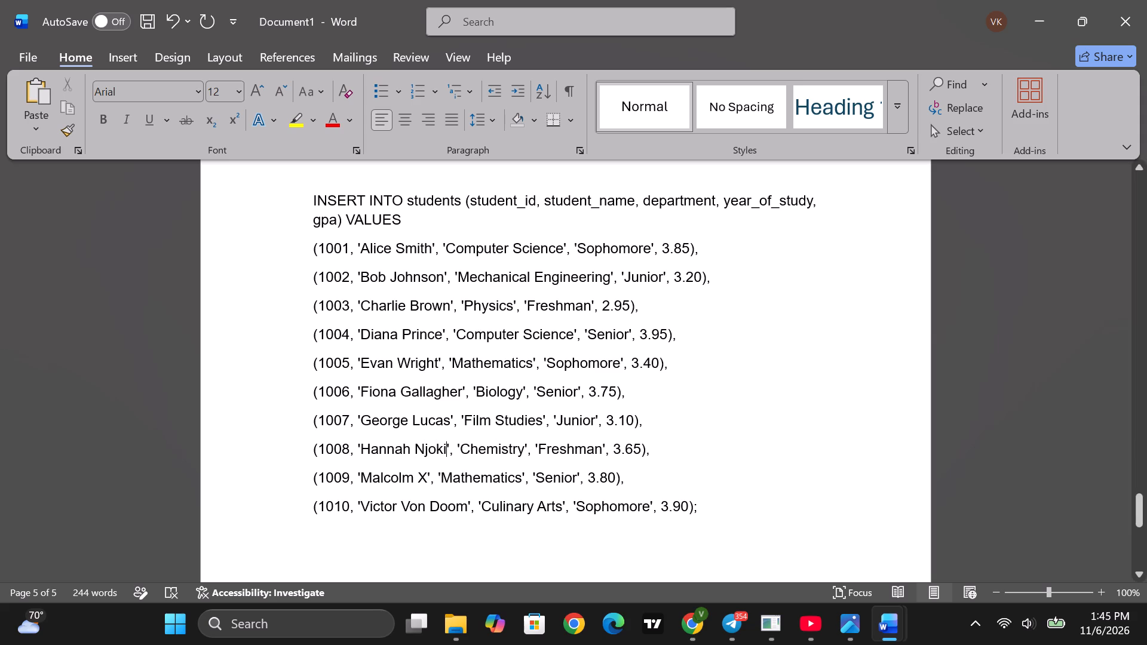
Replace the student's first name in the 1007 record of the pasted code with Altman.
click(411, 425)
key(Left)
key(BackSpace)
key(BackSpace)
key(BackSpace)
key(BackSpace)
key(BackSpace)
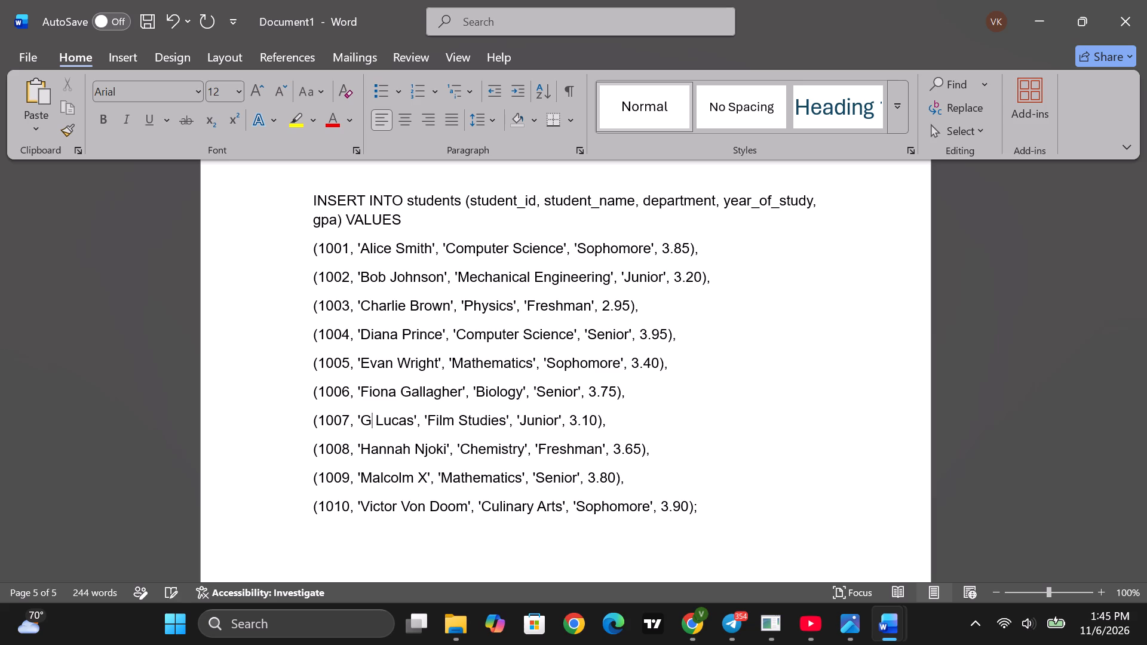
key(BackSpace)
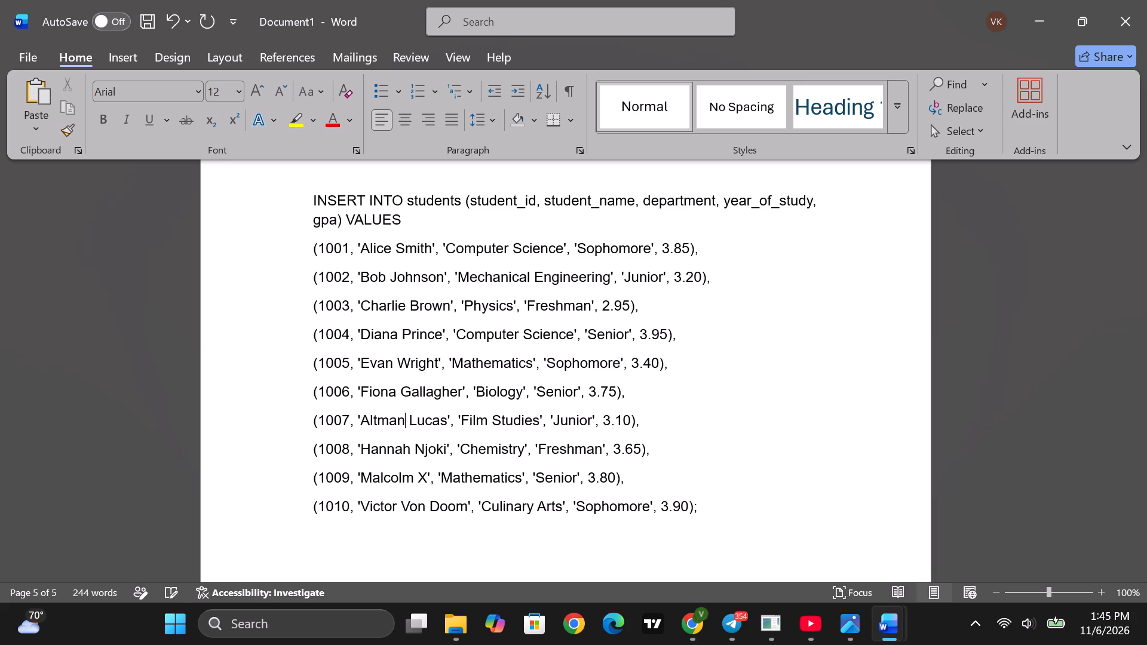
Replace the student's surname in the 1006 record of the pasted code with Fiona.
click(461, 391)
key(BackSpace)
key(BackSpace)
key(BackSpace)
key(BackSpace)
key(BackSpace)
key(BackSpace)
key(BackSpace)
key(BackSpace)
key(BackSpace)
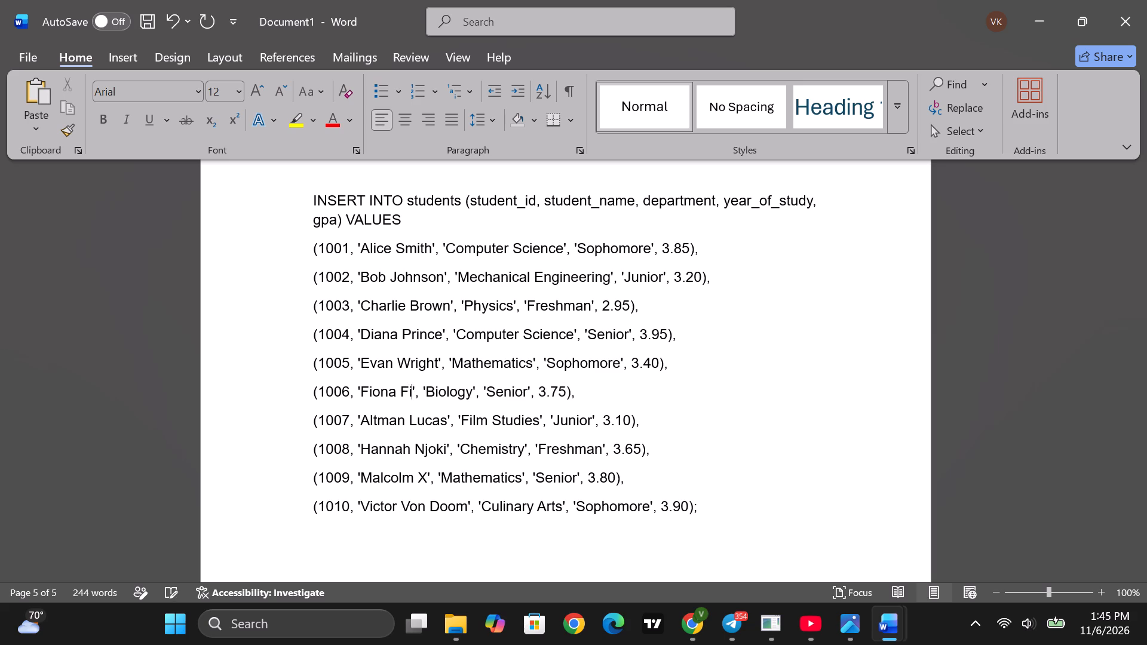
click(438, 364)
key(BackSpace)
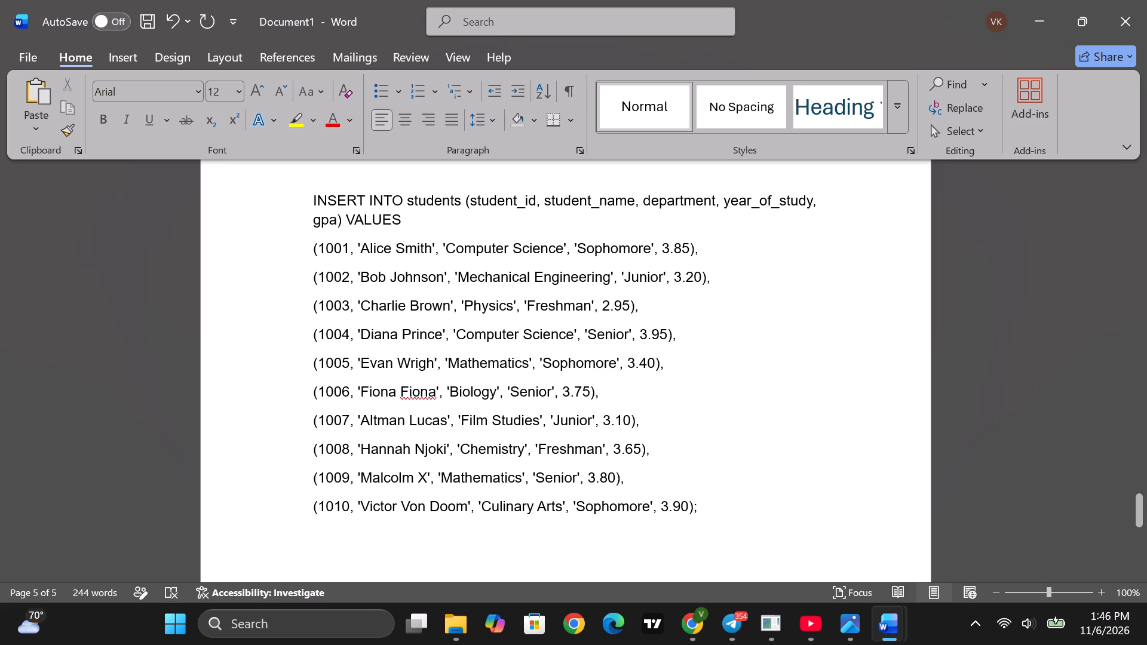
key(BackSpace)
key(BackSpace)
key(BackSpace)
key(BackSpace)
key(BackSpace)
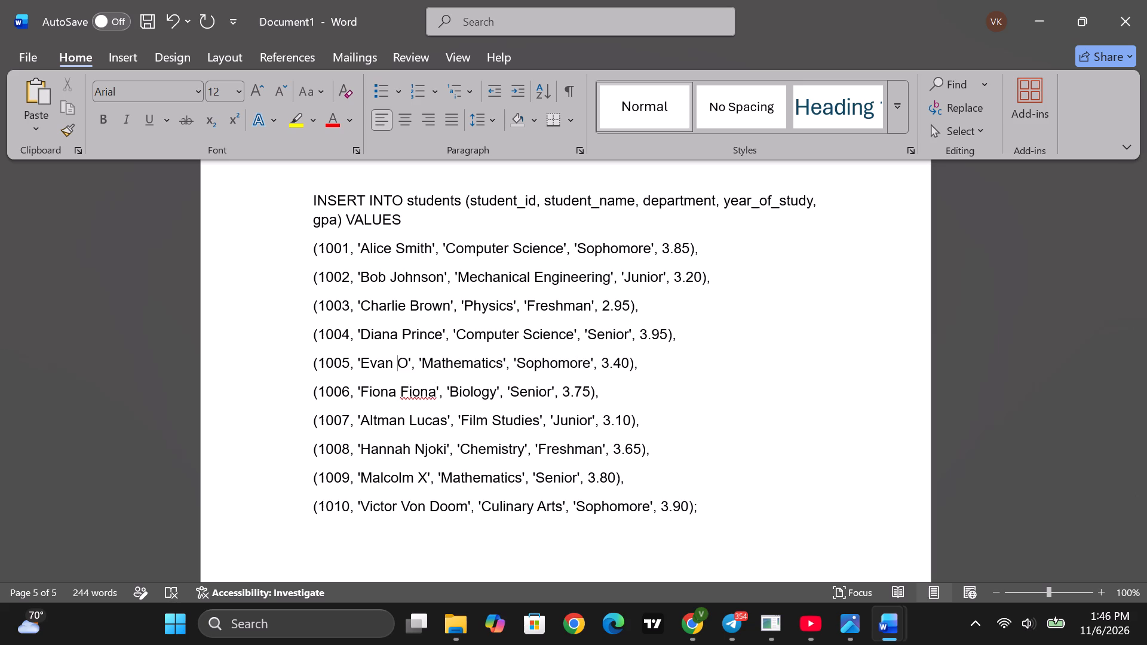
text(tieo)
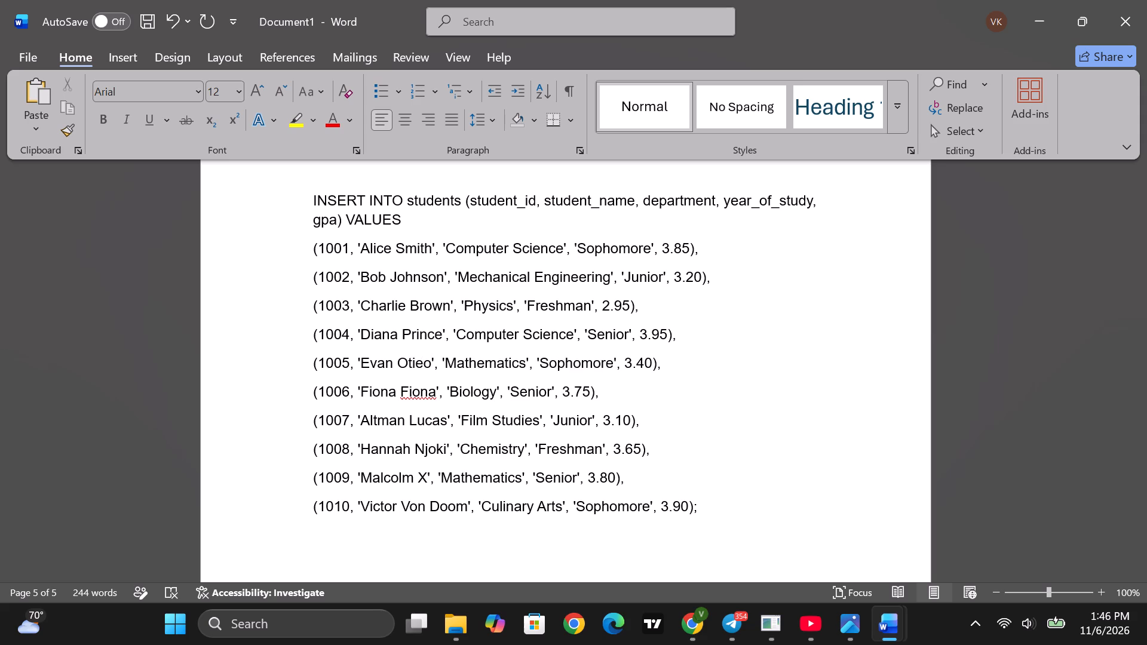
key(BackSpace)
text(no)
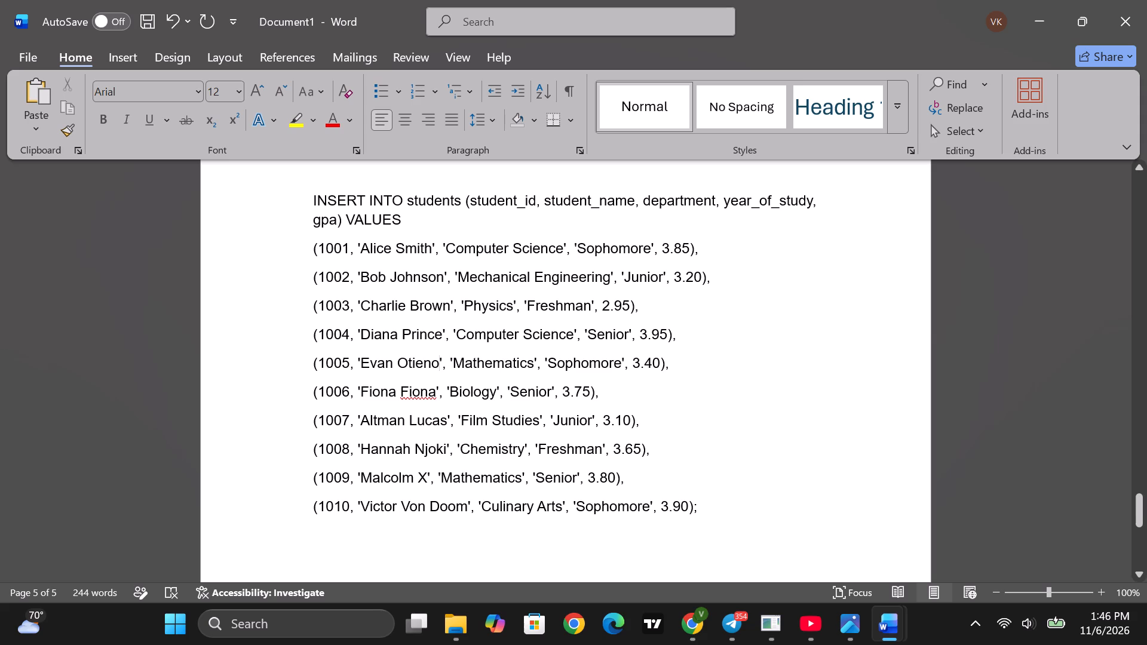
Replace the student's surname in the 1004 record of the pasted code with Chebet.
scroll(441, 420, up, 1)
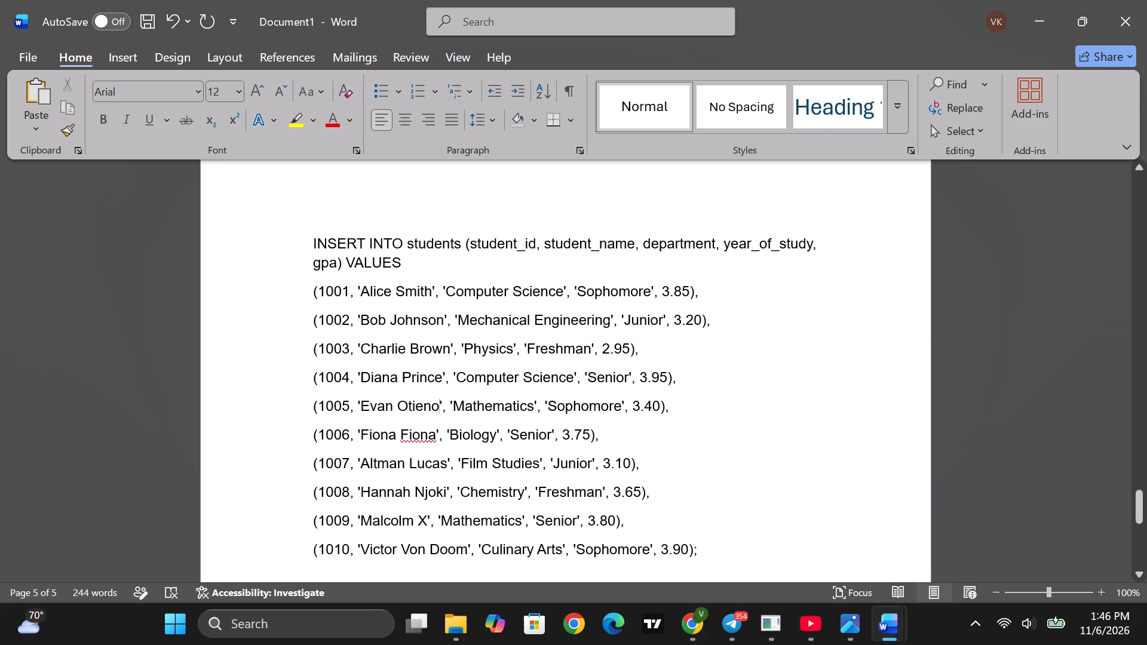
click(440, 377)
key(BackSpace)
key(BackSpace)
key(BackSpace)
key(BackSpace)
key(BackSpace)
key(BackSpace)
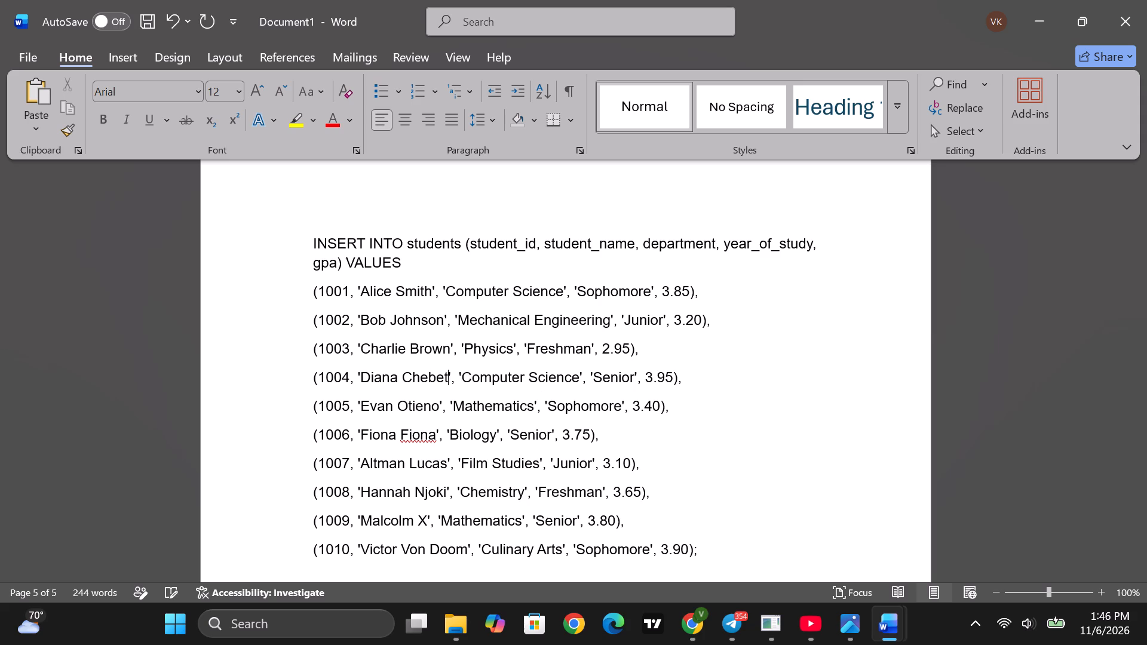
Check the names in the code screenshot above and replace the surname in the 1001 record with Wambui.
scroll(428, 360, up, 13)
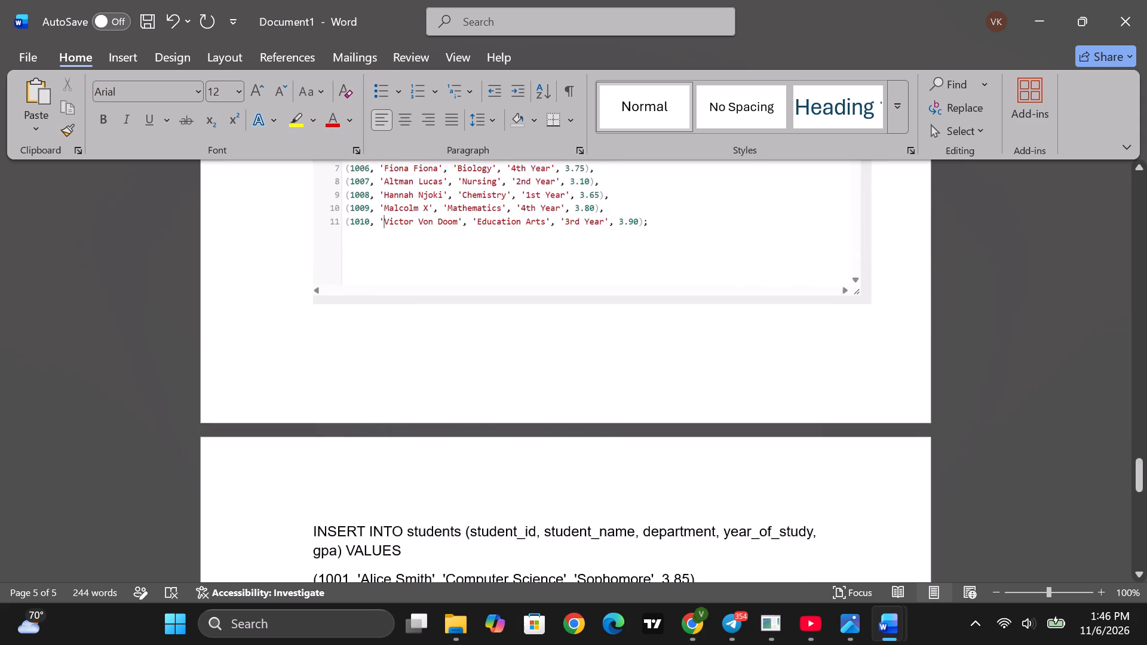
scroll(422, 382, down, 10)
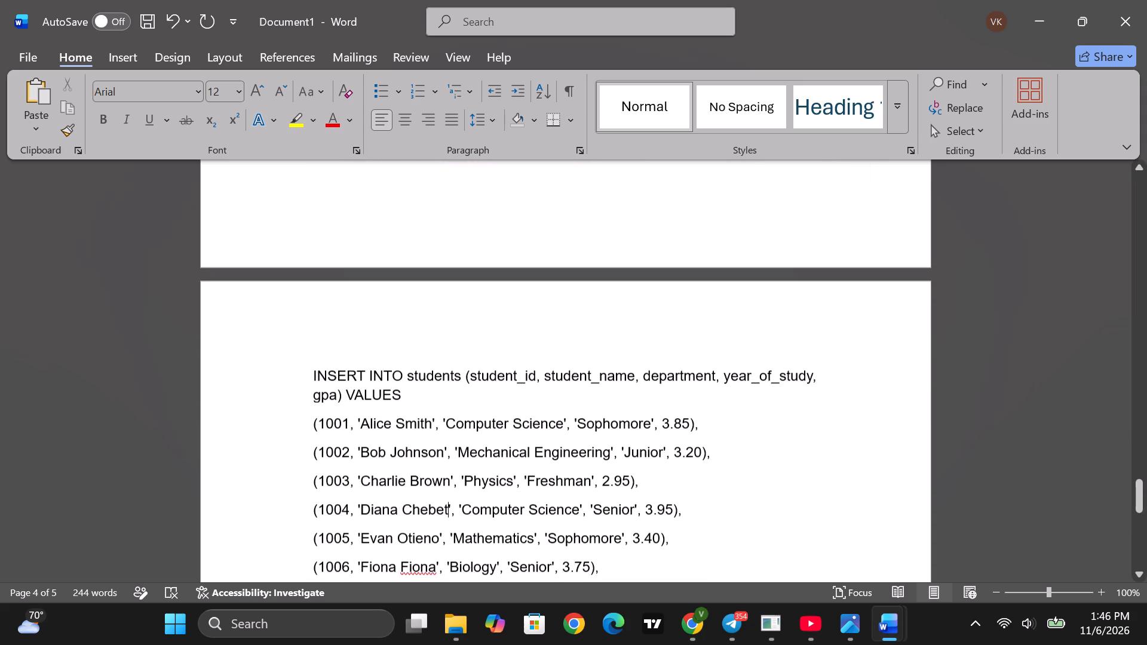
click(432, 420)
key(BackSpace)
key(BackSpace)
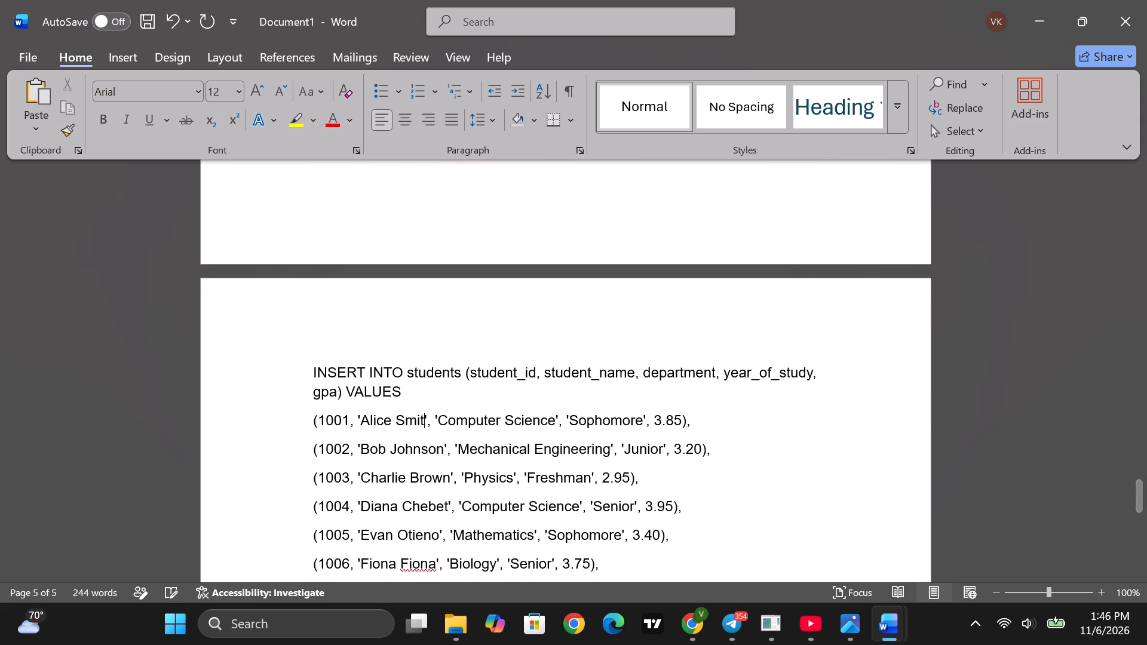
key(BackSpace)
key(BackSpace)
key(BackSpace)
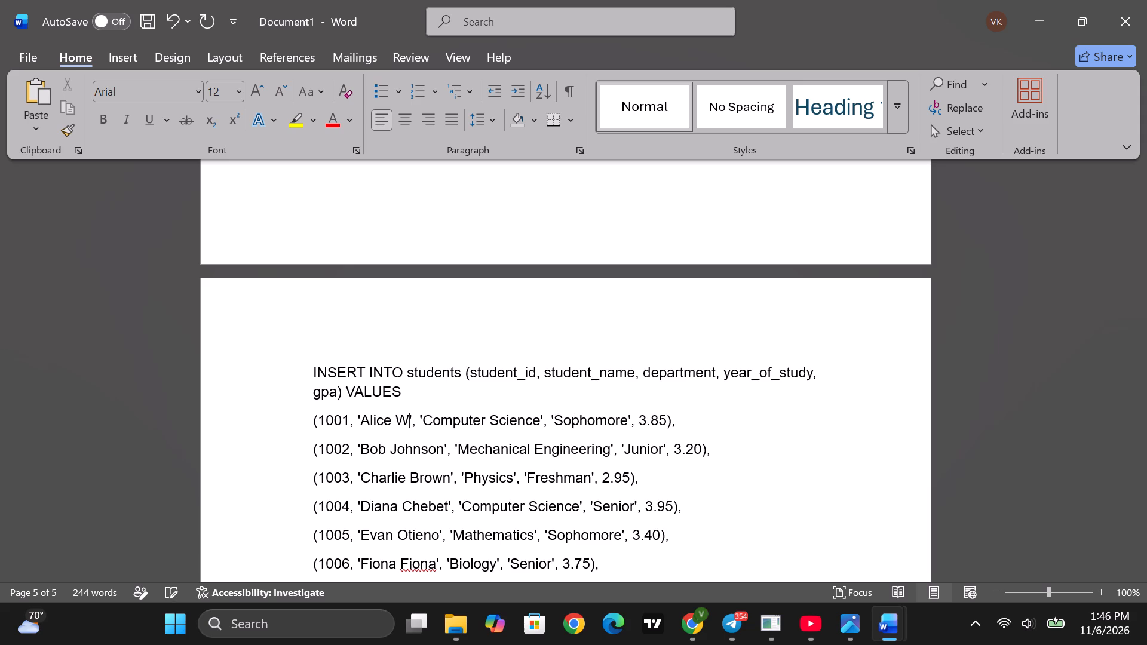
text(ambui)
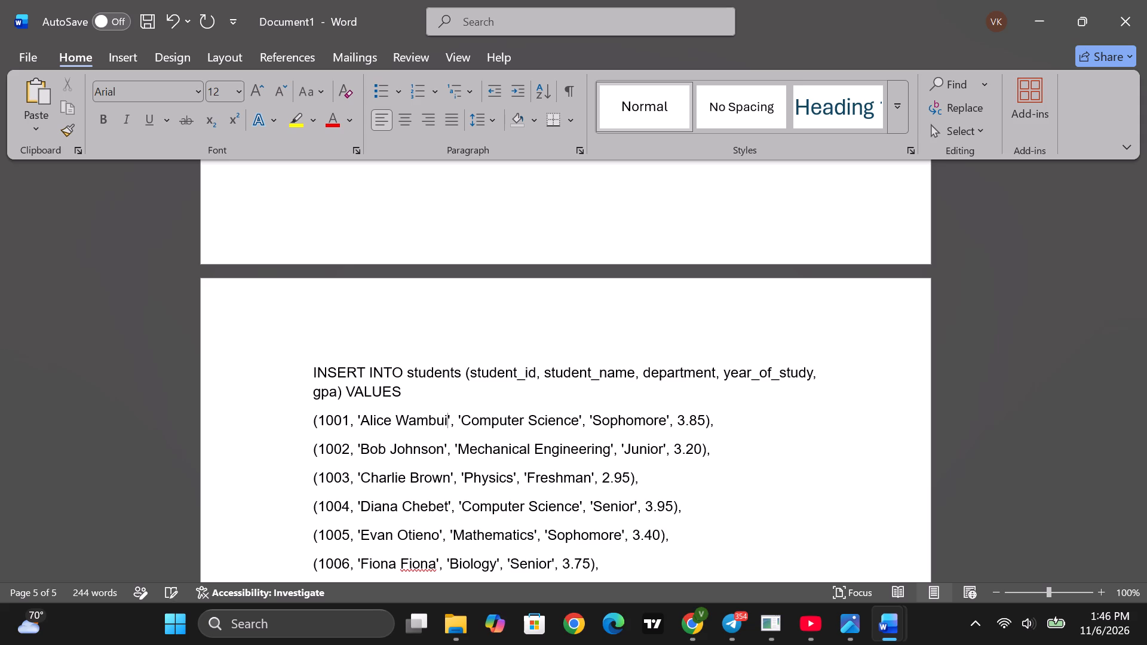
Check the code screenshot above and change the year of study in the 1001 record to 3rd Year.
scroll(673, 438, up, 4)
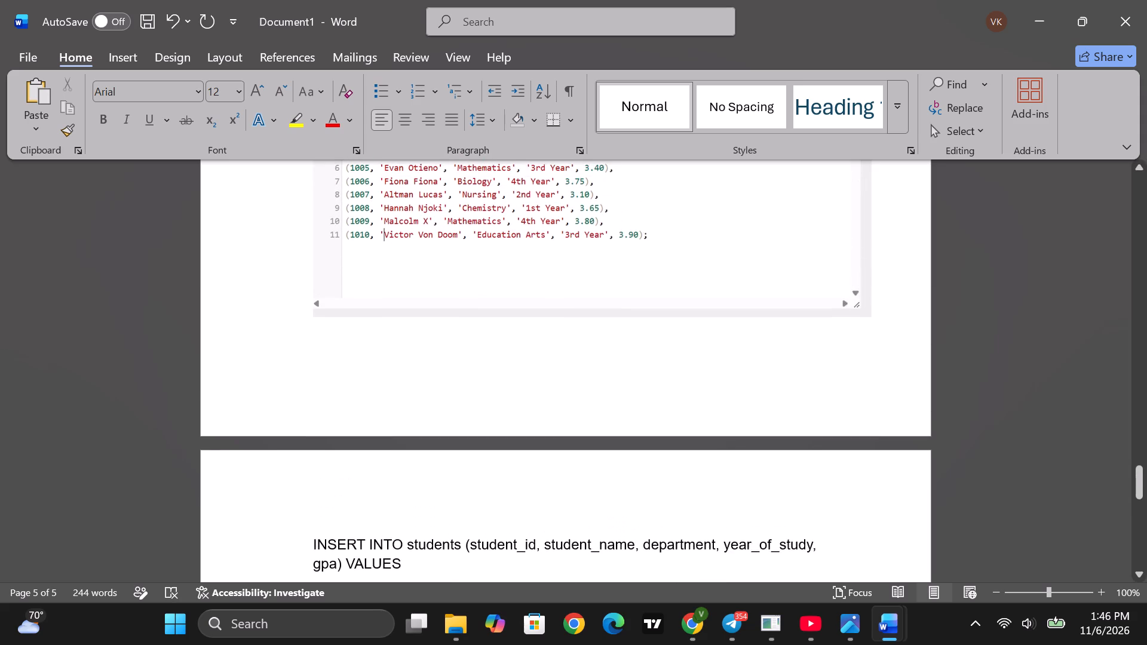
scroll(673, 438, up, 2)
scroll(670, 432, down, 5)
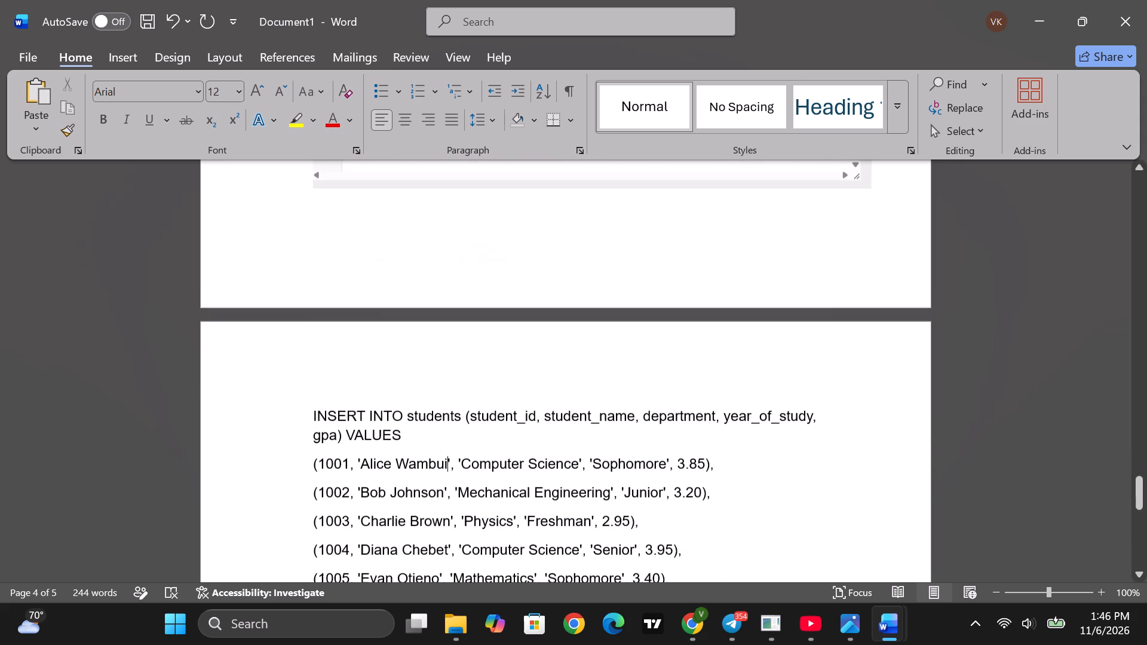
drag(665, 467, 586, 468)
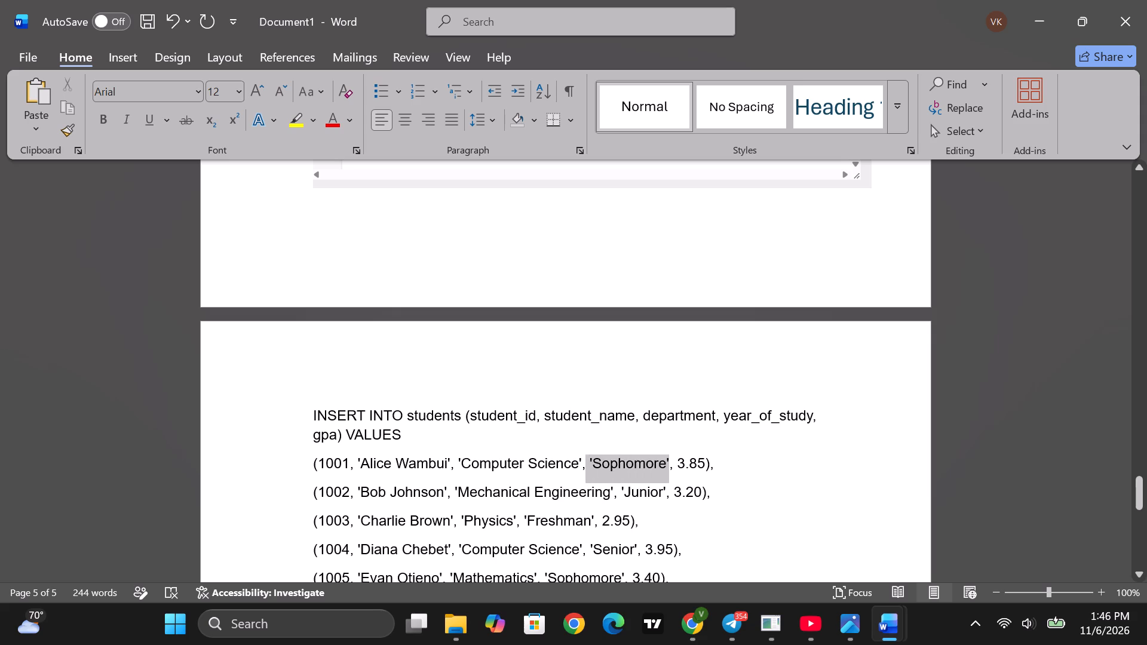
drag(586, 468, 596, 468)
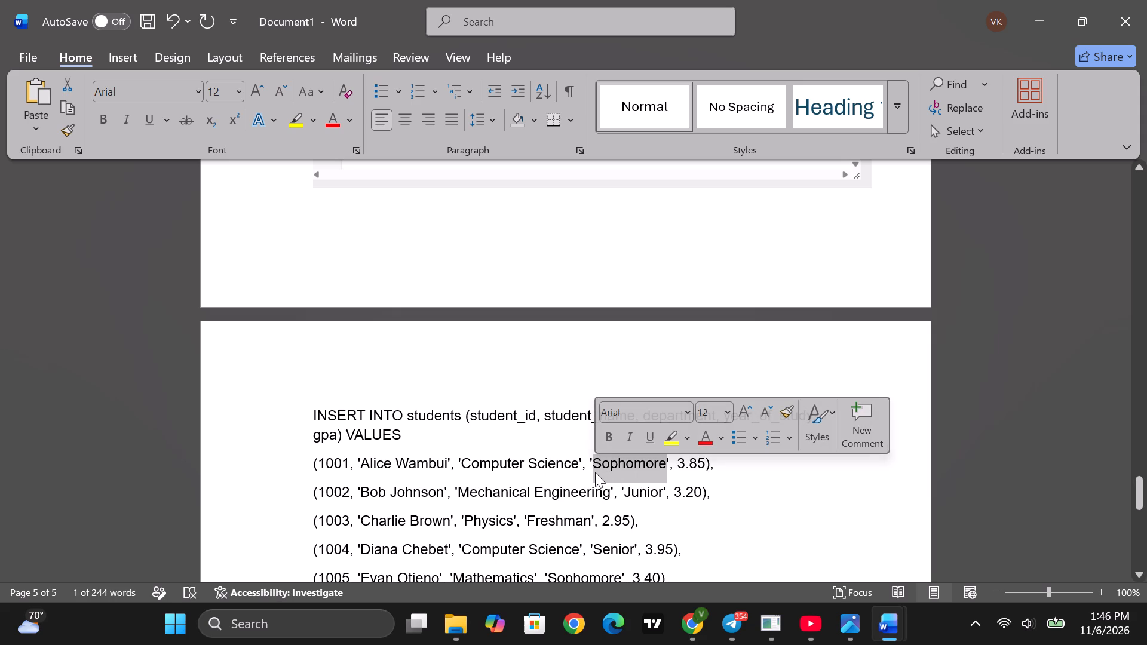
key(3)
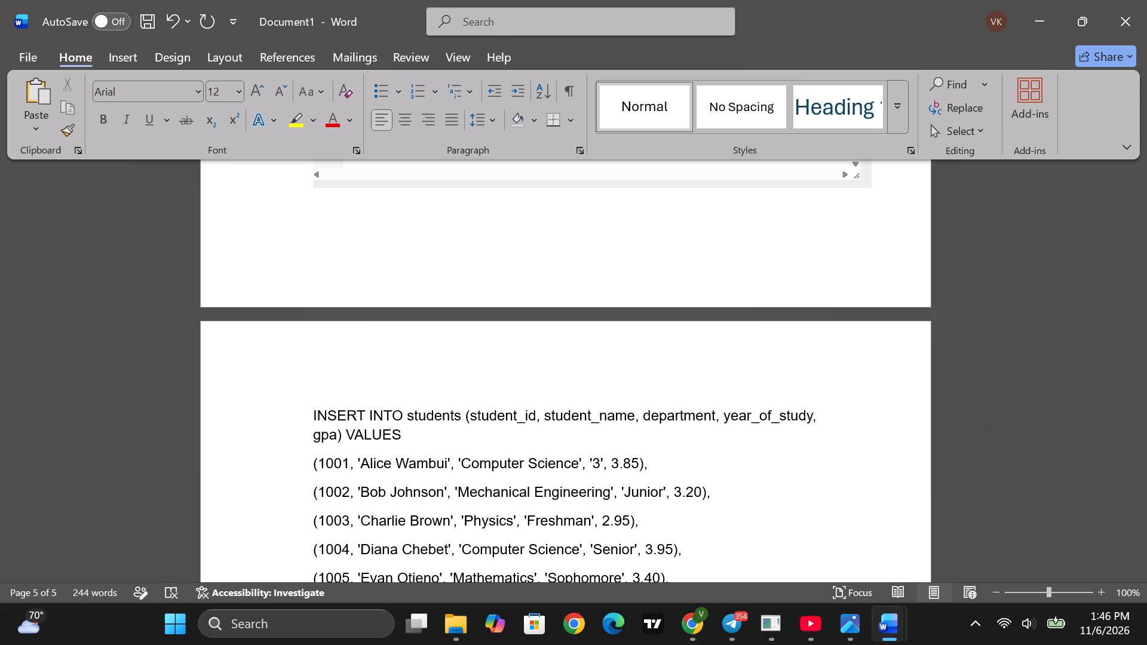
text(rd)
key(space)
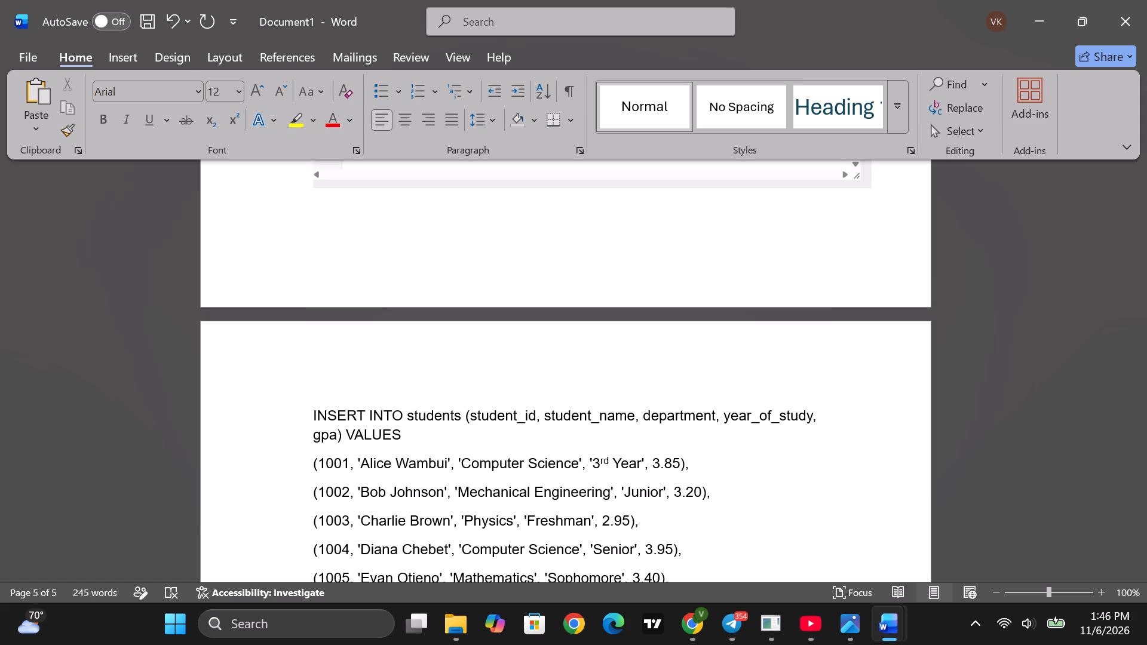
Change the year of study in the 1002 record to 2nd Year.
scroll(659, 518, down, 1)
click(663, 454)
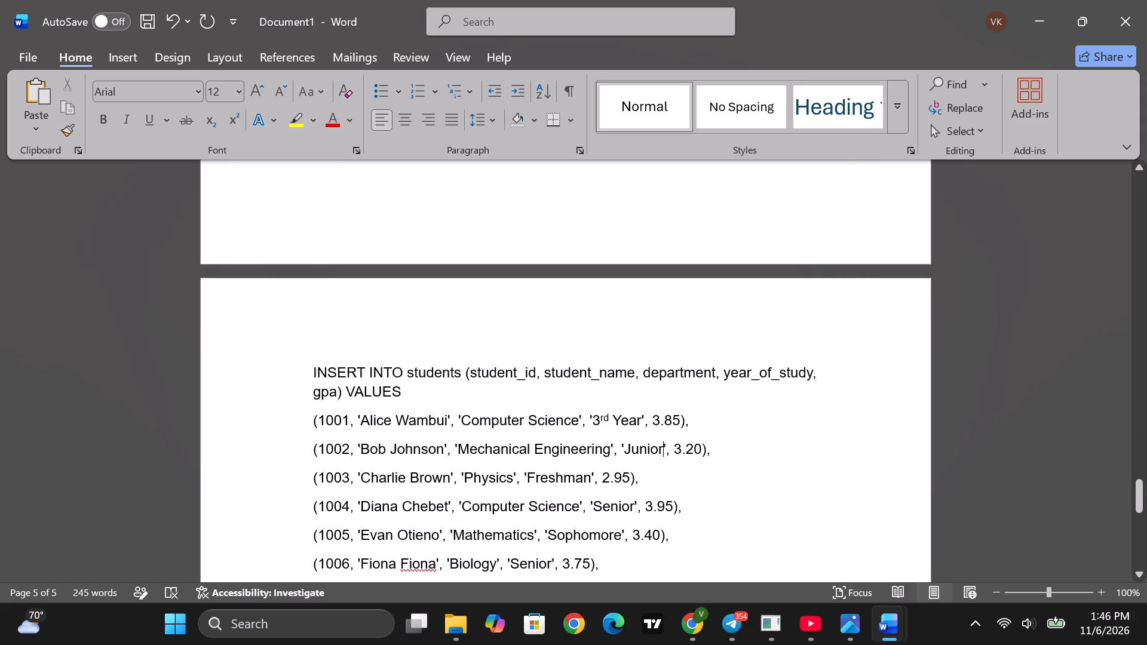
key(BackSpace)
key(BackSpace)
key(BackSpace)
key(BackSpace)
key(BackSpace)
key(BackSpace)
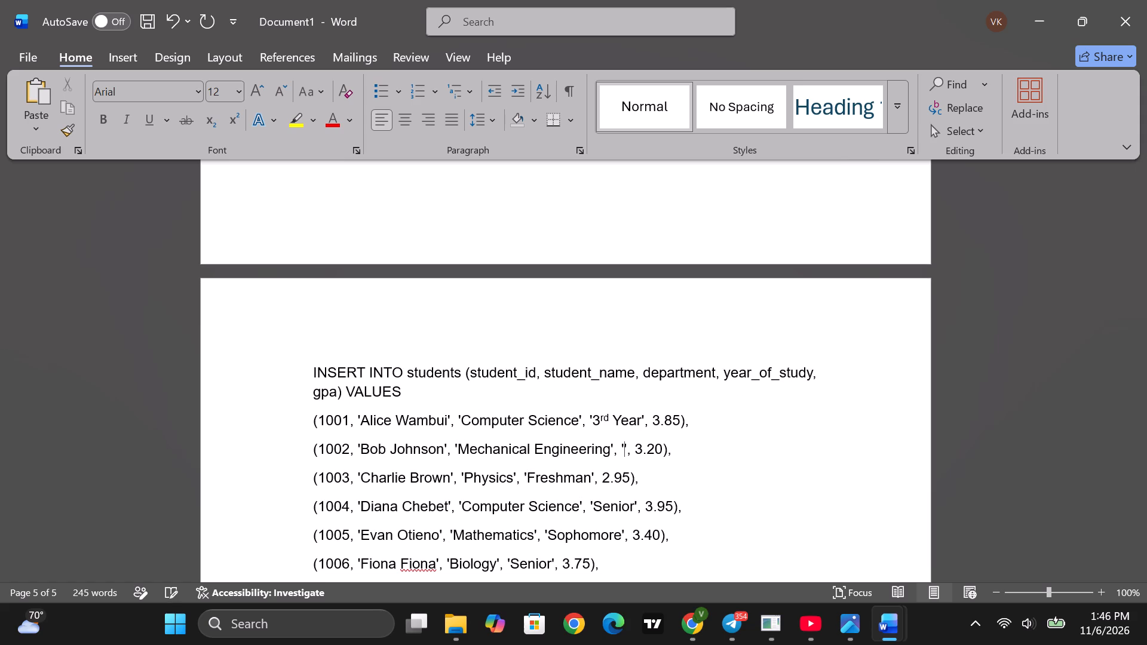
key(2)
text(nd)
key(space)
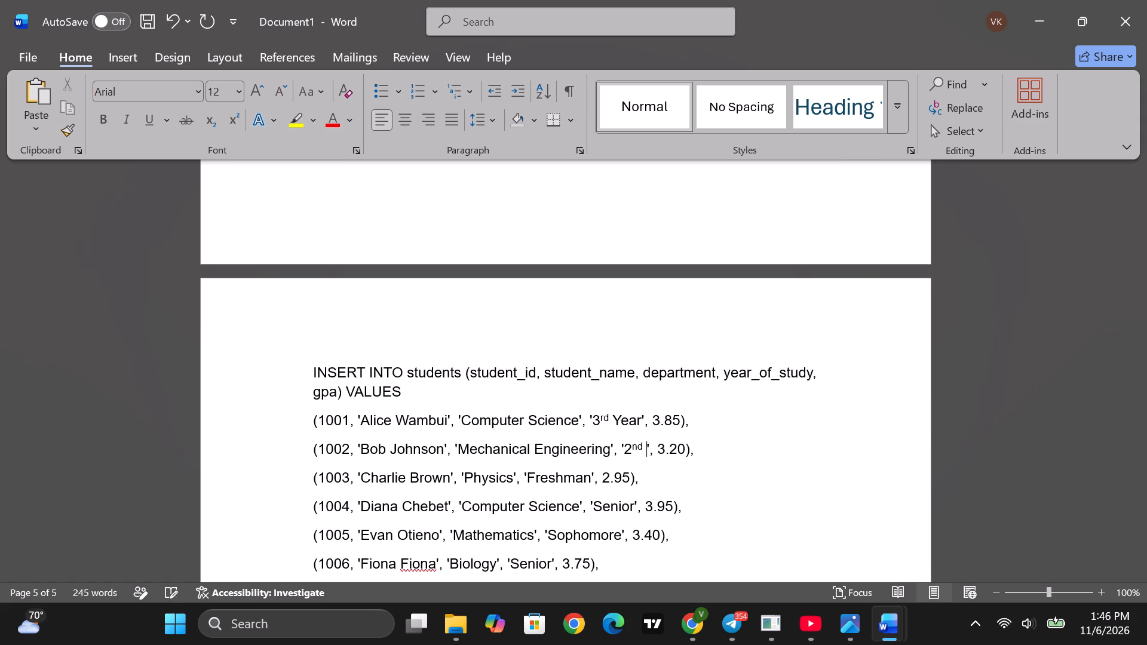
key(y)
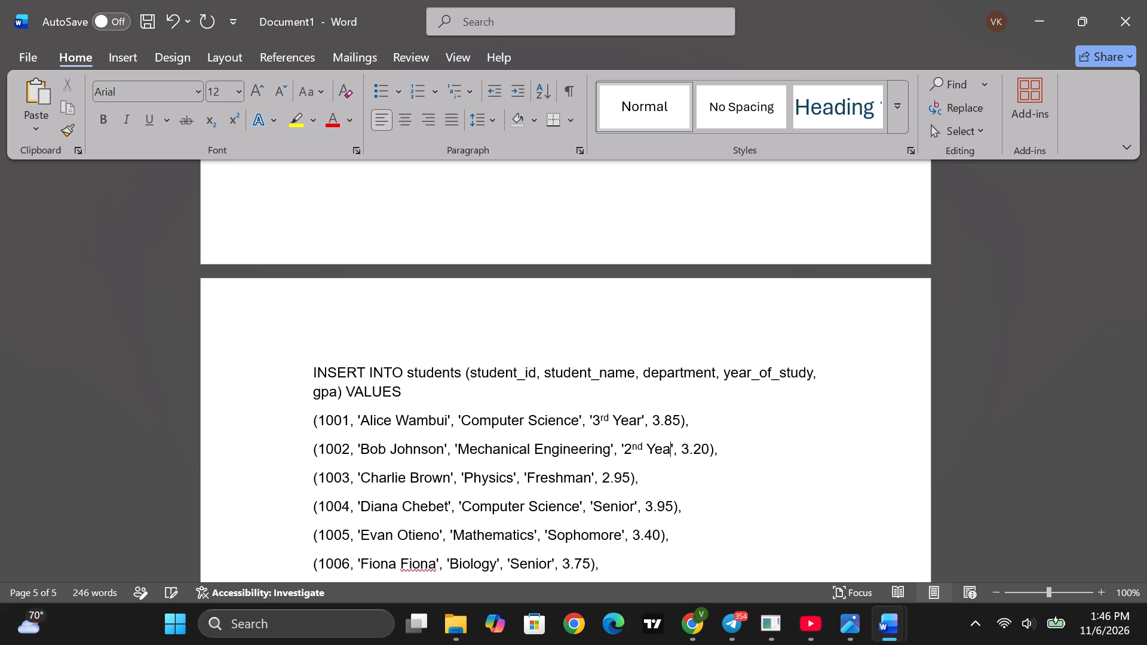
key(r)
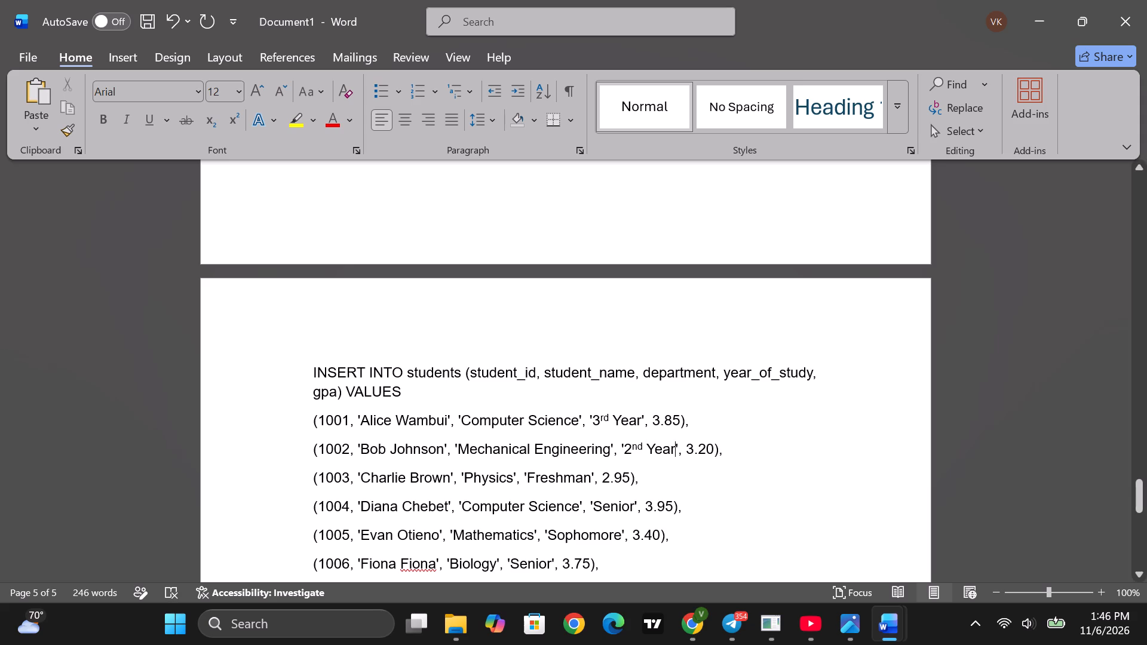
Change the year of study in the 1003 record to 1st Year.
click(590, 480)
key(BackSpace)
key(BackSpace)
key(BackSpace)
key(BackSpace)
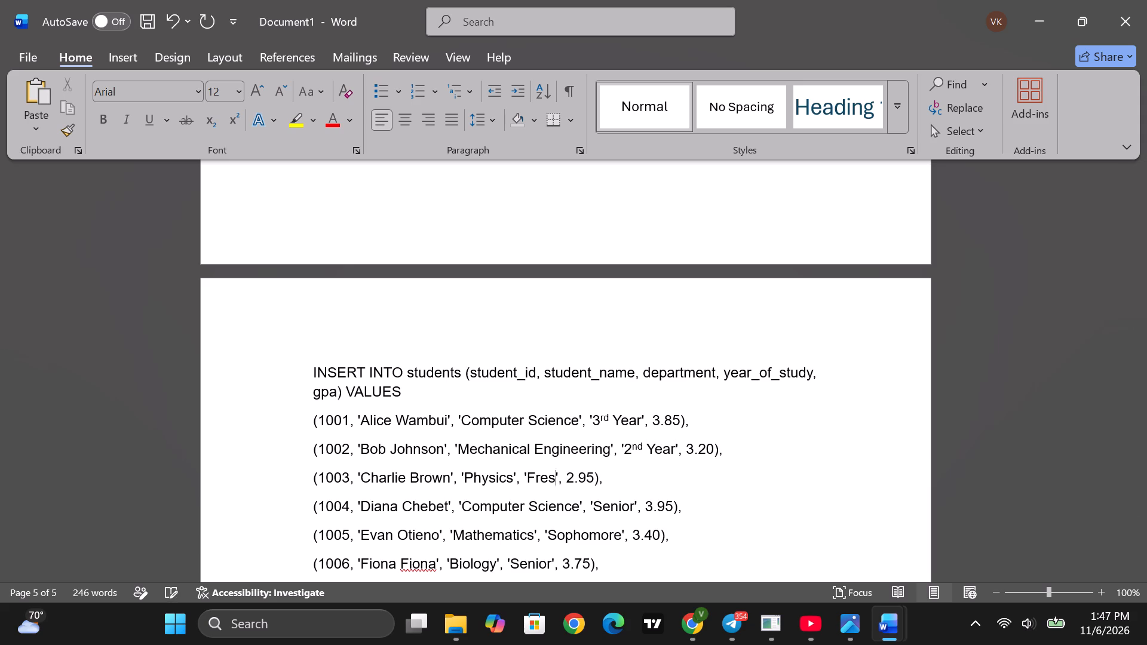
key(BackSpace)
key(BackSpace)
key(BackSpace)
key(BackSpace)
key(1)
text(ear)
Change the year of study in the 1004 record to 4th Year.
scroll(602, 511, down, 3)
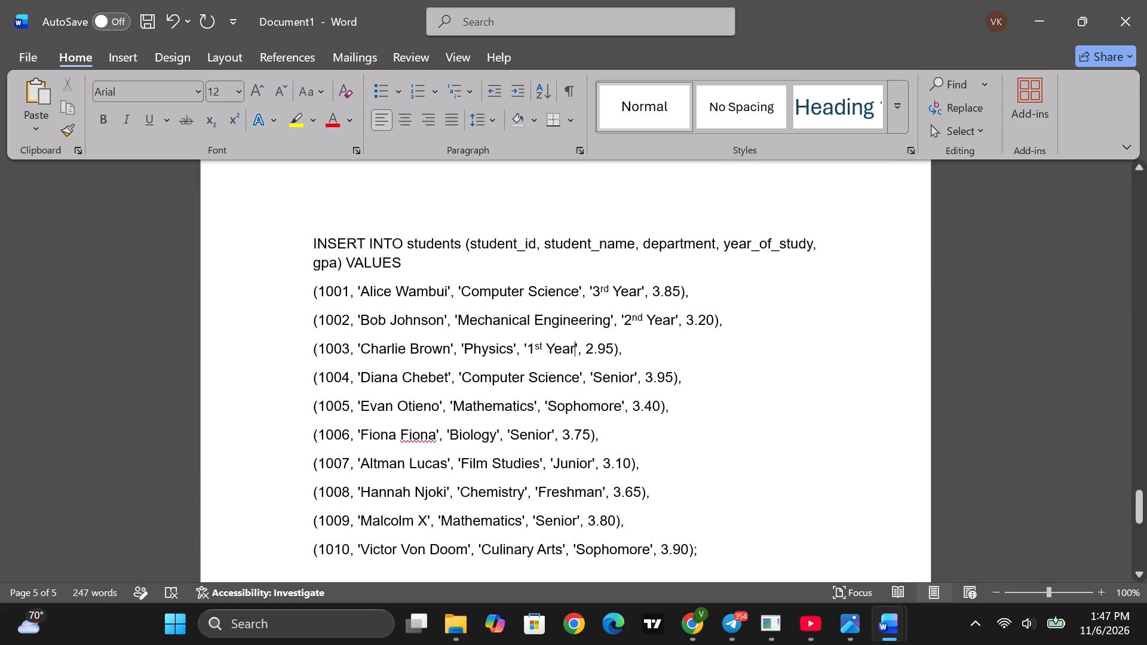
click(635, 377)
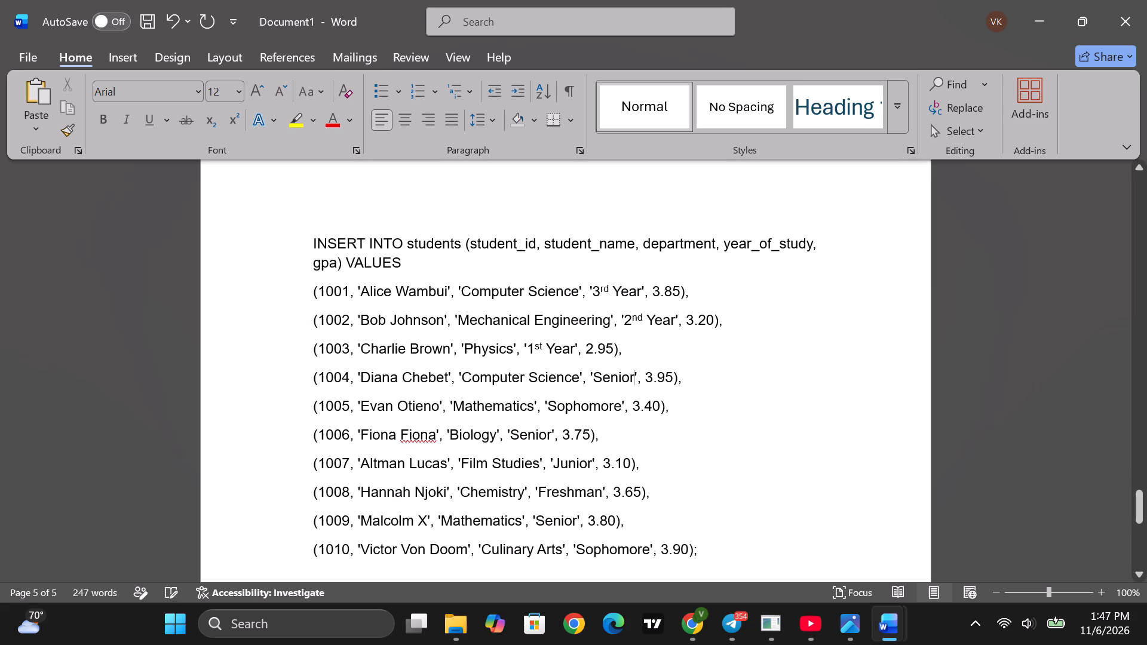
key(BackSpace)
key(BackSpace)
key(BackSpace)
key(BackSpace)
key(BackSpace)
key(BackSpace)
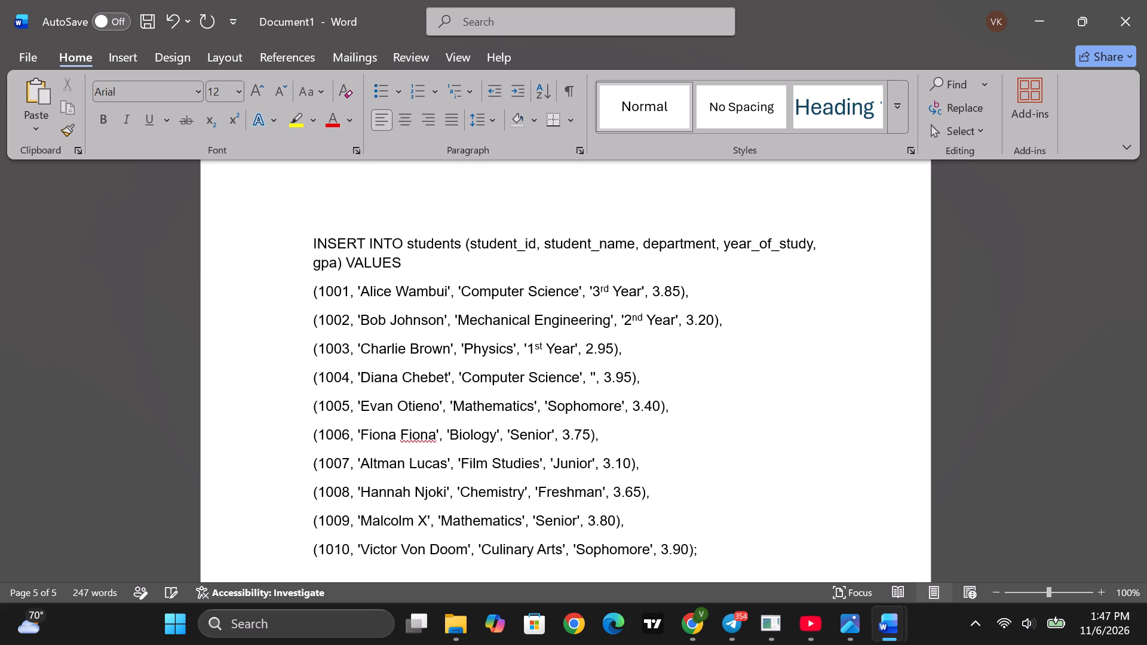
key(4)
text(th)
key(space)
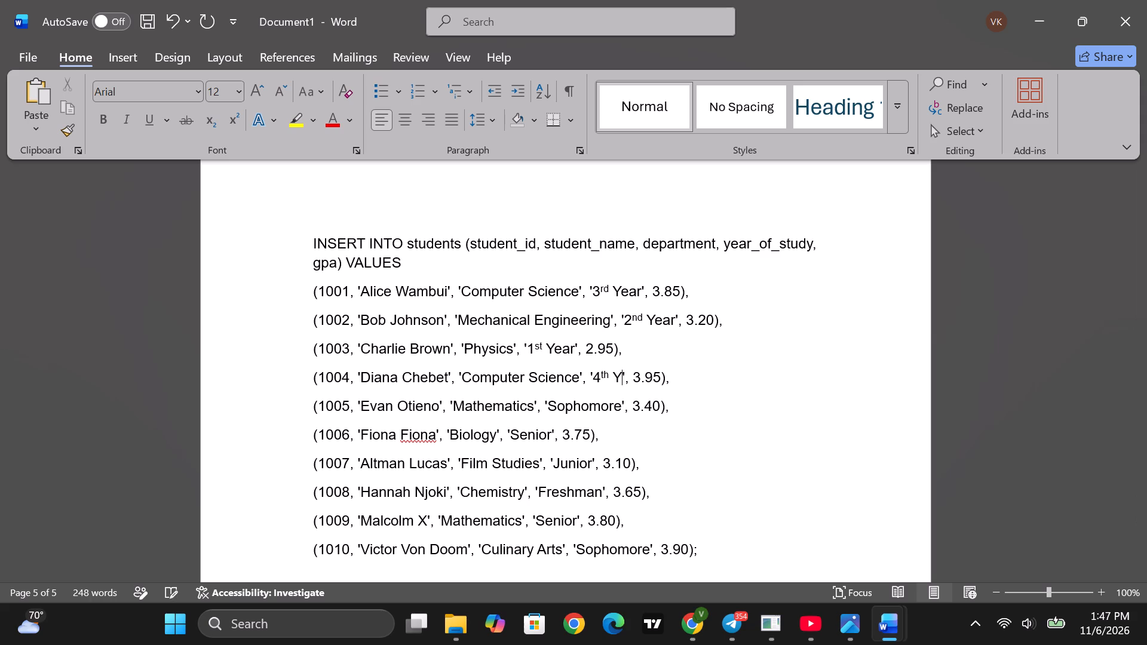
text(ear)
click(621, 411)
key(BackSpace)
key(BackSpace)
key(BackSpace)
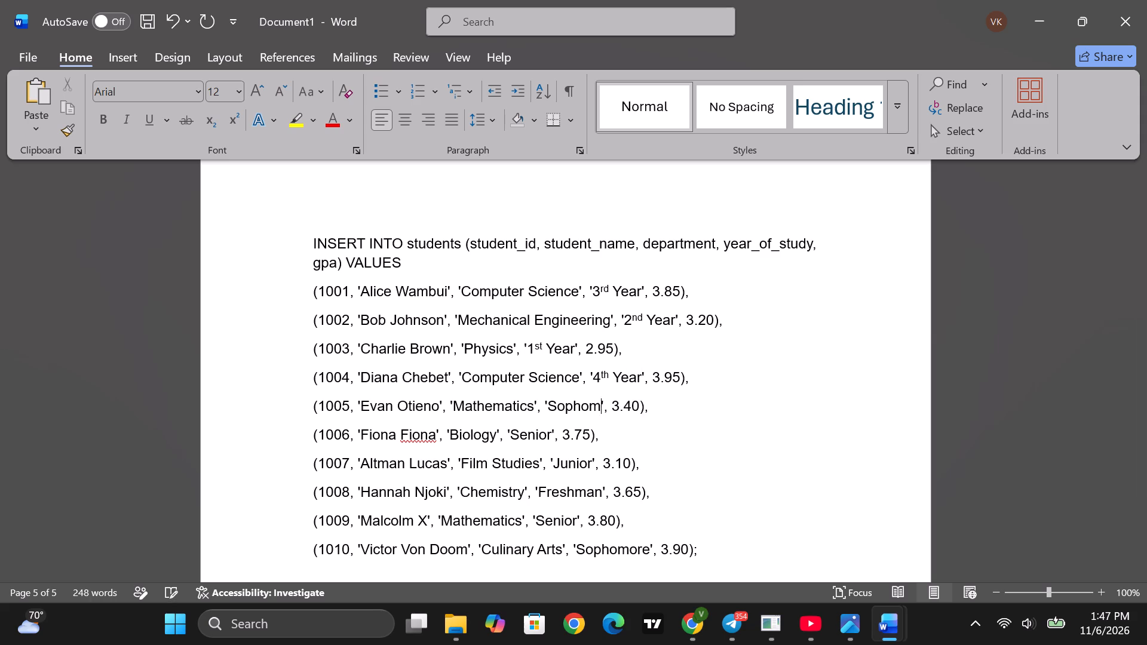
key(BackSpace)
key(BackSpace)
key(BackSpace)
key(BackSpace)
key(BackSpace)
key(BackSpace)
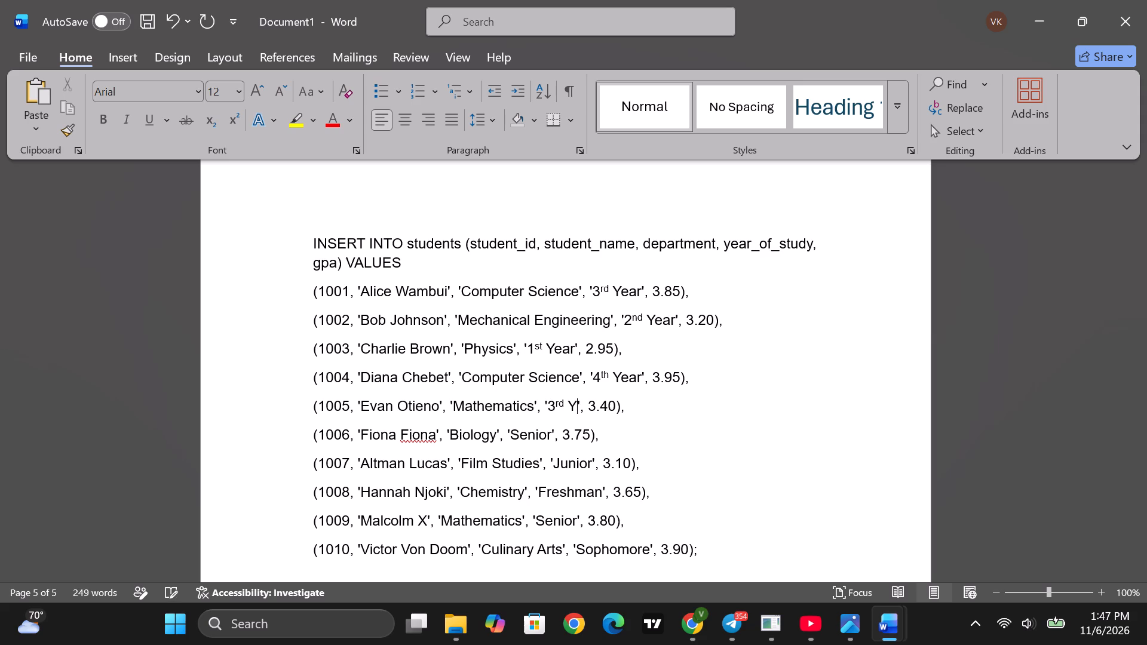
text(ear)
click(548, 441)
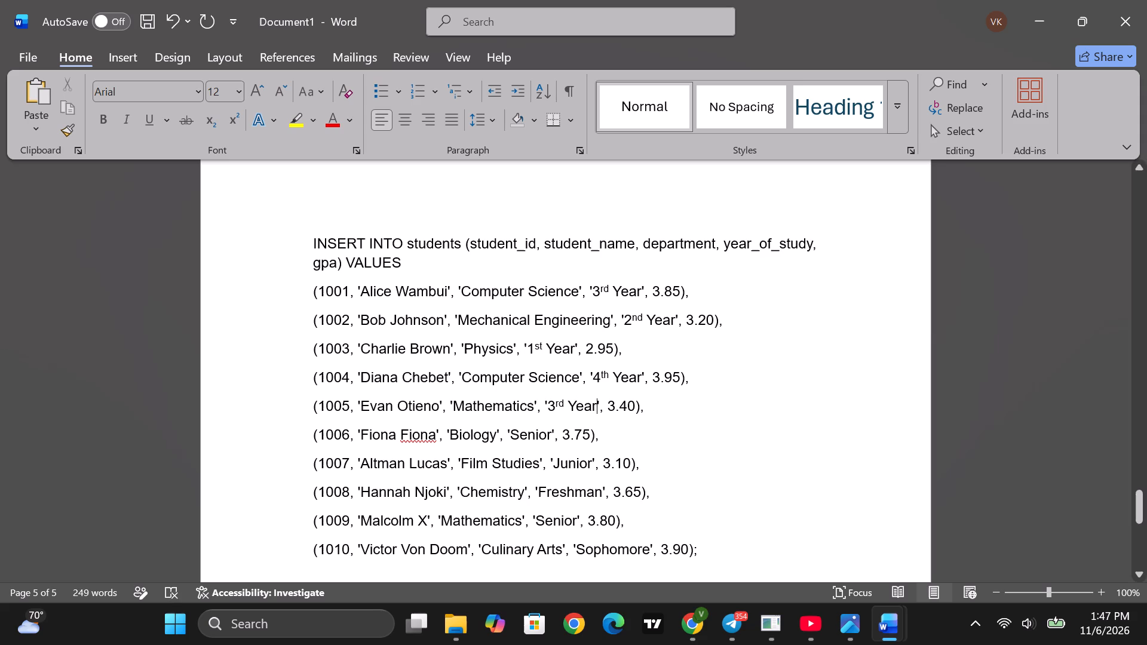
key(Right)
key(BackSpace)
key(BackSpace)
key(BackSpace)
key(BackSpace)
key(BackSpace)
key(BackSpace)
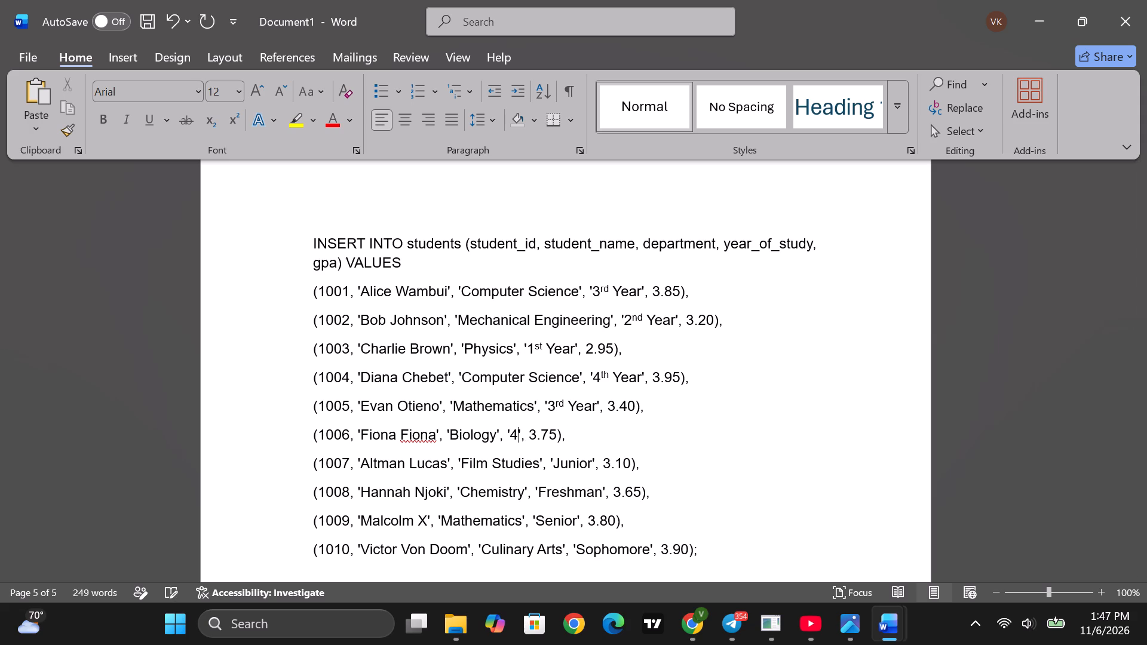
text(th)
key(space)
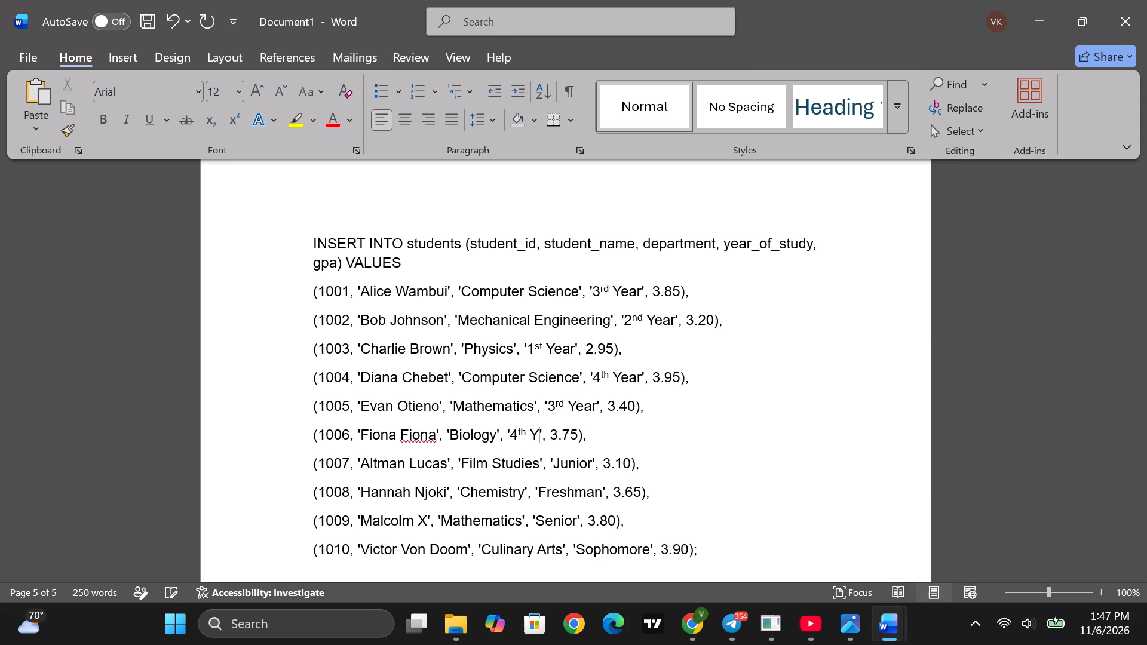
text(ear)
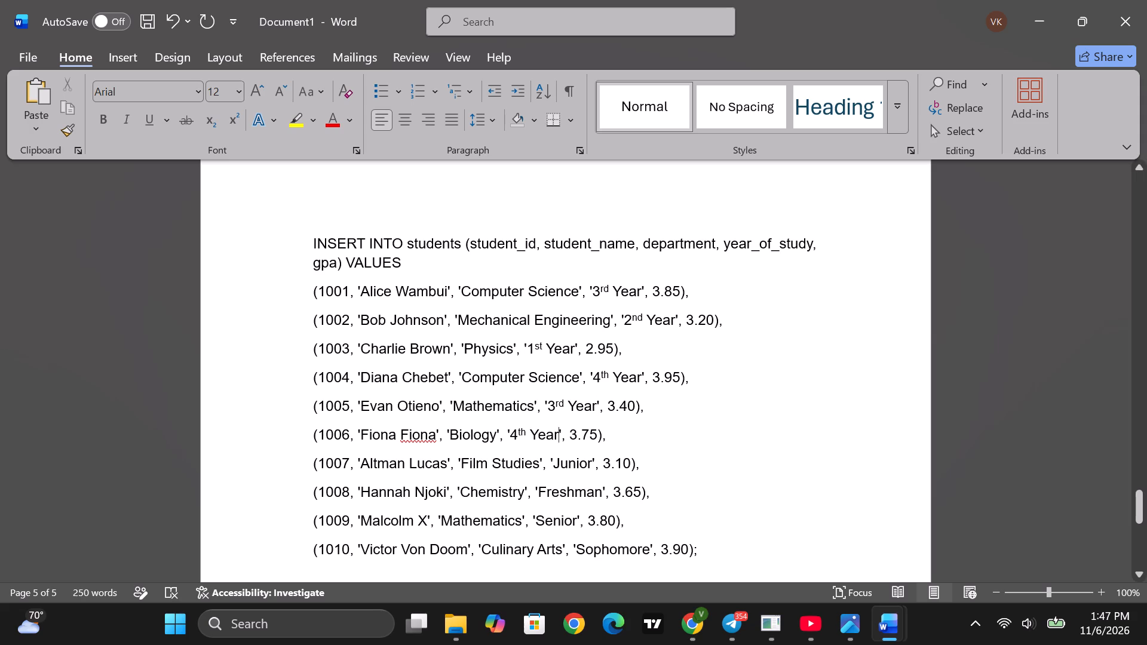
Change the year of study in the 1007 record to 2nd Year.
scroll(586, 469, down, 1)
click(589, 422)
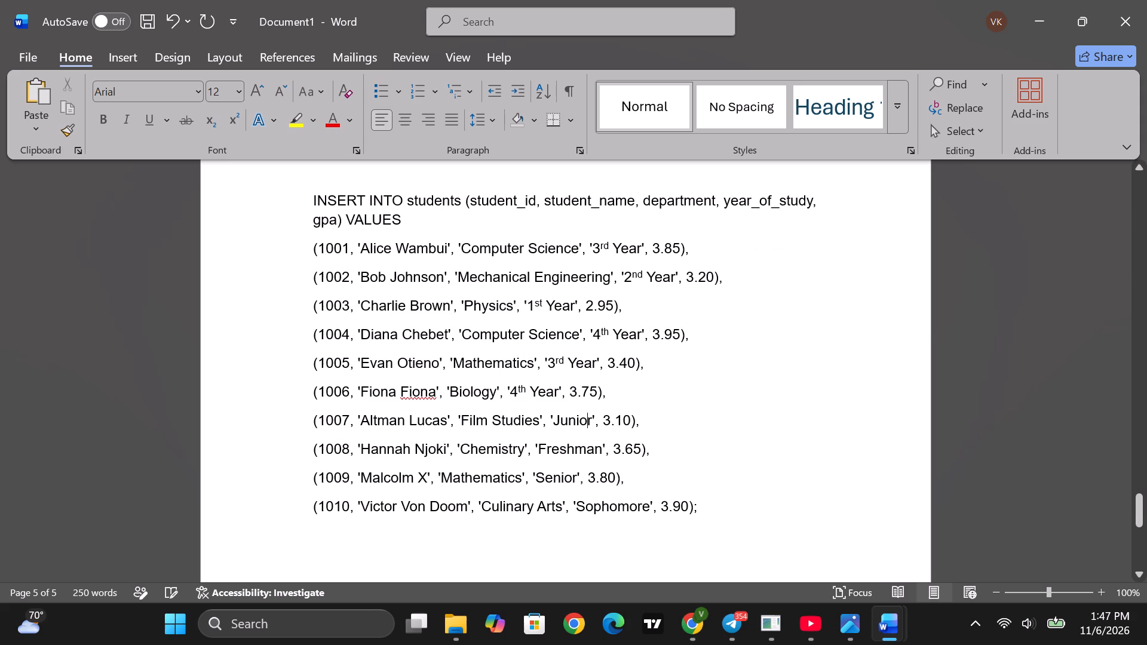
key(Right)
key(BackSpace)
key(BackSpace)
key(BackSpace)
key(BackSpace)
key(BackSpace)
key(BackSpace)
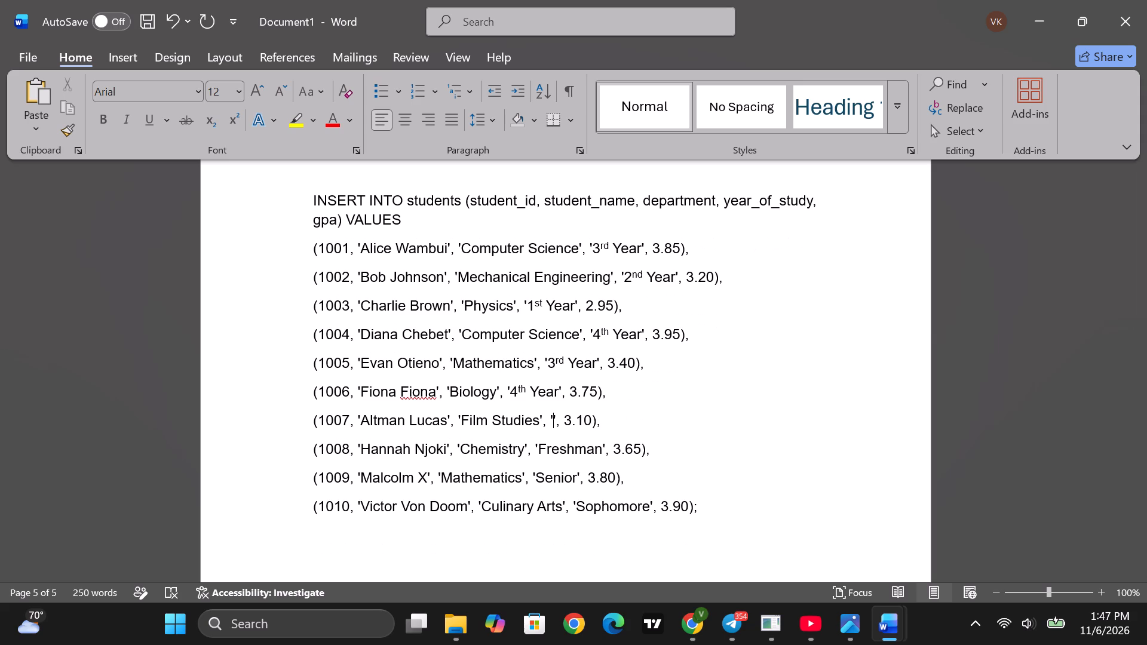
key(2)
text(YEAR)
key(BackSpace)
key(BackSpace)
key(BackSpace)
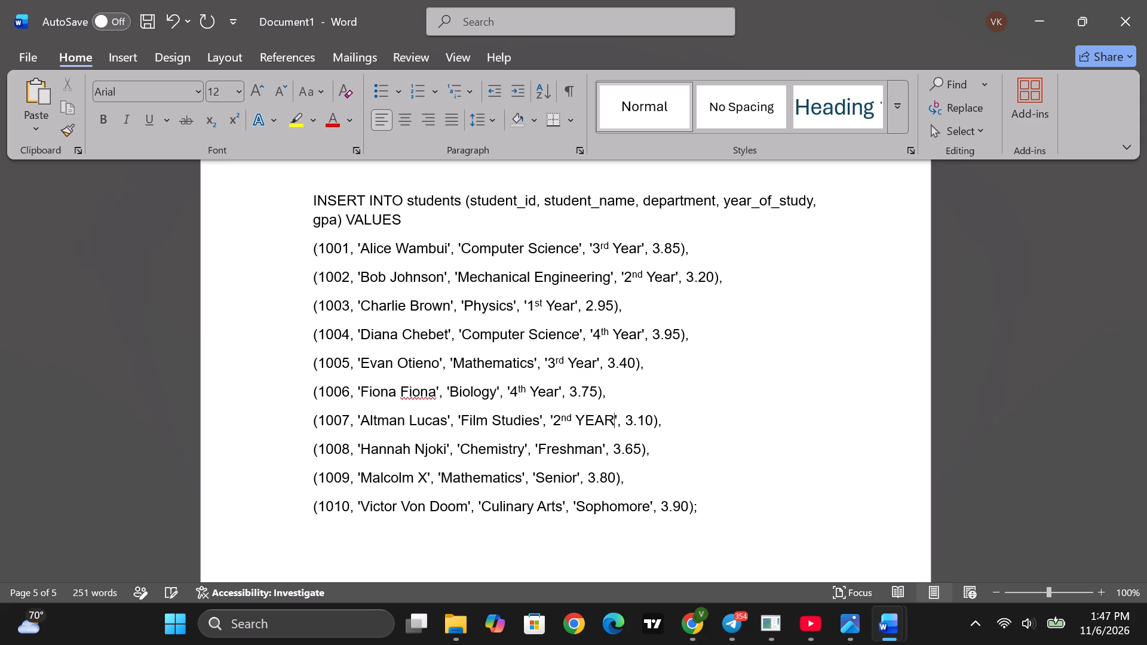
text(ear)
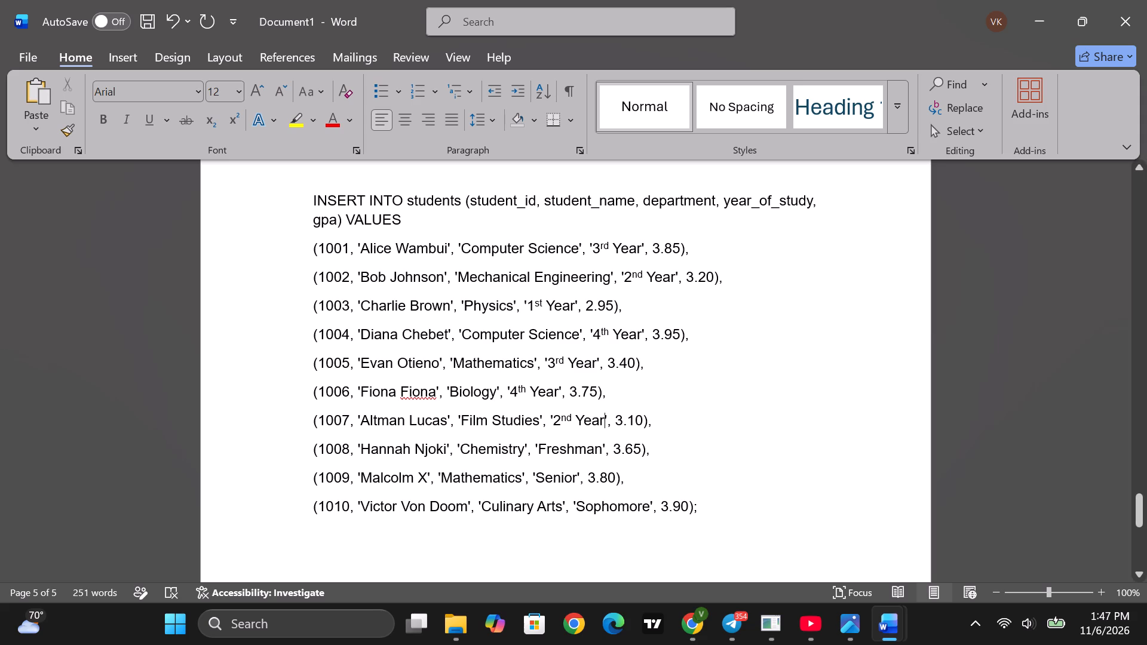
Change the year of study in the 1008 record to 1st Year.
click(600, 455)
key(BackSpace)
key(BackSpace)
key(BackSpace)
key(BackSpace)
key(BackSpace)
key(BackSpace)
key(BackSpace)
key(BackSpace)
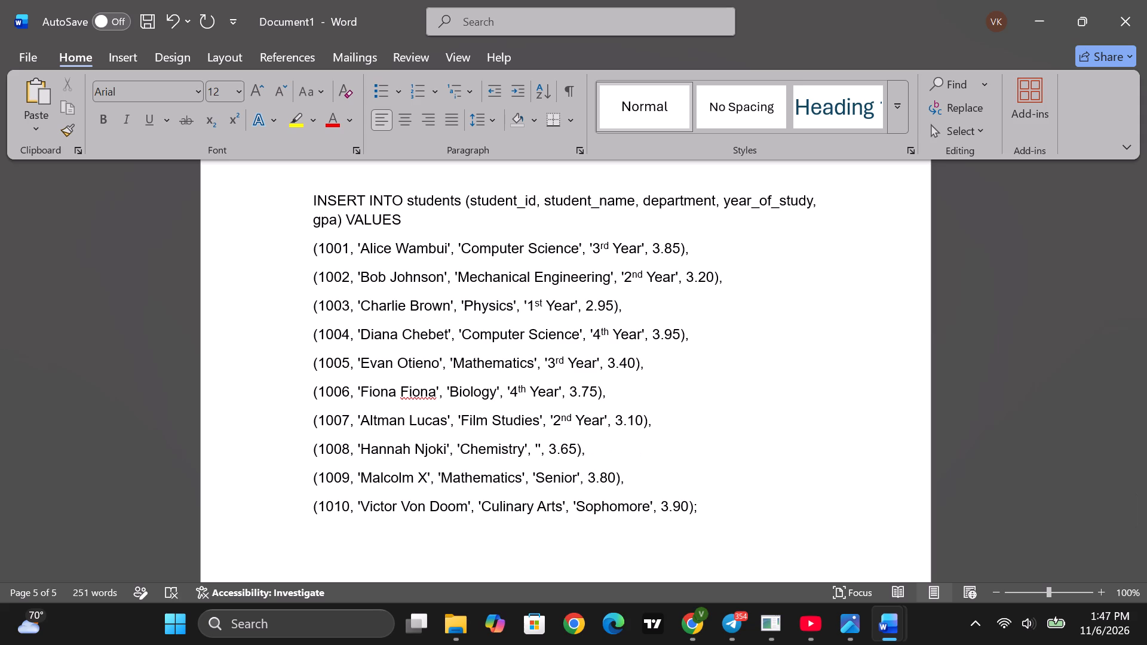
key(1)
text(st)
key(space)
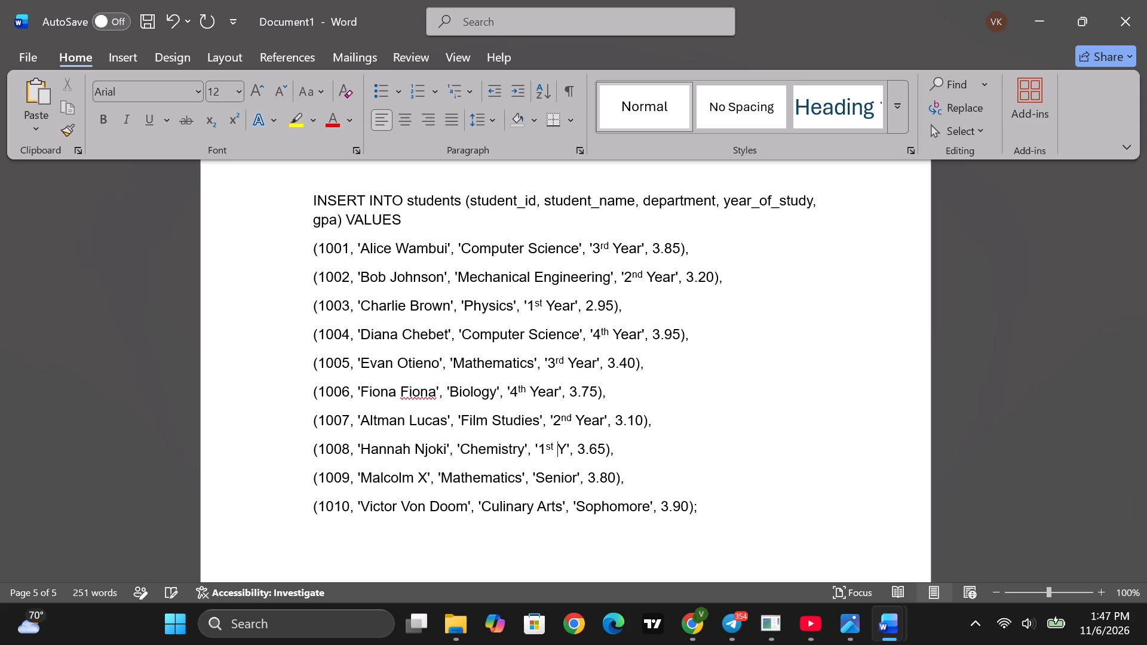
text(ear)
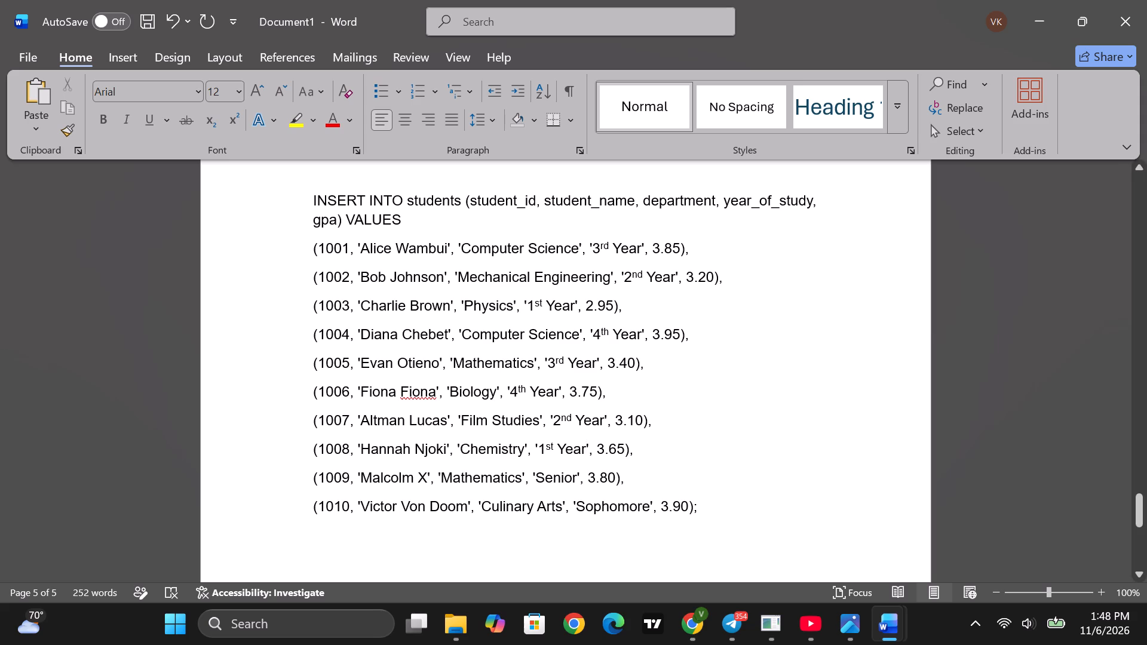
Change the year of study in the 1009 record to 4th Year.
click(575, 478)
key(BackSpace)
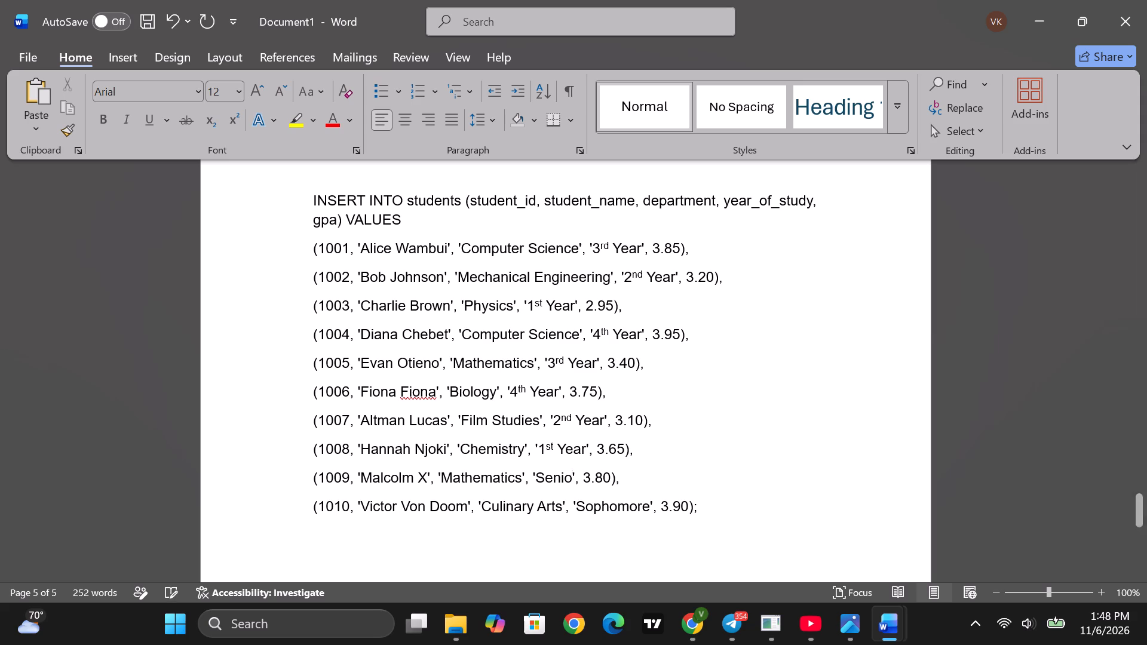
key(BackSpace)
key(BackSpace)
key(BackSpace)
key(BackSpace)
key(BackSpace)
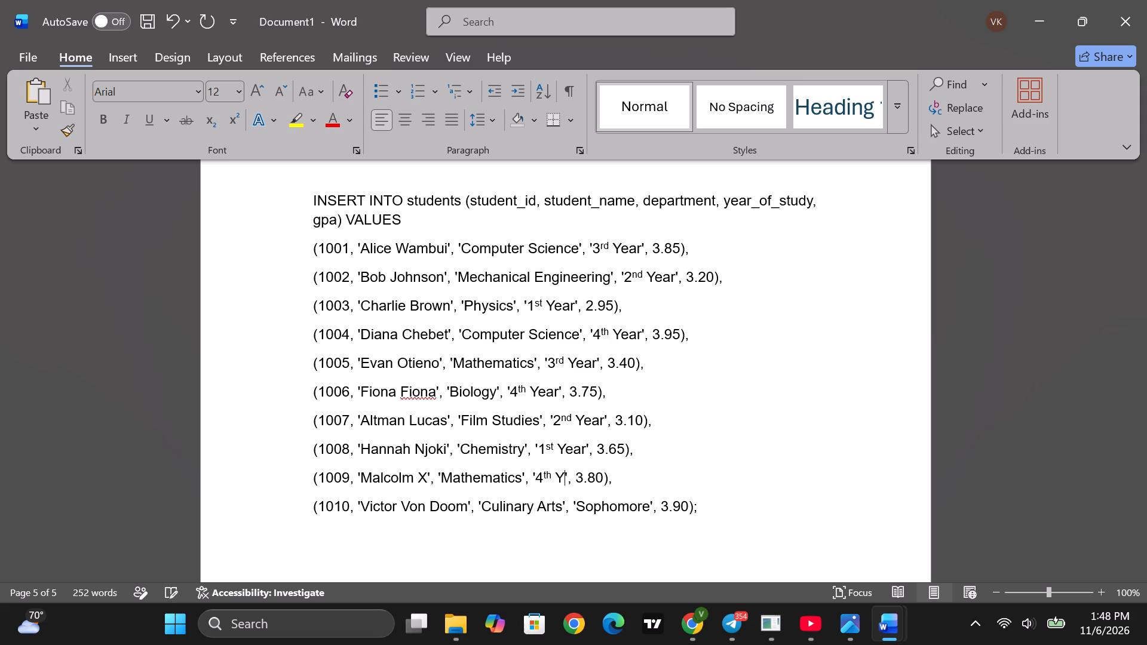
text(ar)
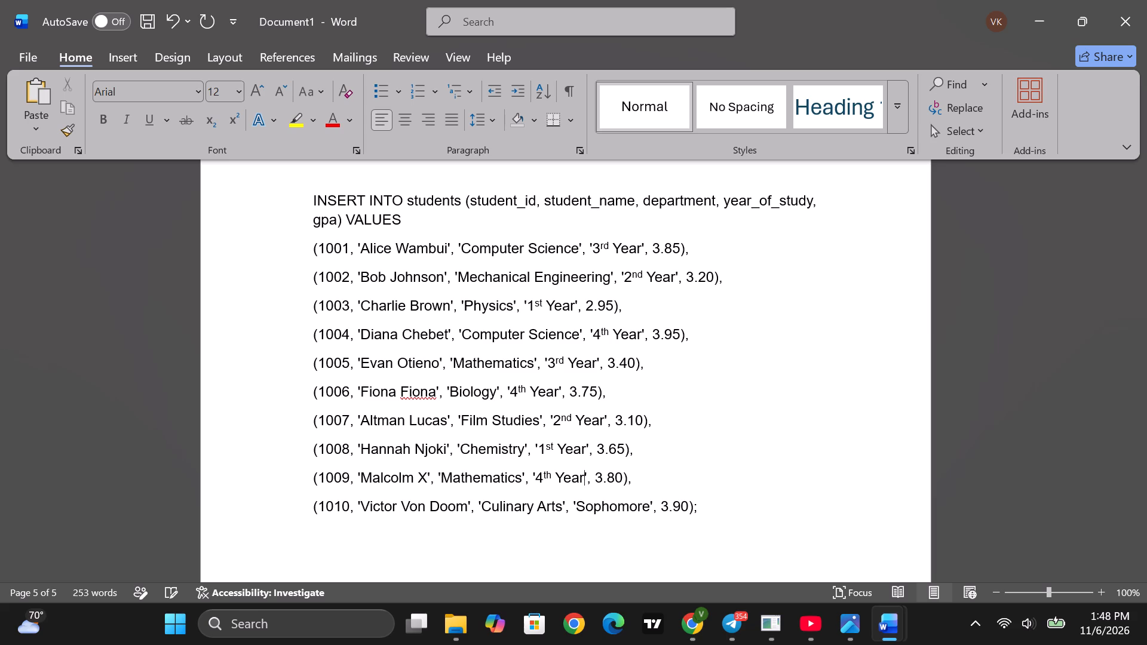
Change the year of study in the 1010 record to 3rd Year.
click(648, 503)
key(BackSpace)
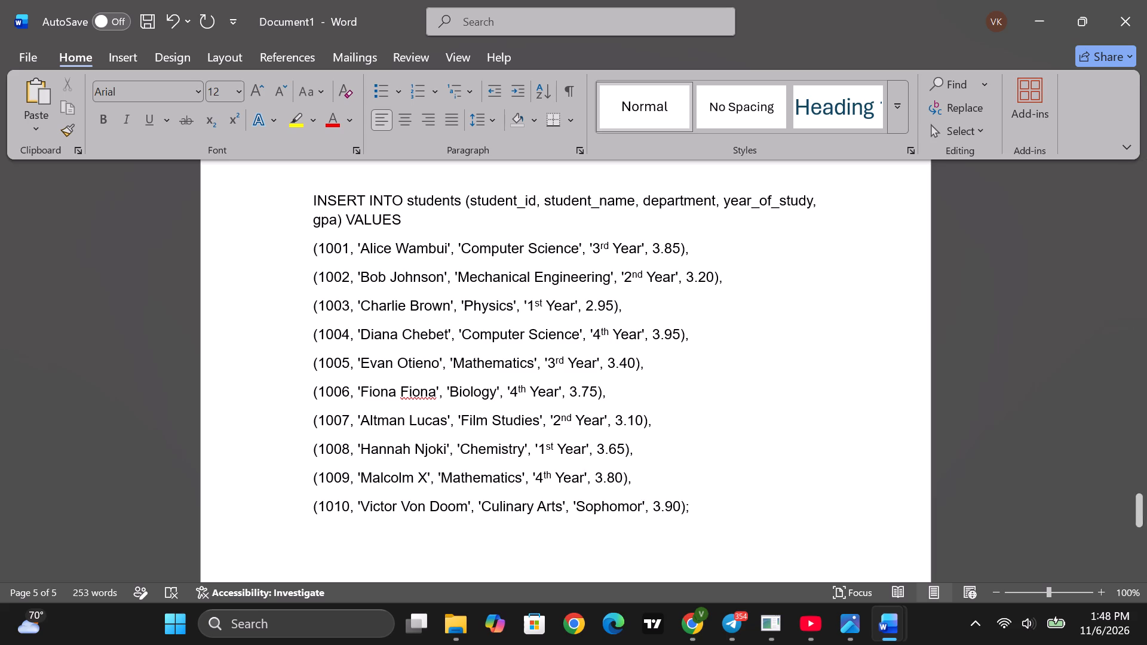
key(BackSpace)
key(BackSpace)
key(BackSpace)
key(BackSpace)
key(BackSpace)
key(BackSpace)
key(BackSpace)
key(BackSpace)
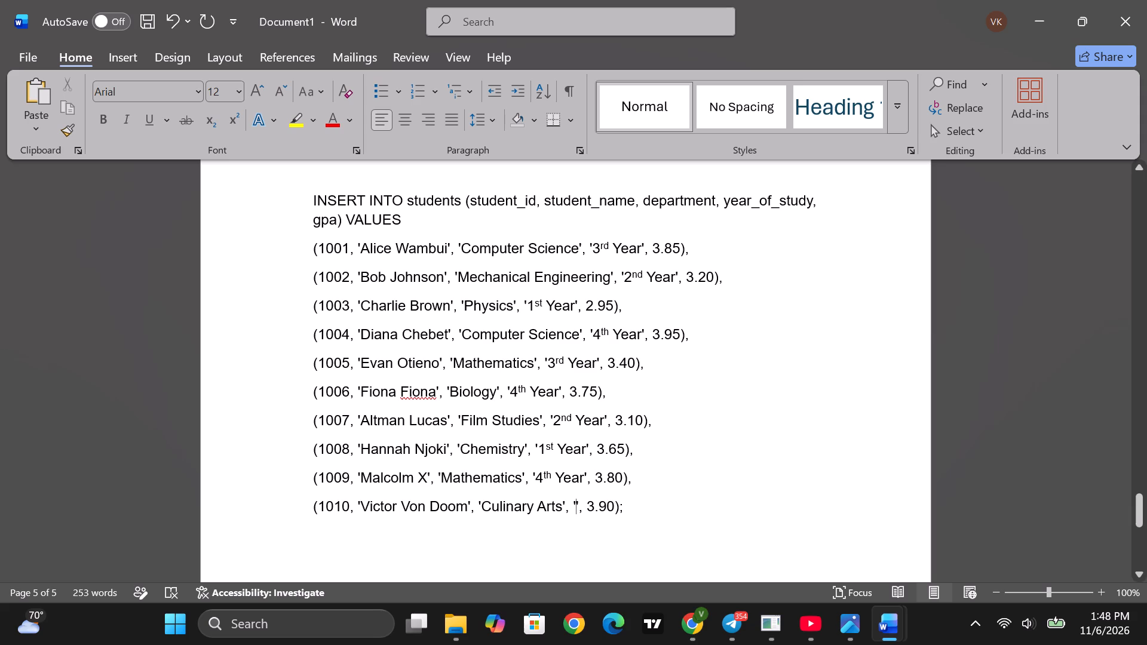
text(3rd)
key(space)
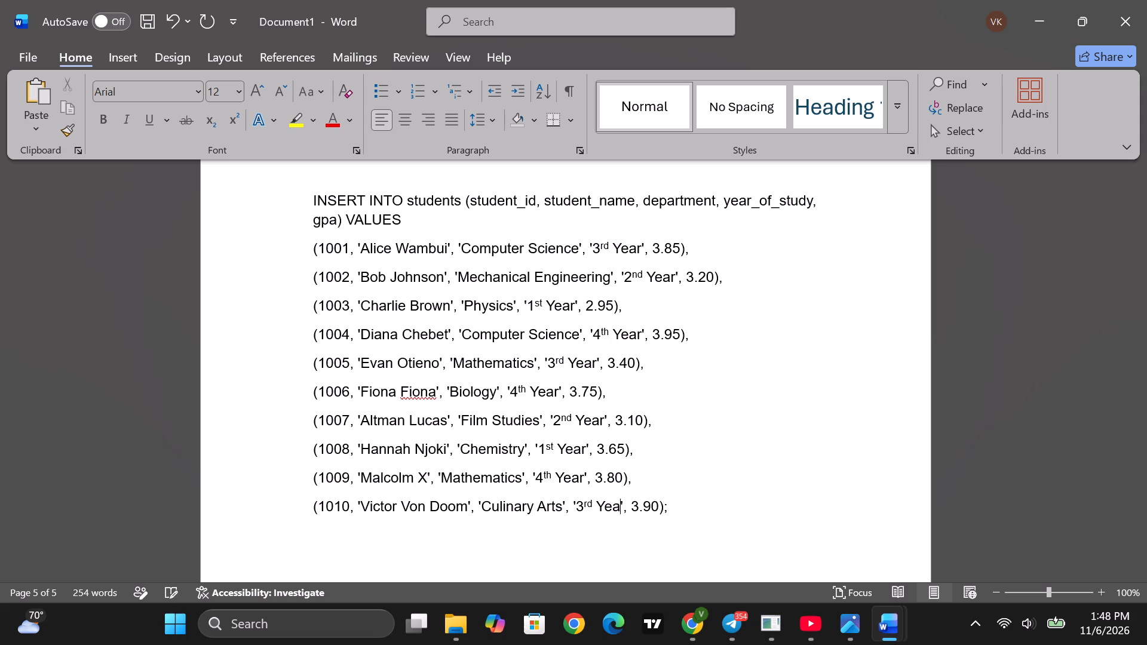
Delete the department text Film Studies from the 1007 record, keeping its quotation marks.
scroll(577, 411, up, 1)
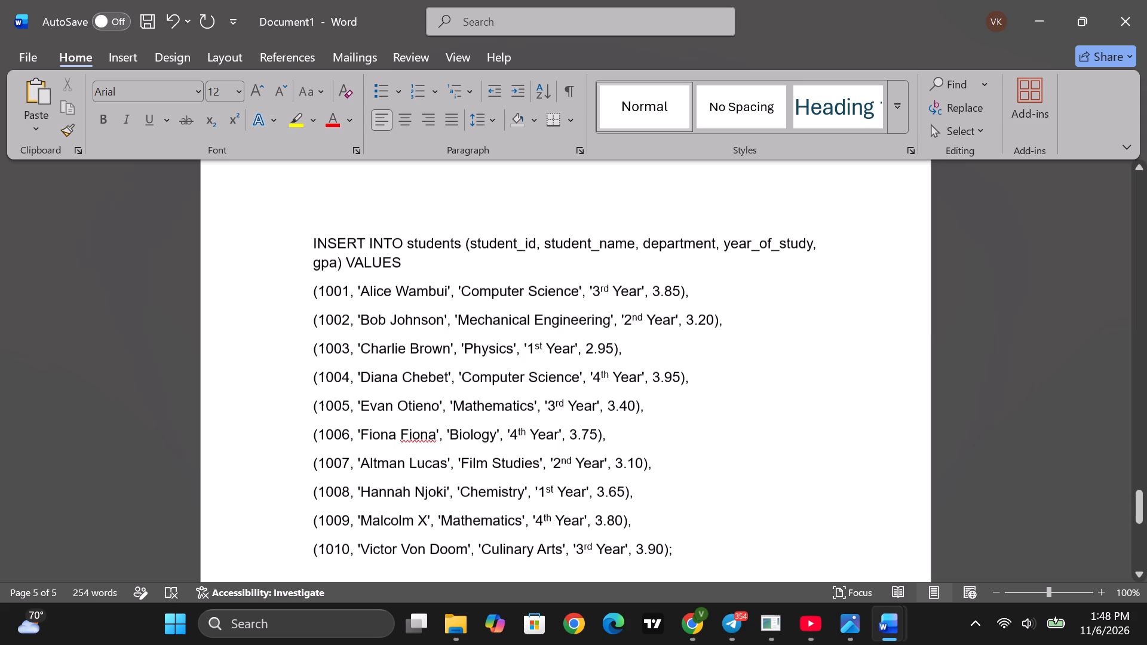
scroll(532, 381, down, 2)
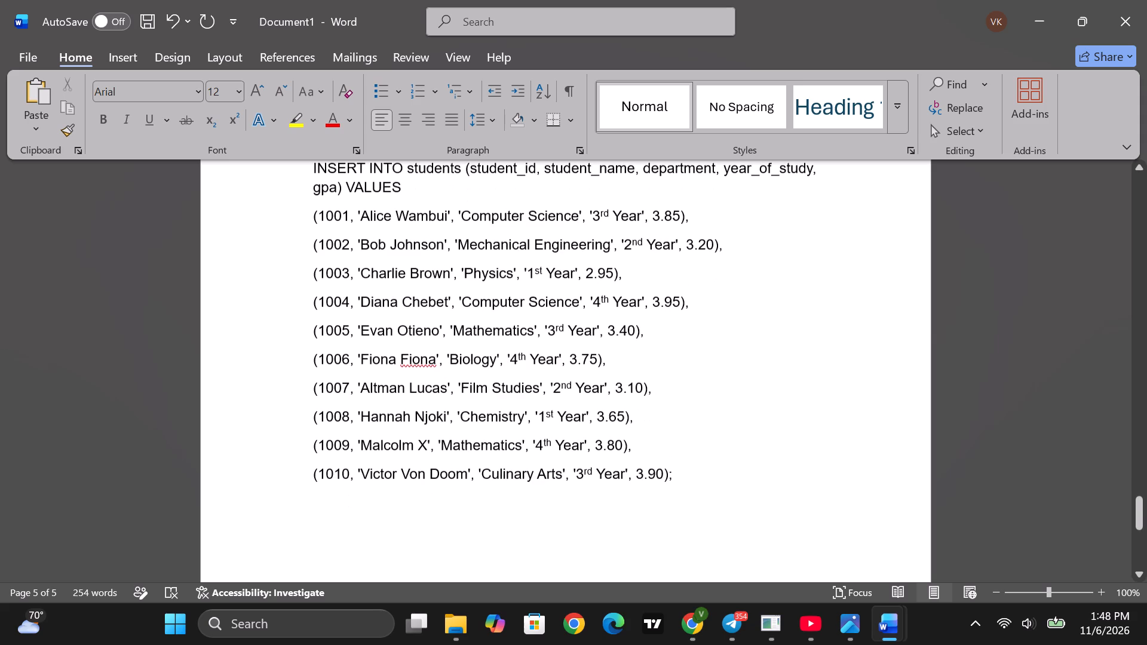
click(540, 377)
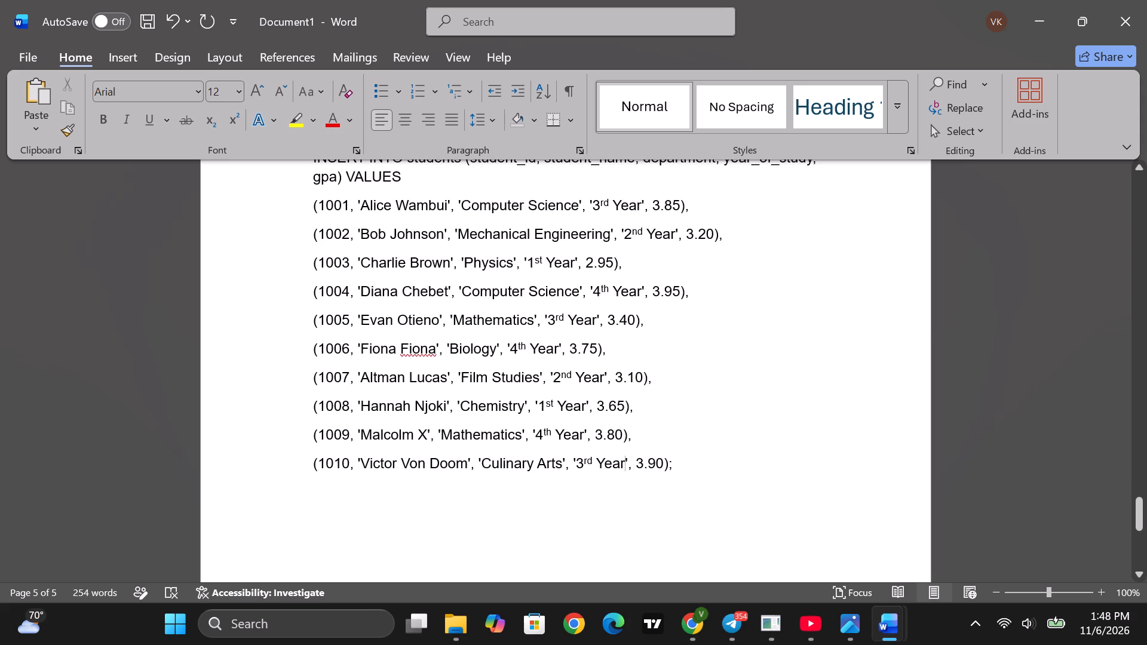
key(BackSpace)
key(BackSpace)
key(BackSpace)
key(BackSpace)
key(BackSpace)
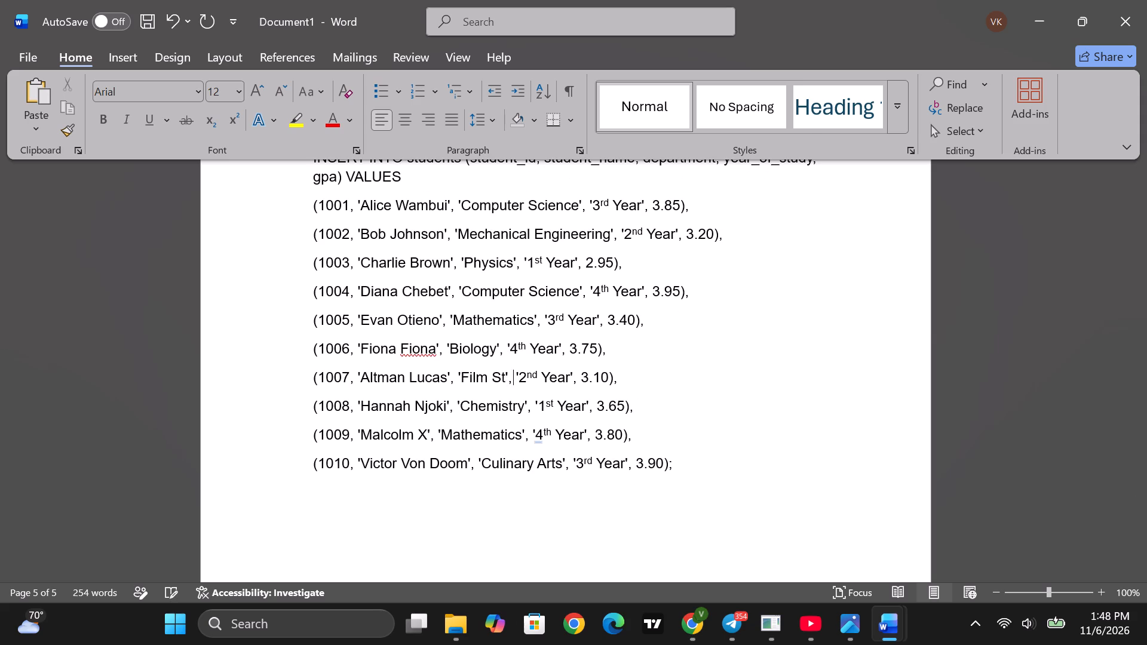
key(BackSpace)
key(BackSpace)
key(BackSpace)
key(BackSpace)
key(BackSpace)
key(BackSpace)
key(BackSpace)
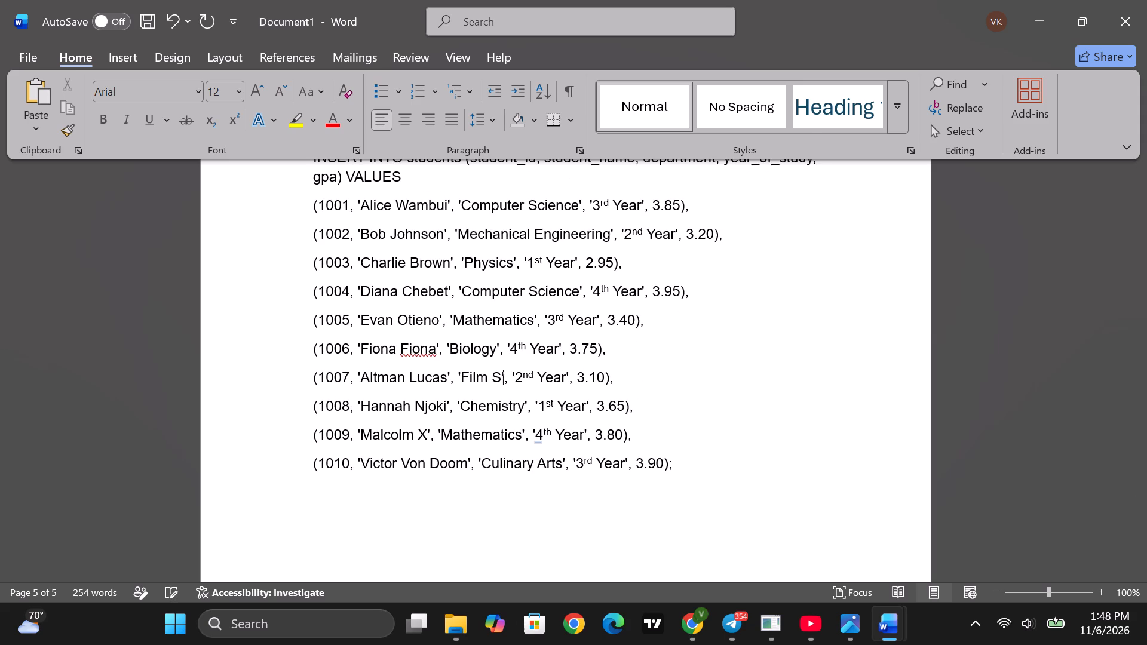
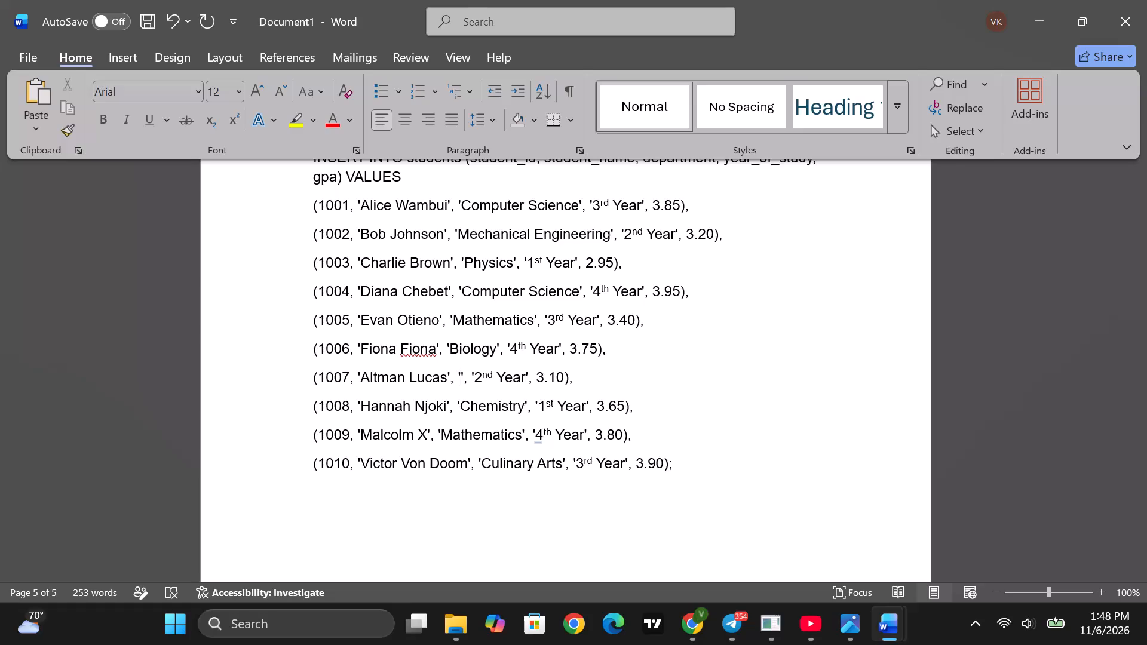
Enter Nursing as the department in the 1007 record, between the existing quotation marks.
text(ursing)
Change the department in the 1010 record to Education Arts, matching the Data Population screenshot.
scroll(498, 435, up, 4)
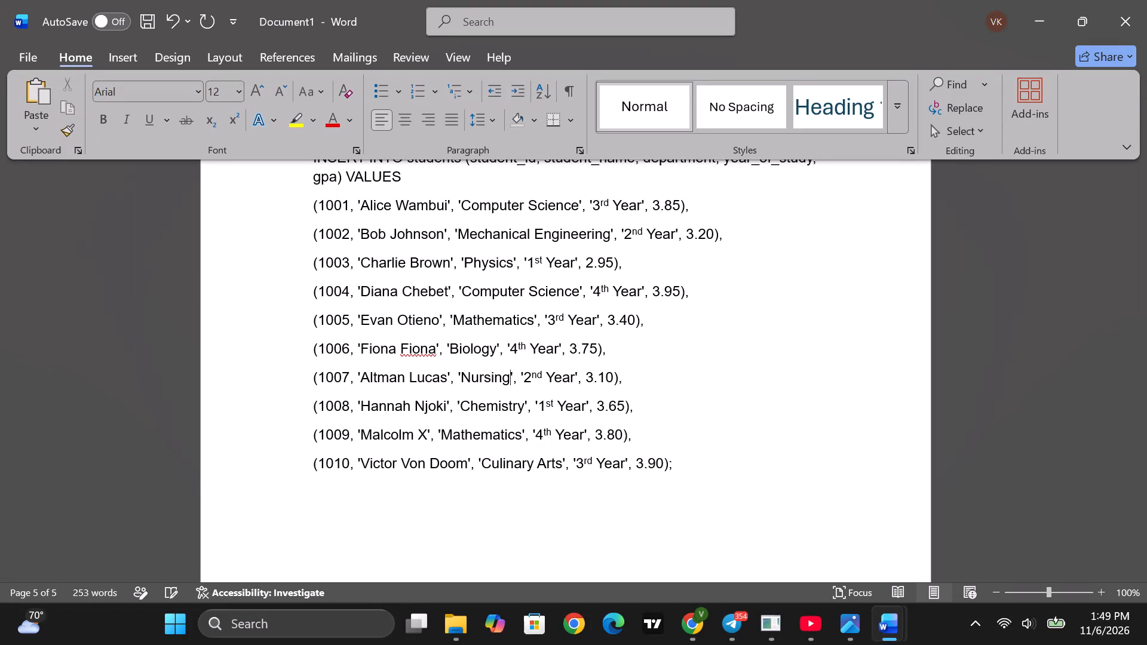
scroll(498, 426, up, 6)
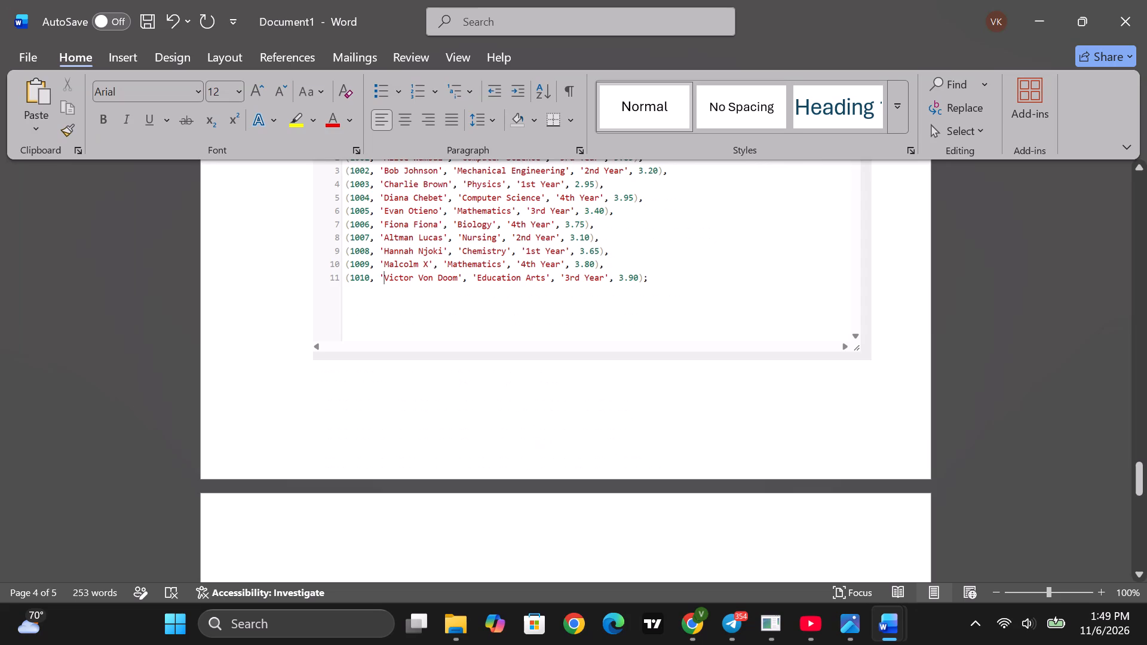
scroll(498, 426, down, 7)
scroll(507, 480, down, 3)
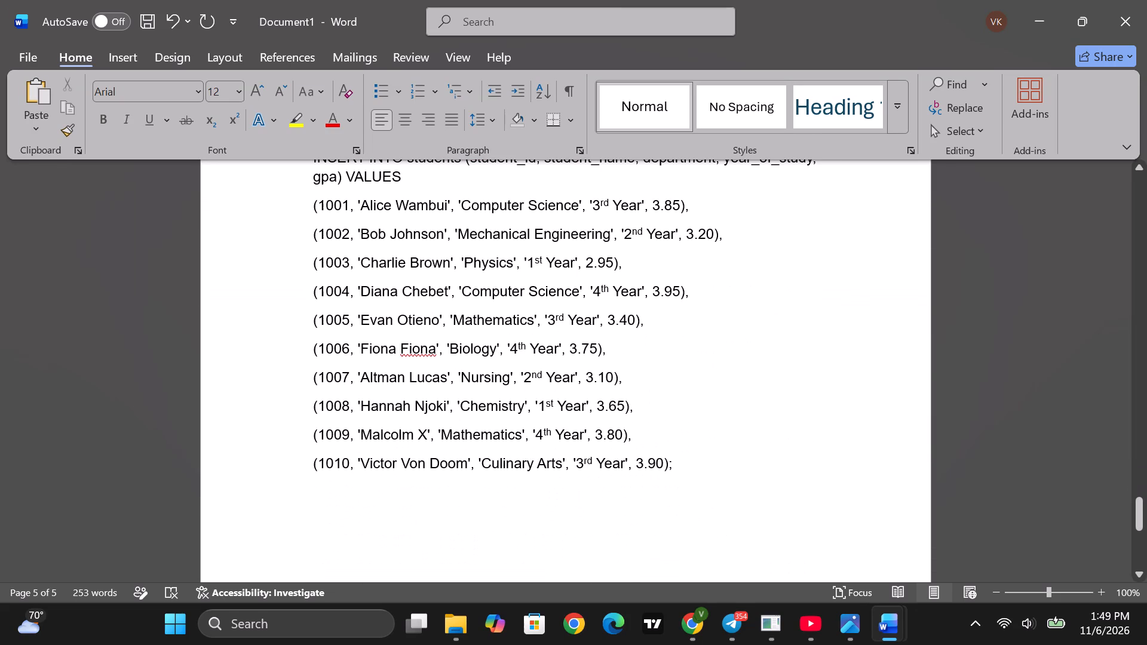
click(535, 463)
key(BackSpace)
key(BackSpace)
key(BackSpace)
key(BackSpace)
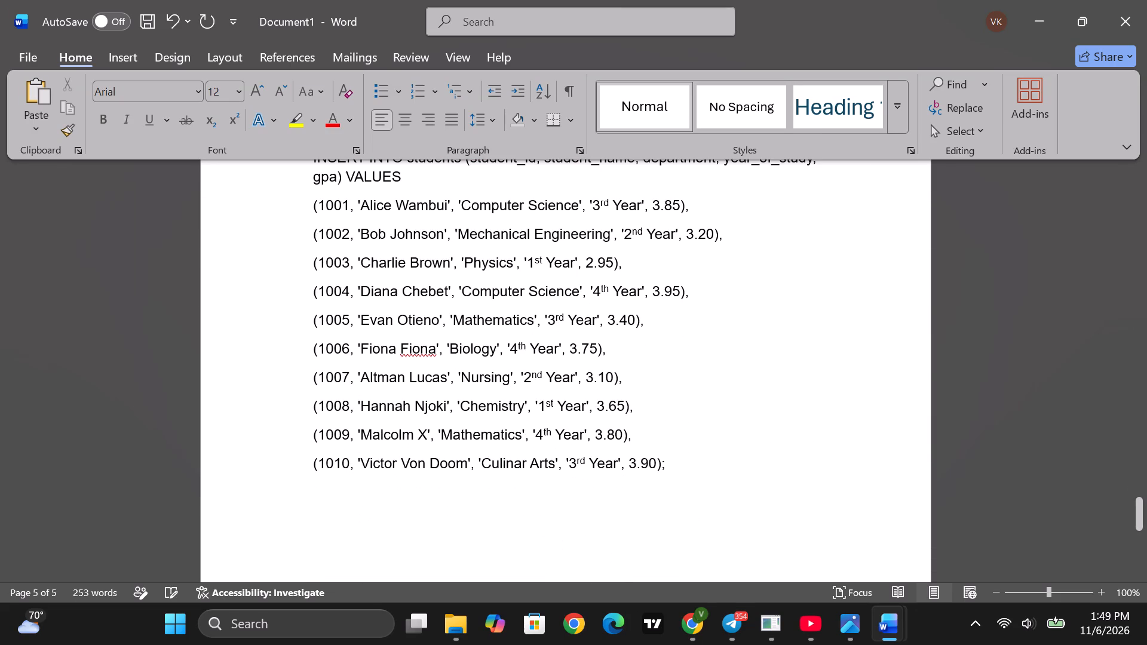
key(BackSpace)
key(BackSpace)
key(BackSpace)
key(BackSpace)
key(e)
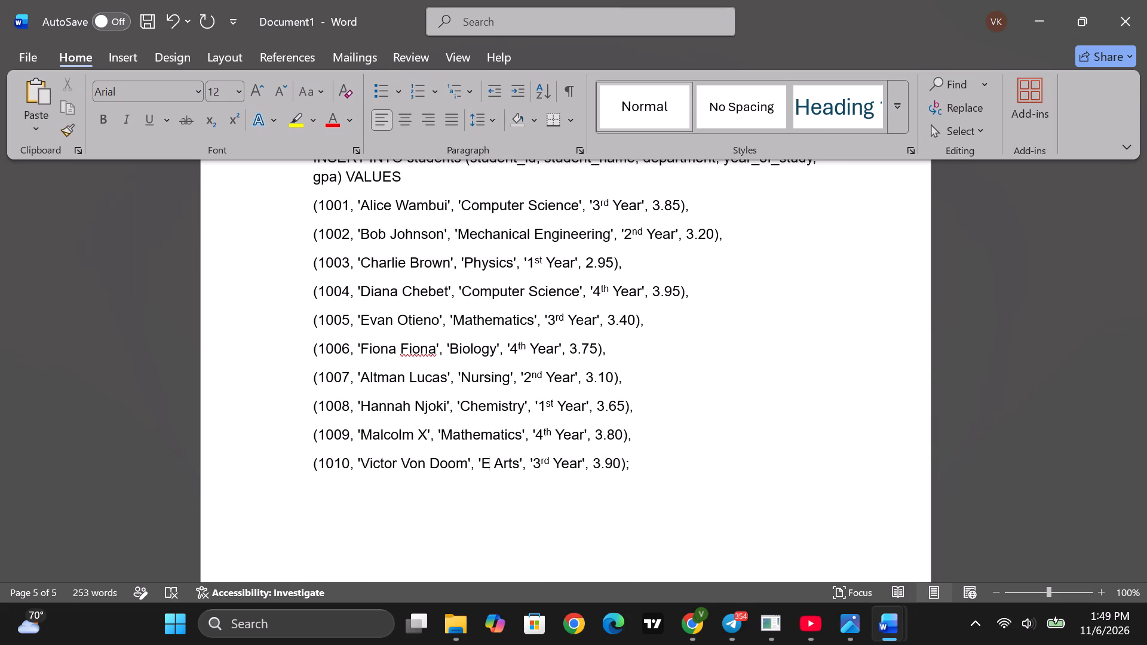
text(ducation)
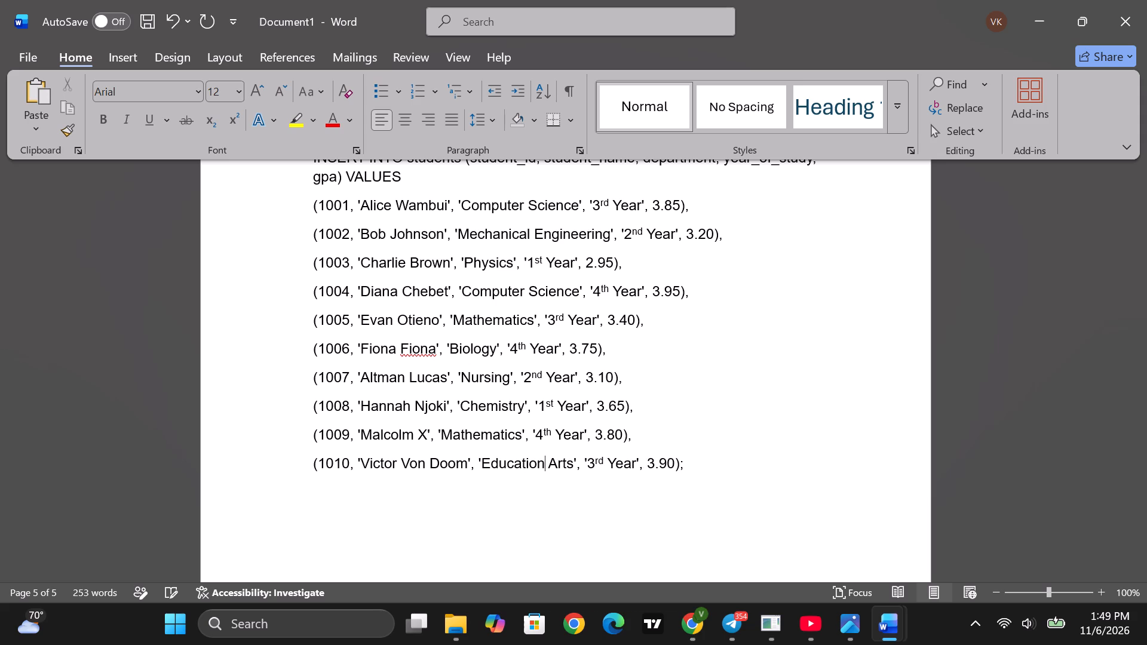
Italicise the whole INSERT statement, from the INSERT INTO students line through the 1010 record.
scroll(617, 422, down, 2)
scroll(617, 420, up, 2)
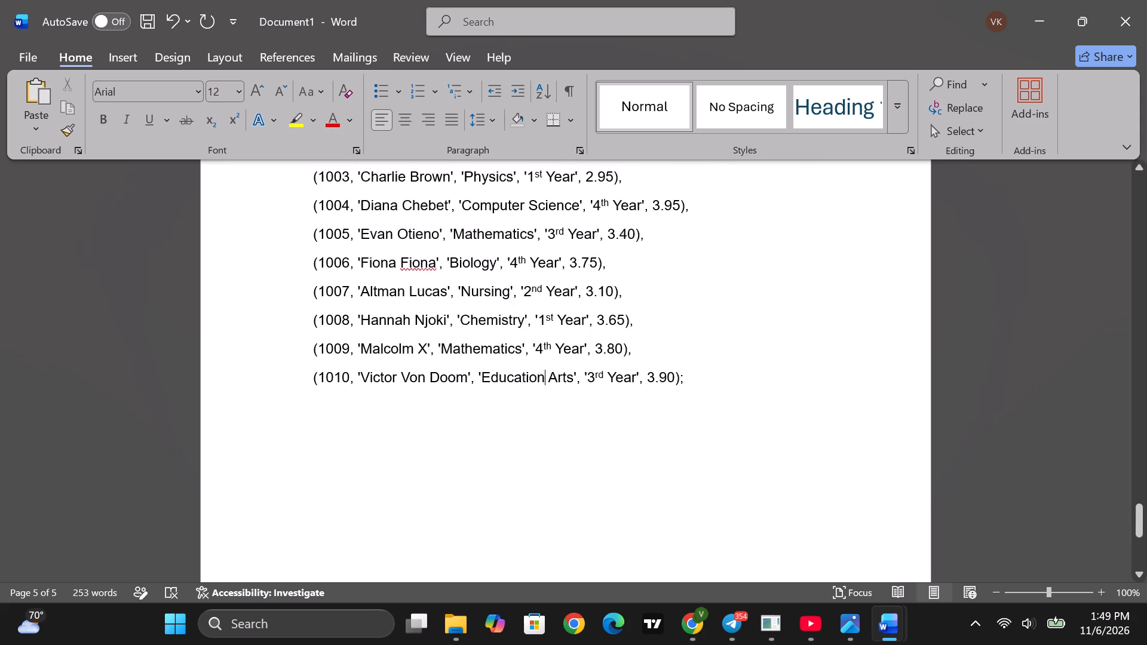
scroll(617, 420, up, 6)
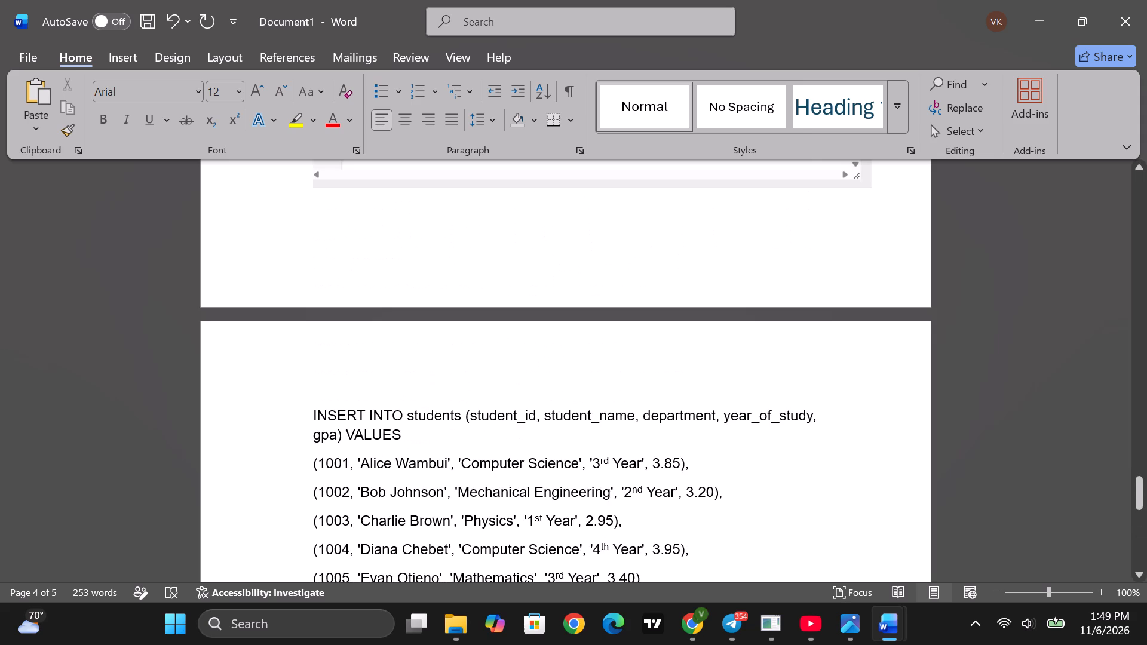
scroll(585, 435, down, 3)
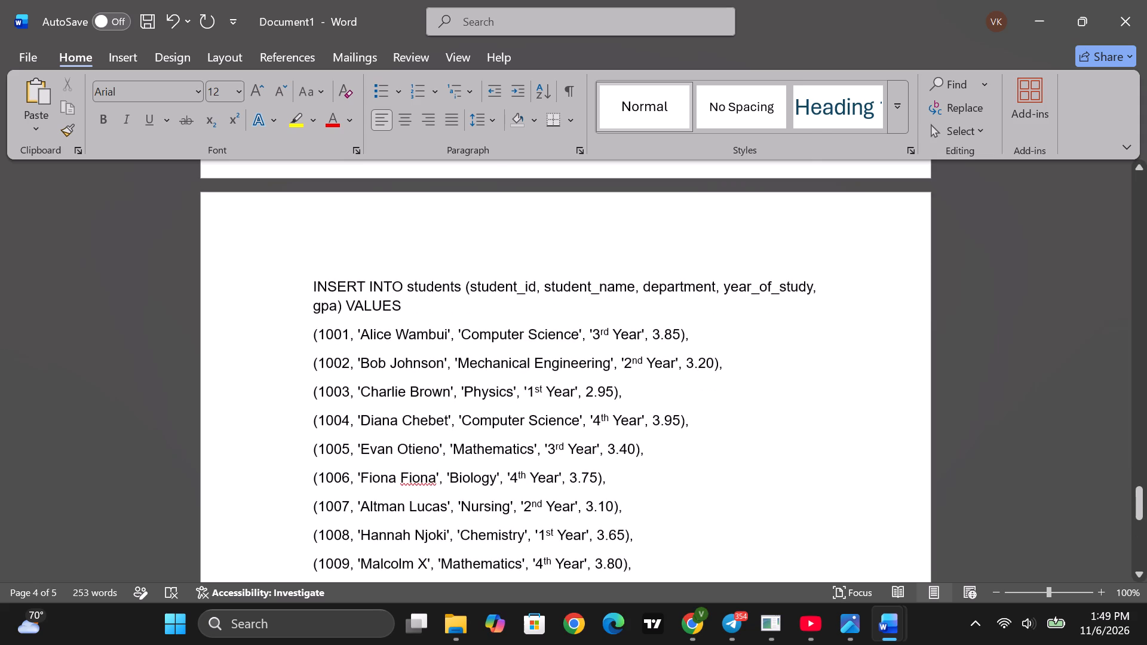
scroll(523, 417, down, 2)
drag(689, 520, 688, 512)
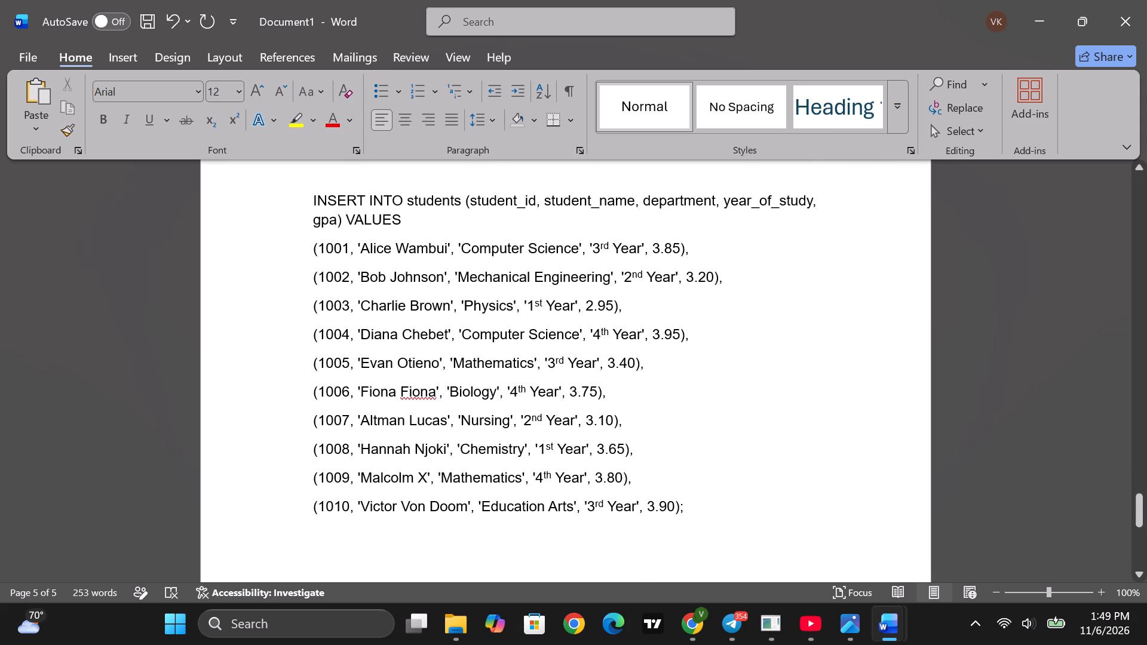
drag(688, 512, 292, 199)
click(321, 162)
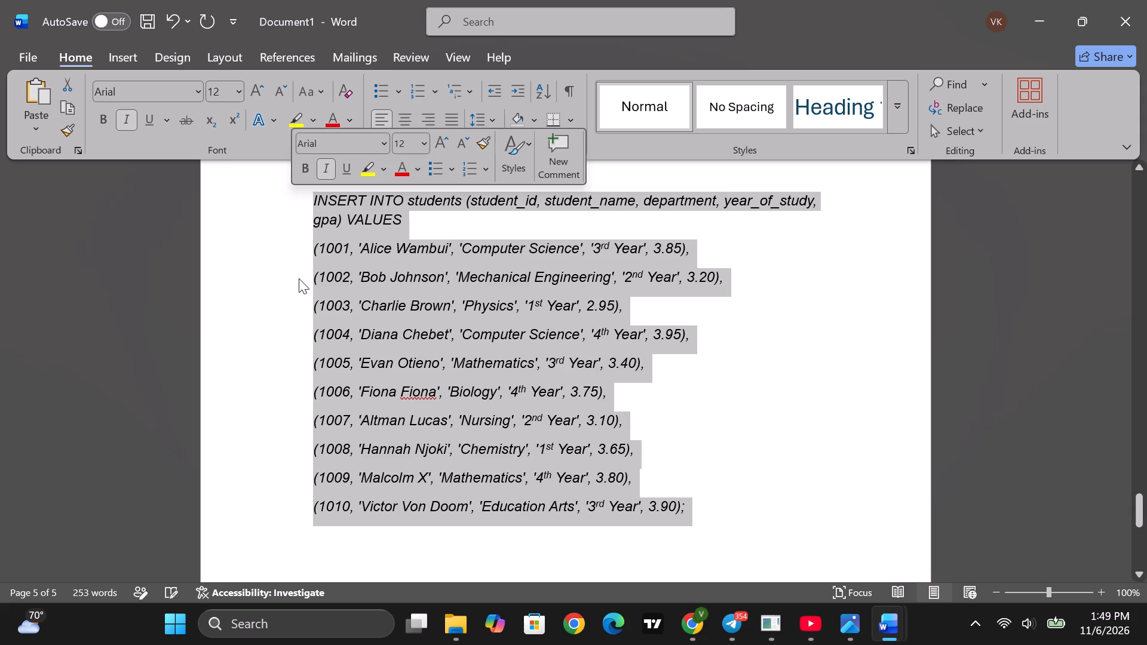
click(295, 280)
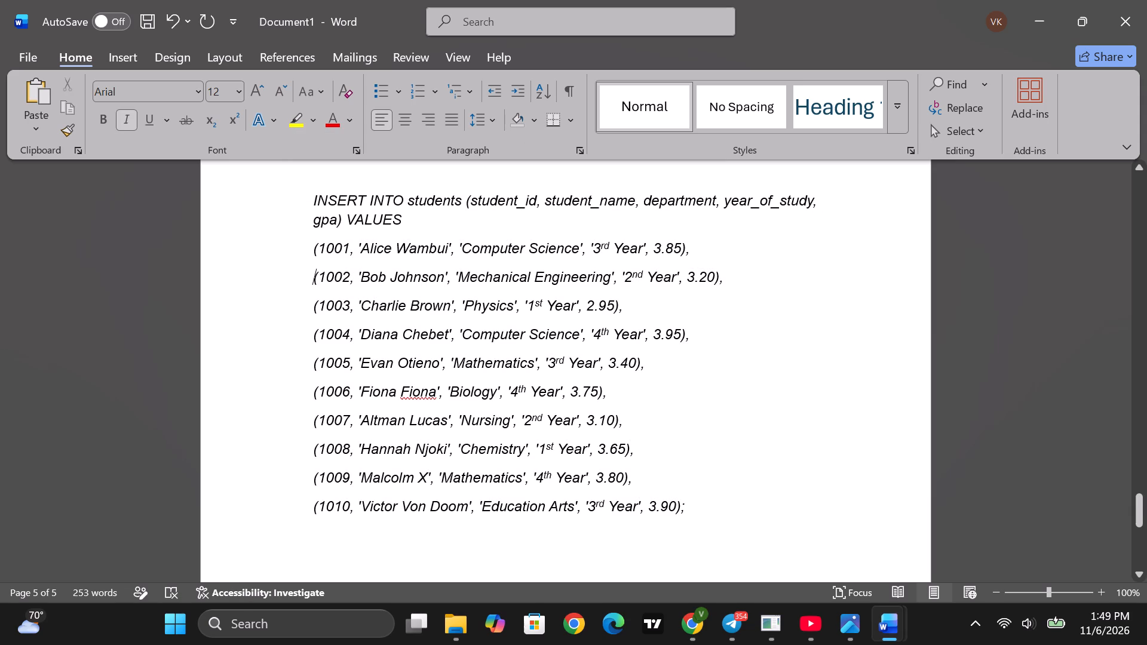
Select the whole italic INSERT statement again, from the INSERT INTO students line through the 1010 record.
drag(690, 516, 303, 200)
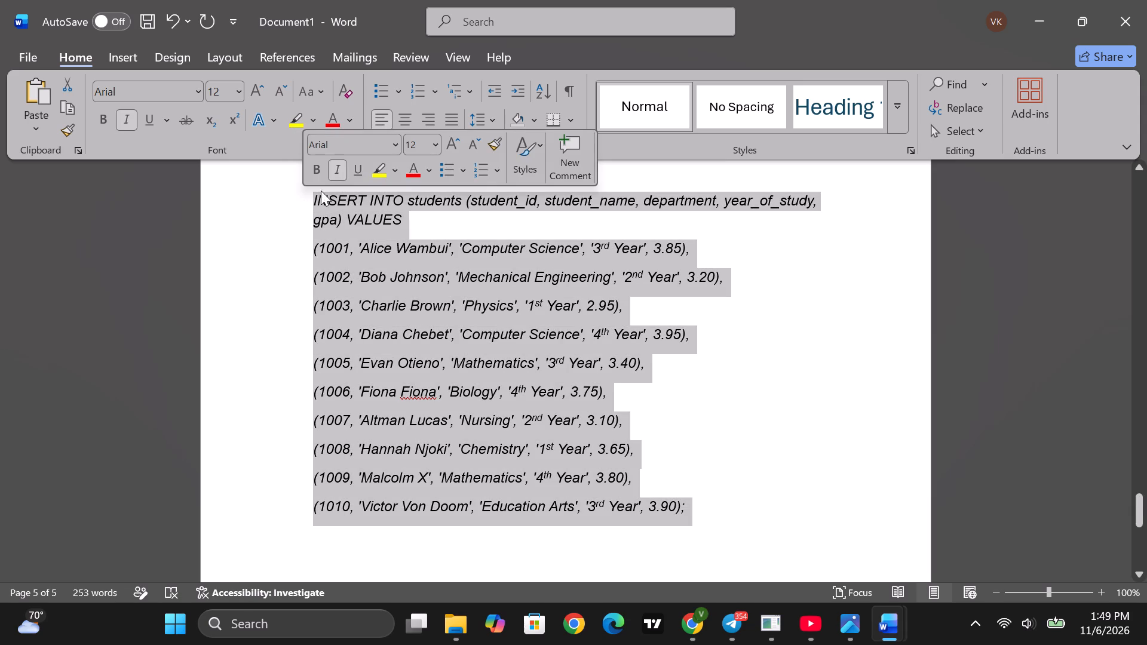
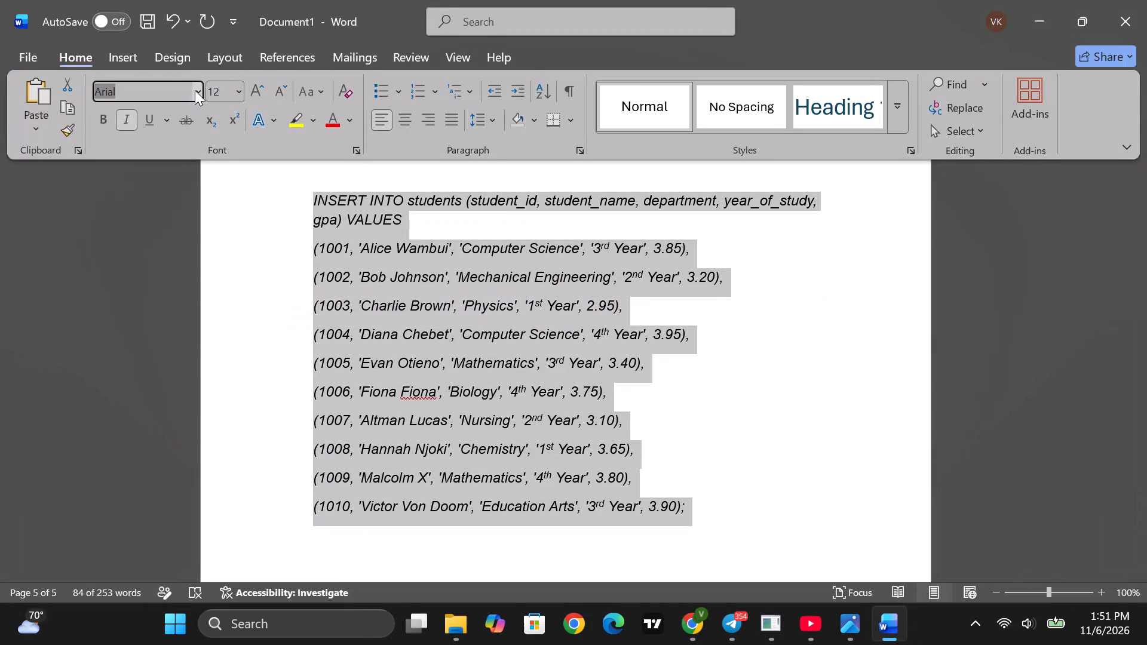
Set the font of the selected INSERT statement to Arial.
click(195, 90)
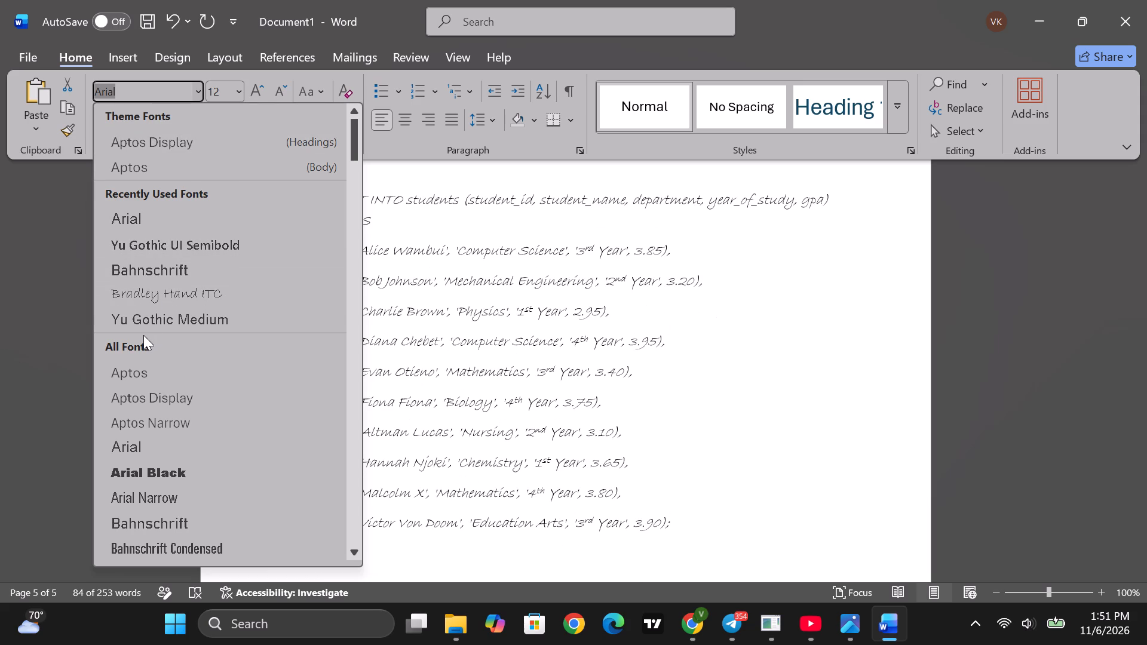
click(130, 451)
click(161, 422)
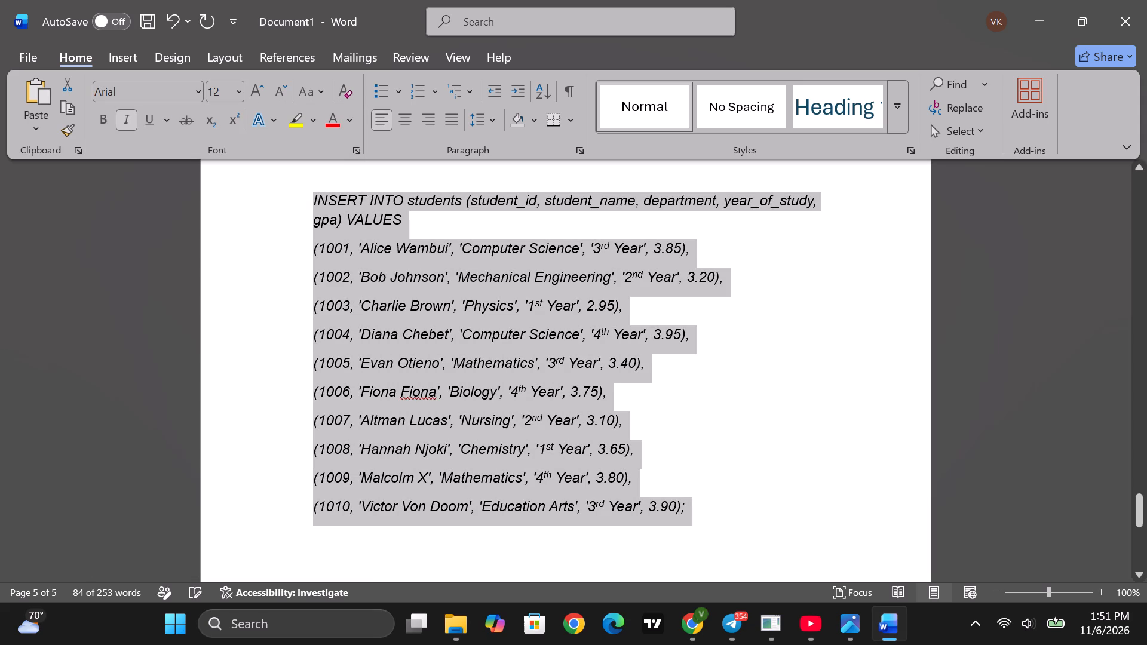
Start a new line below the 1010 record, with italics turned off.
click(265, 494)
scroll(682, 509, down, 2)
click(712, 416)
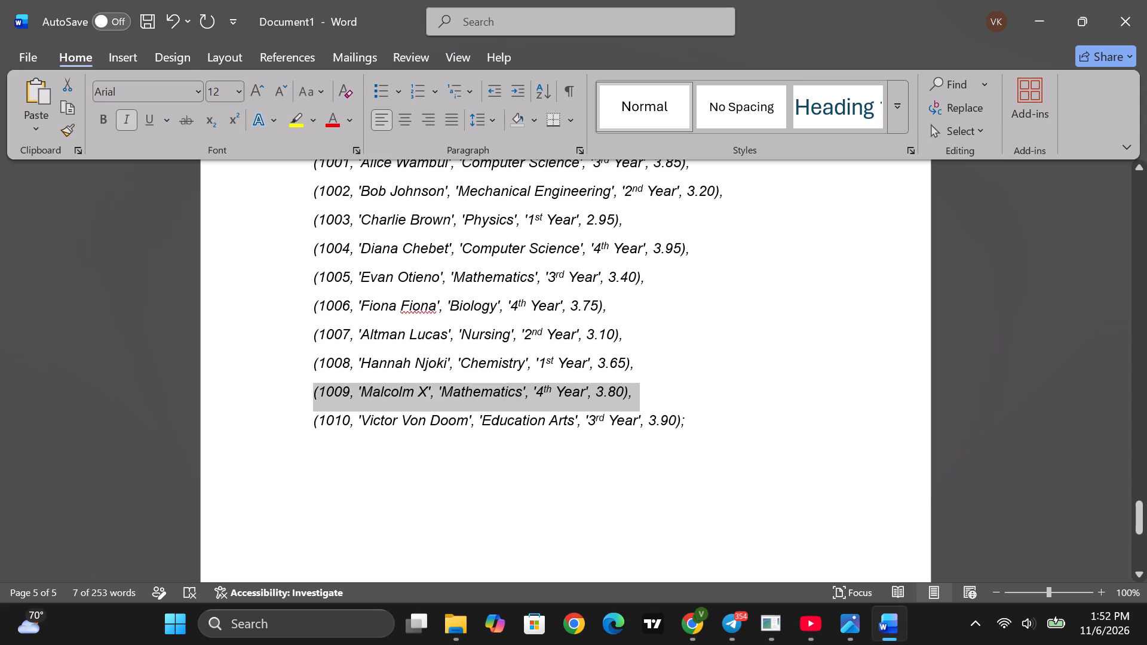
key(Return)
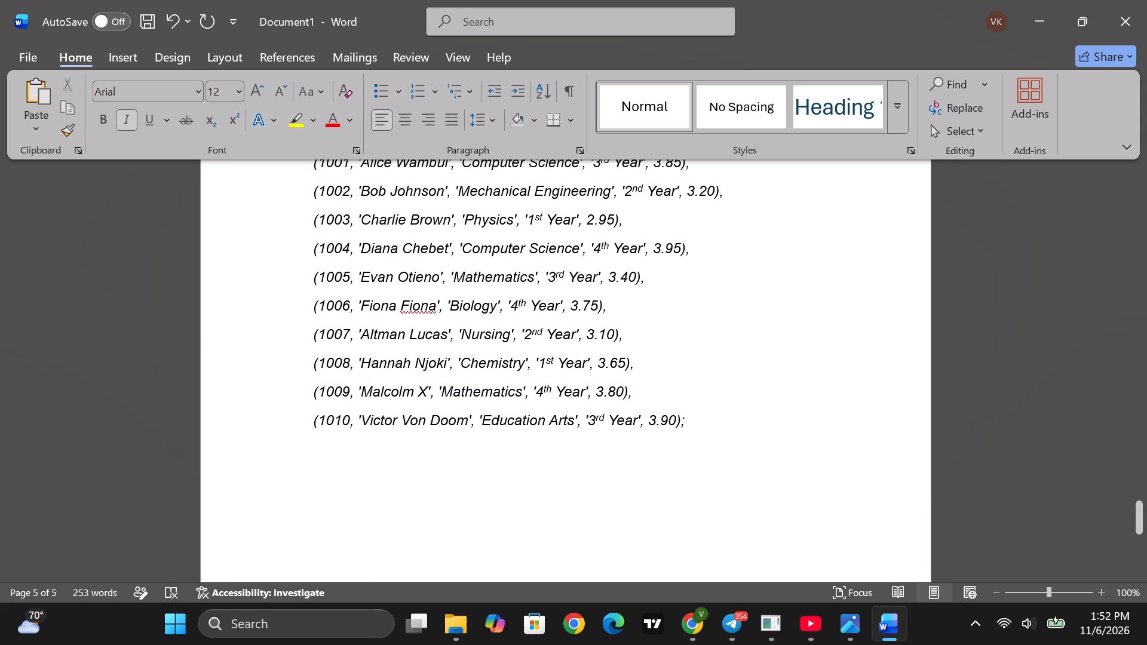
click(119, 122)
Remove the current cover page from the start of the document.
scroll(255, 399, up, 5)
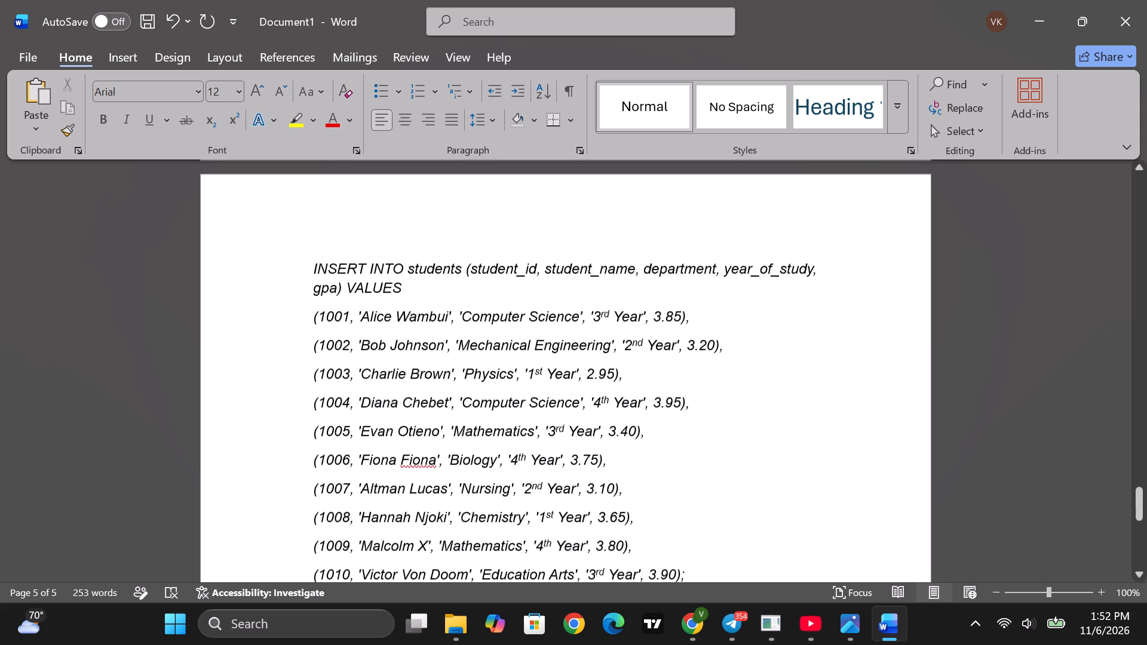
scroll(256, 401, up, 16)
scroll(260, 416, up, 5)
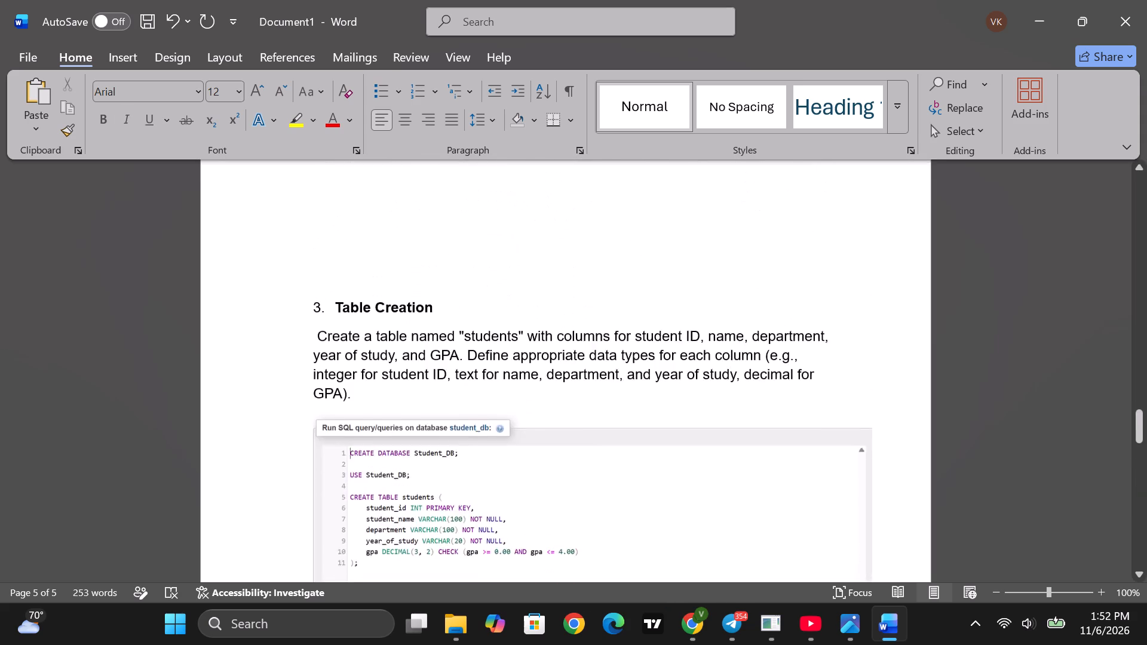
scroll(258, 387, up, 20)
scroll(258, 387, up, 8)
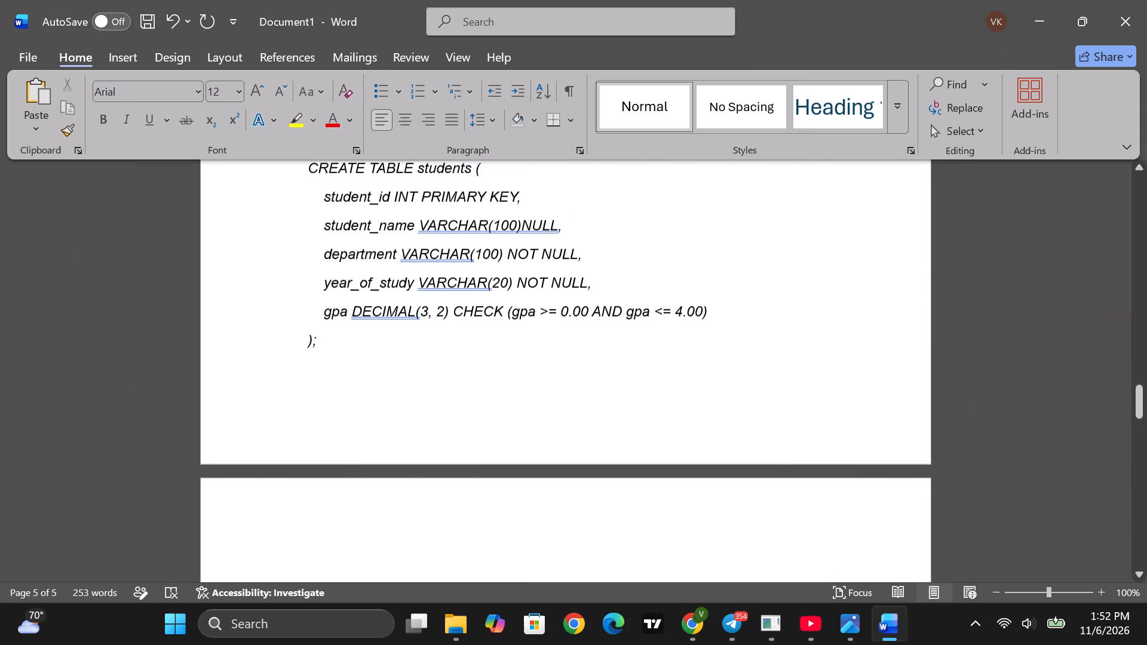
scroll(244, 378, up, 2)
scroll(244, 378, up, 20)
scroll(244, 378, up, 4)
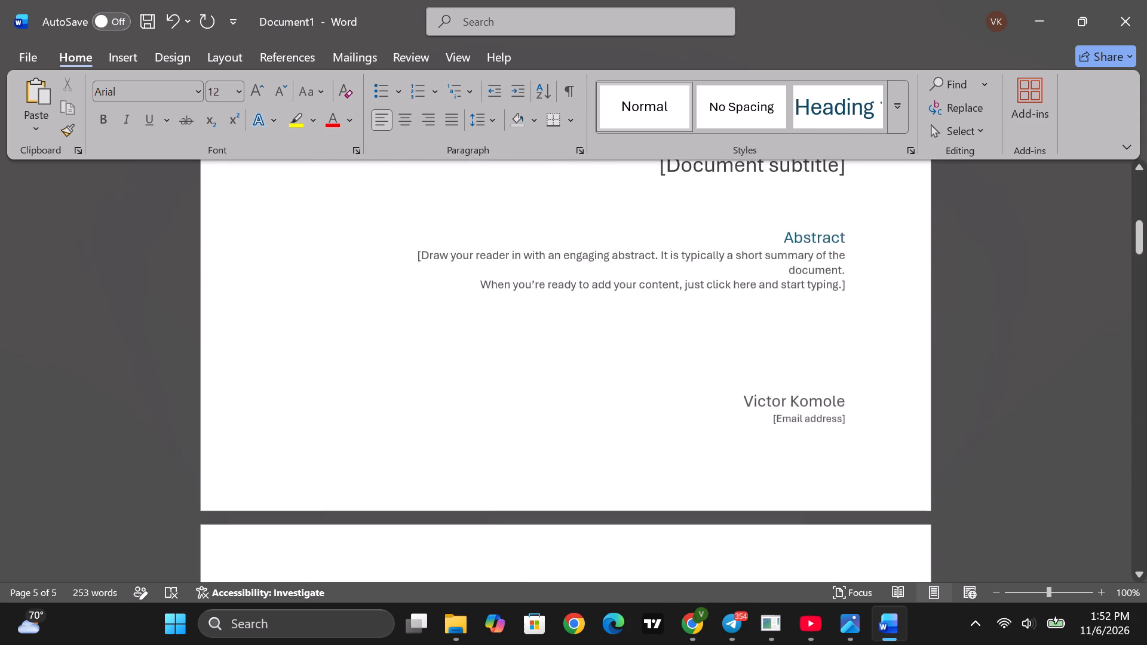
scroll(244, 378, up, 11)
click(124, 53)
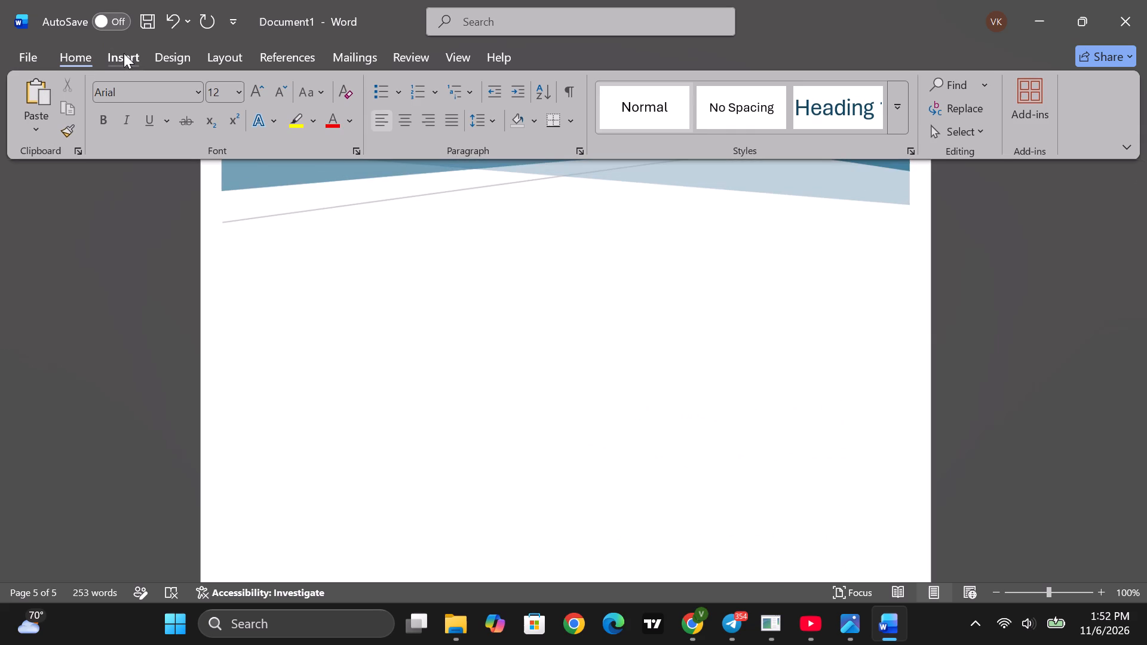
click(93, 85)
click(121, 489)
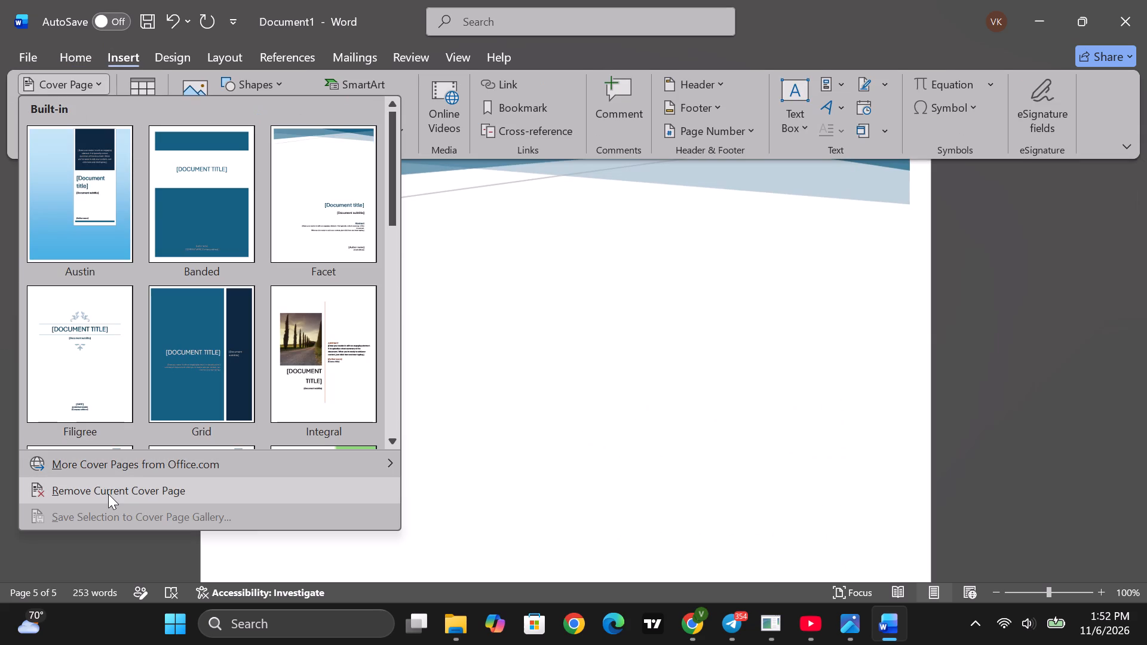
Review the document without its cover page, from the Data Modeling section and ER diagram down to the INSERT statement.
scroll(308, 397, up, 18)
scroll(308, 394, up, 4)
scroll(108, 494, up, 20)
scroll(300, 398, up, 17)
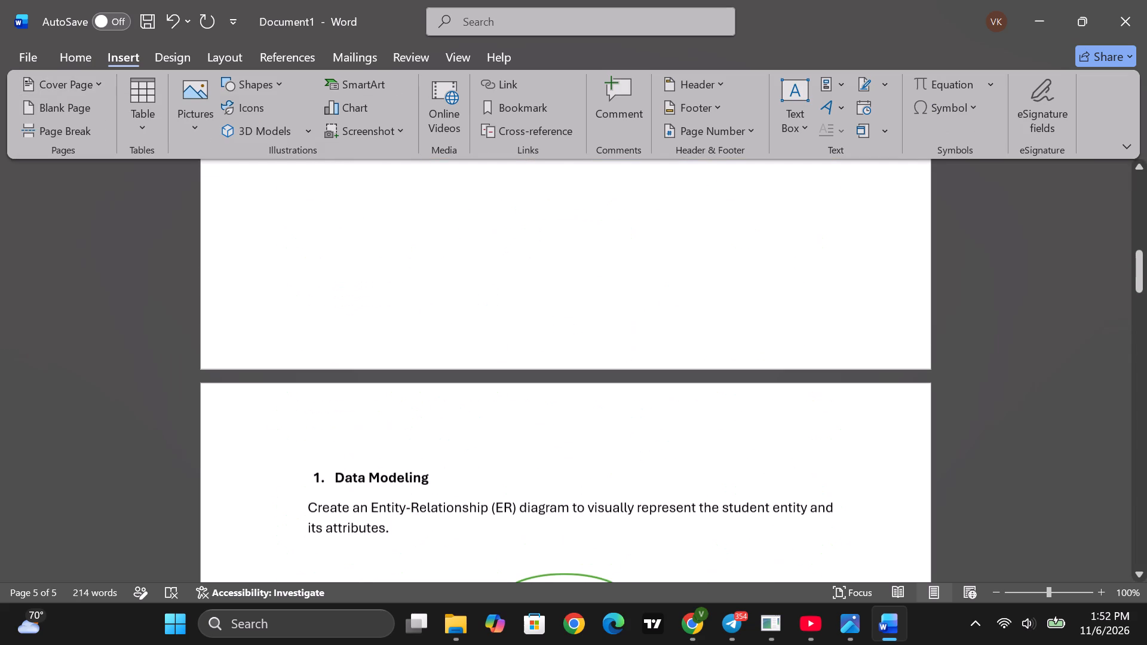
scroll(300, 398, up, 12)
scroll(301, 401, down, 19)
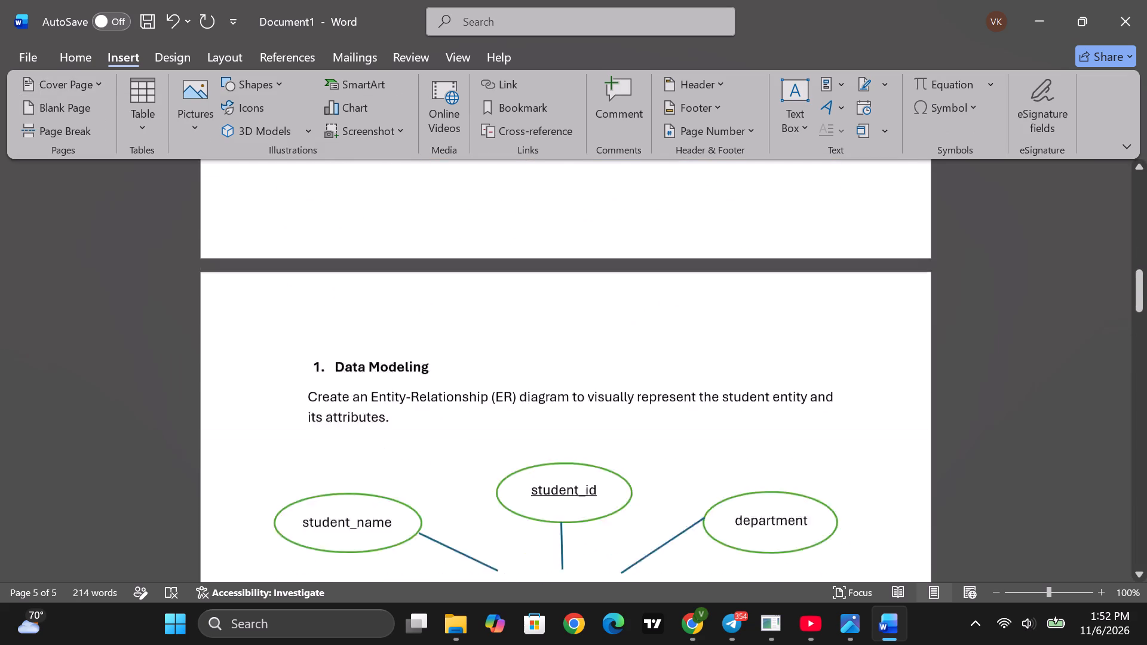
scroll(296, 394, down, 20)
scroll(296, 394, down, 14)
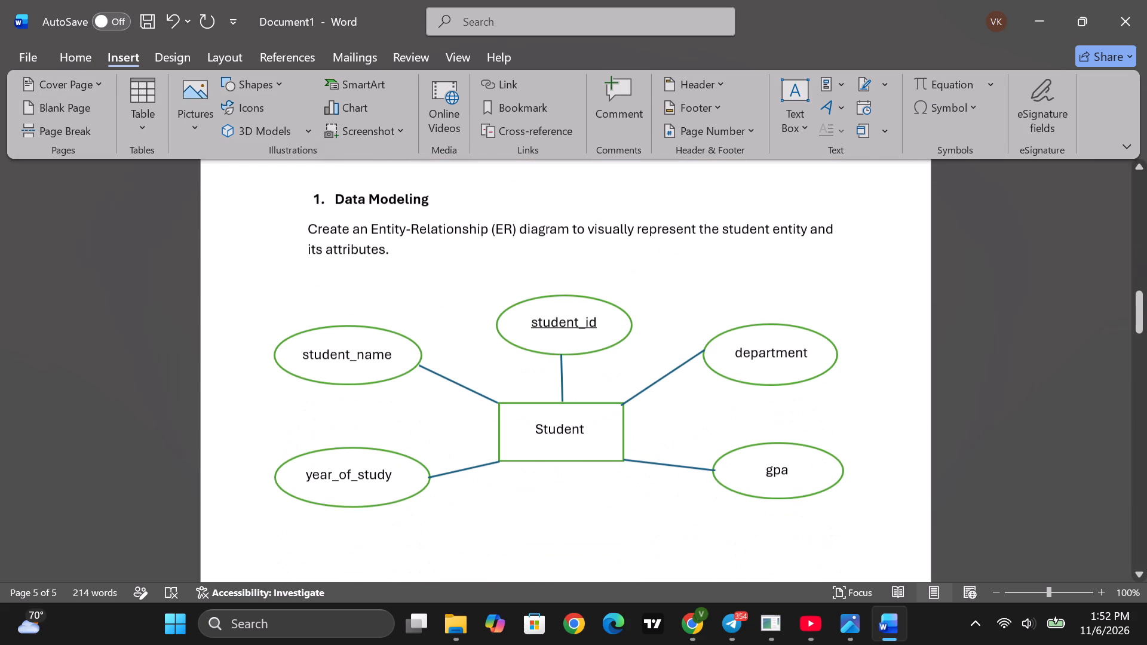
scroll(290, 389, down, 20)
scroll(290, 389, down, 6)
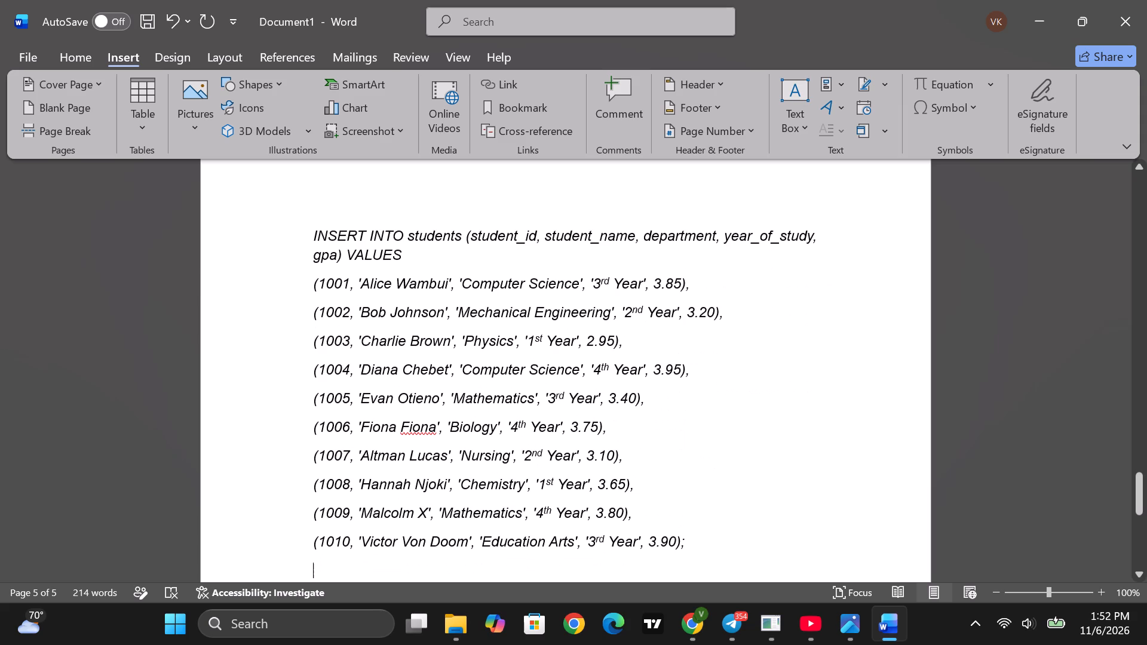
Add another blank line below the 1010 record, after the end of the INSERT statement.
scroll(292, 385, up, 5)
key(Return)
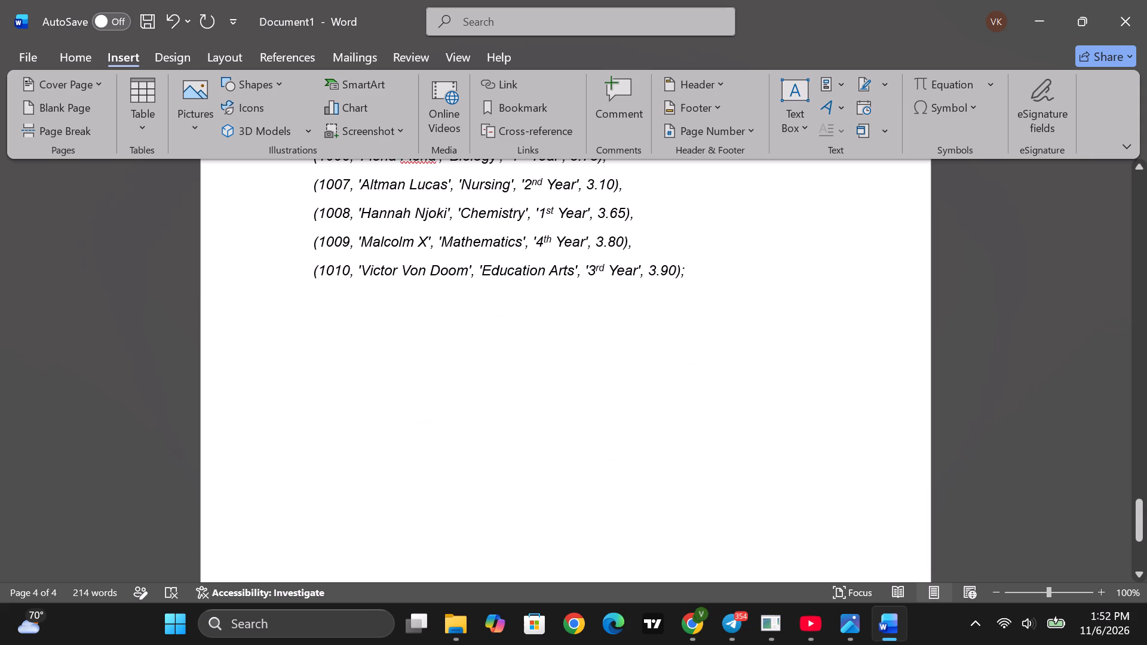
scroll(432, 351, up, 20)
scroll(432, 351, up, 3)
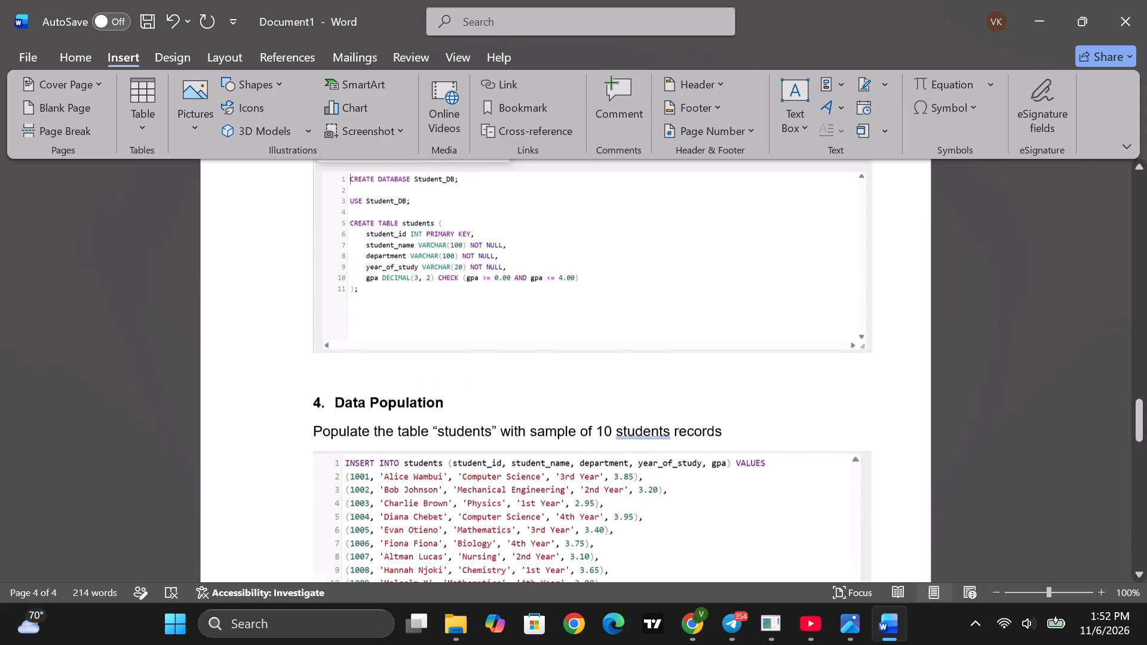
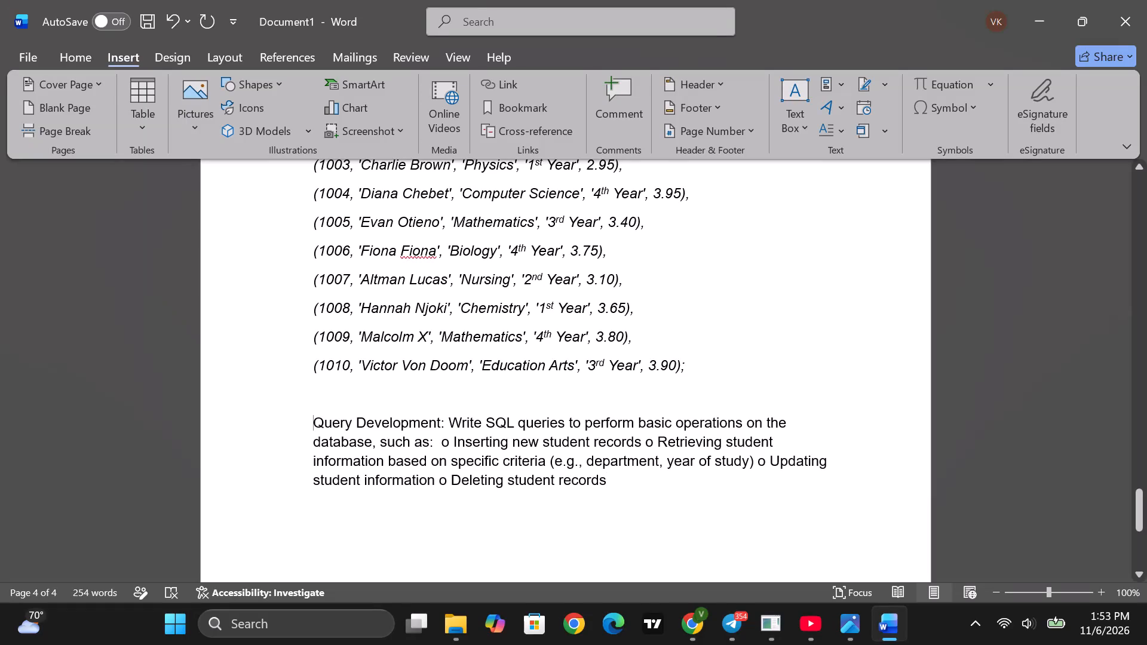
Number the Query Development paragraph as 5 and split its description onto a separate, unnumbered line below the heading.
text(5.)
key(space)
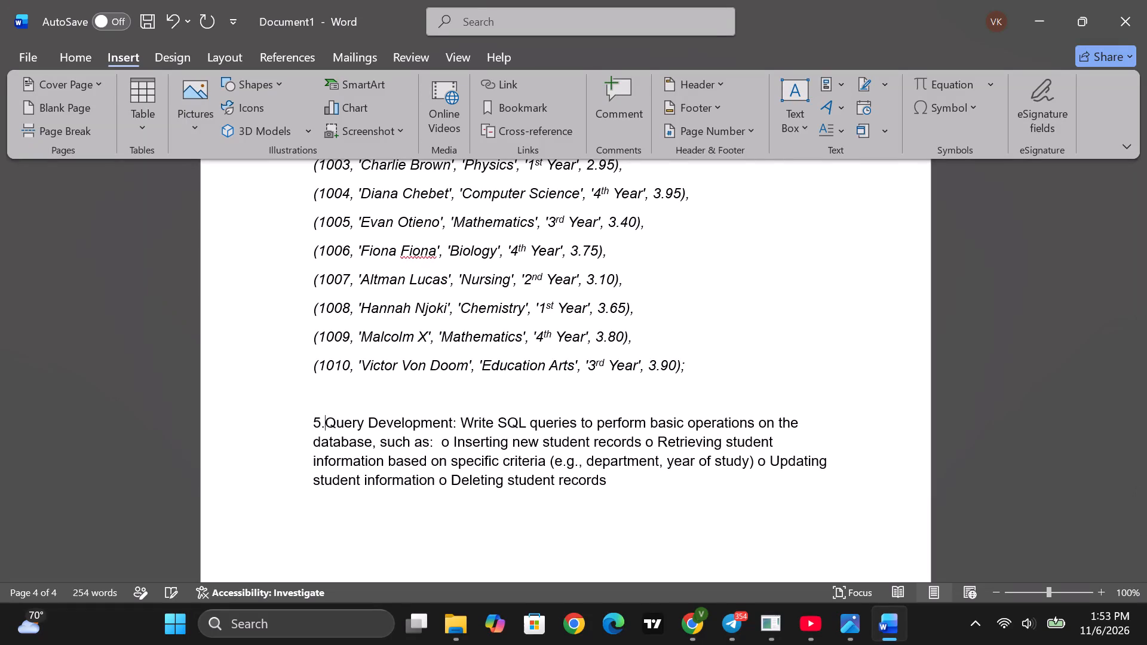
click(460, 424)
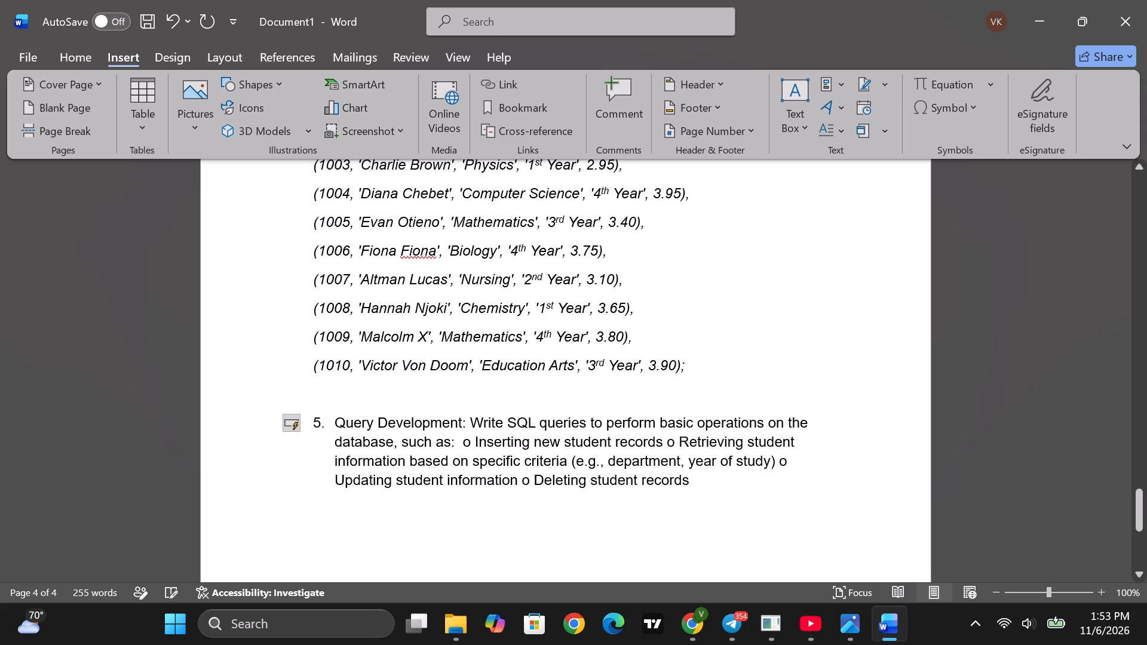
key(Return)
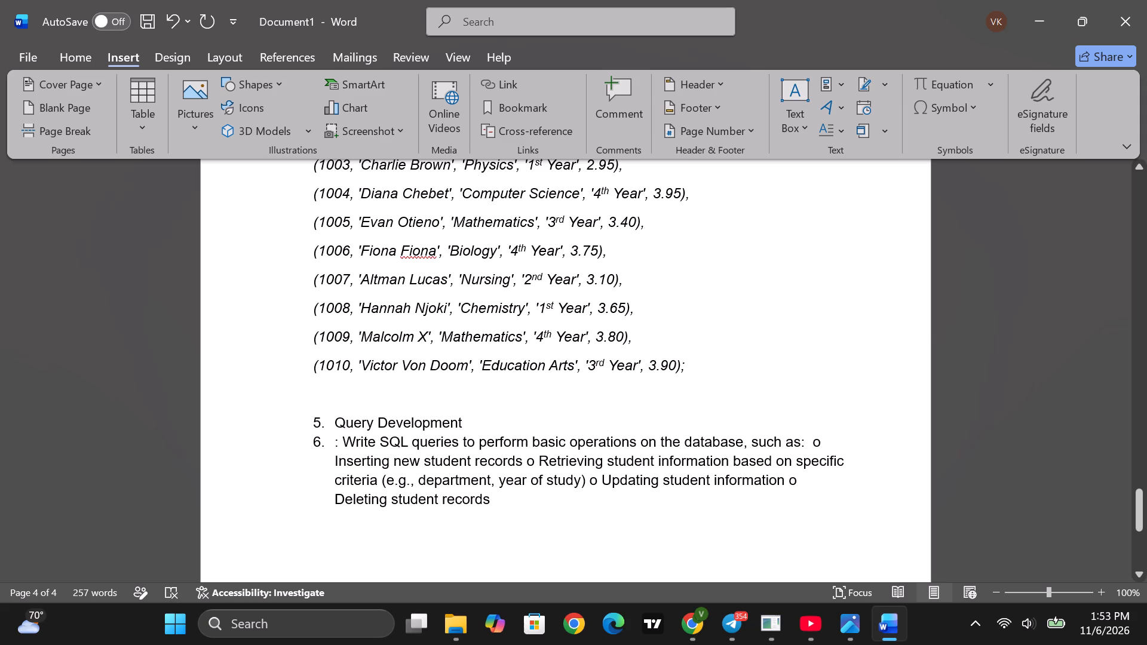
key(BackSpace)
key(BackSpace)
click(320, 454)
key(BackSpace)
Make the "Query Development" heading bold.
drag(469, 424, 311, 425)
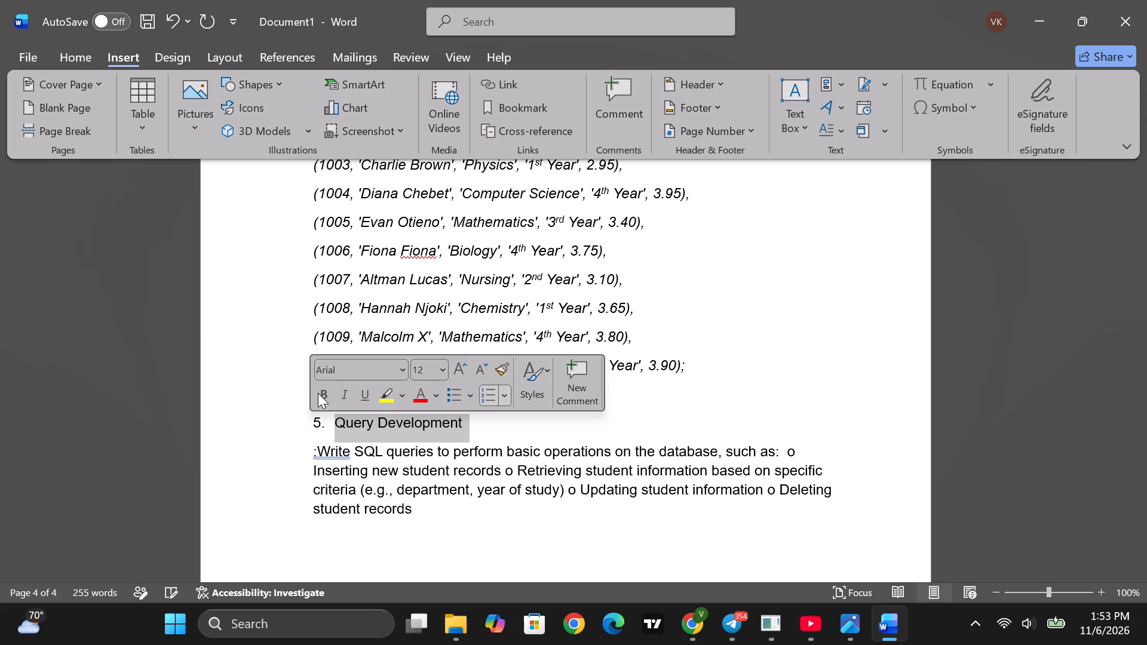
click(317, 393)
click(597, 447)
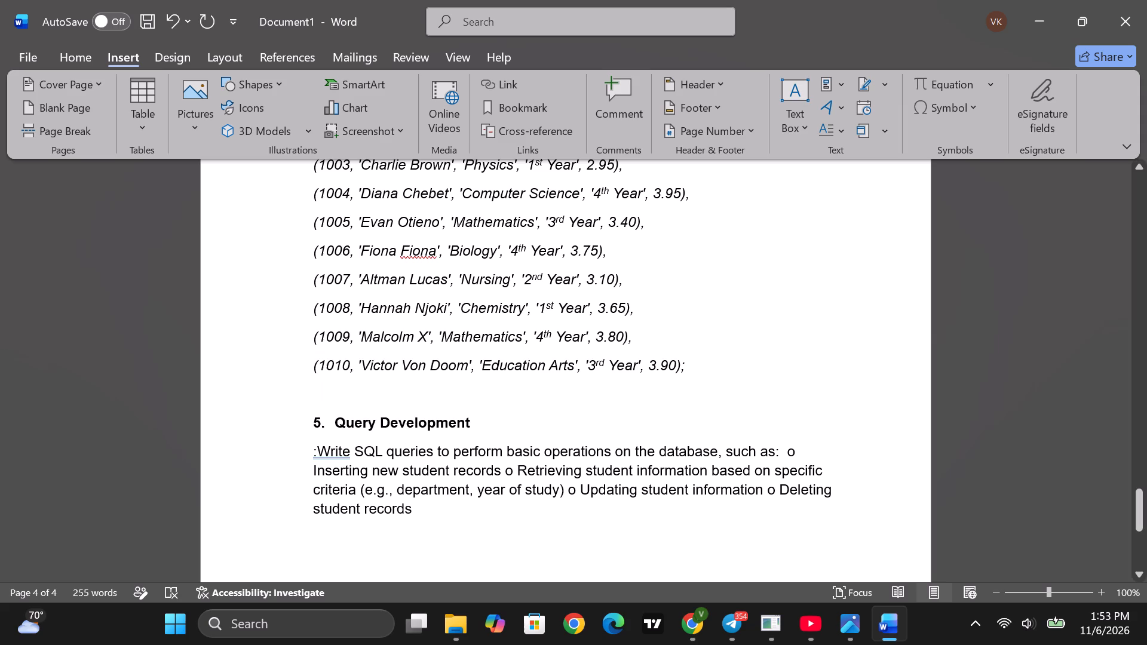
Delete the stray colon before "Write SQL queries".
drag(317, 454, 327, 459)
key(BackSpace)
Break the list of operations so that the "Retrieving student information" and "Updating student information" items start on their own lines.
scroll(452, 463, down, 1)
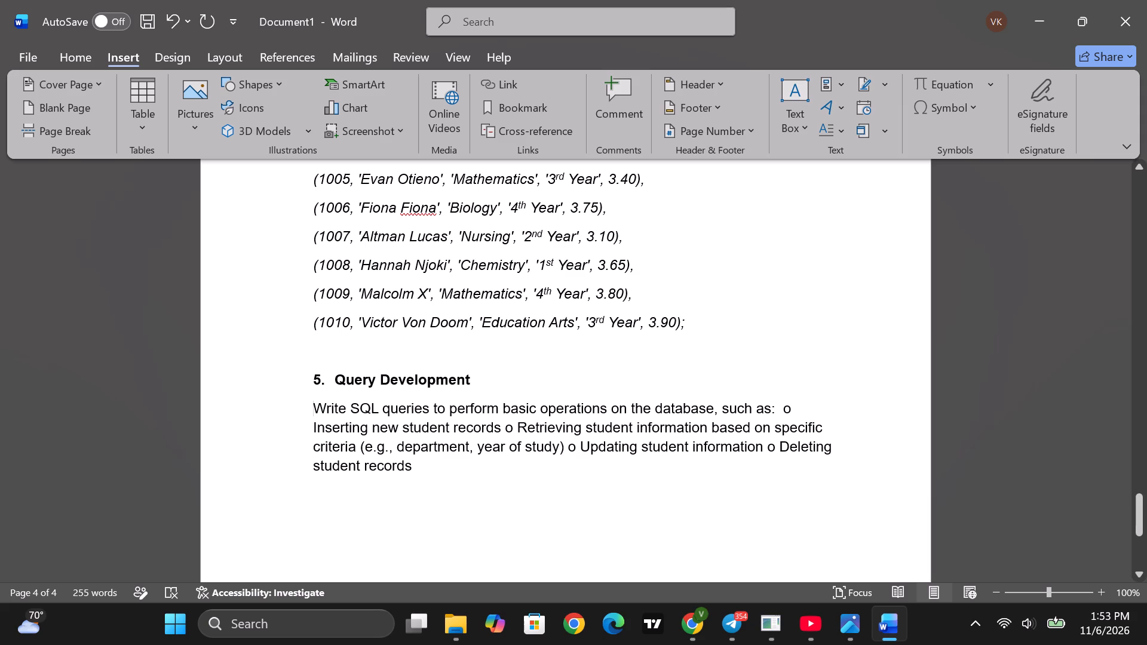
click(781, 410)
click(502, 429)
key(Return)
scroll(465, 460, down, 1)
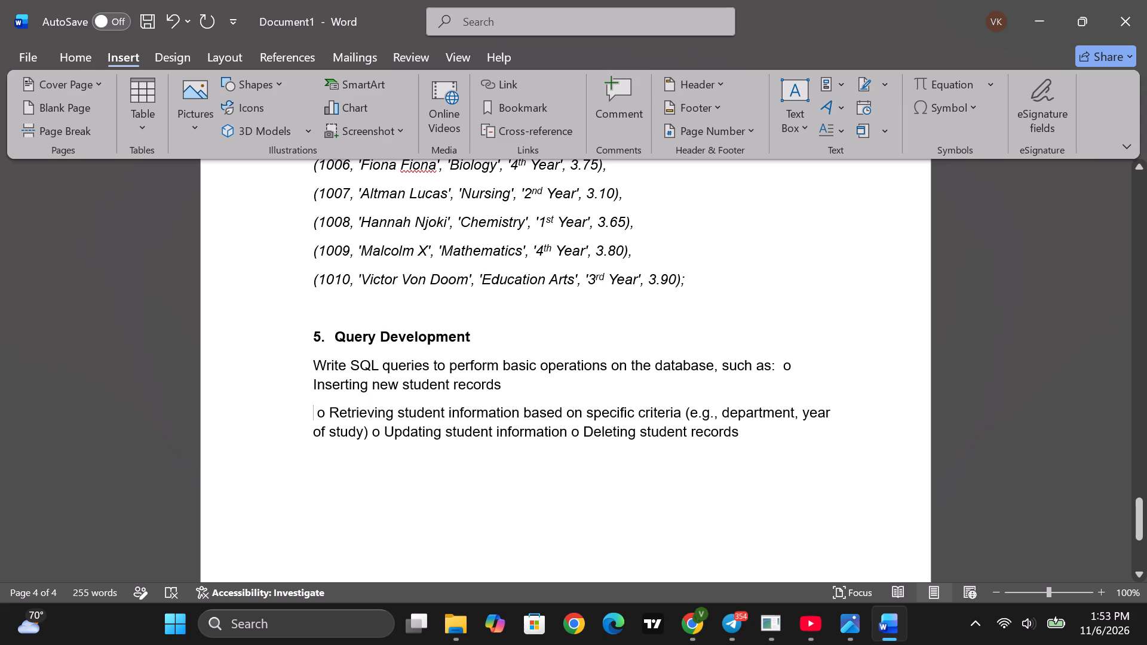
click(382, 437)
key(Return)
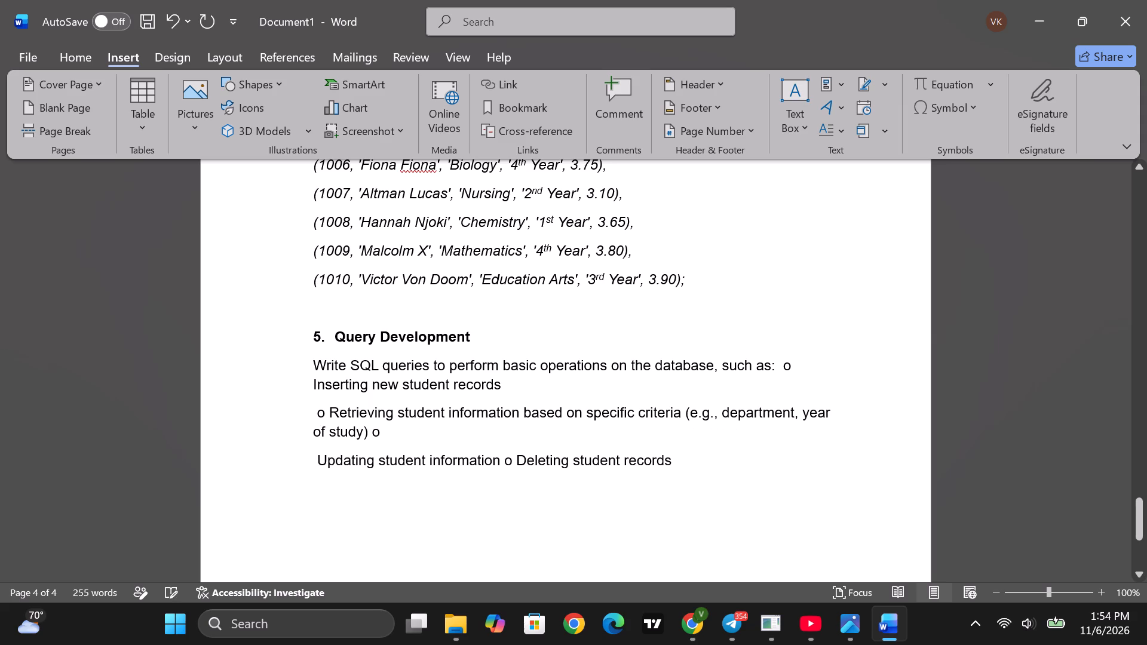
Delete the "o" markers after "year of study)" and before "Retrieving student information".
click(381, 432)
key(BackSpace)
click(326, 407)
key(BackSpace)
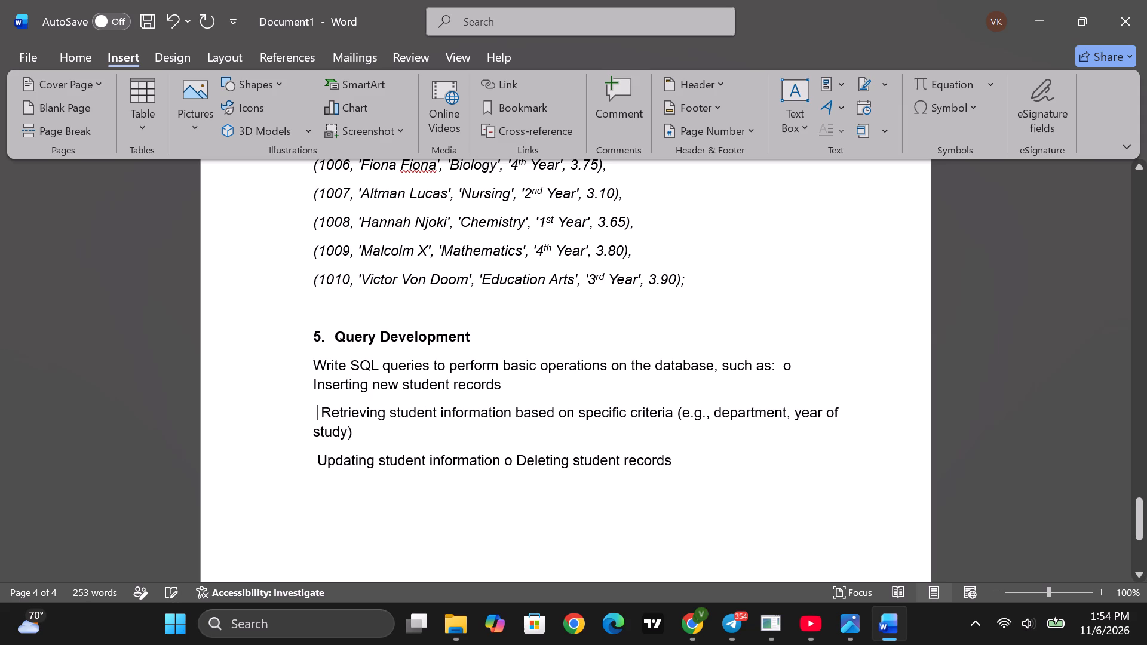
Put "Inserting new student records" on its own line without the "o" marker, and trim an extra space before "Retrieving".
click(797, 369)
key(BackSpace)
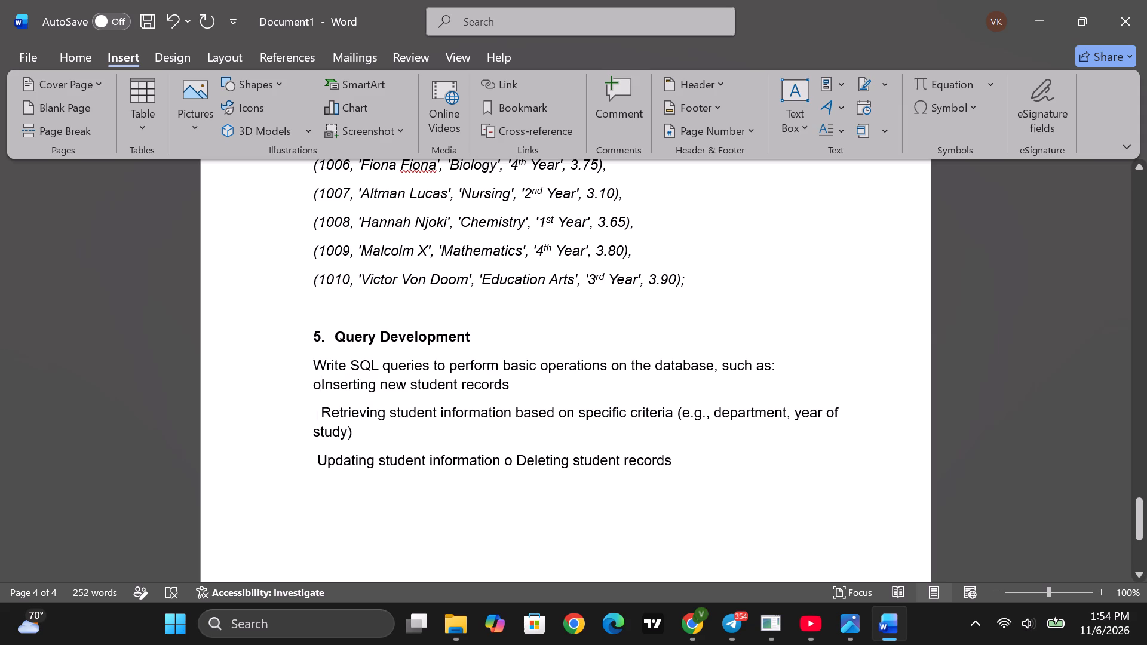
key(BackSpace)
key(Return)
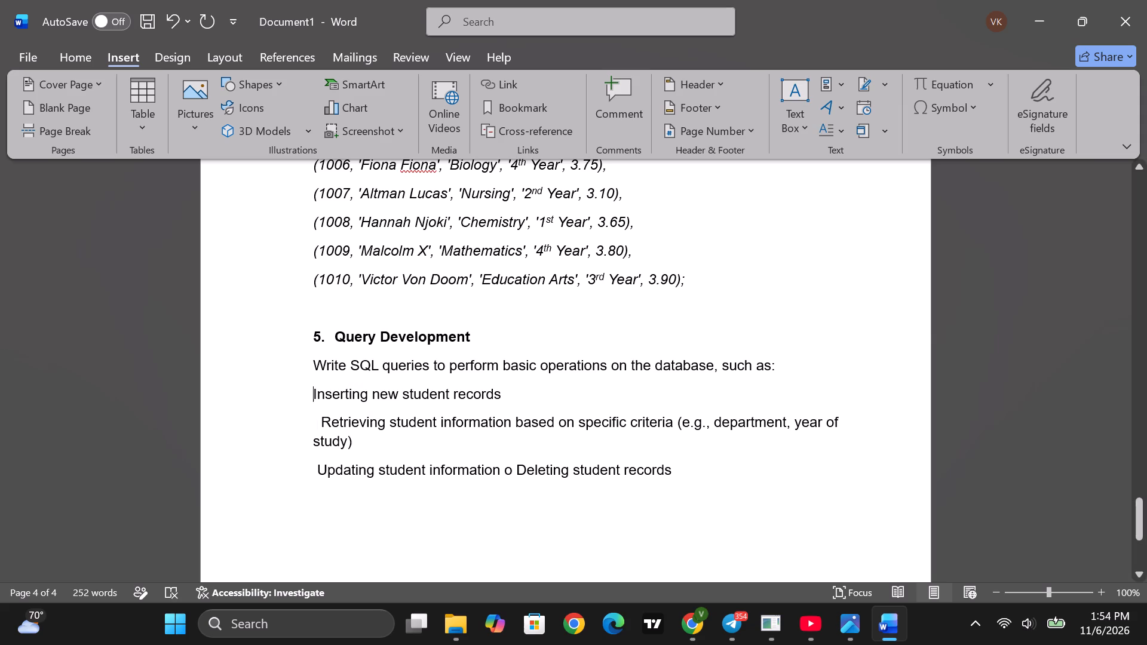
click(319, 426)
key(BackSpace)
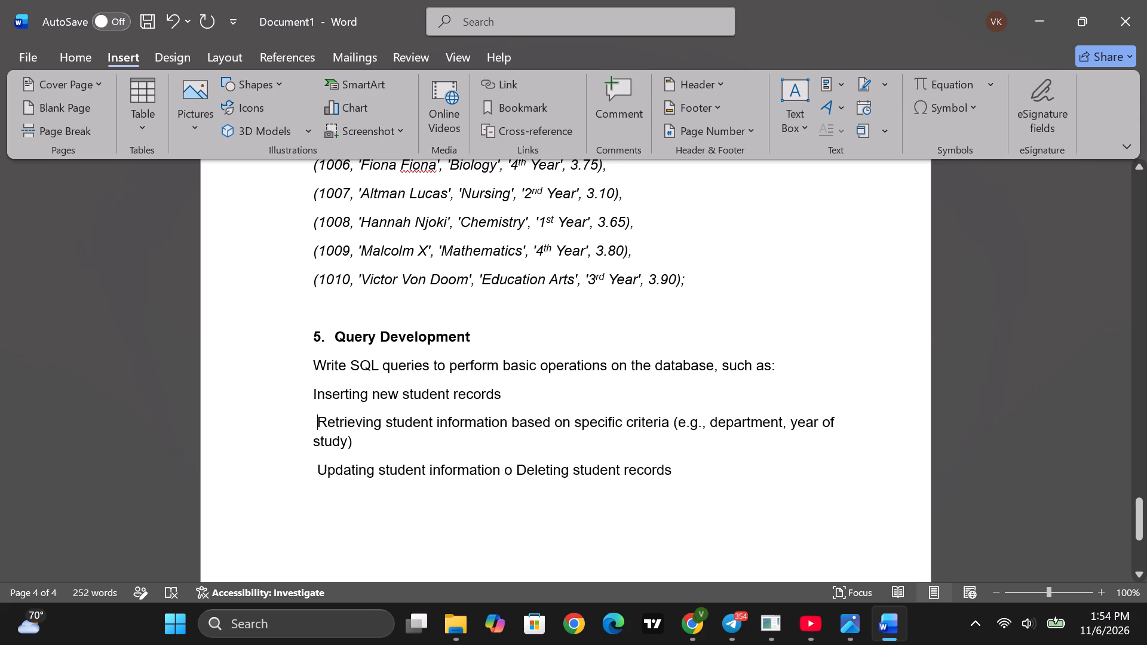
Add a blank line below "Inserting new student records".
click(510, 406)
key(Return)
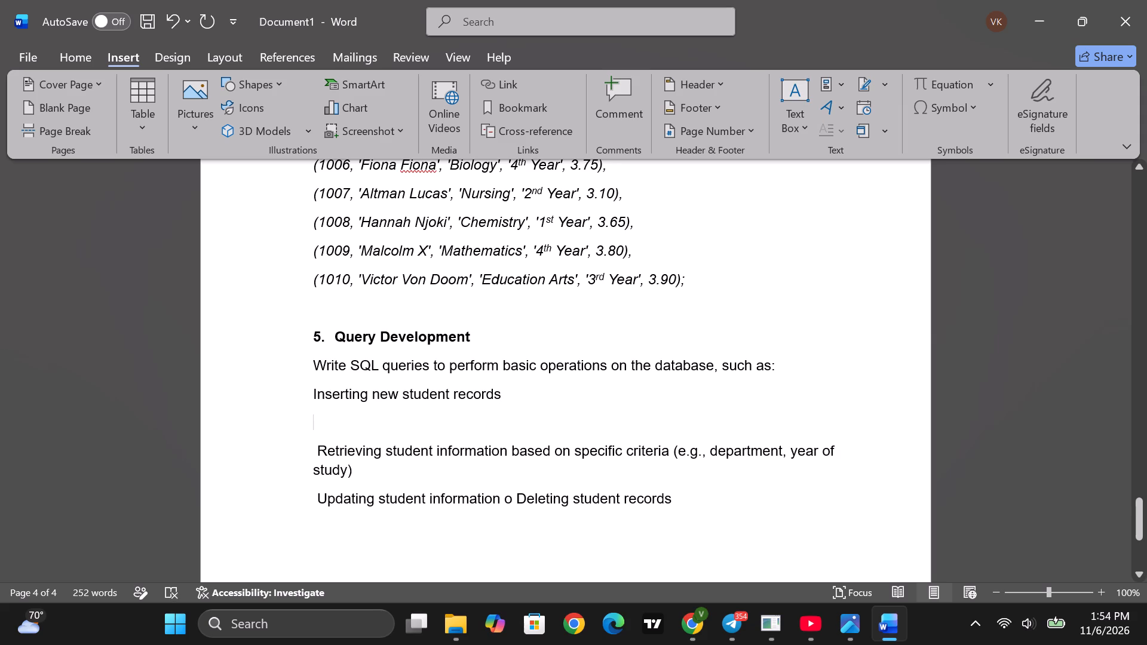
Apply uppercase Roman numeral numbering (I., II., III.) to the lines from "Inserting new student records" through "Deleting student records".
click(308, 397)
drag(311, 391, 397, 351)
drag(397, 351, 689, 519)
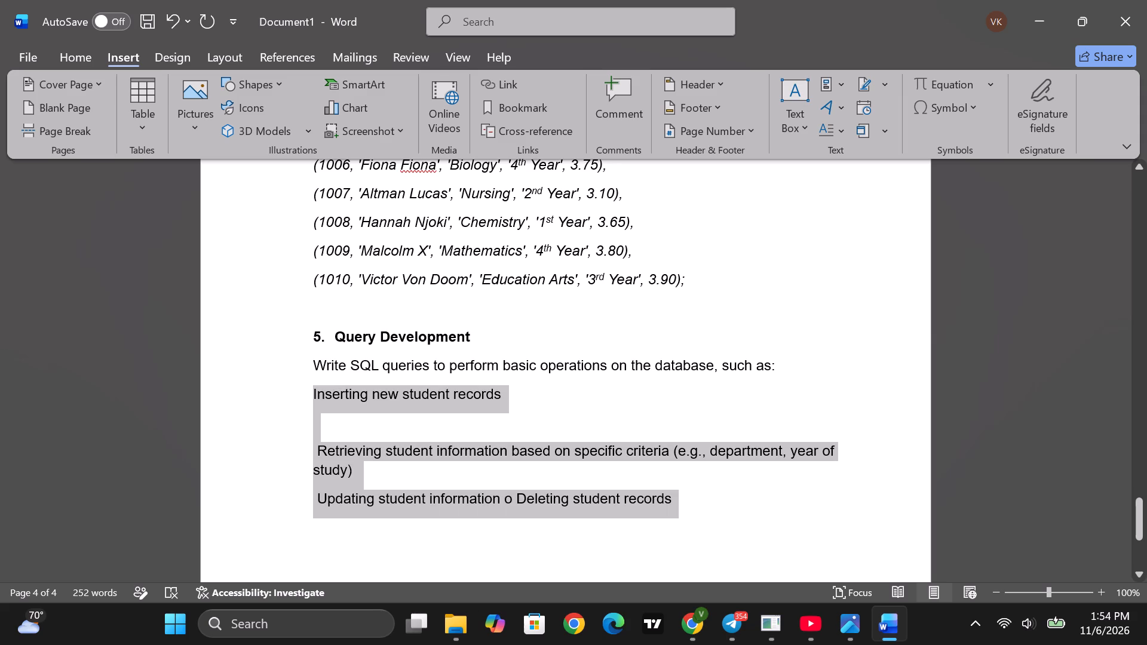
click(886, 489)
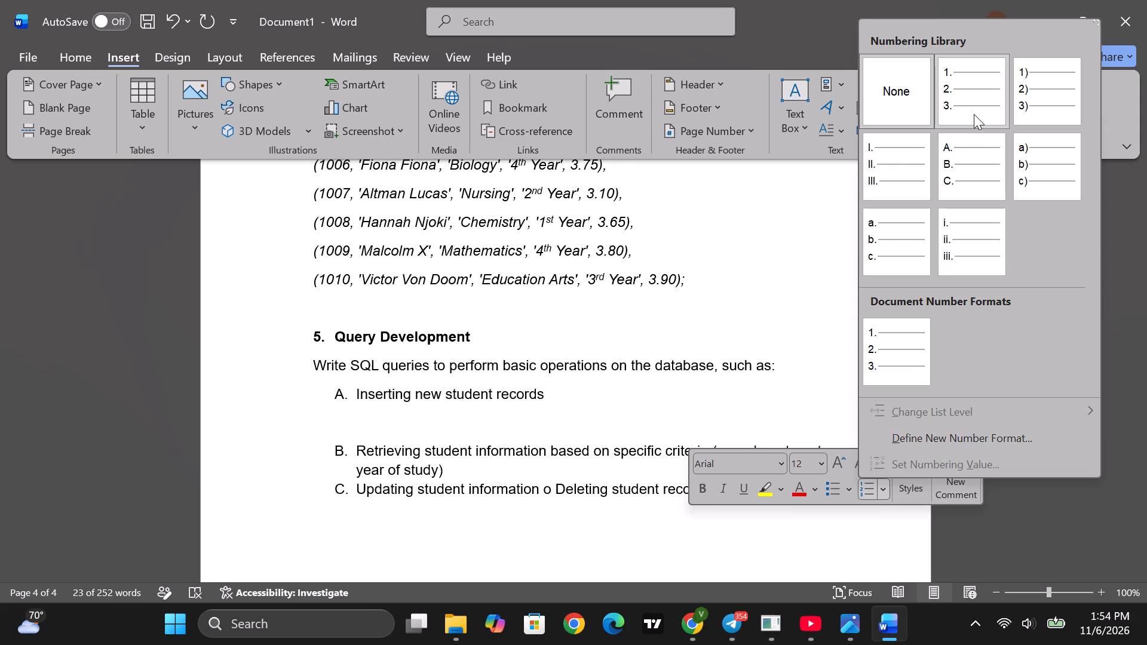
click(891, 187)
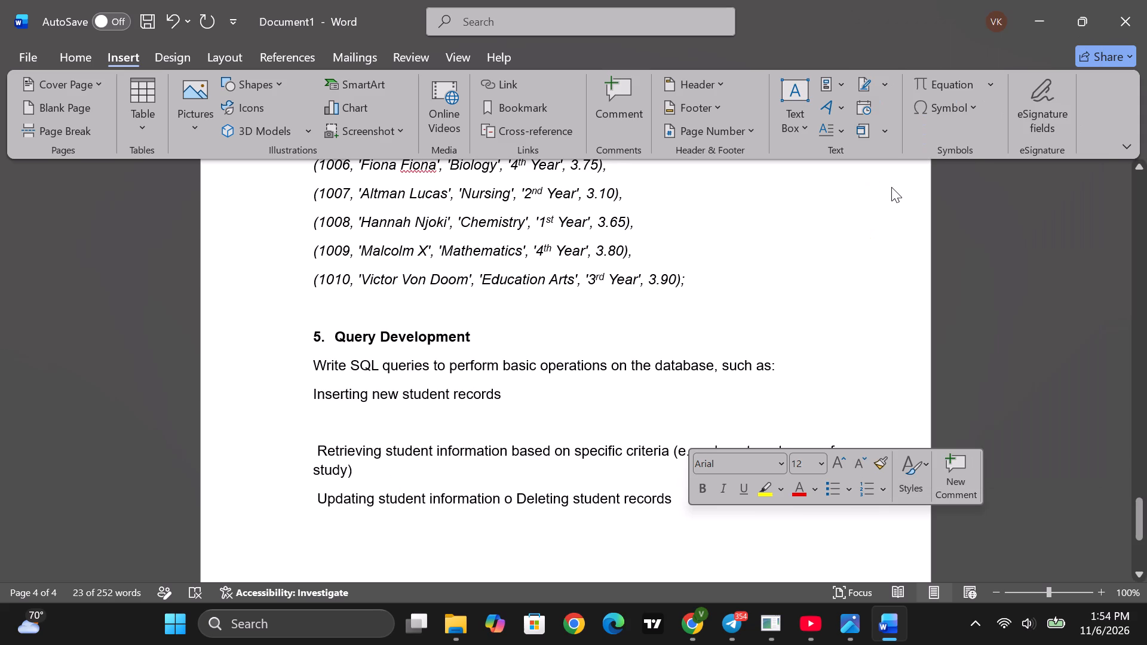
Add a blank, unnumbered line below item II, the one about retrieving student information.
click(663, 418)
click(482, 478)
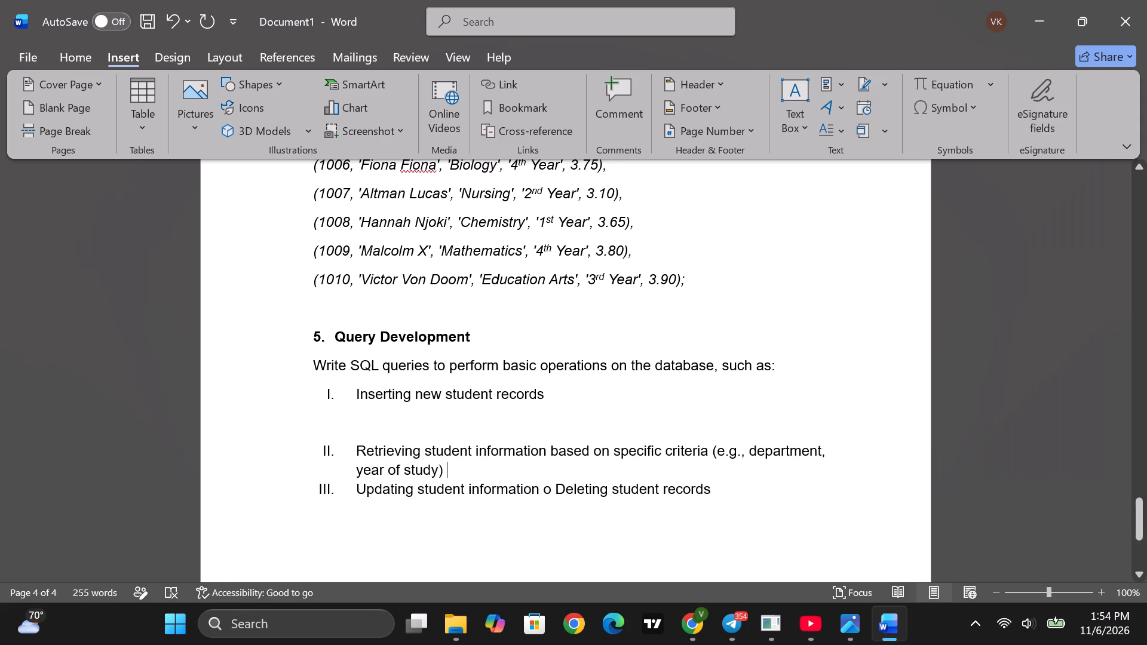
key(Return)
click(337, 509)
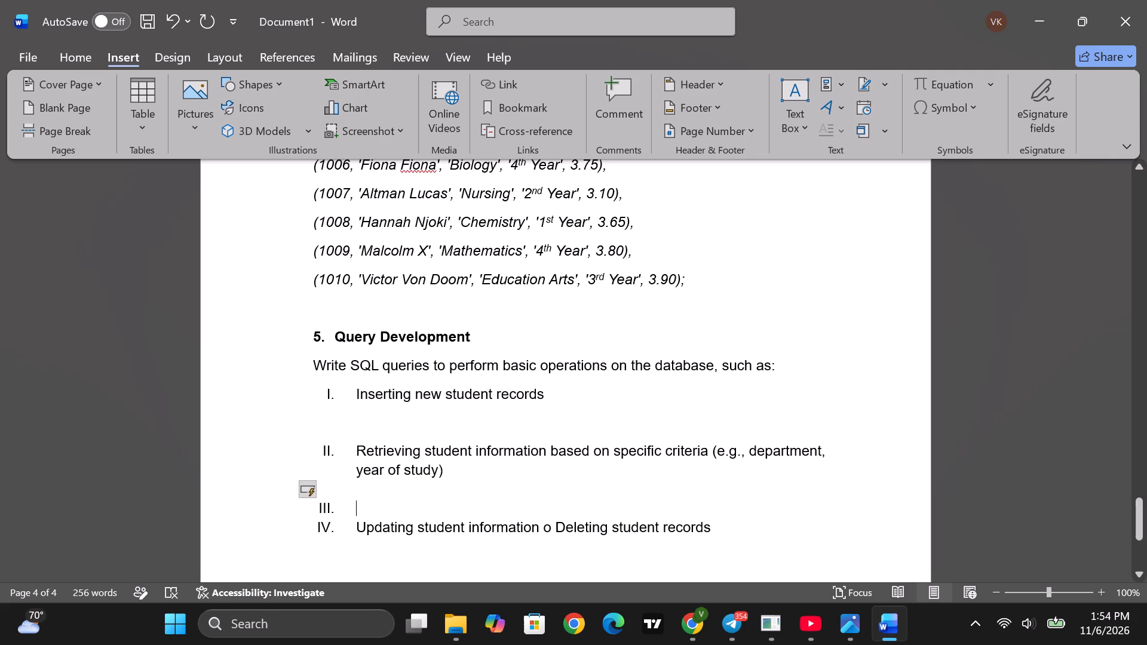
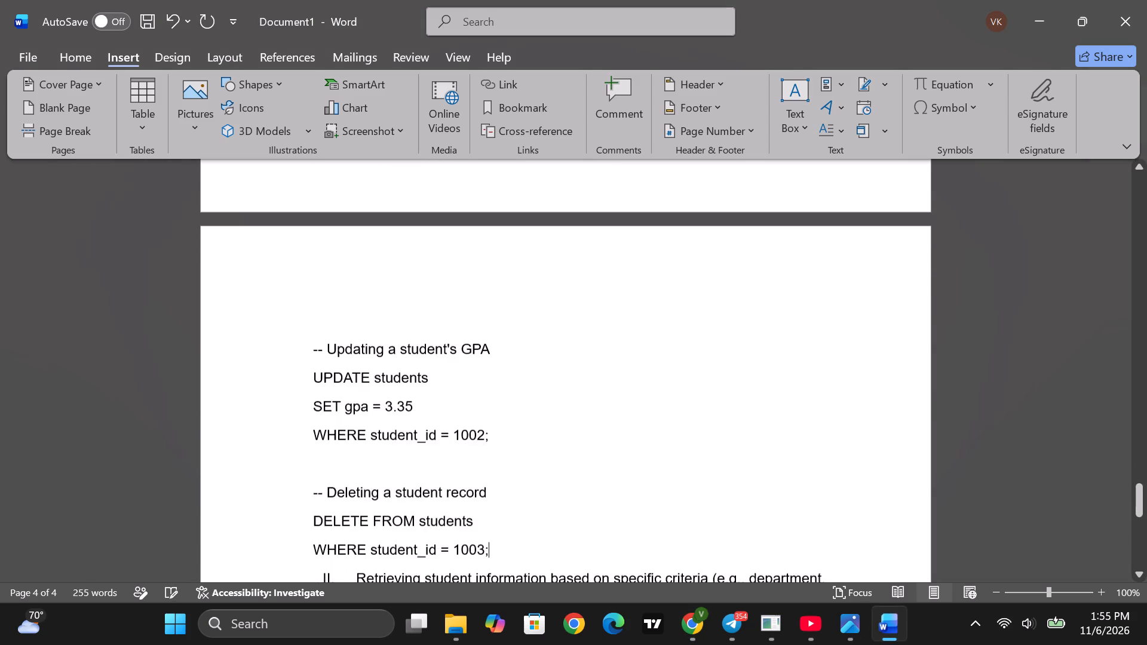
scroll(411, 408, down, 5)
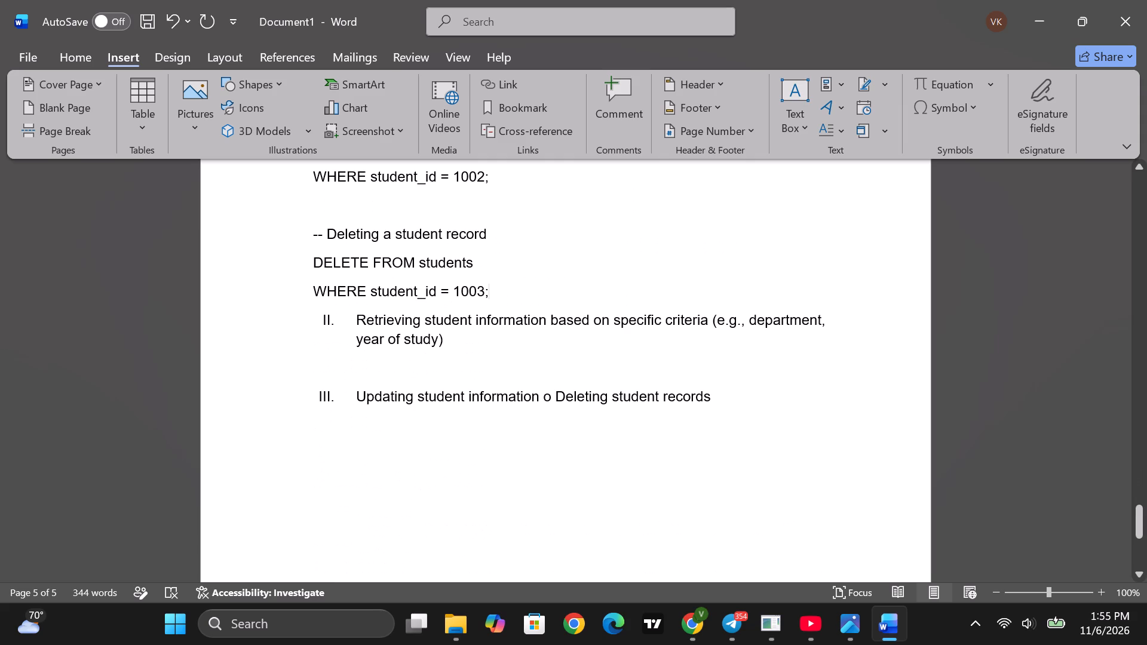
click(539, 398)
key(Return)
click(369, 419)
key(BackSpace)
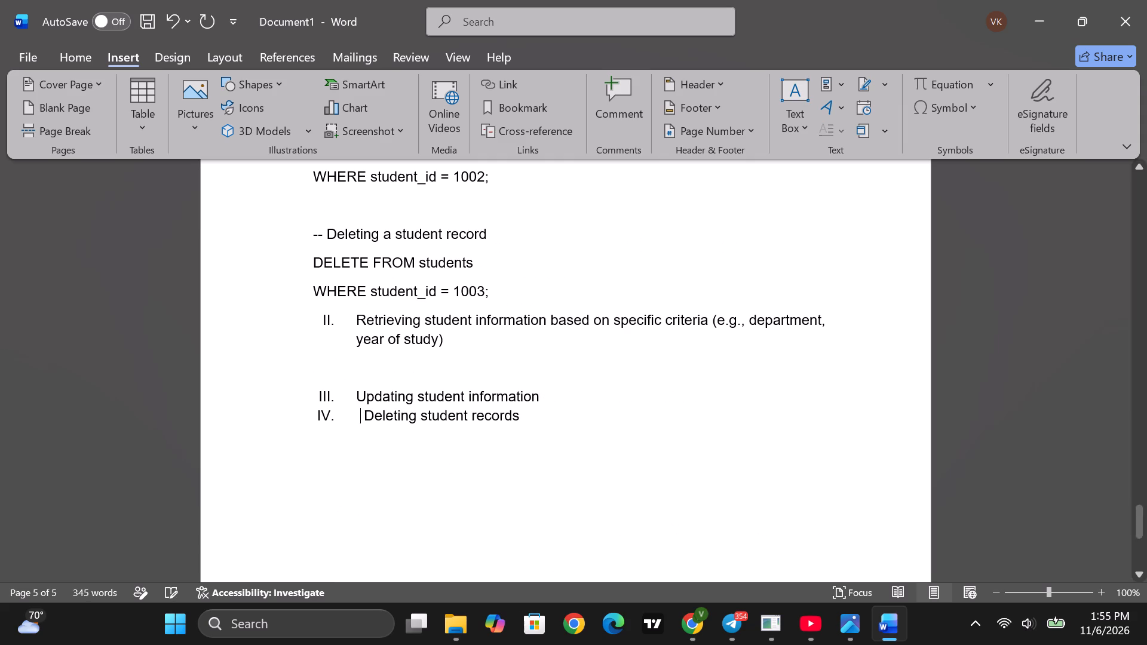
Add blank, unnumbered lines below item III, "Updating student information".
click(545, 397)
key(Return)
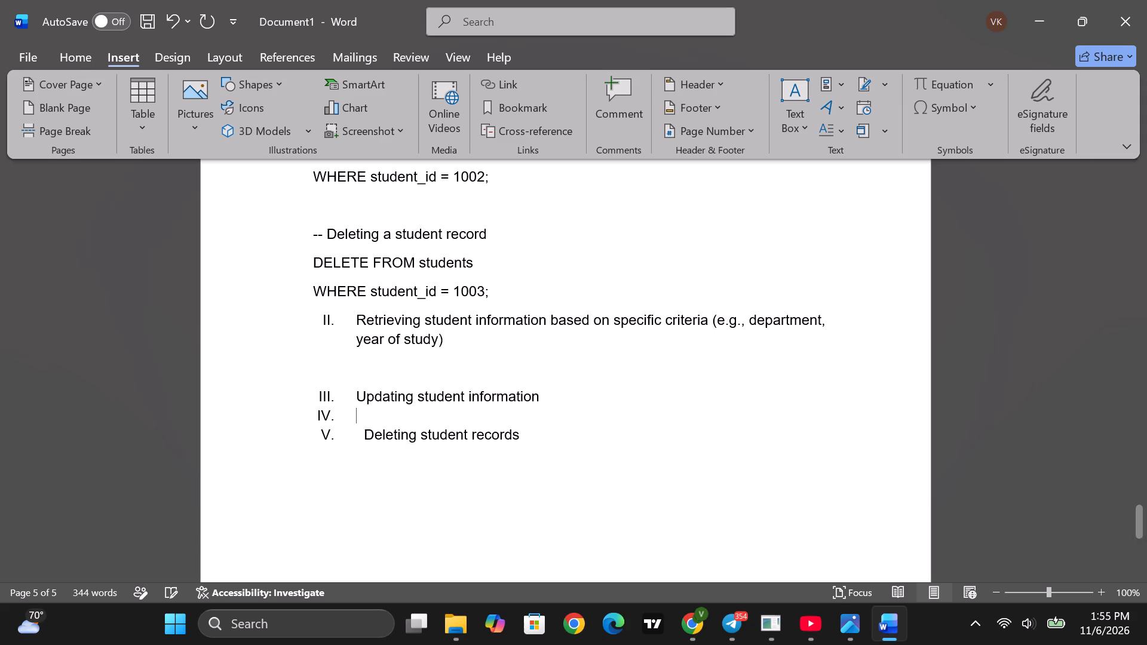
key(BackSpace)
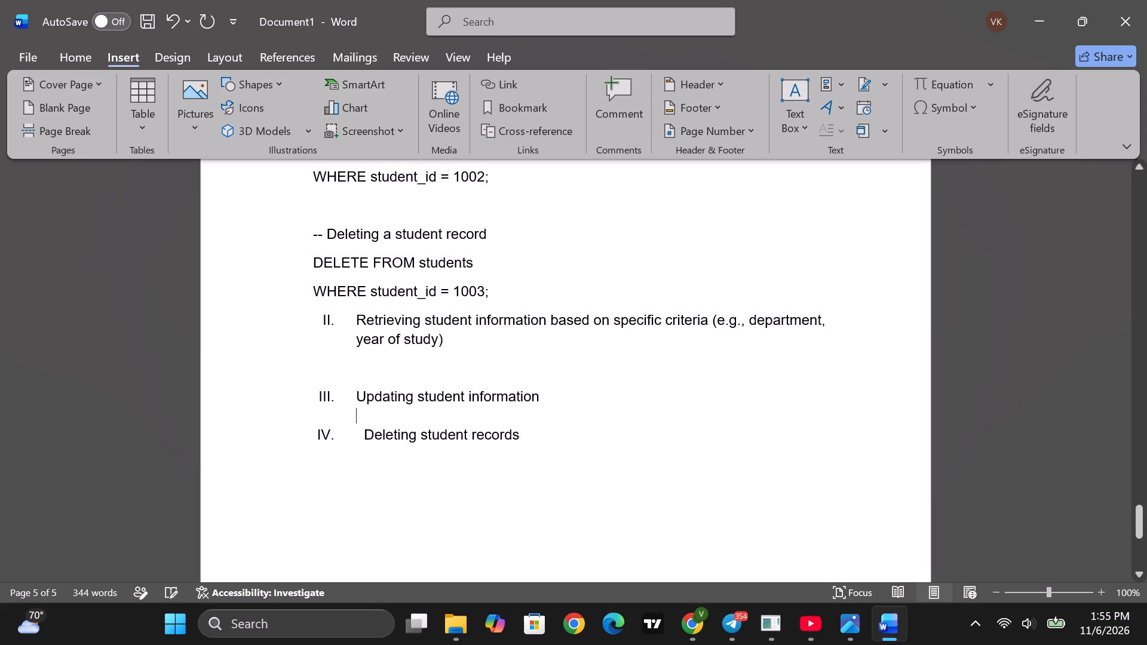
key(Return)
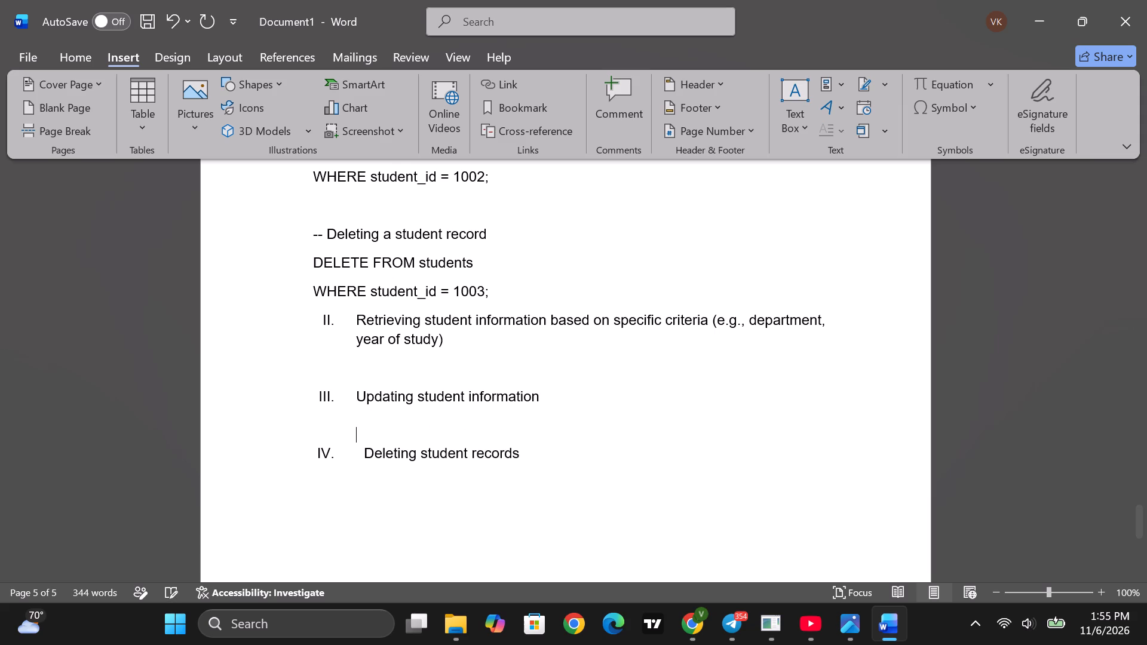
Move the three "Deleting a student record" SQL lines from above item II to the blank space below "Updating student information".
scroll(423, 334, up, 2)
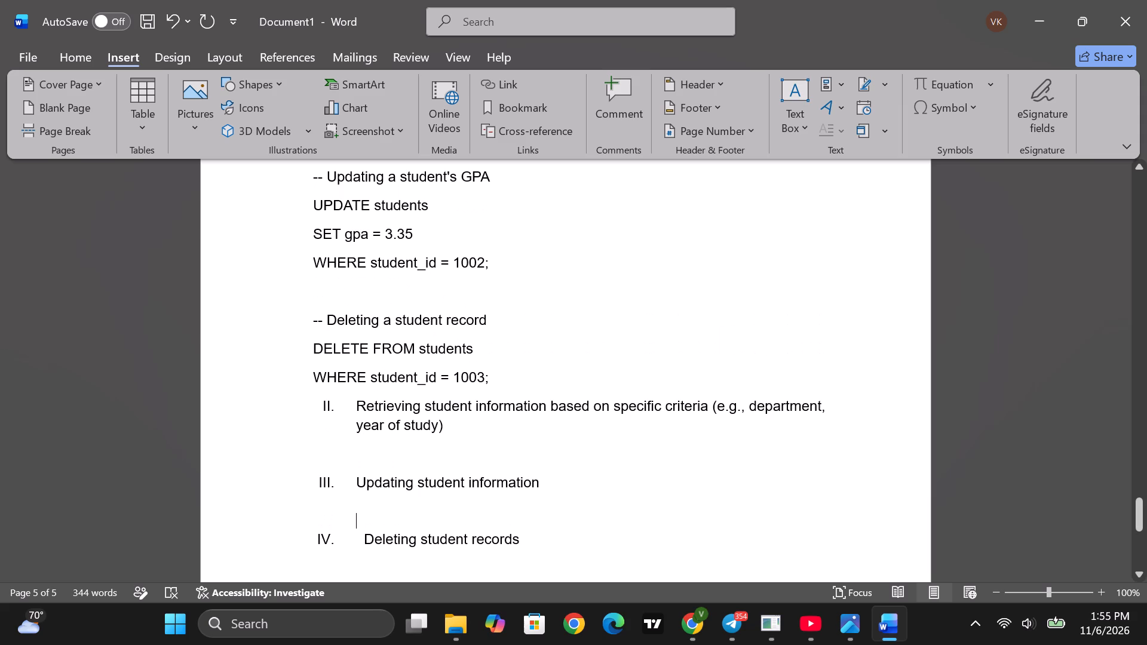
drag(500, 380, 287, 326)
key(ctrl+x)
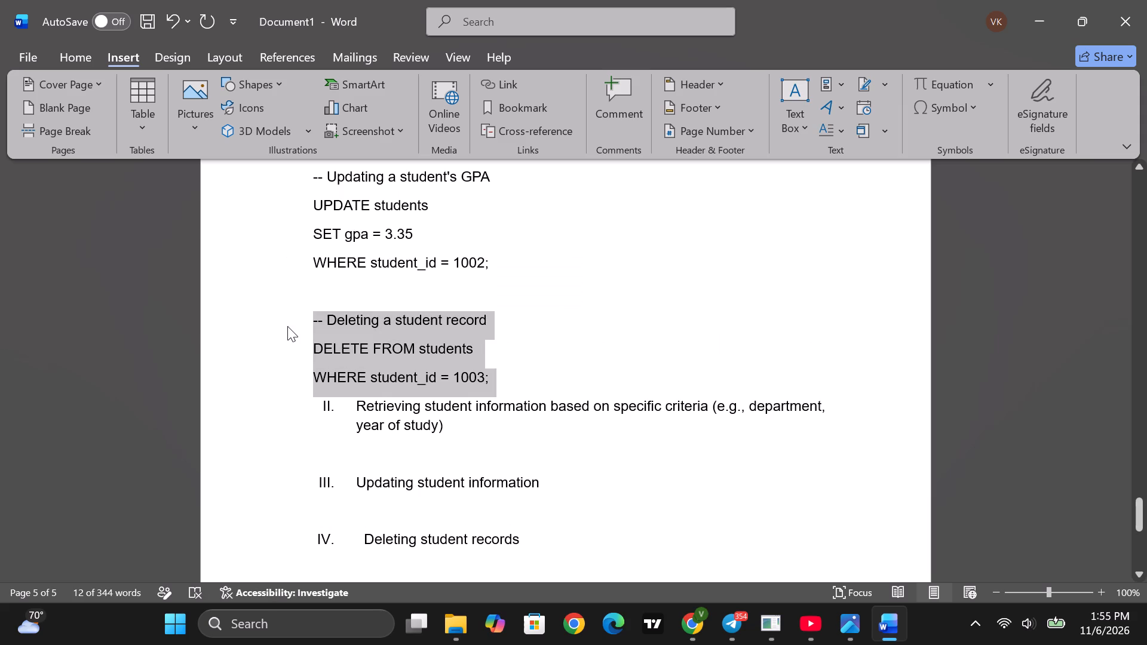
click(373, 436)
click(338, 425)
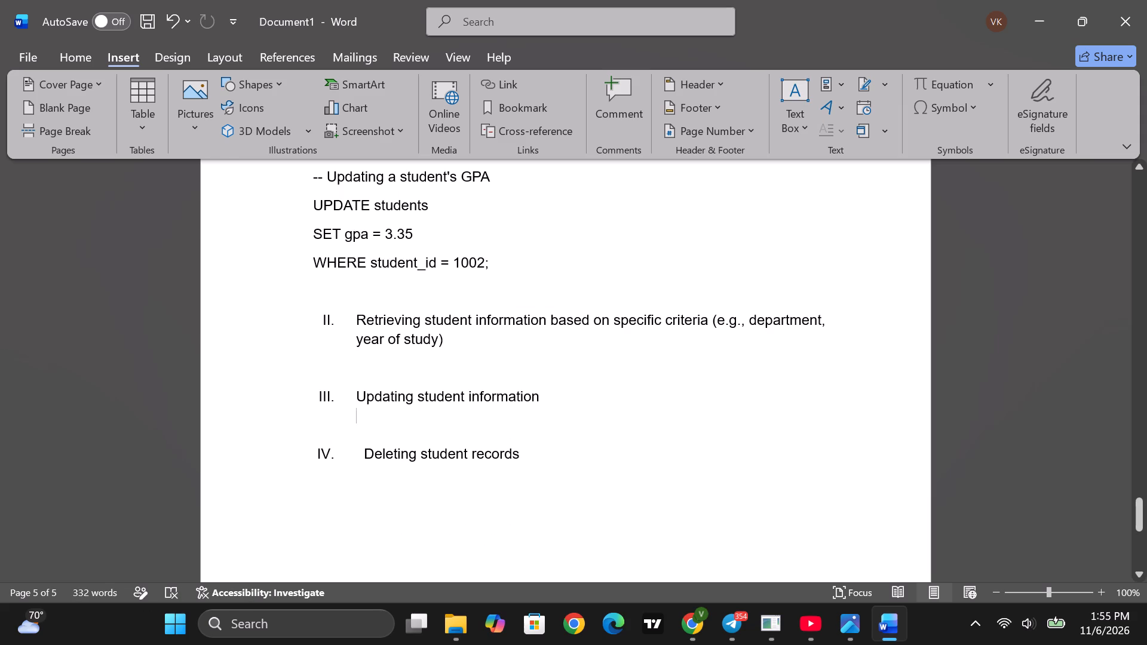
key(BackSpace)
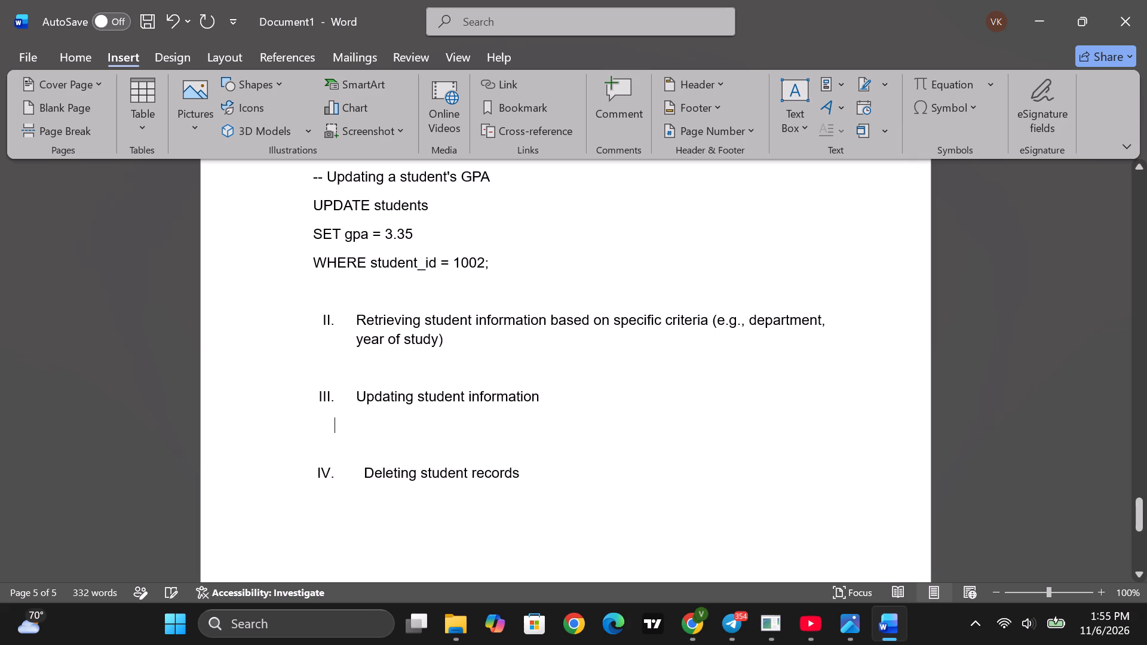
key(ctrl+v)
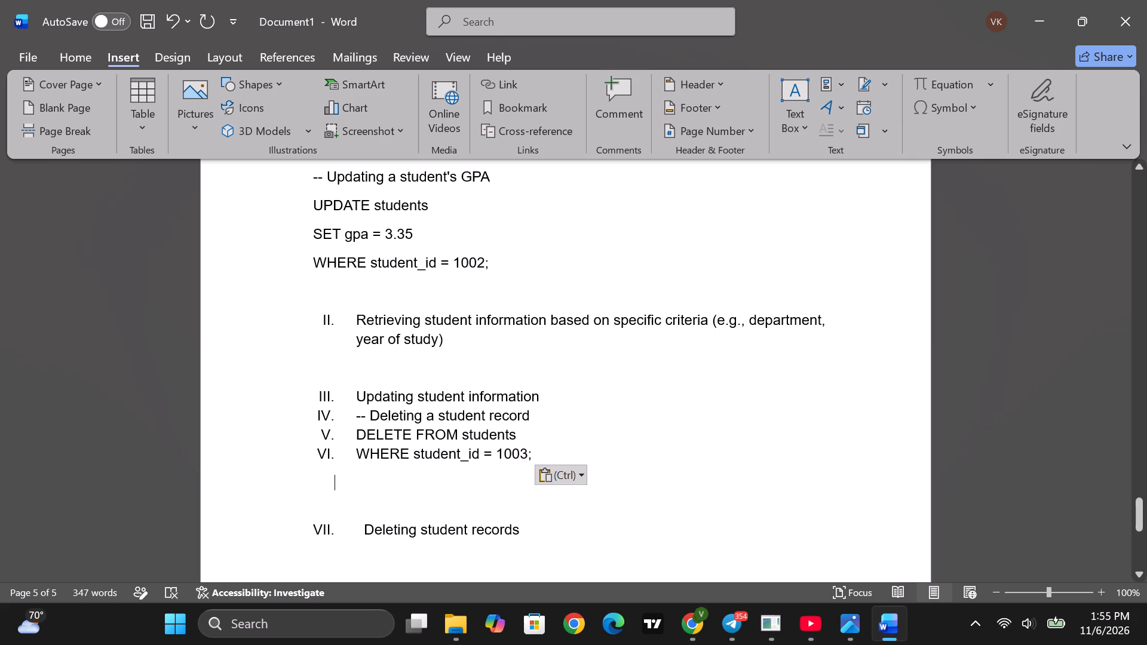
Remove the Roman numerals from the three moved SQL lines and indent the numbered list slightly further.
drag(334, 449, 359, 438)
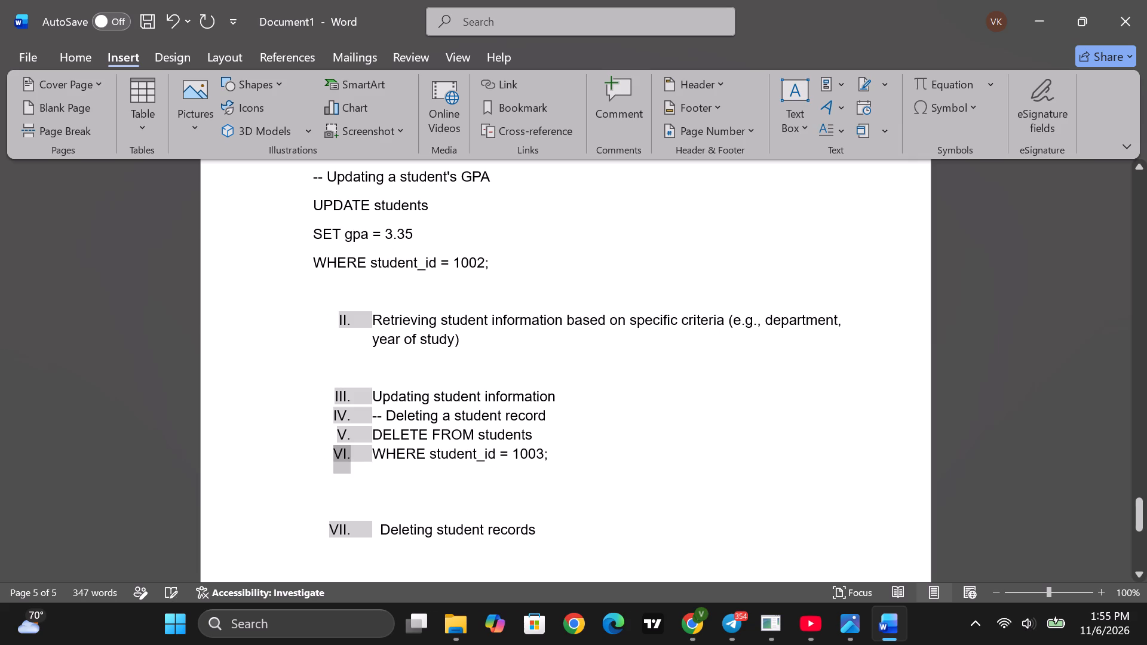
click(363, 456)
key(BackSpace)
key(BackSpace)
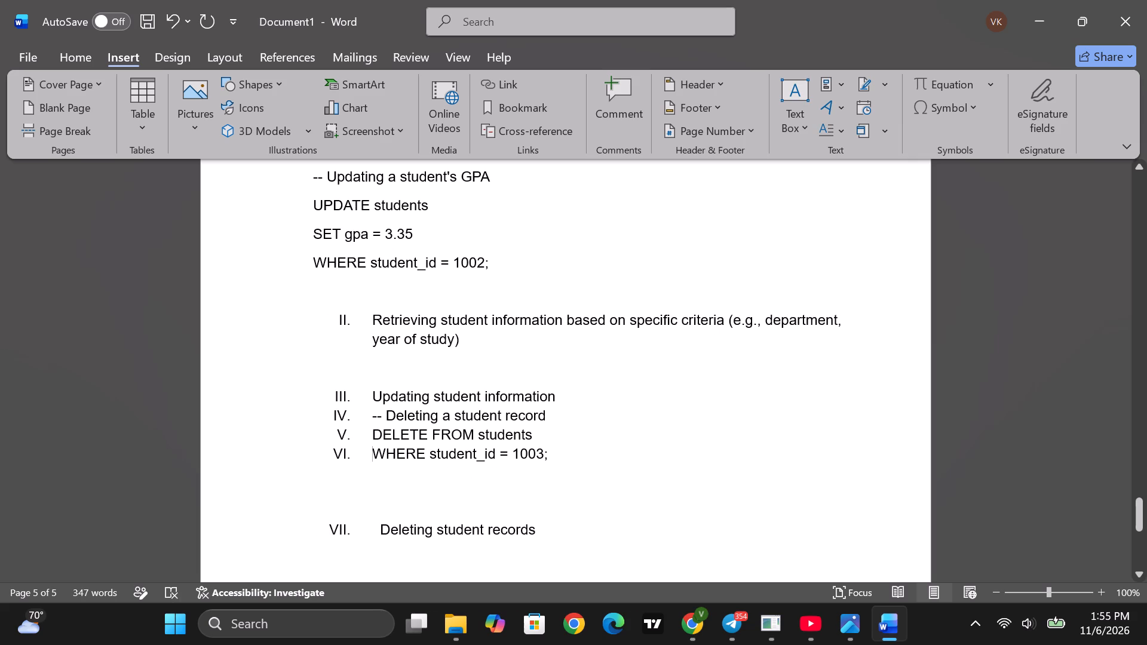
click(360, 441)
key(BackSpace)
key(BackSpace)
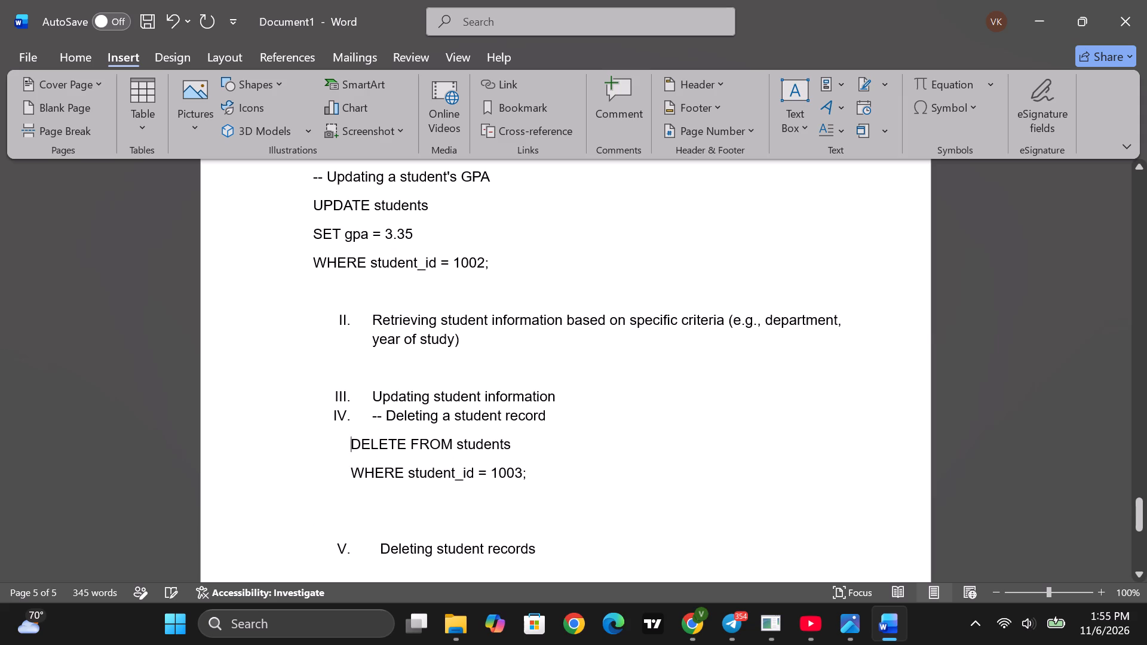
click(364, 419)
key(BackSpace)
key(BackSpace)
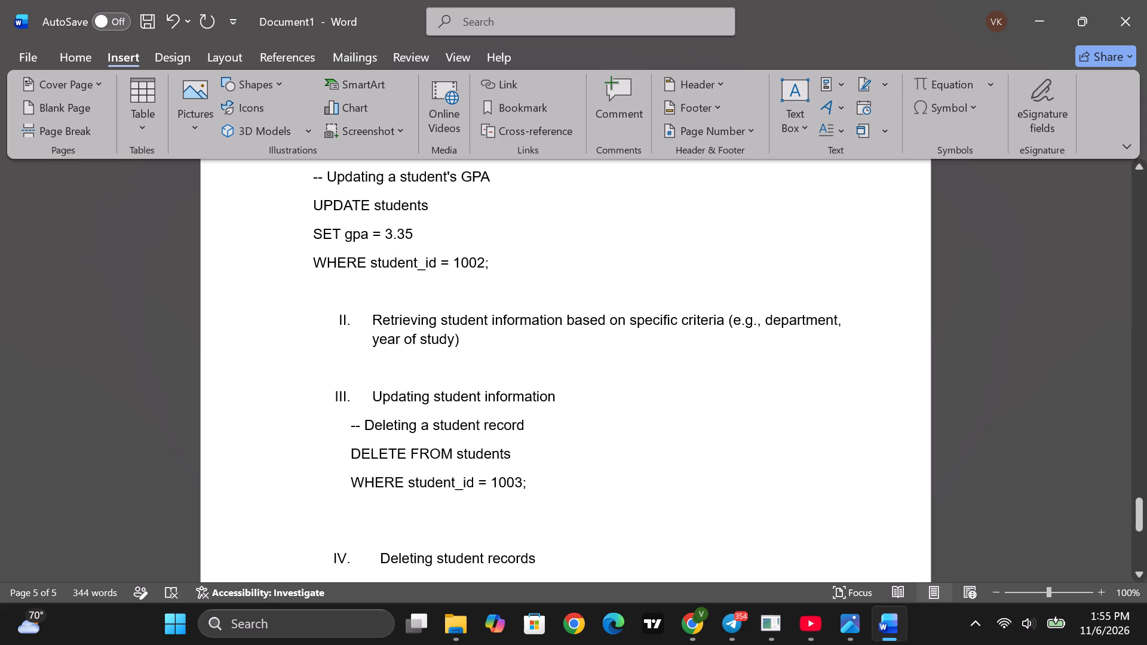
Delete the blank lines between "WHERE student_id = 1003;" and the "Deleting student records" item.
click(388, 511)
key(BackSpace)
key(BackSpace)
click(341, 513)
key(BackSpace)
key(BackSpace)
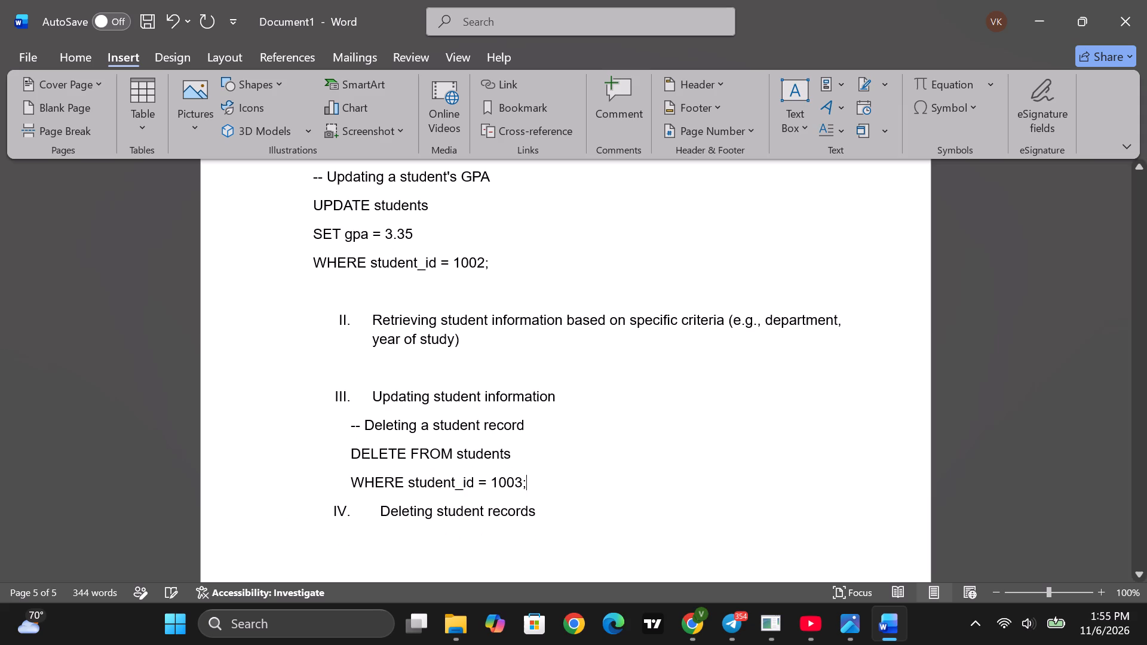
Italicize the three lines from "-- Deleting a student record" through "WHERE student_id = 1003;".
scroll(428, 483, down, 1)
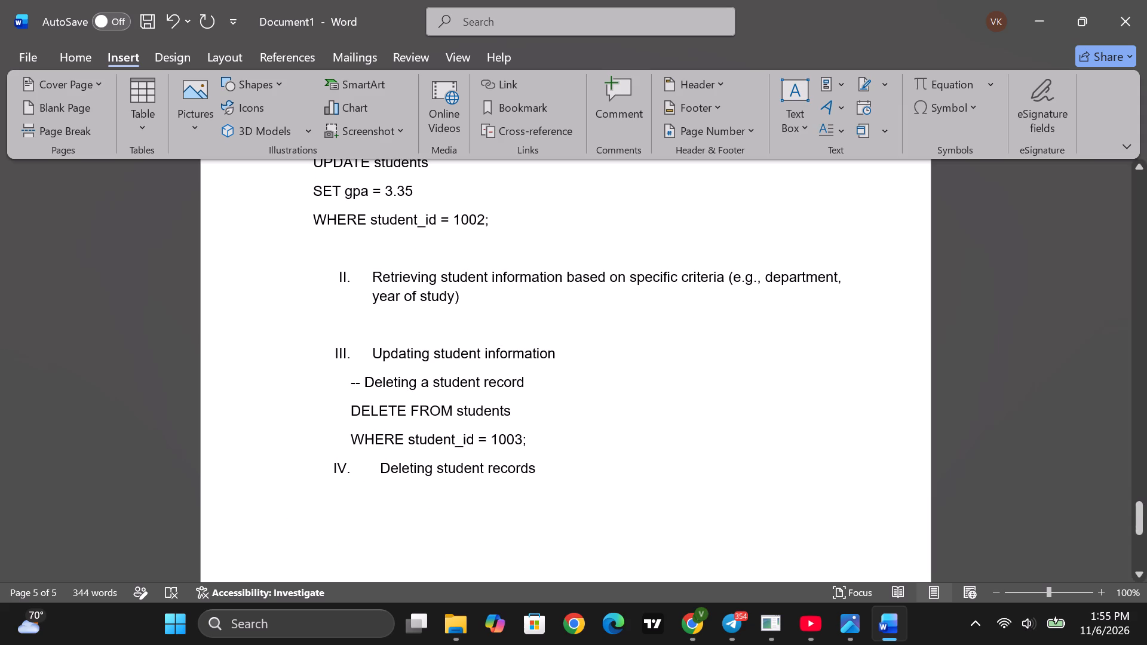
drag(529, 444, 353, 396)
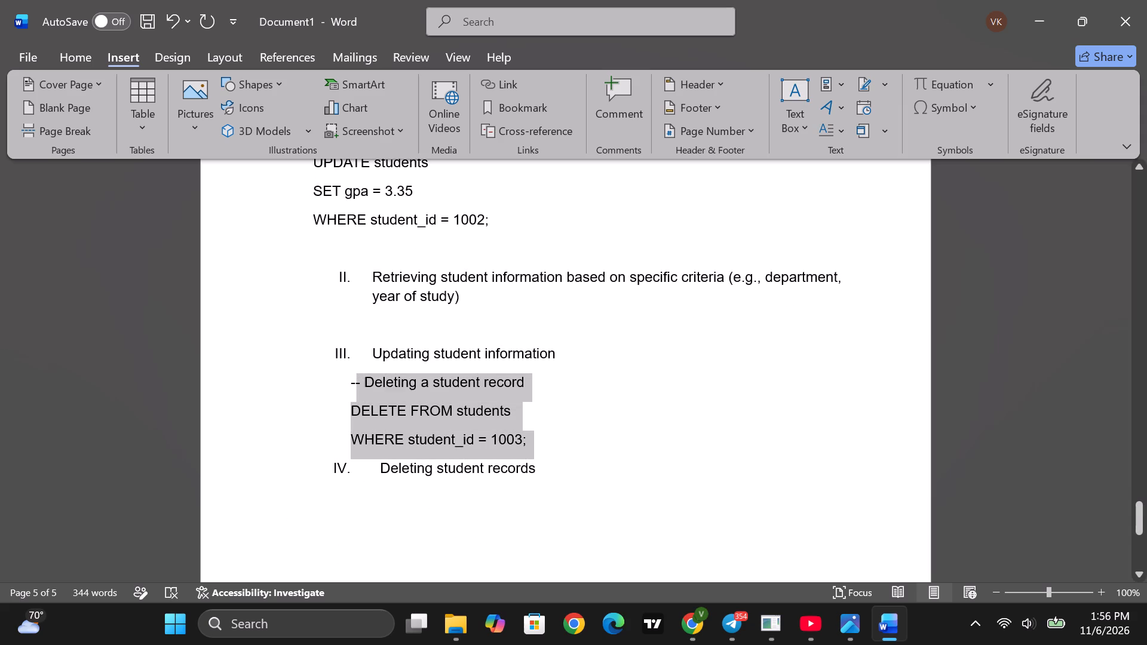
drag(353, 396, 347, 394)
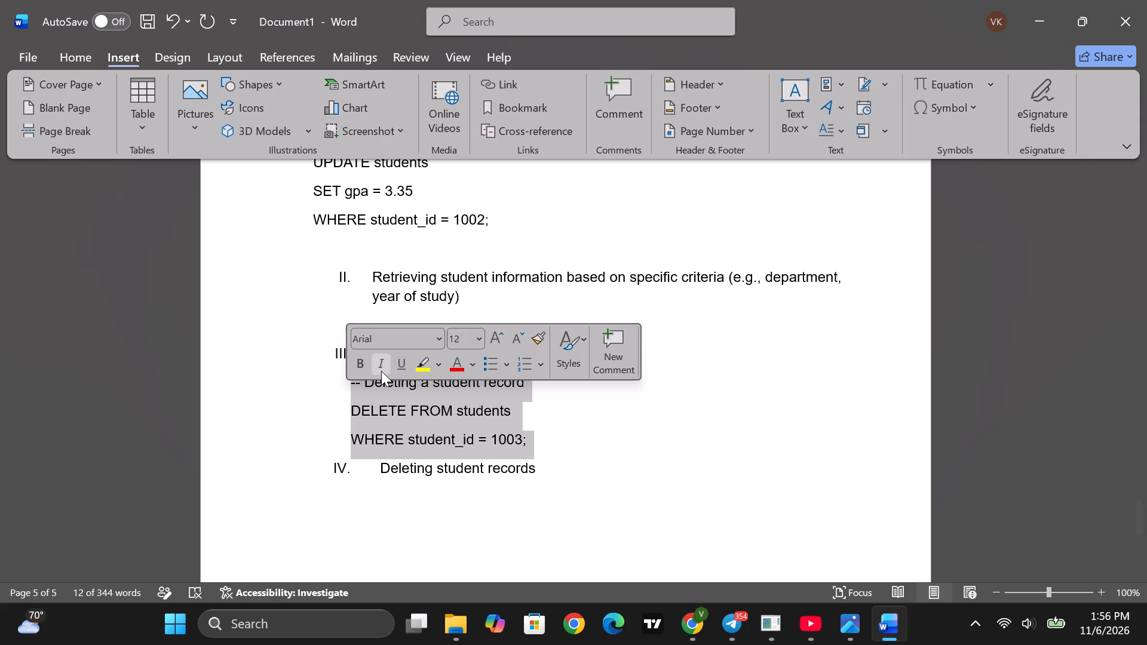
click(381, 371)
click(636, 430)
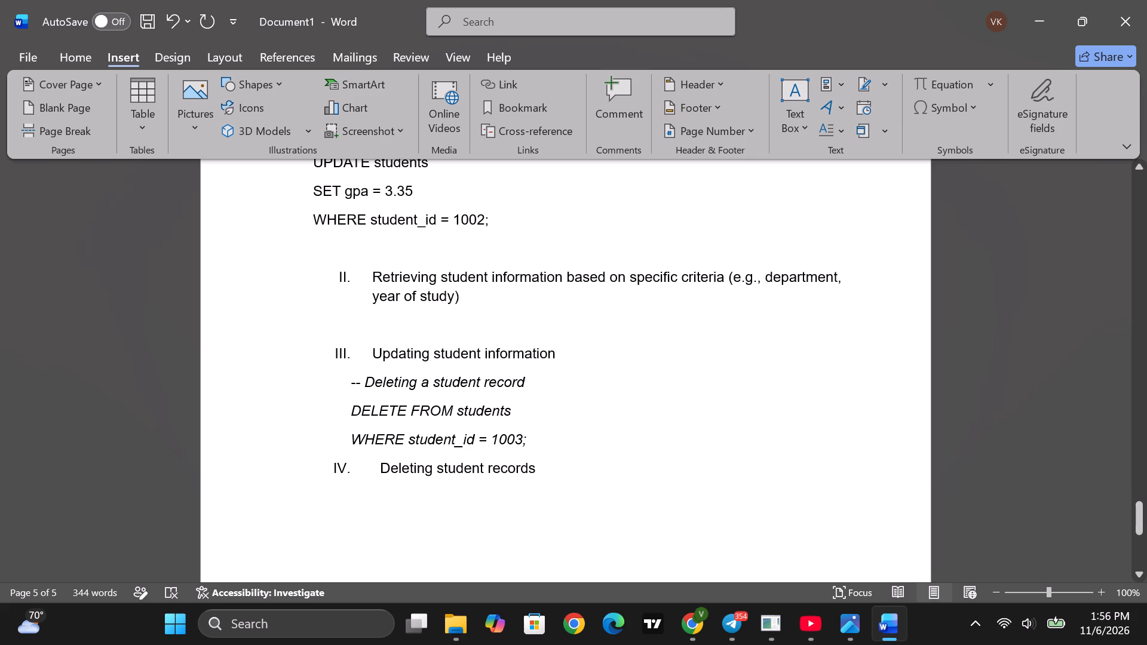
Delete the "-- Deleting a student record" comment line above the DELETE query.
drag(528, 386, 341, 382)
key(BackSpace)
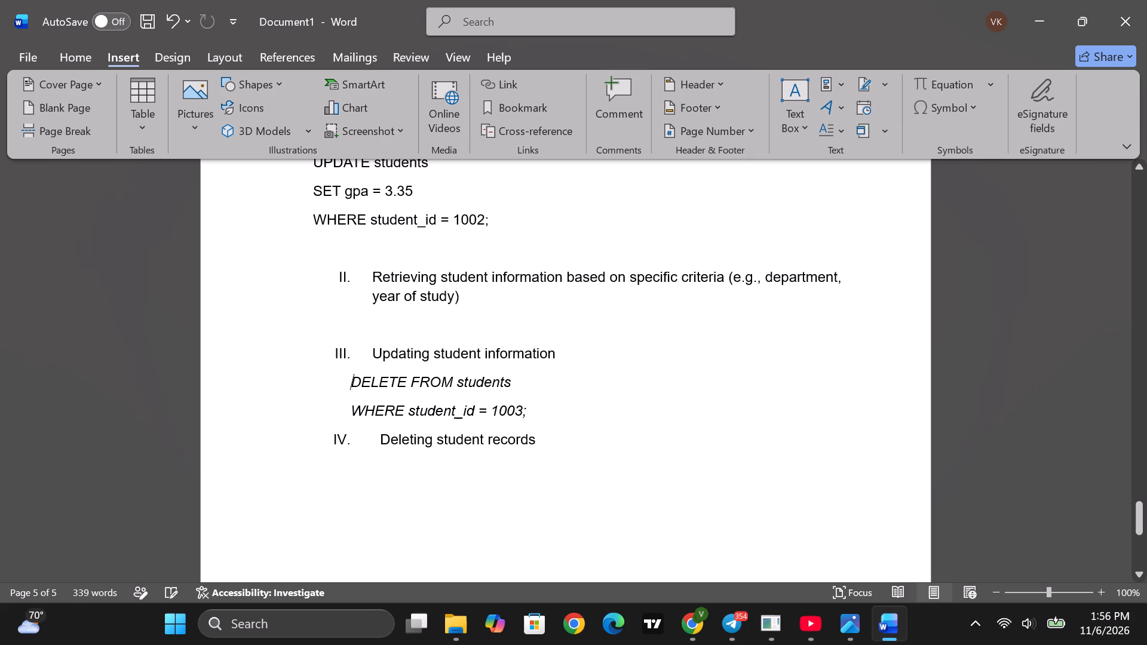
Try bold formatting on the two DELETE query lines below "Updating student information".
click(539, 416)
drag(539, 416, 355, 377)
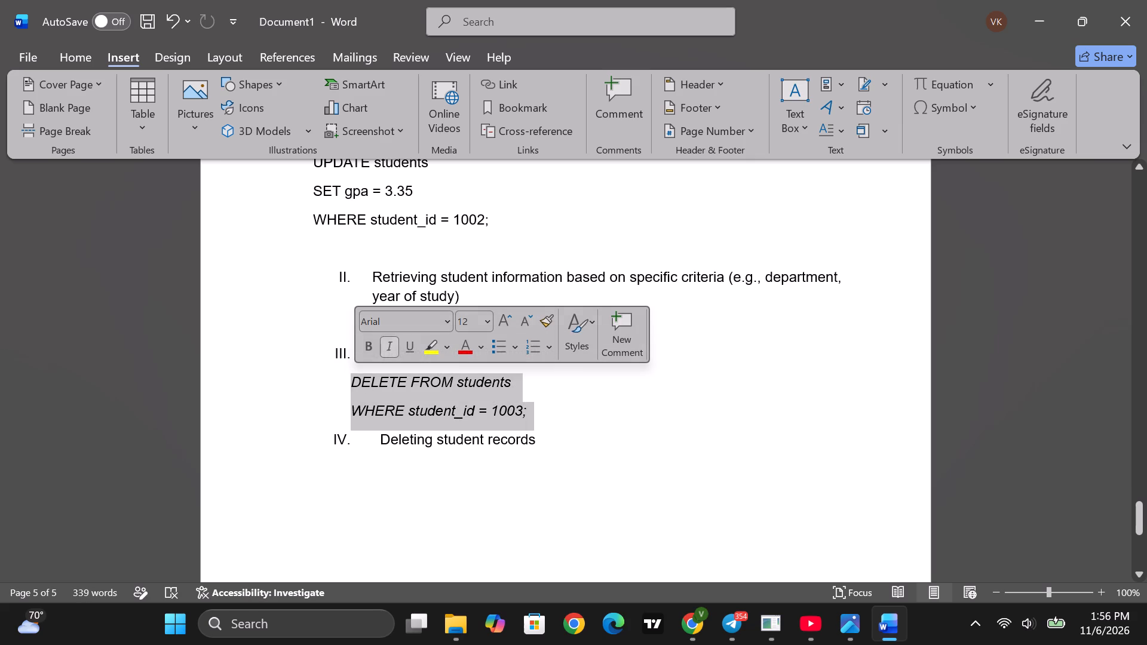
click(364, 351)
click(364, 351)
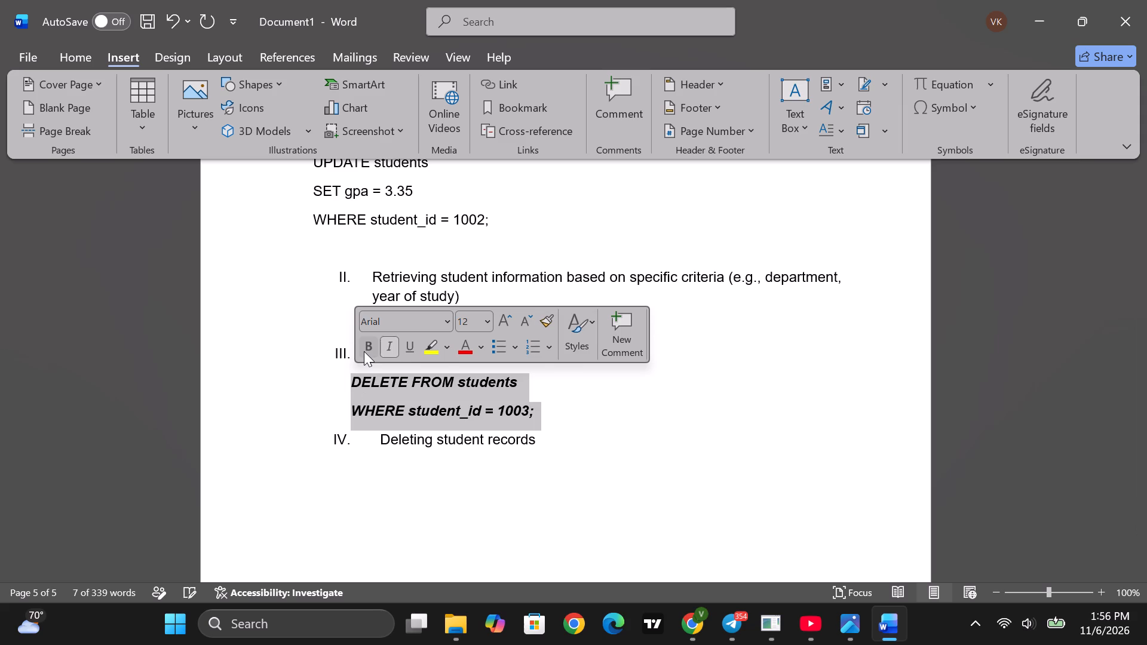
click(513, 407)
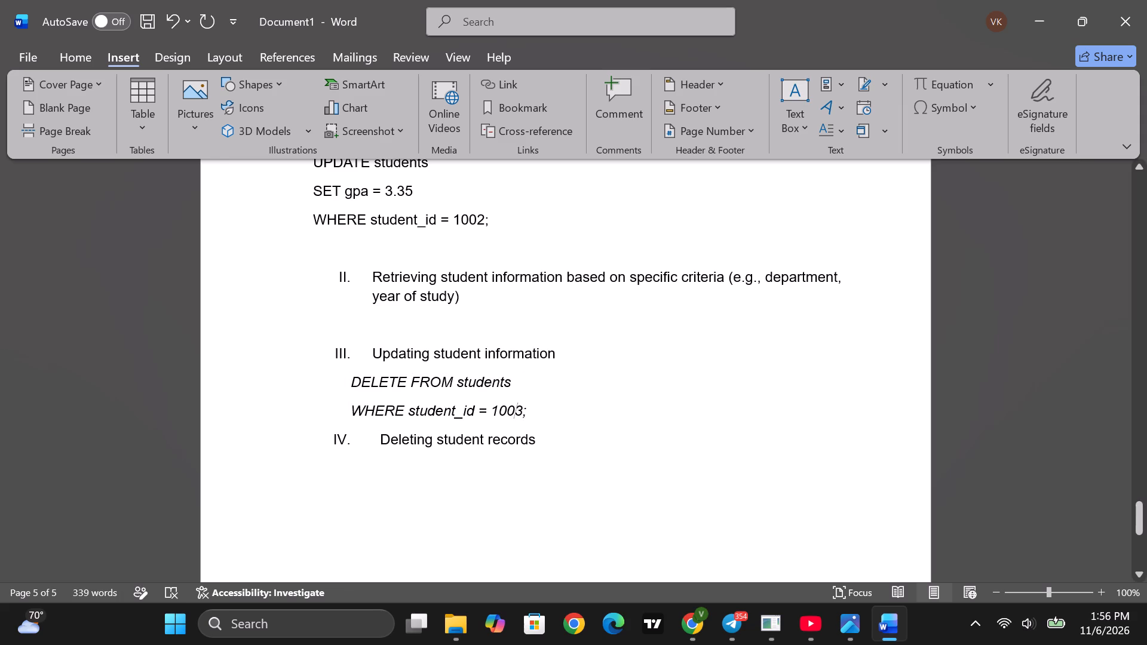
Move the four-line query from "-- Updating a student's GPA" through "WHERE student_id = 1002;" to the line beneath item II, "Retrieving student information".
scroll(575, 432, up, 2)
scroll(491, 412, up, 1)
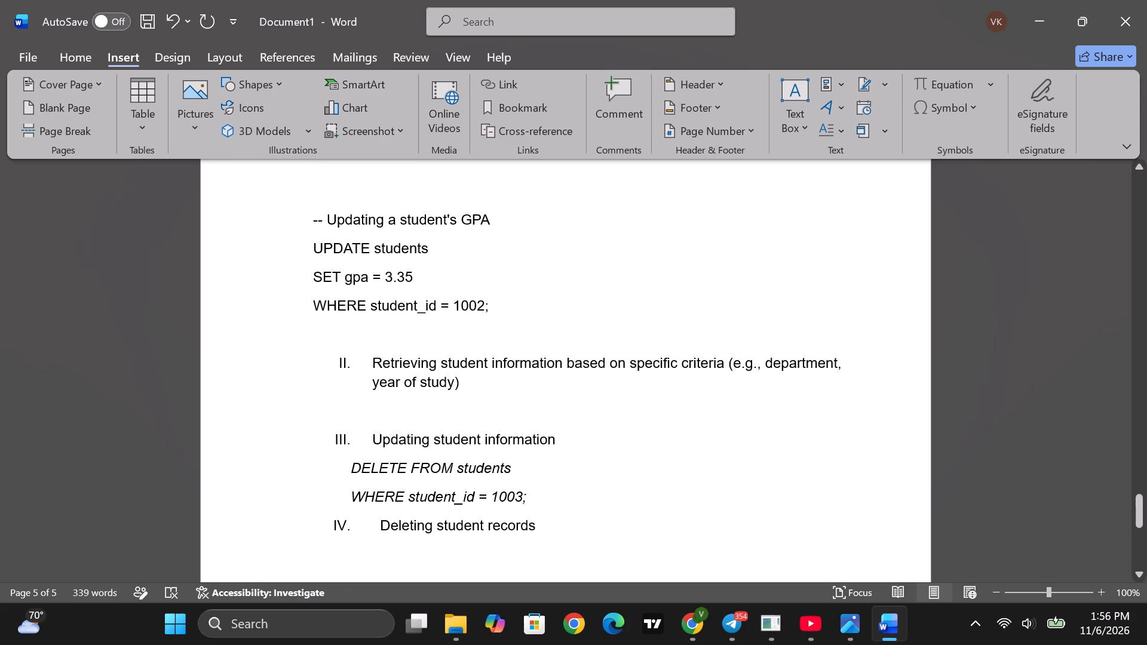
drag(496, 353, 491, 412)
drag(491, 412, 299, 261)
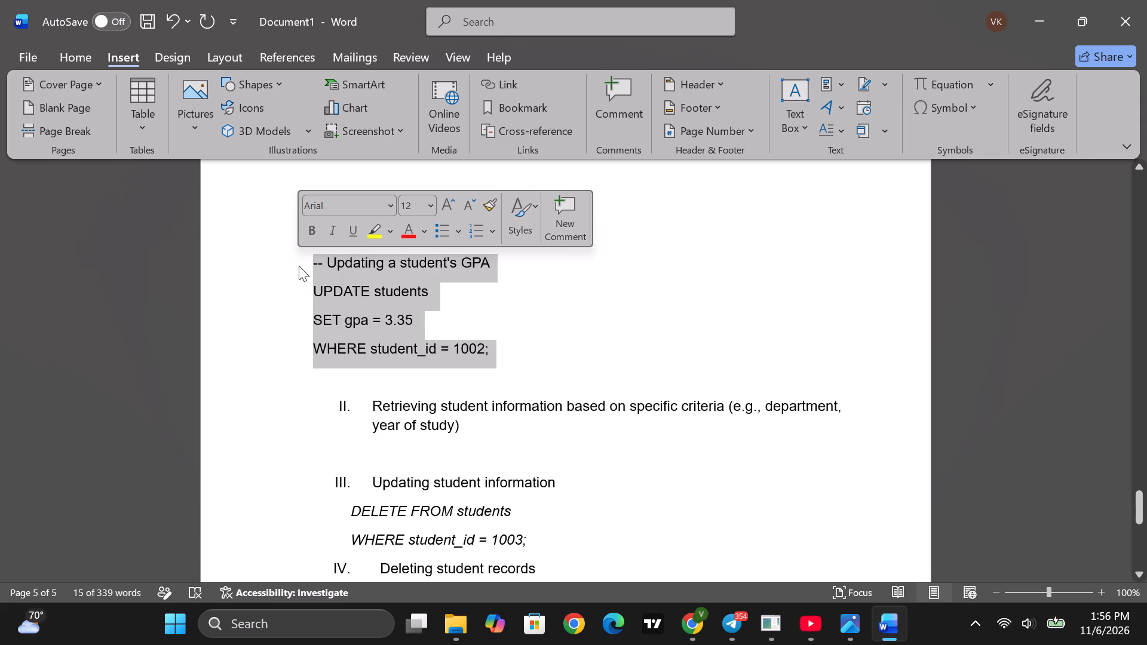
key(ctrl+x)
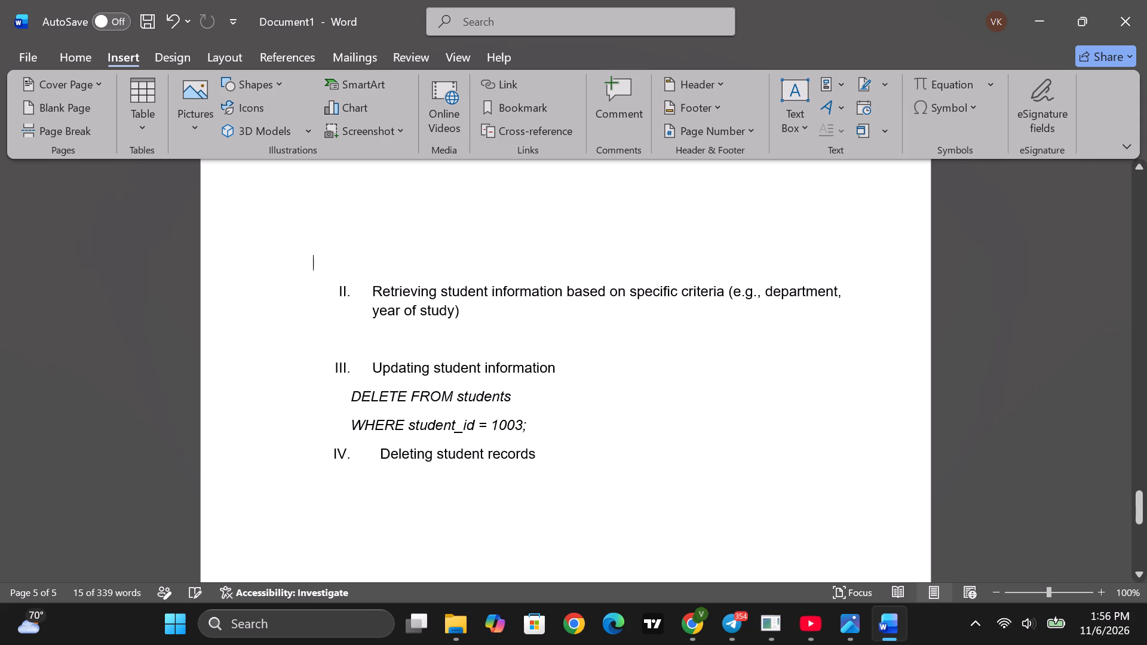
click(471, 328)
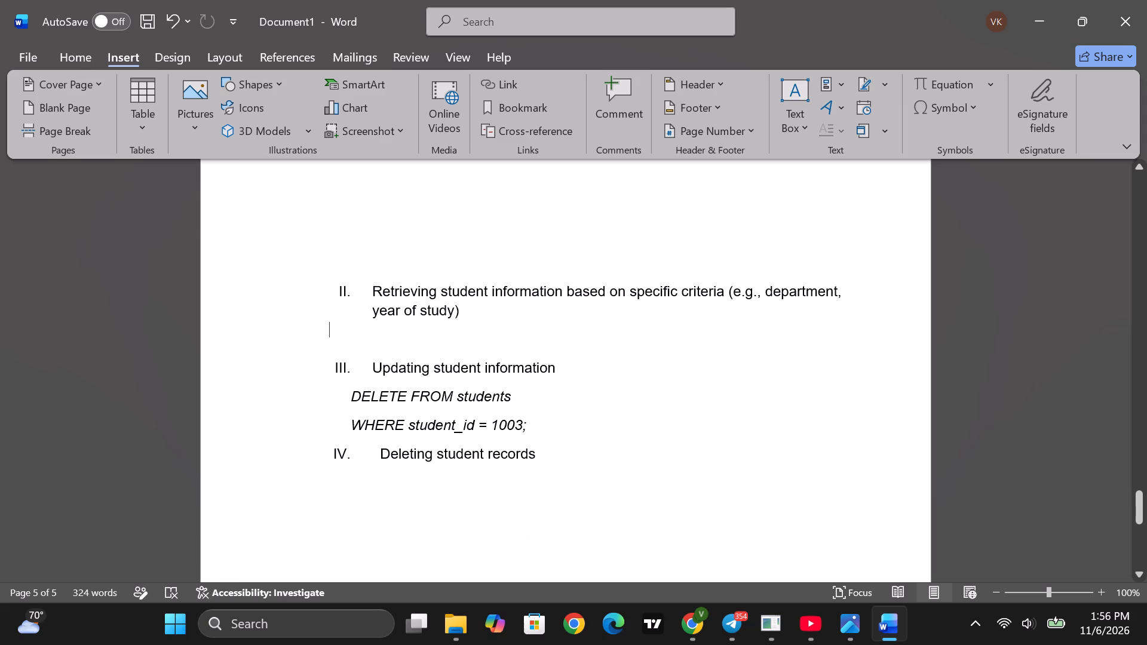
key(space)
key(space)
key(space)
key(space)
key(space)
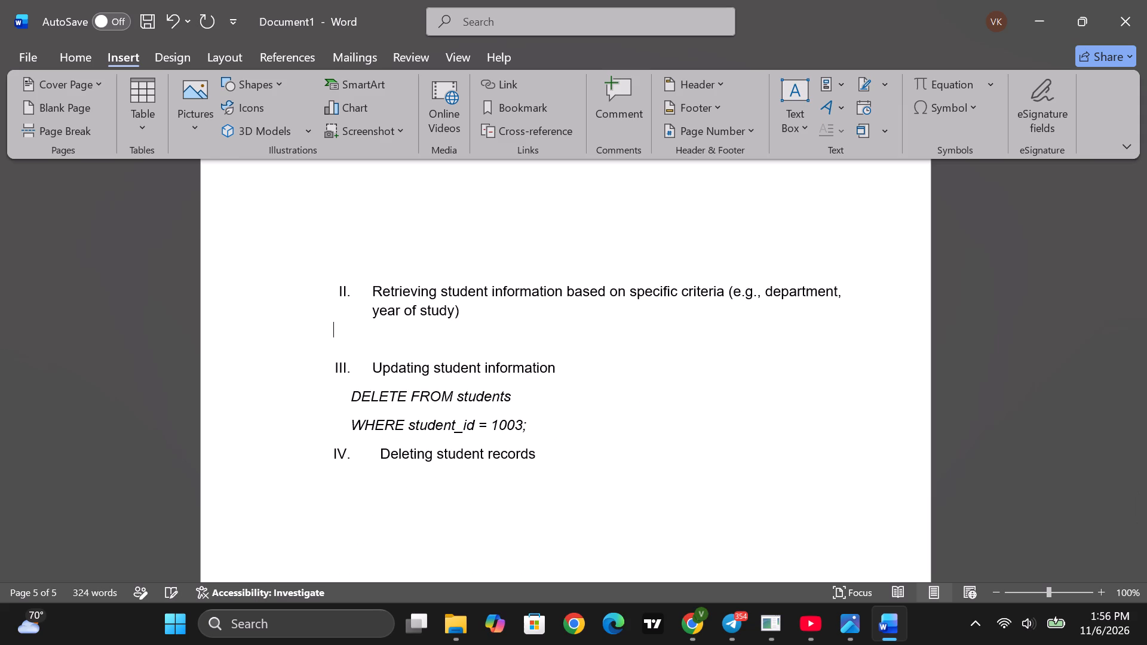
key(ctrl+v)
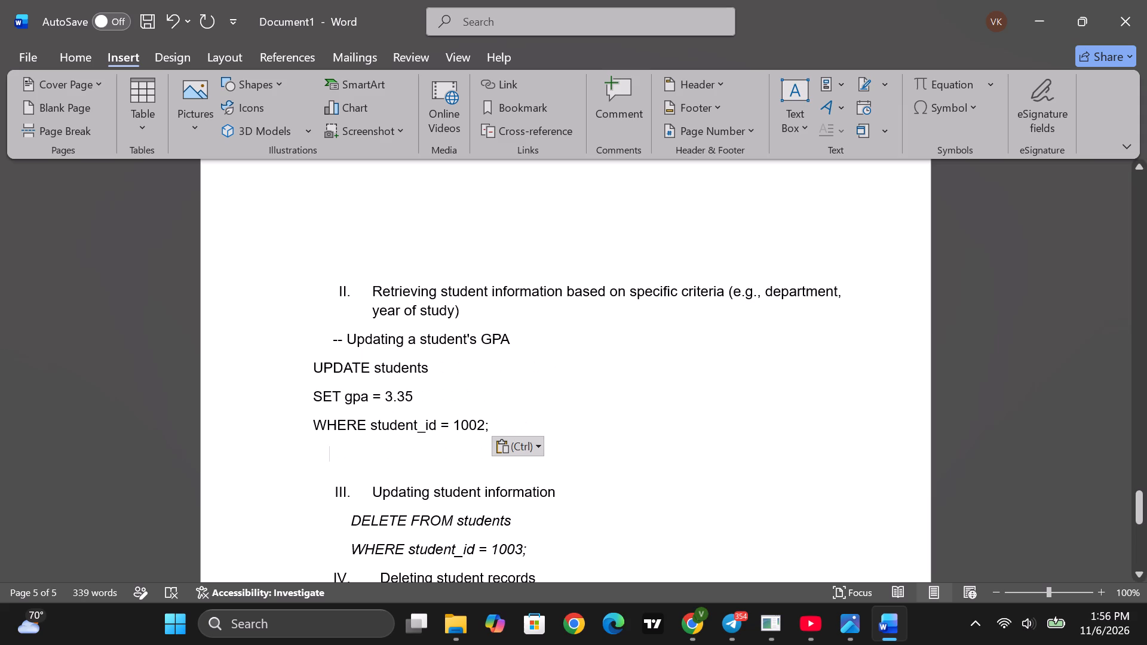
Indent the UPDATE, SET and WHERE lines beneath item II with leading spaces.
click(311, 361)
key(space)
key(space)
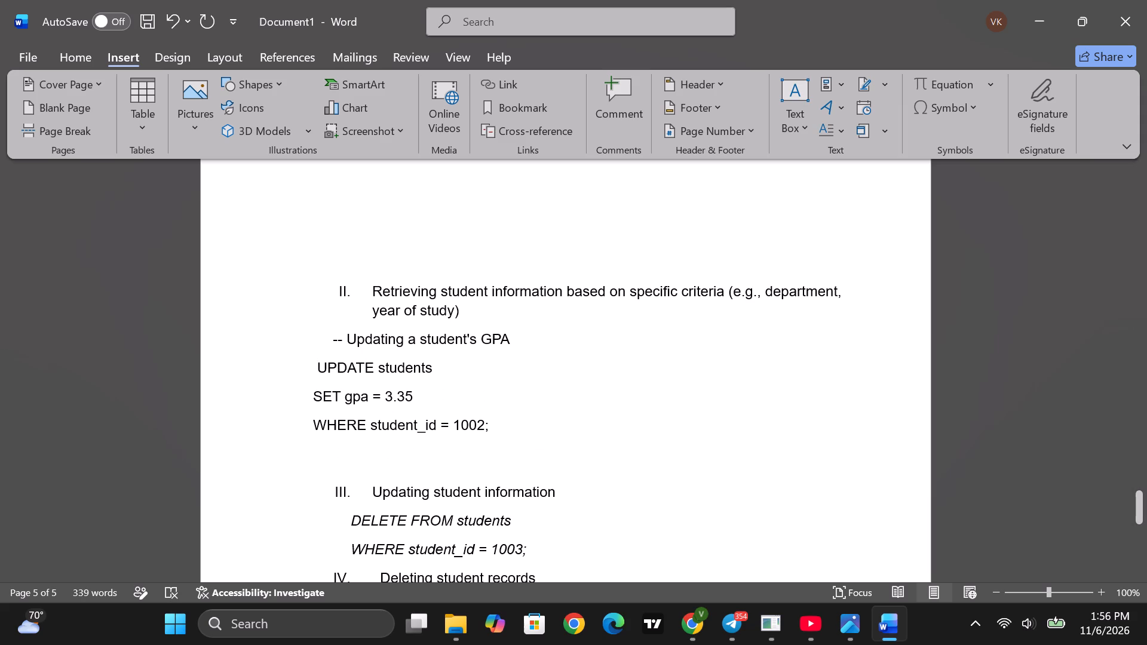
click(312, 390)
key(space)
key(space)
key(space)
click(311, 423)
key(space)
key(space)
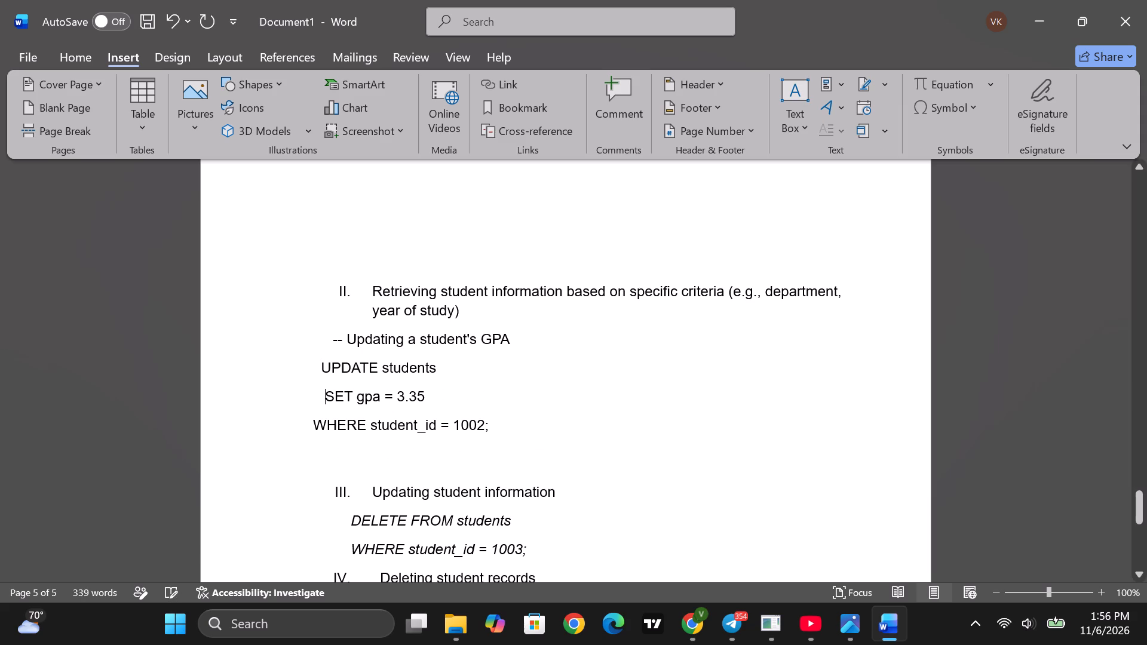
key(space)
key(space)
Add further leading spaces to the UPDATE, SET and WHERE lines to align them roughly with the comment line above.
click(324, 390)
key(space)
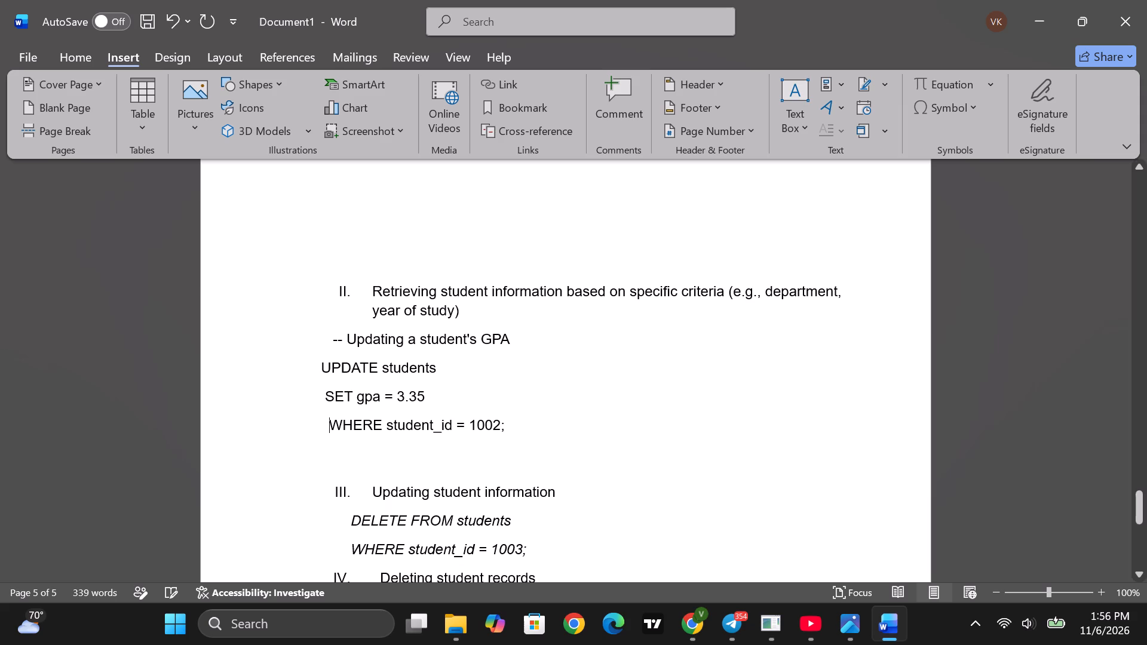
key(space)
click(314, 367)
key(space)
key(space)
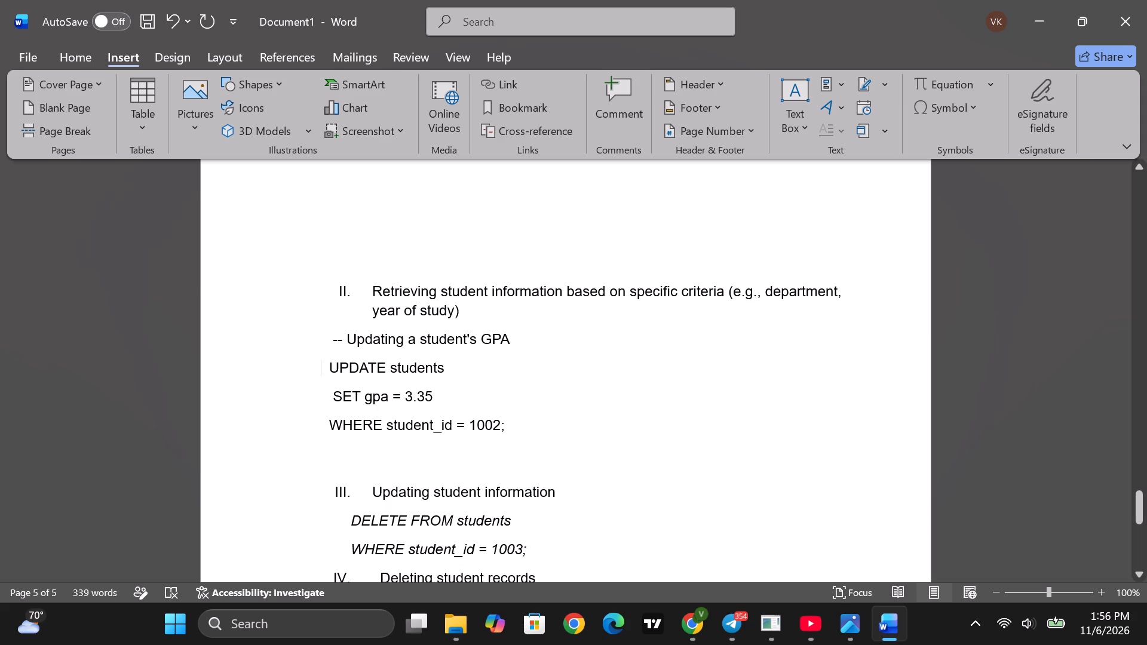
click(330, 399)
key(space)
click(325, 423)
key(space)
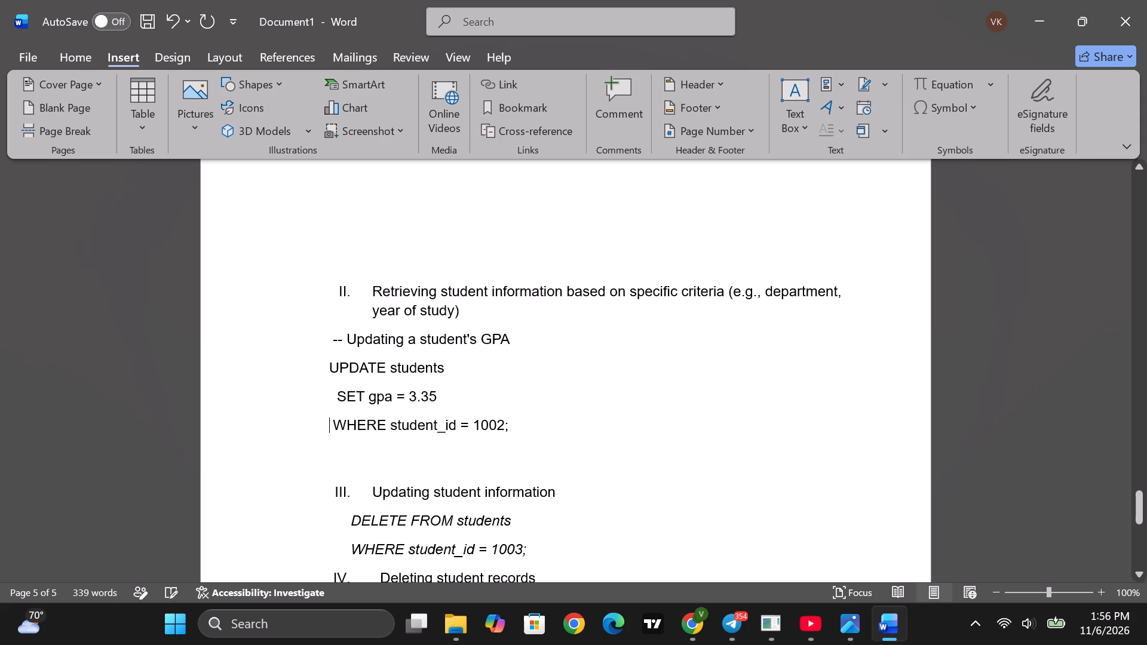
key(space)
click(322, 367)
key(space)
Delete the "-- Updating a student's GPA" comment line above the UPDATE query.
drag(515, 340, 336, 339)
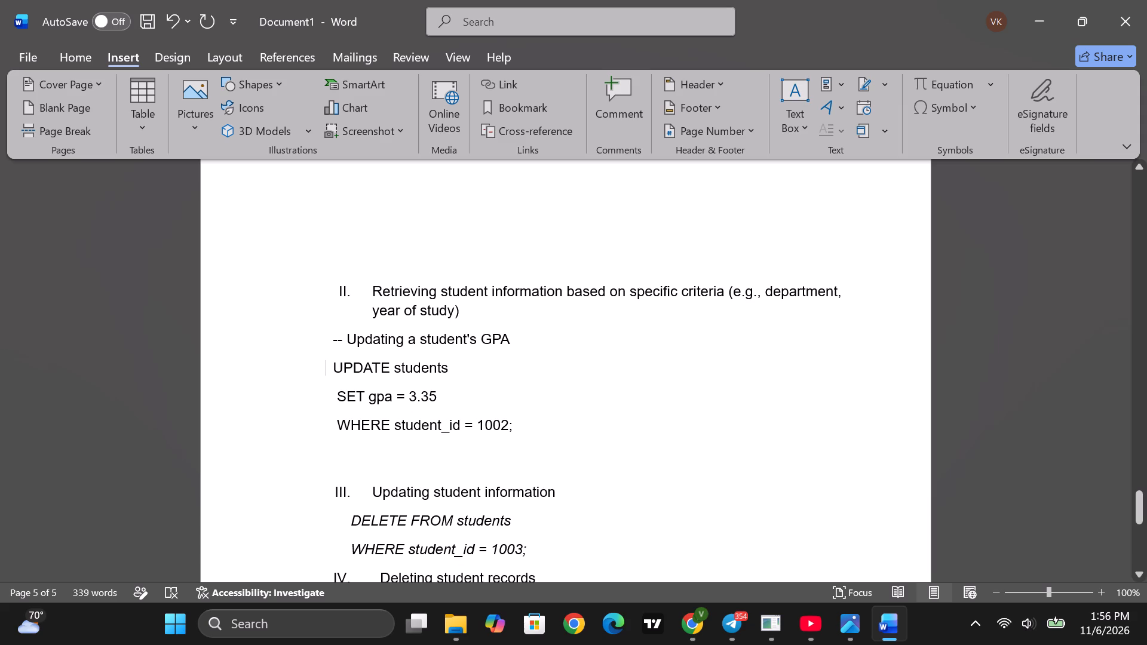
drag(336, 339, 319, 334)
key(BackSpace)
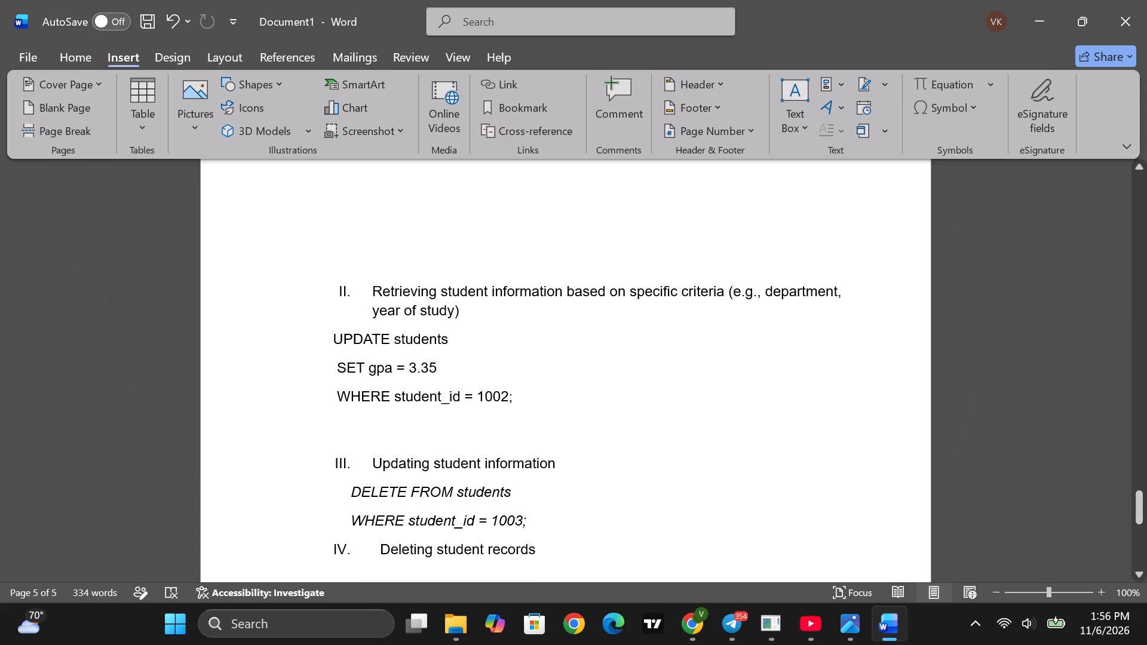
Italicize the three query lines from "UPDATE students" through "WHERE student_id = 1002;".
drag(529, 401, 312, 331)
click(349, 301)
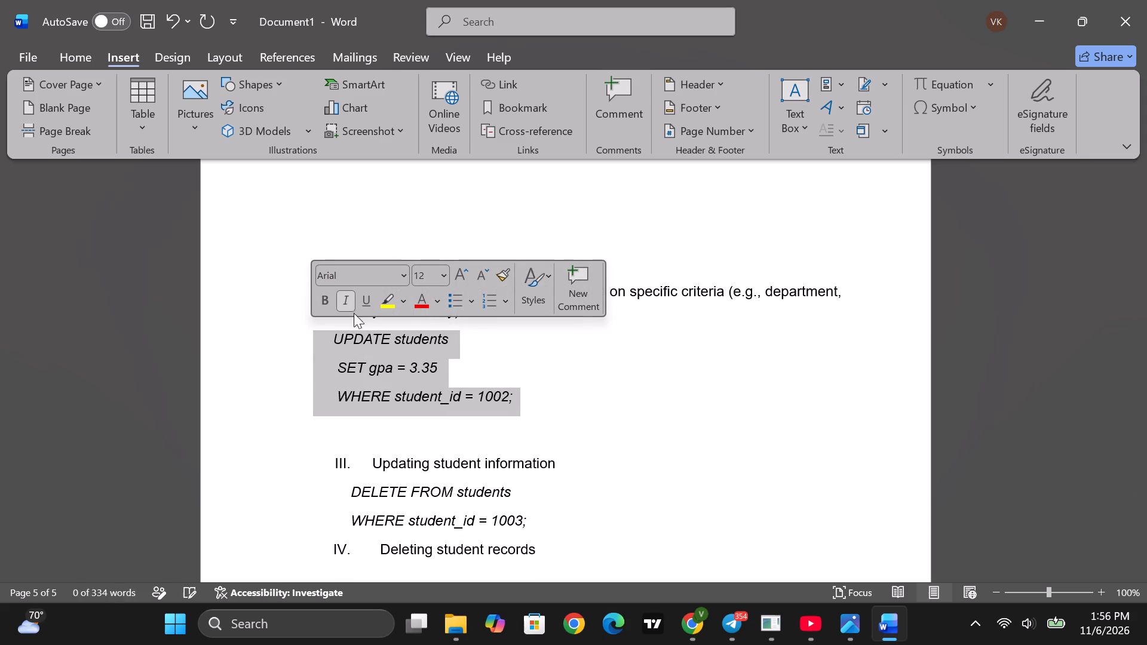
Delete the blank lines between "WHERE student_id = 1002;" and the "Updating student information" item.
click(501, 429)
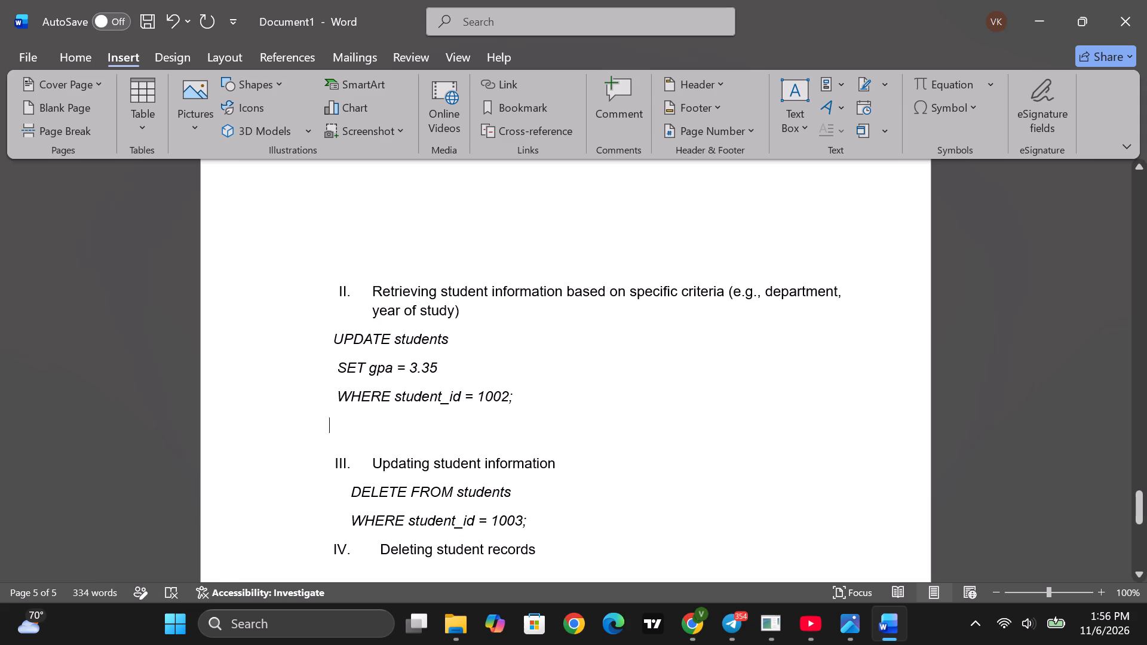
key(BackSpace)
key(BackSpace)
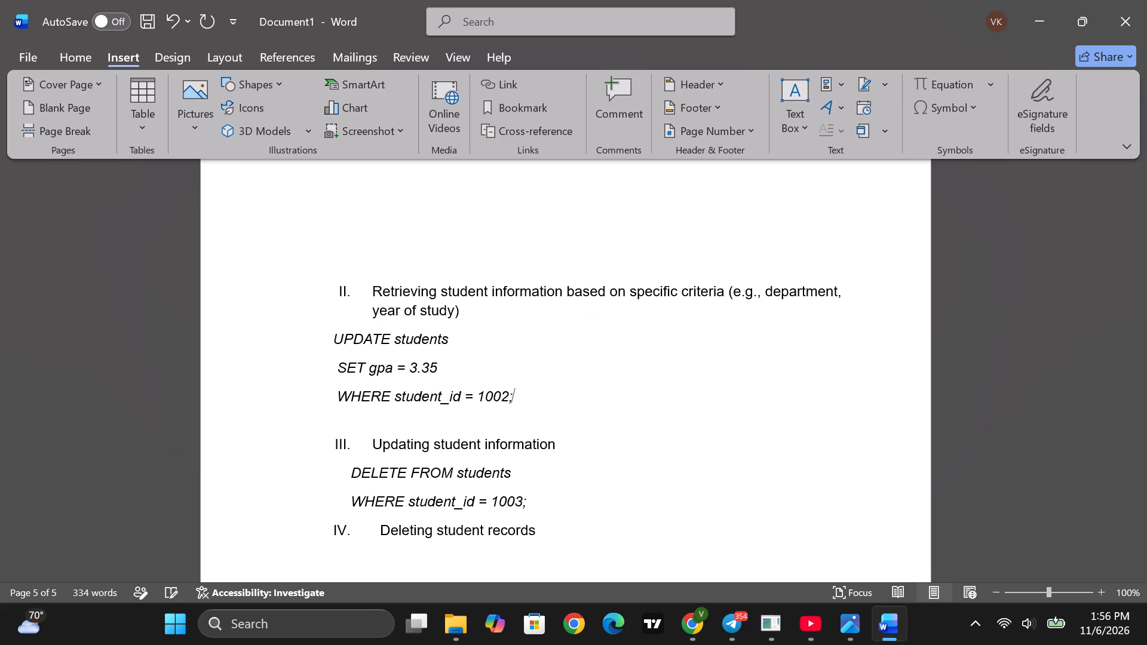
drag(336, 417, 329, 419)
key(BackSpace)
key(BackSpace)
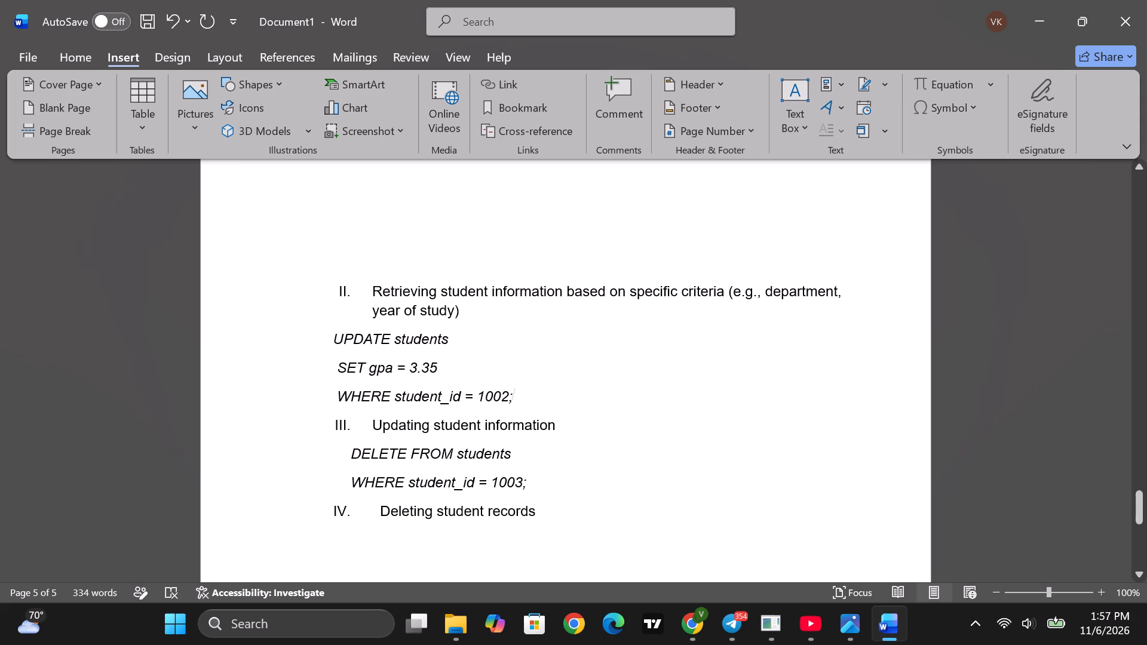
Cut the two DELETE query lines from beneath the "Updating student information" item.
scroll(427, 415, up, 4)
scroll(440, 430, down, 1)
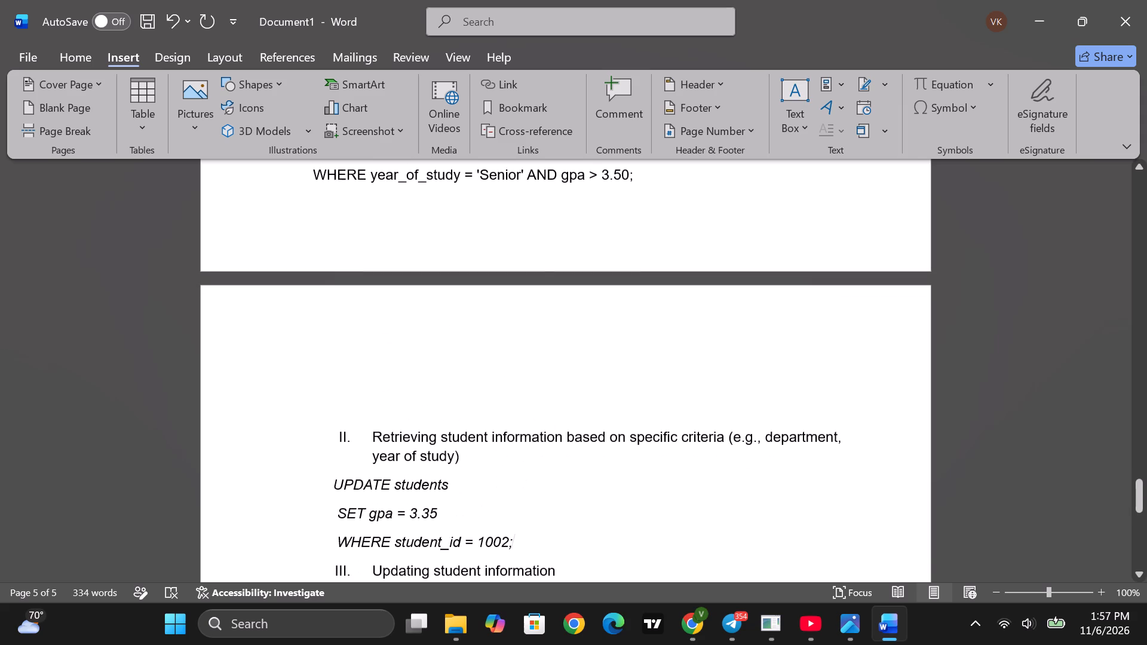
scroll(440, 430, down, 2)
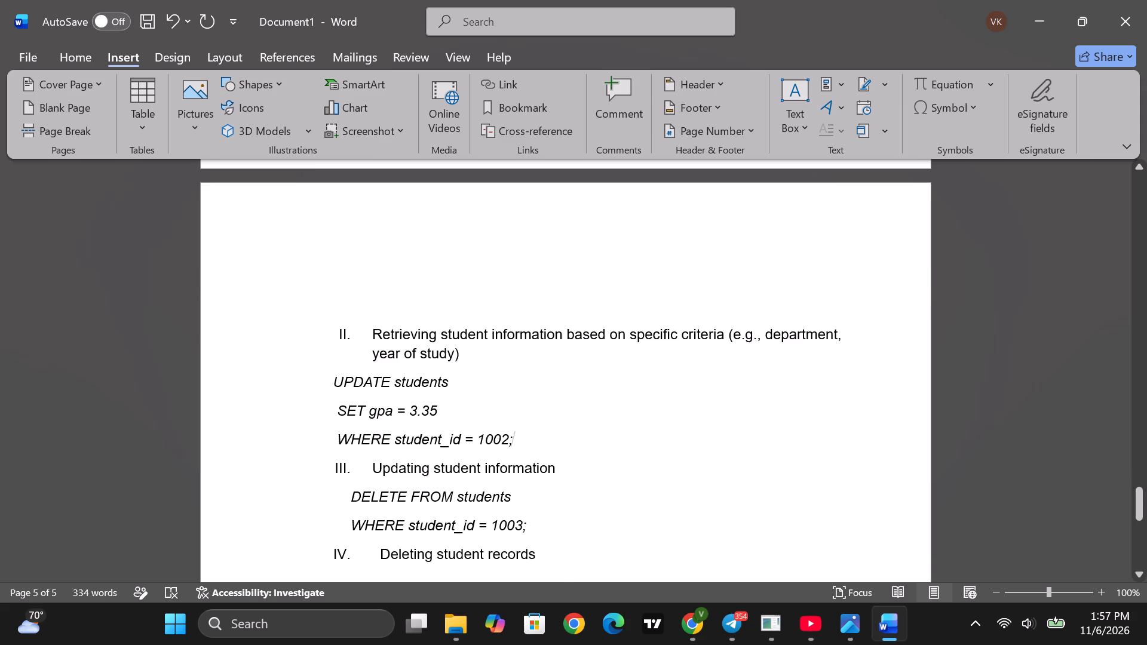
scroll(440, 430, down, 3)
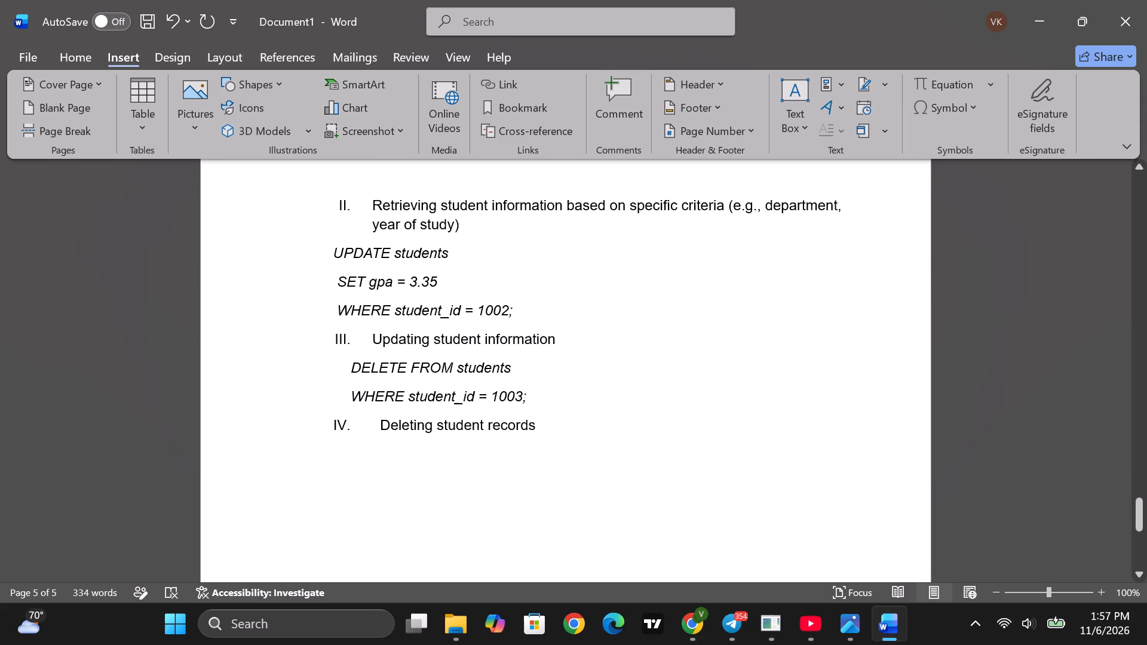
drag(530, 399, 382, 367)
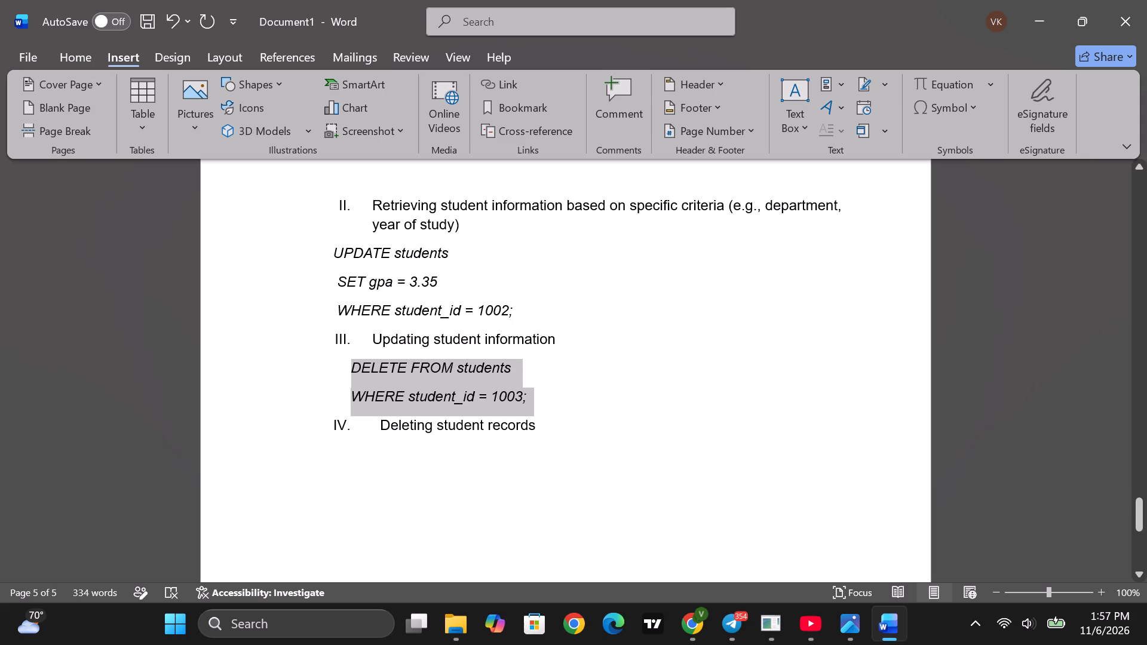
drag(382, 367, 358, 366)
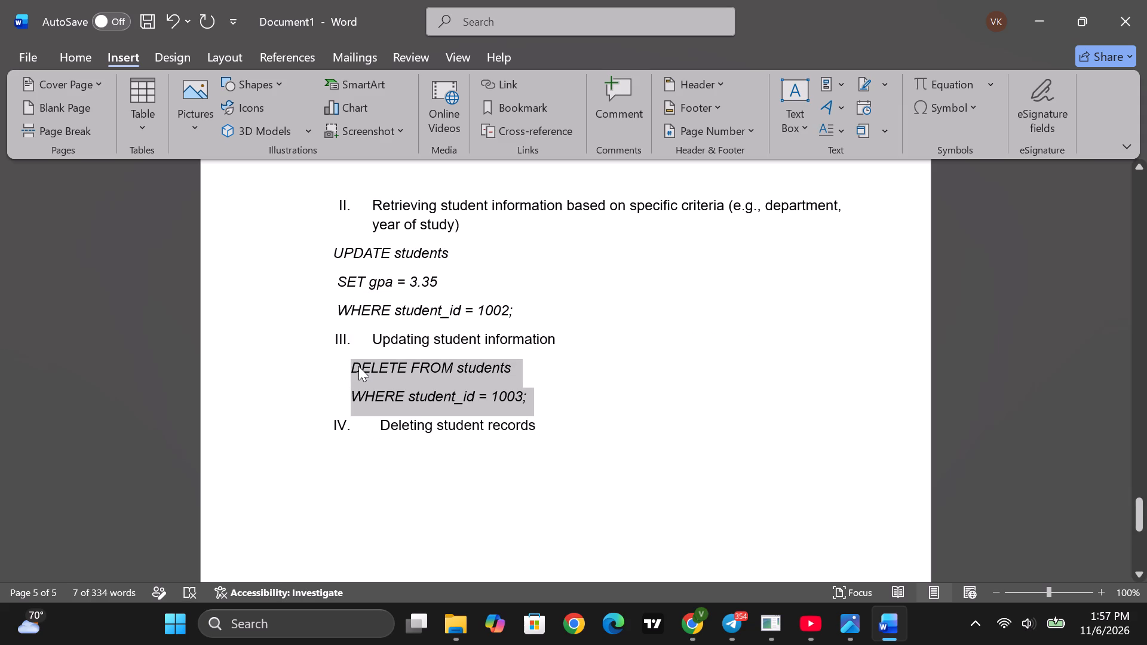
key(ctrl+x)
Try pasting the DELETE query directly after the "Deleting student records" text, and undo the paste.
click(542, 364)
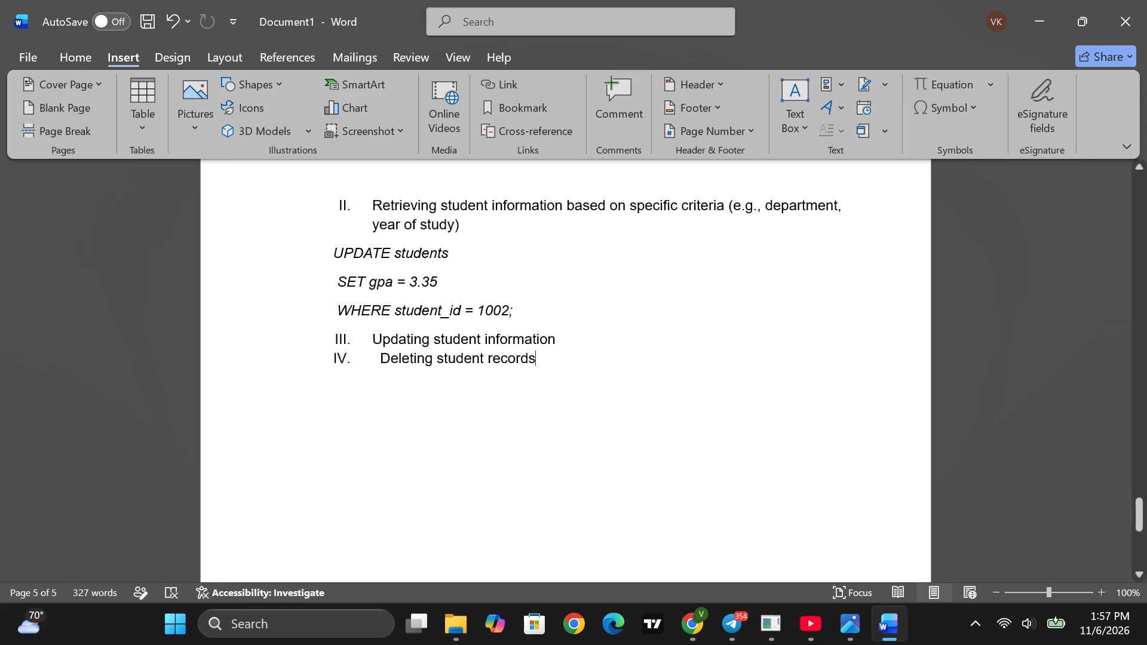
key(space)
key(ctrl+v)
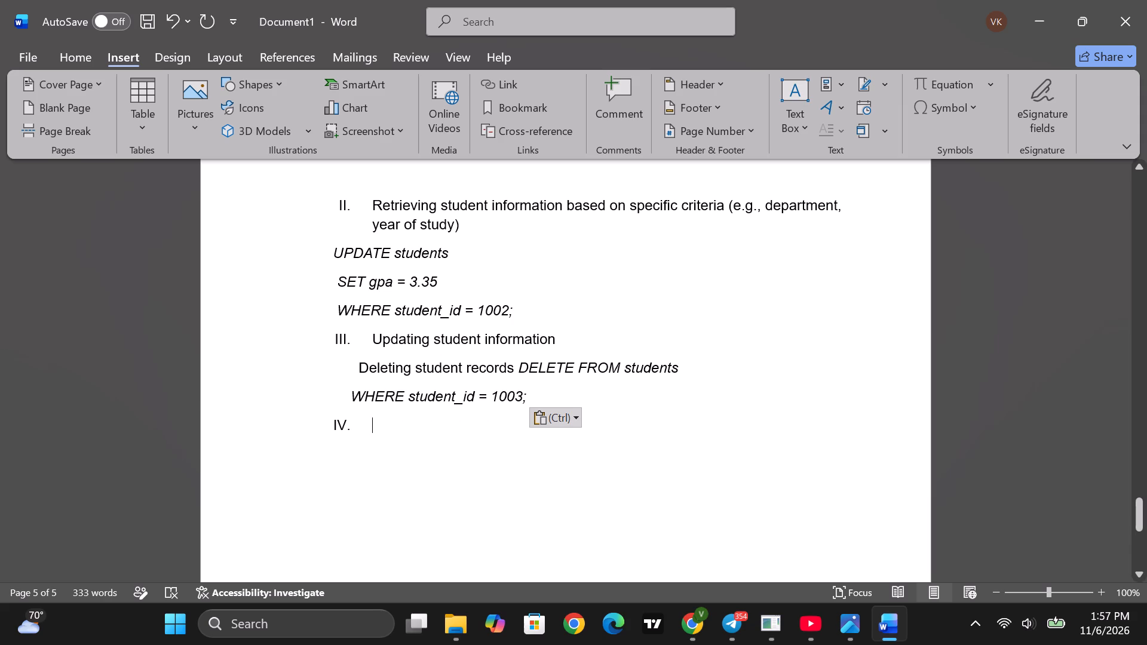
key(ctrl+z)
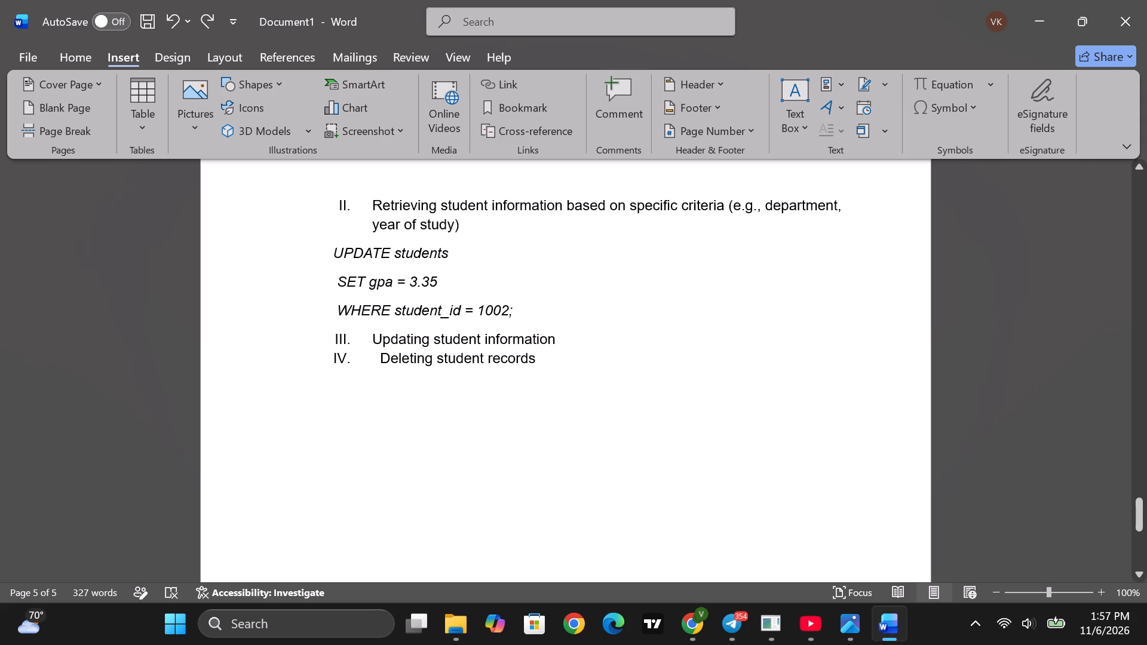
Paste the two-line DELETE query on a new line beneath the "Deleting student records" item.
click(400, 377)
click(545, 363)
key(Return)
key(BackSpace)
key(BackSpace)
key(ctrl+v)
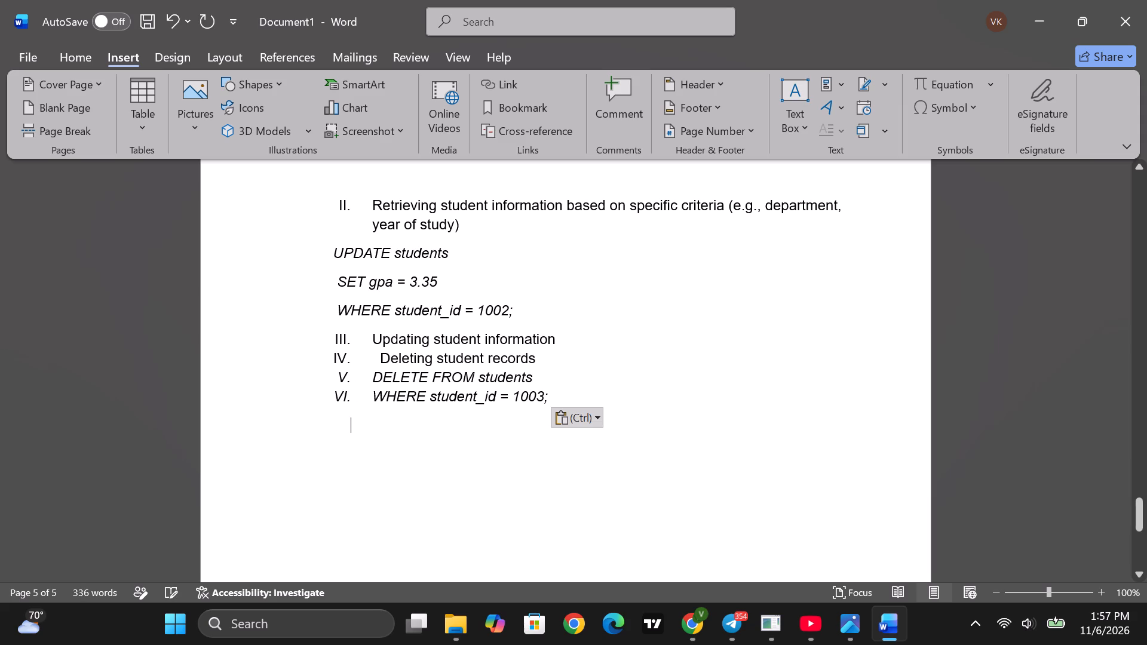
Remove the list numbering from the "DELETE FROM students" and "WHERE student_id = 1003;" lines.
drag(349, 398, 337, 380)
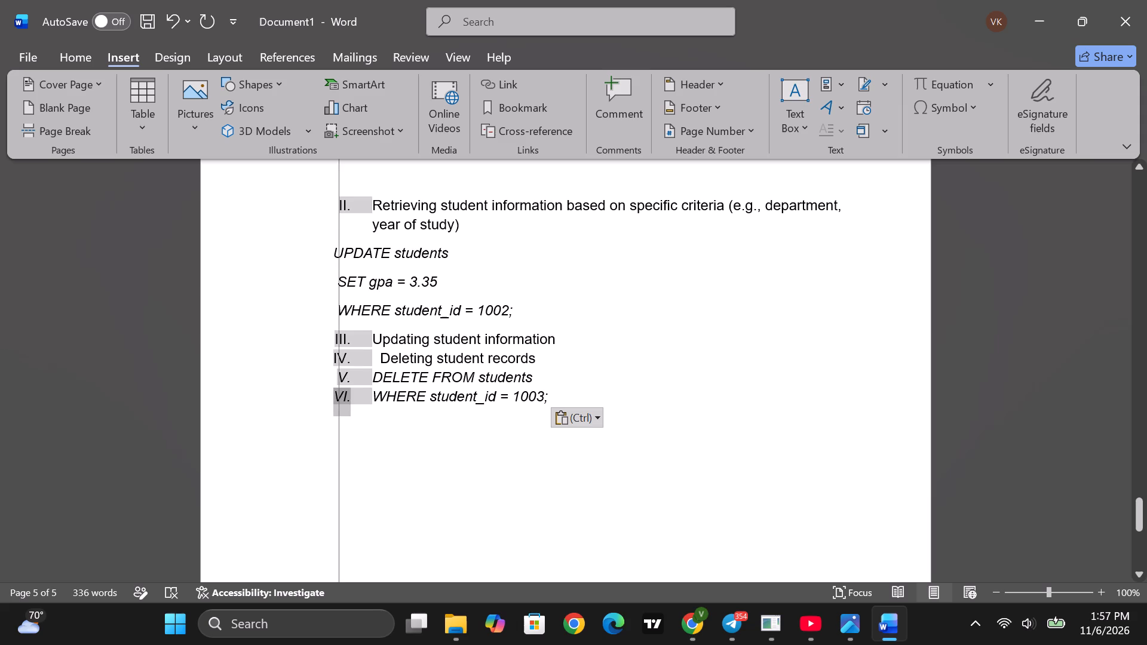
drag(337, 380, 348, 392)
click(364, 408)
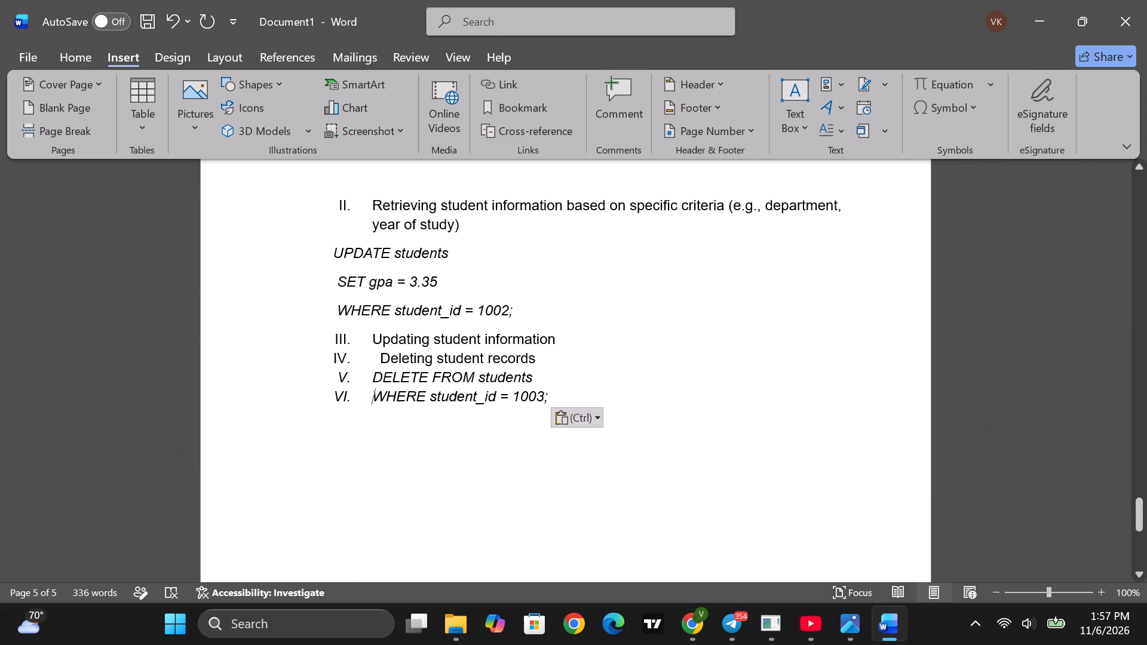
key(BackSpace)
click(358, 376)
key(BackSpace)
Move the three-line UPDATE query (gpa = 3.35, student_id = 1002) to a new unnumbered line beneath the "Updating student information" item.
click(566, 342)
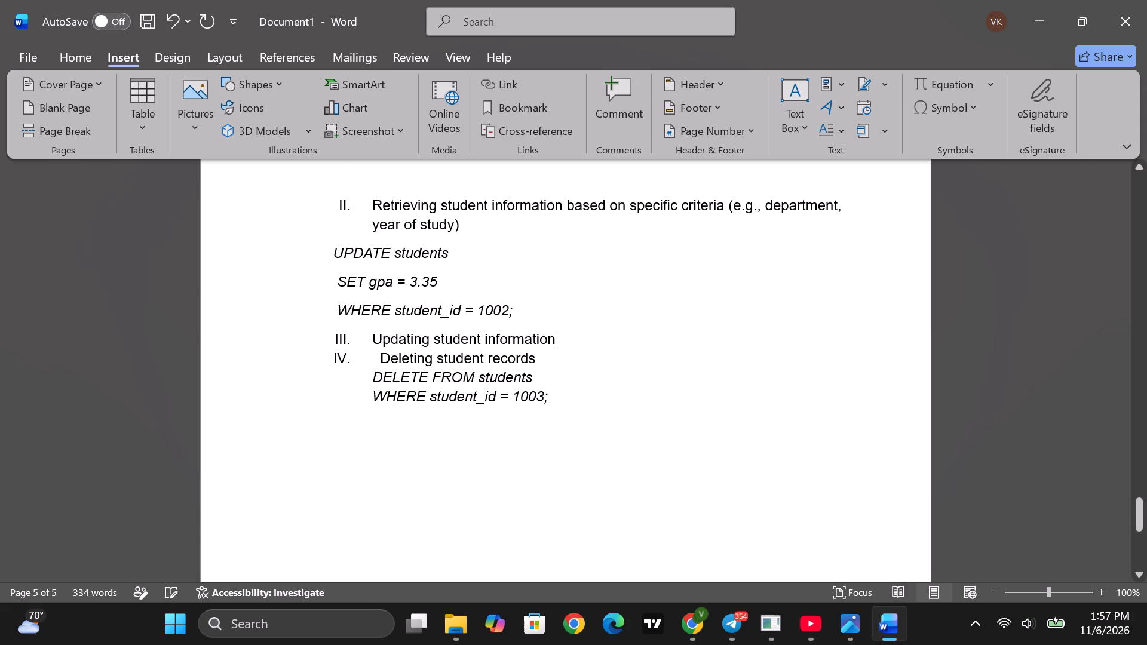
key(Return)
key(BackSpace)
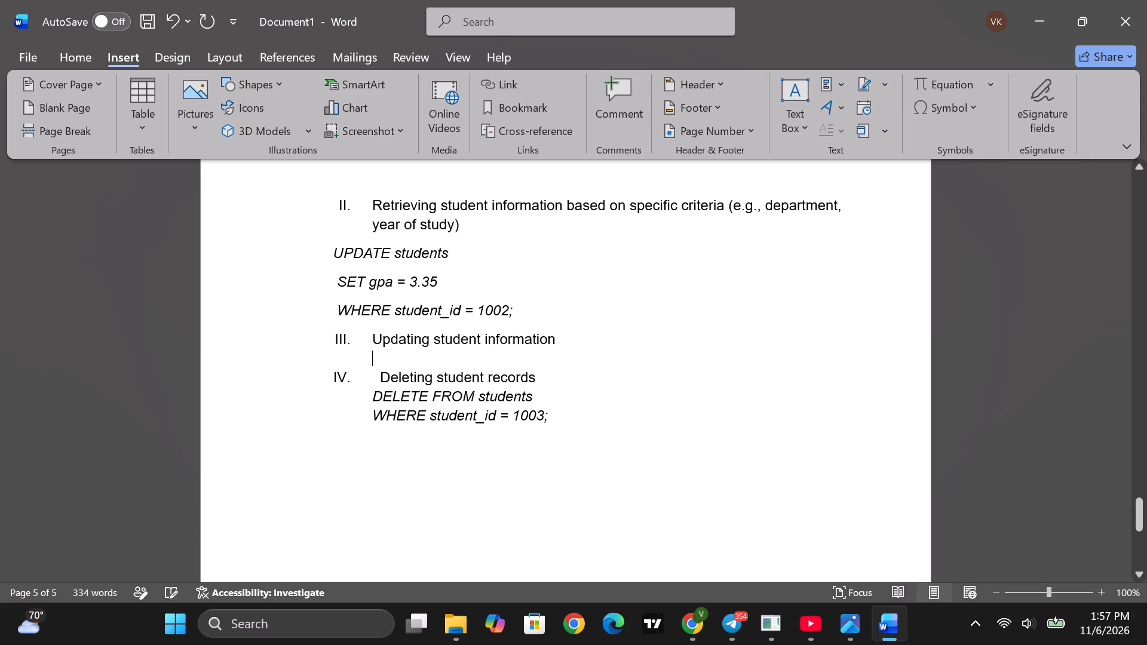
drag(523, 314, 317, 271)
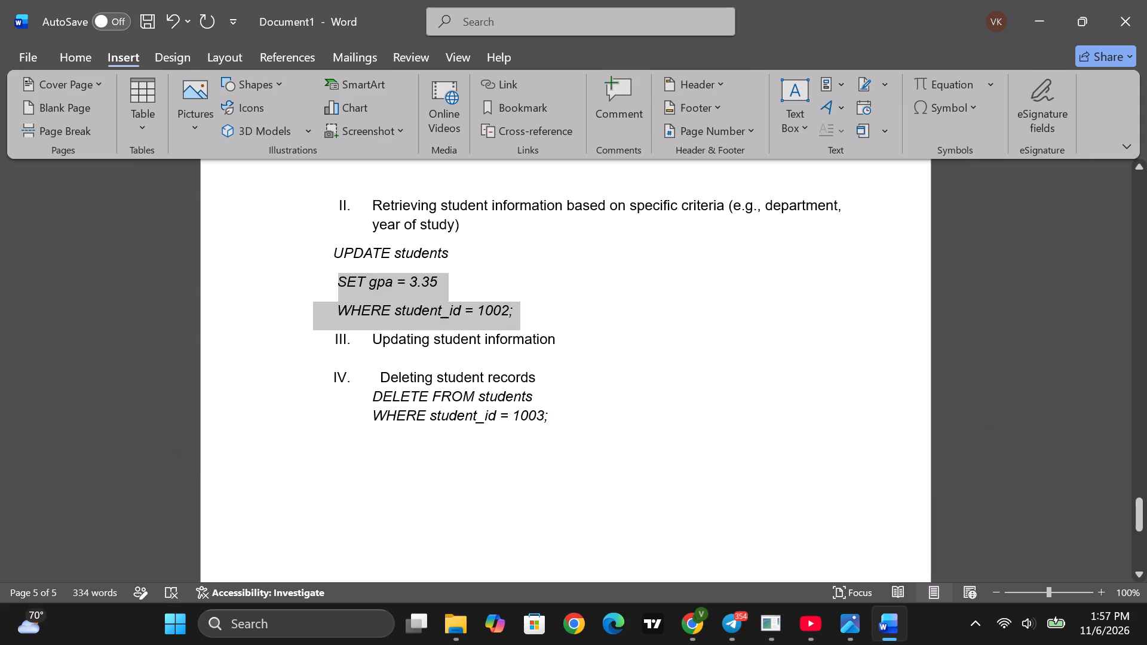
drag(317, 271, 297, 259)
key(ctrl+x)
click(436, 268)
key(ctrl+v)
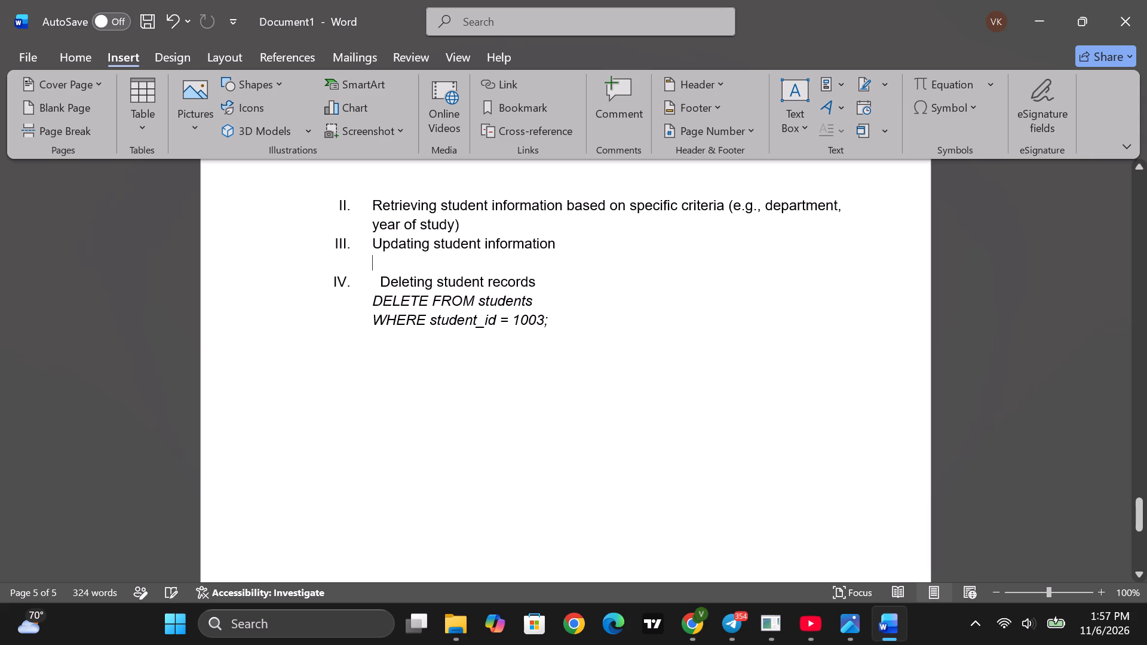
Remove the list numbering from the "UPDATE students", "SET gpa = 3.35" and "WHERE student_id = 1002;" lines.
click(363, 297)
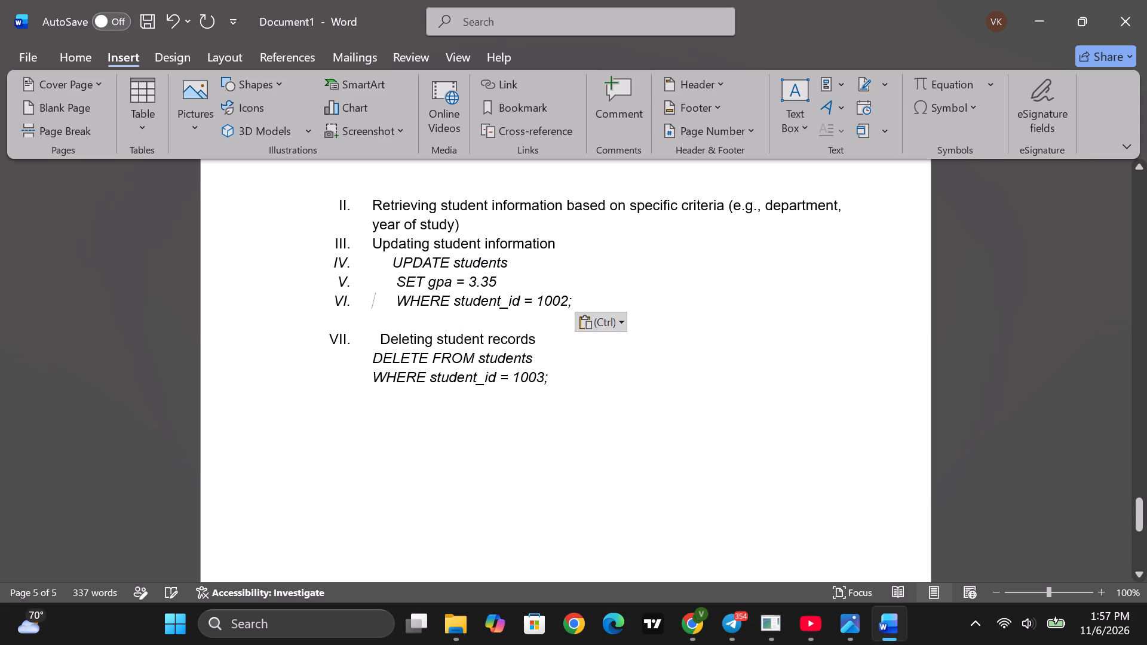
key(BackSpace)
click(356, 282)
key(BackSpace)
click(352, 260)
key(BackSpace)
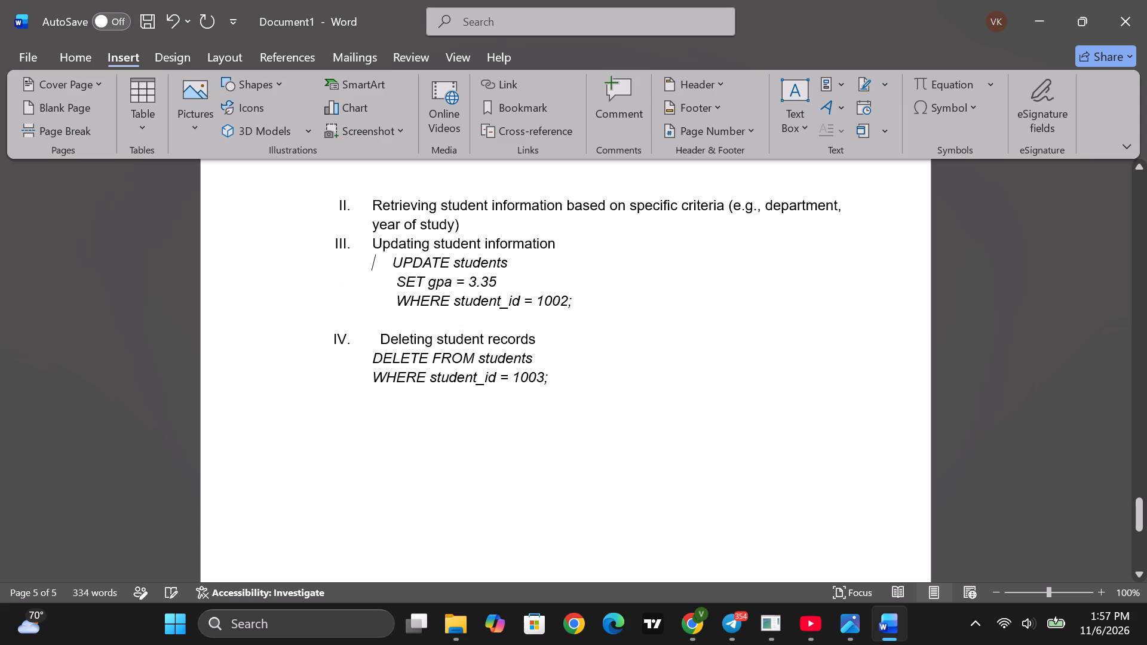
Move the year of study and GPA threshold comment and its SELECT query beneath the "Retrieving student information based on specific criteria" item.
scroll(452, 333, up, 2)
click(485, 316)
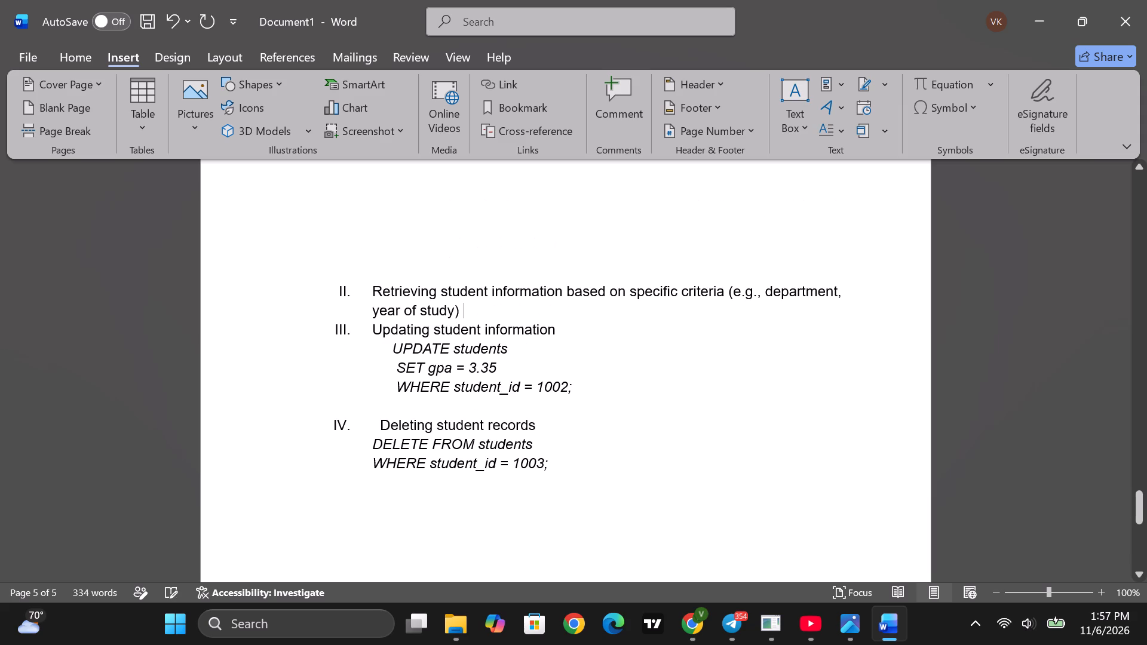
key(Return)
key(BackSpace)
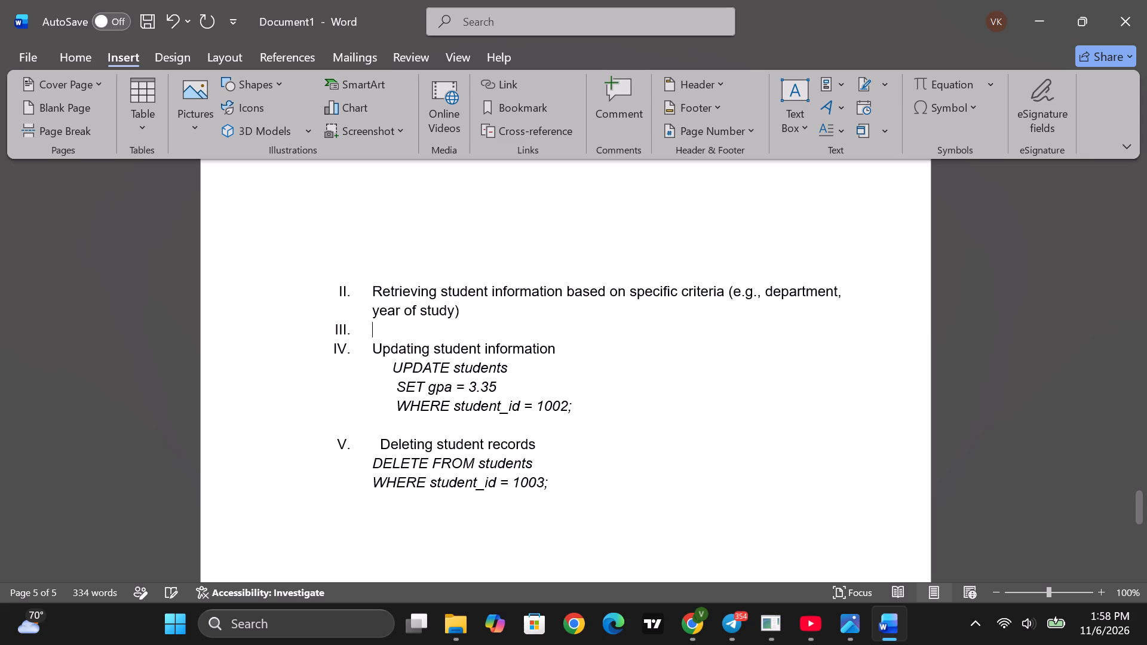
scroll(430, 348, up, 3)
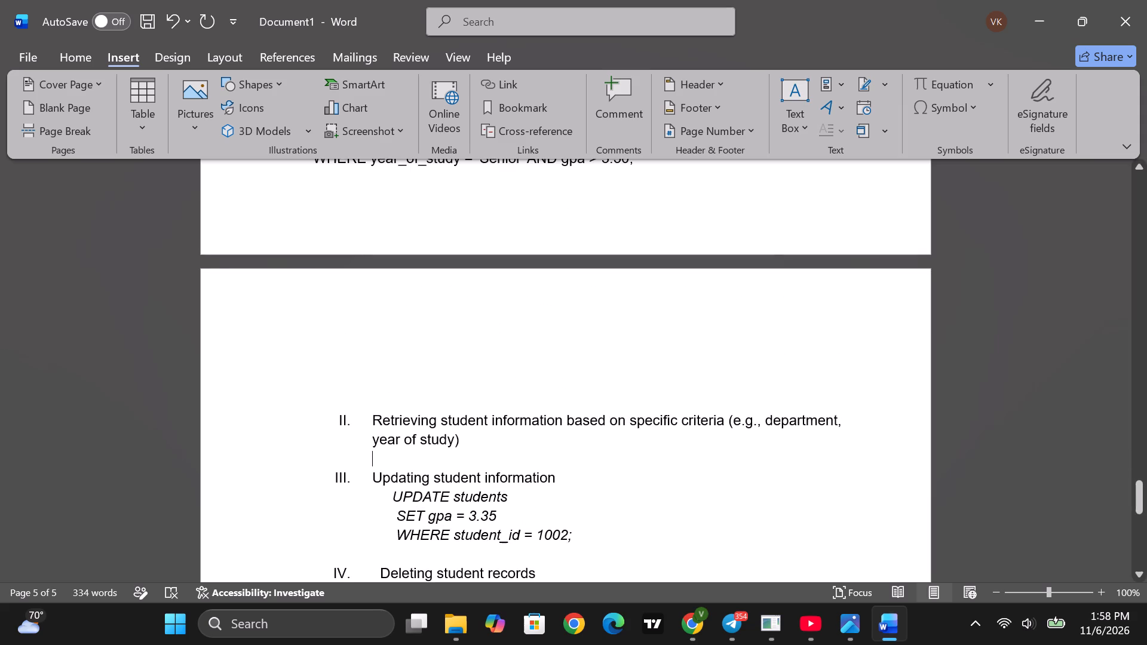
scroll(430, 348, up, 4)
scroll(430, 351, down, 3)
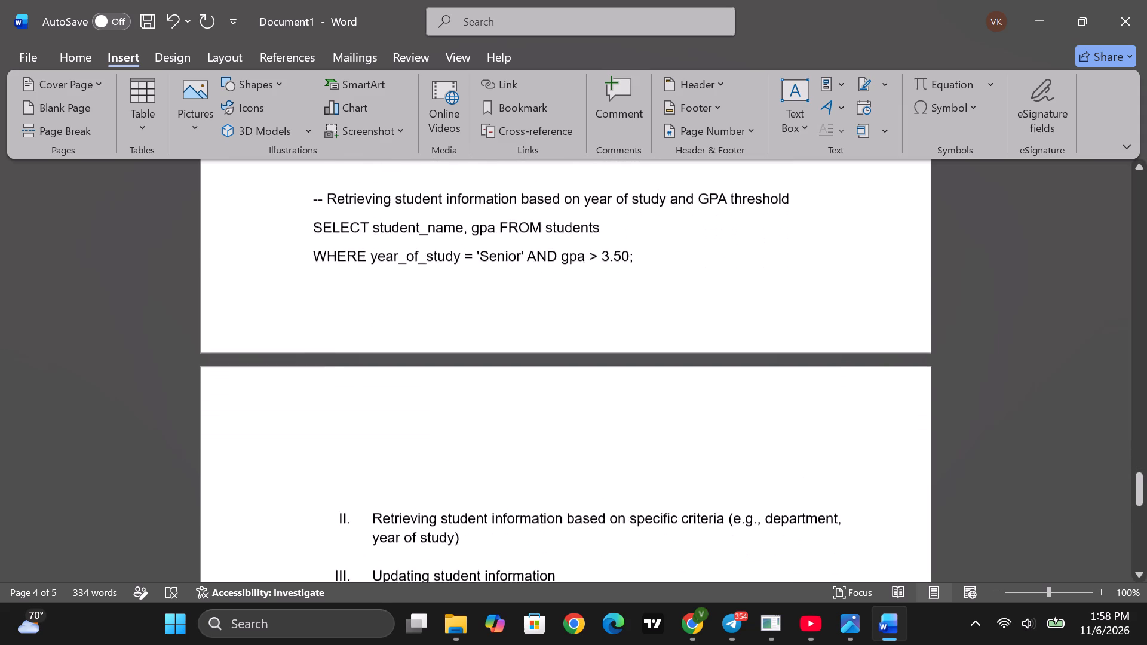
scroll(443, 382, up, 2)
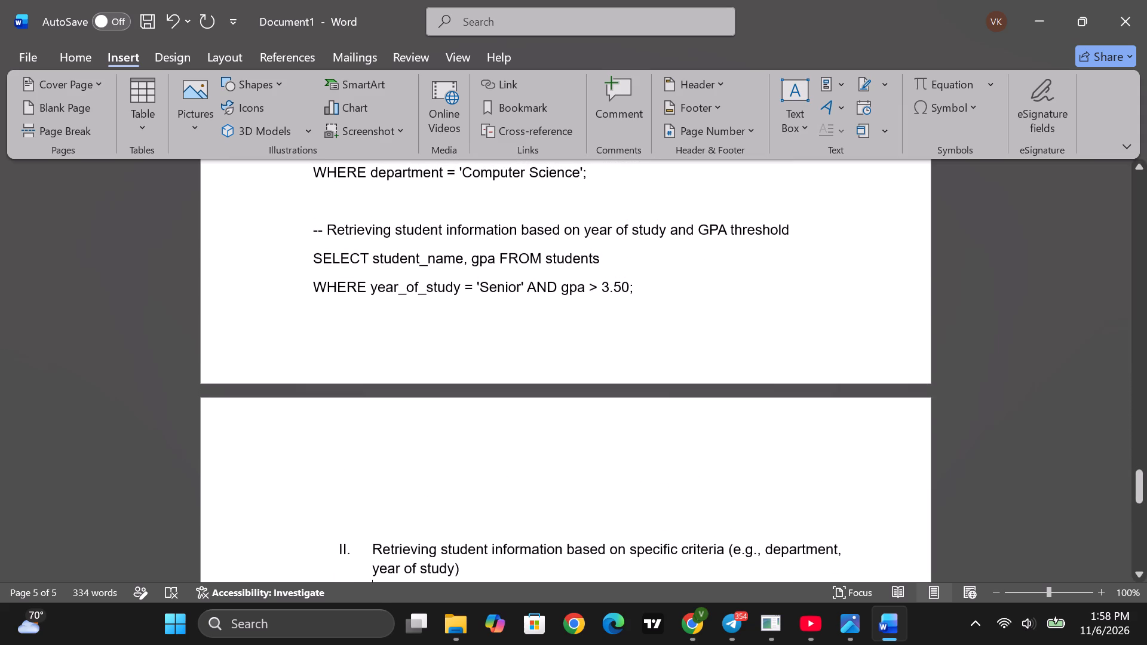
drag(648, 289, 301, 231)
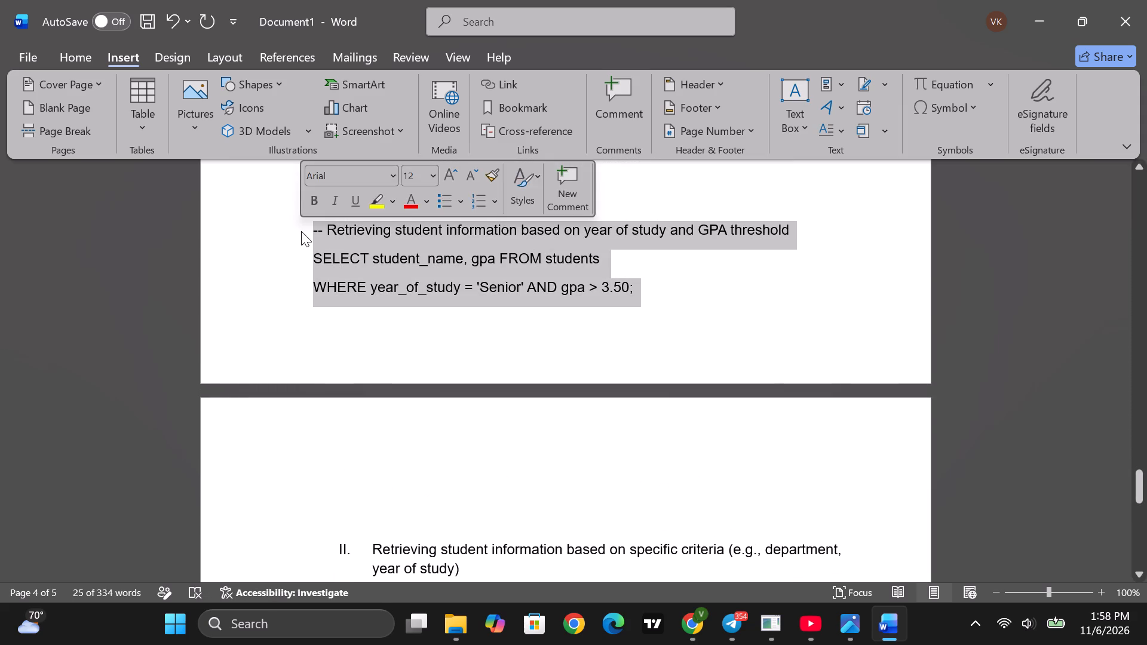
key(ctrl+x)
scroll(393, 479, down, 2)
click(431, 441)
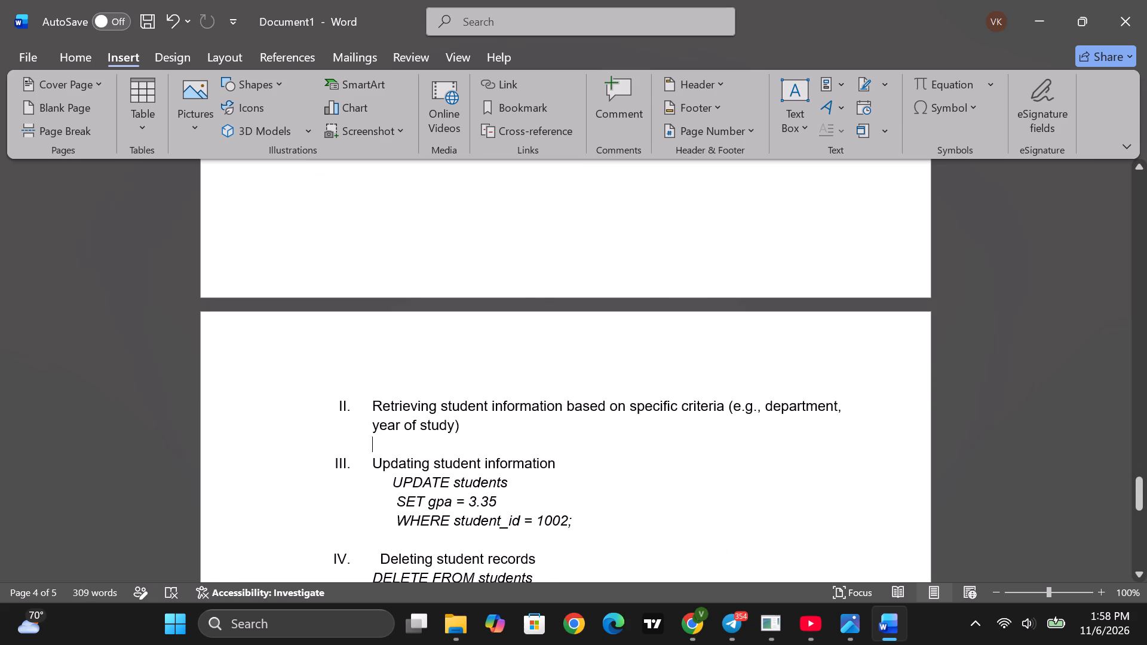
key(ctrl+v)
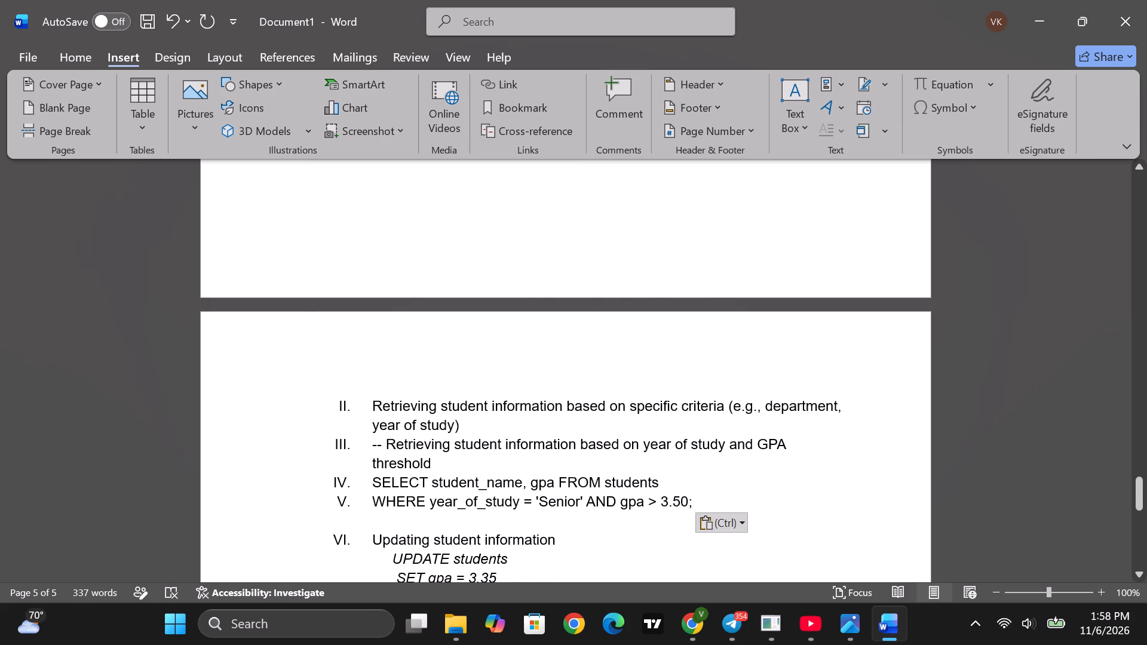
Remove the list numbering from the GPA threshold comment, the "SELECT student_name, gpa FROM students" line and its WHERE line.
click(364, 480)
key(BackSpace)
click(364, 447)
key(BackSpace)
click(364, 504)
key(BackSpace)
Italicize the GPA threshold comment and its SELECT query beneath the "Retrieving student information" item.
scroll(402, 487, down, 4)
scroll(402, 487, up, 2)
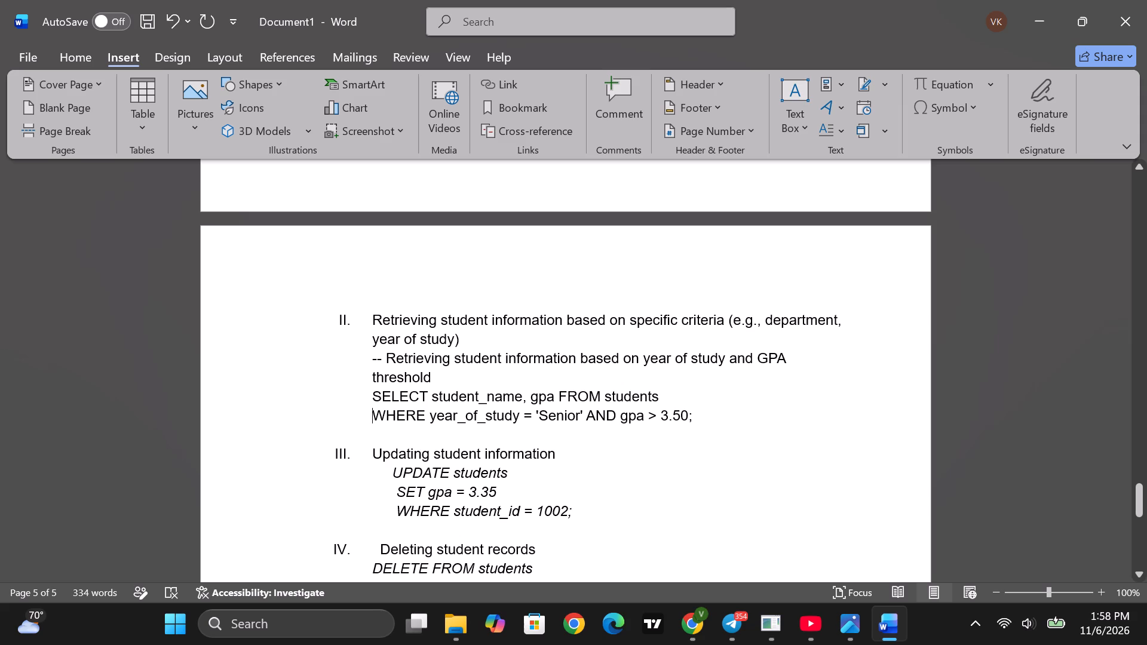
drag(691, 424, 367, 361)
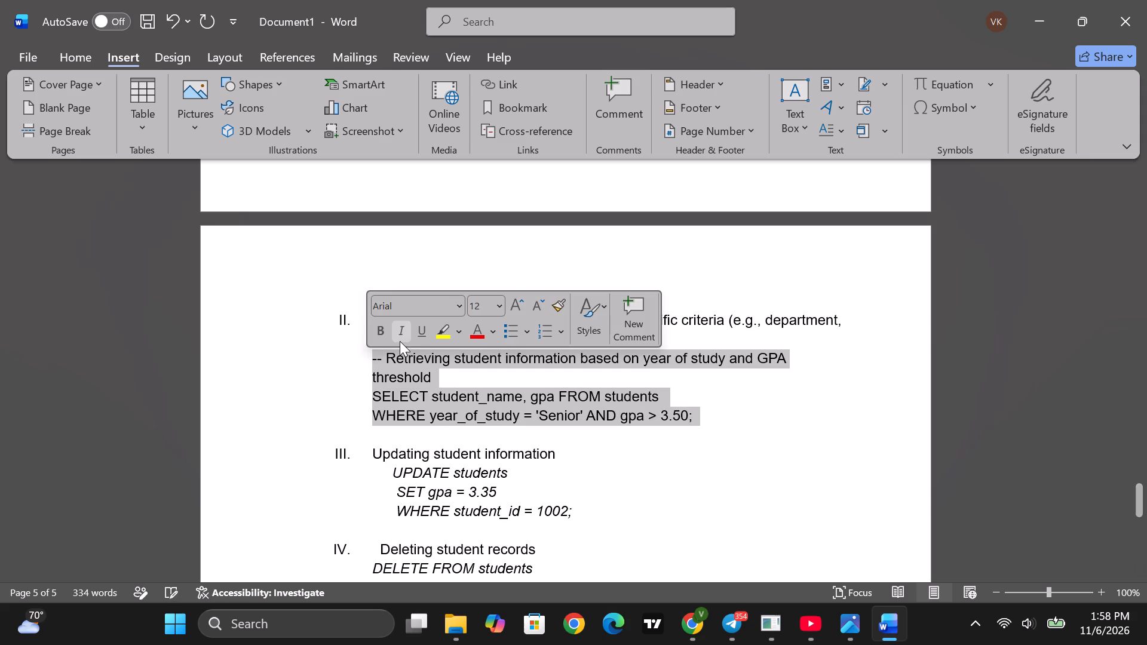
click(401, 339)
click(706, 453)
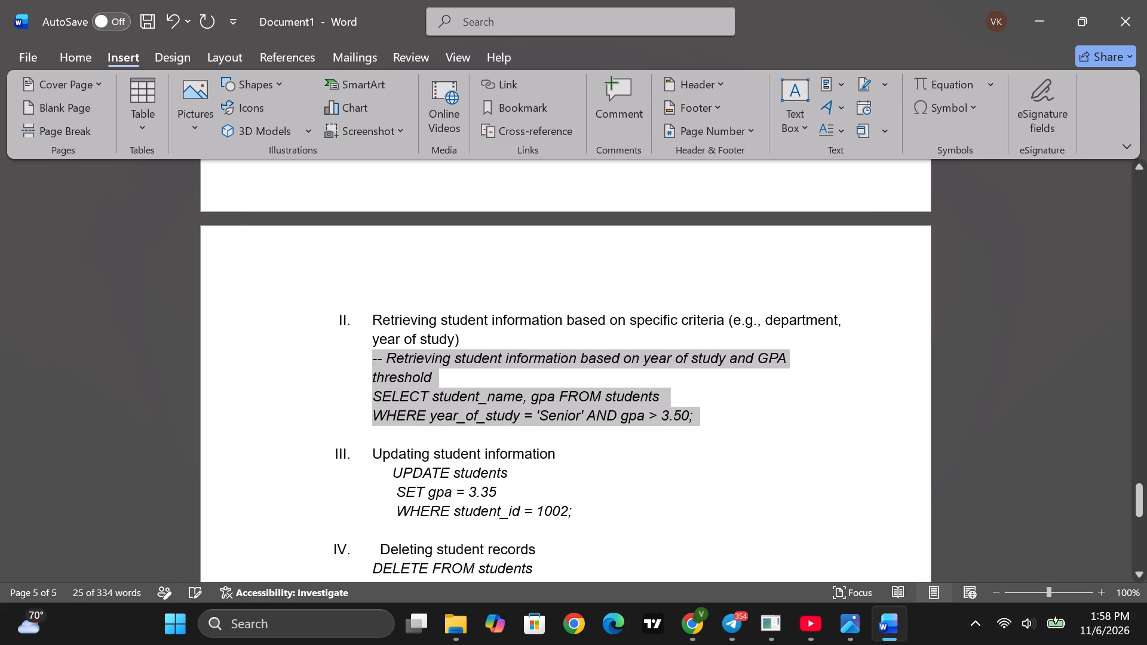
click(477, 339)
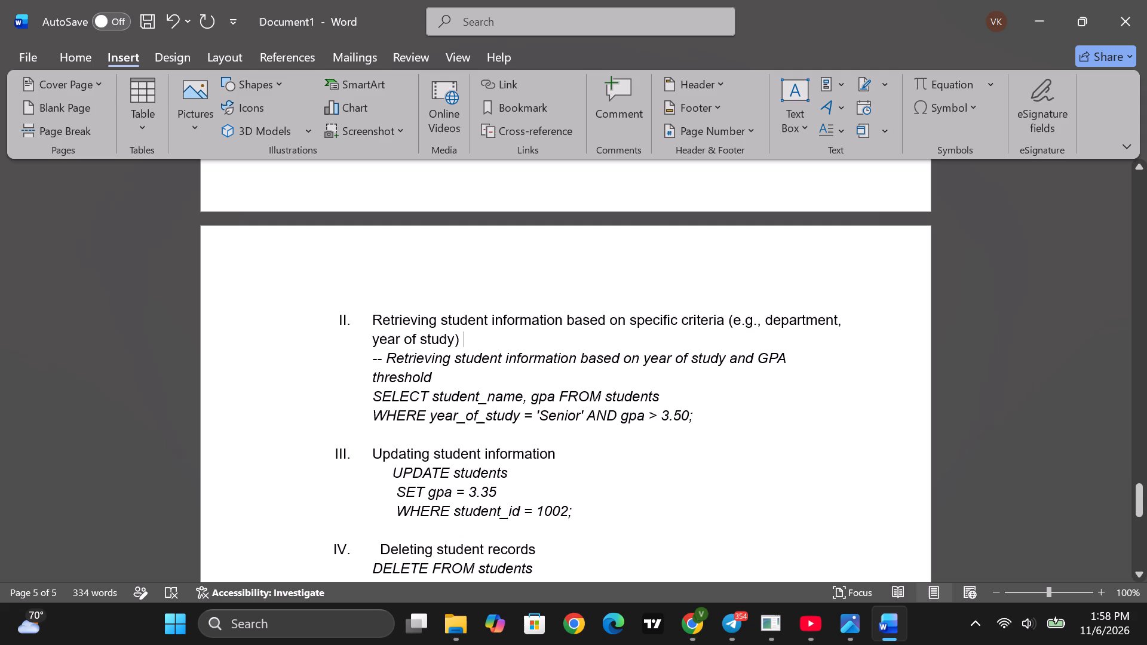
Highlight the three-line UPDATE query beneath "Updating student information" in light gray.
drag(576, 511, 493, 505)
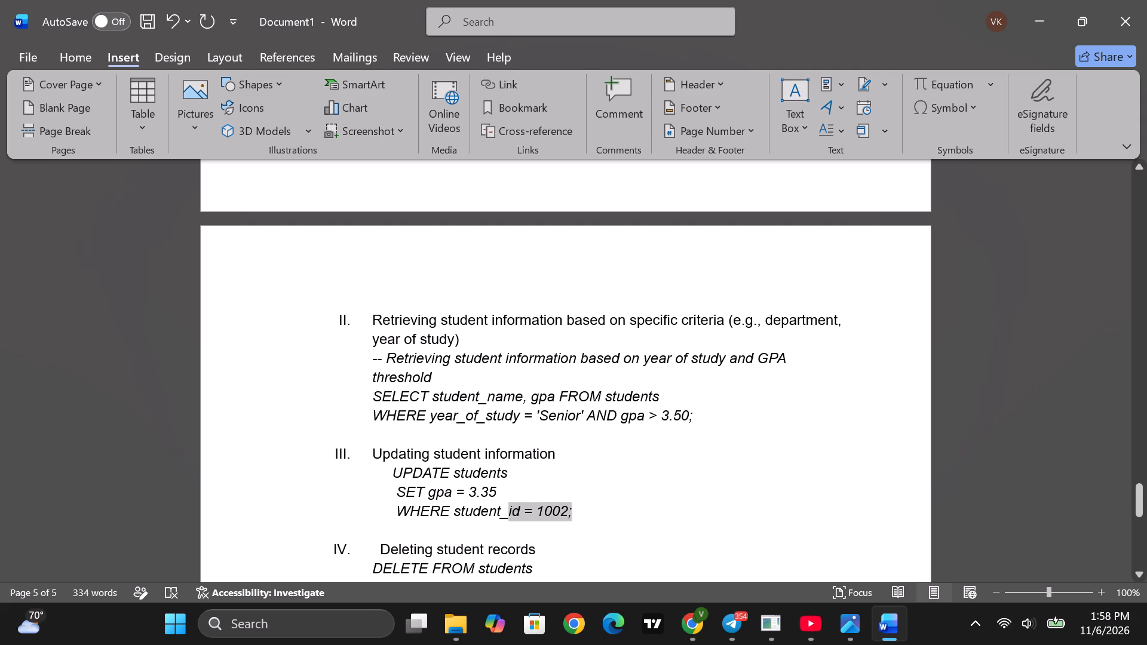
drag(493, 505, 386, 478)
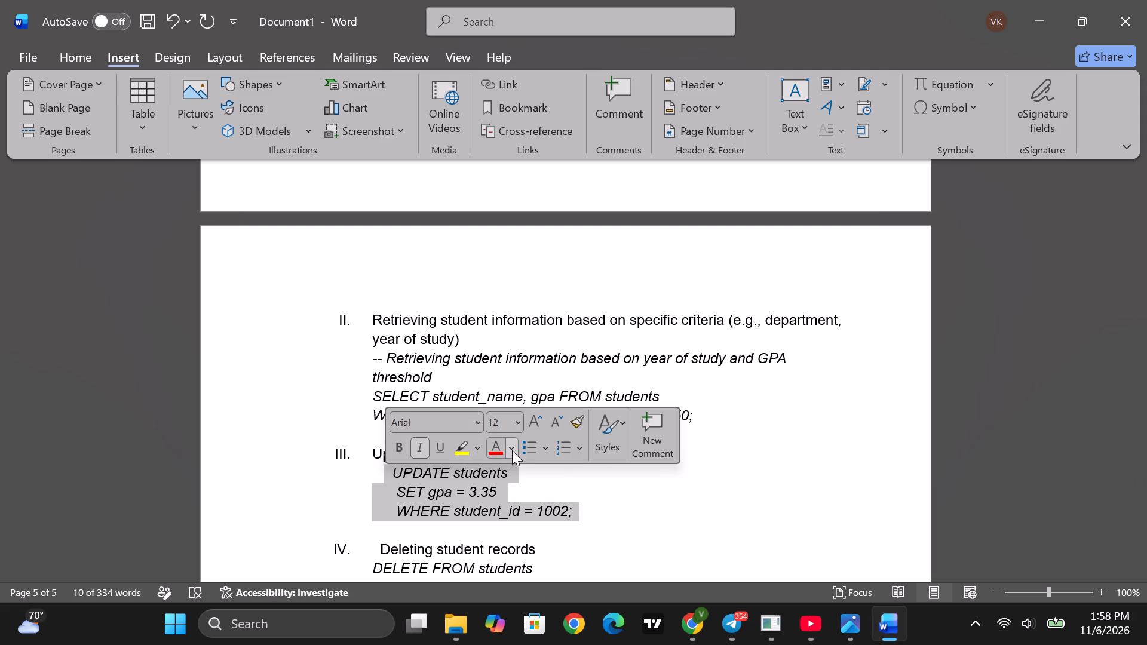
click(478, 451)
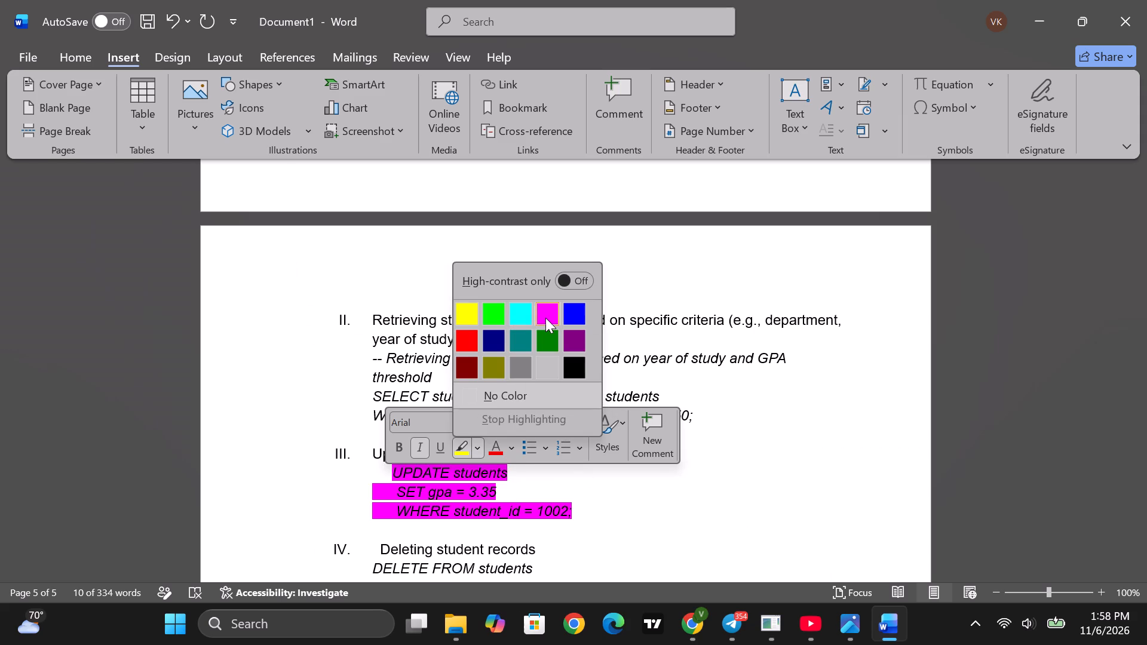
click(545, 367)
Apply the same light gray highlight to the GPA threshold comment and its SELECT query.
scroll(526, 438, down, 1)
drag(697, 379, 680, 374)
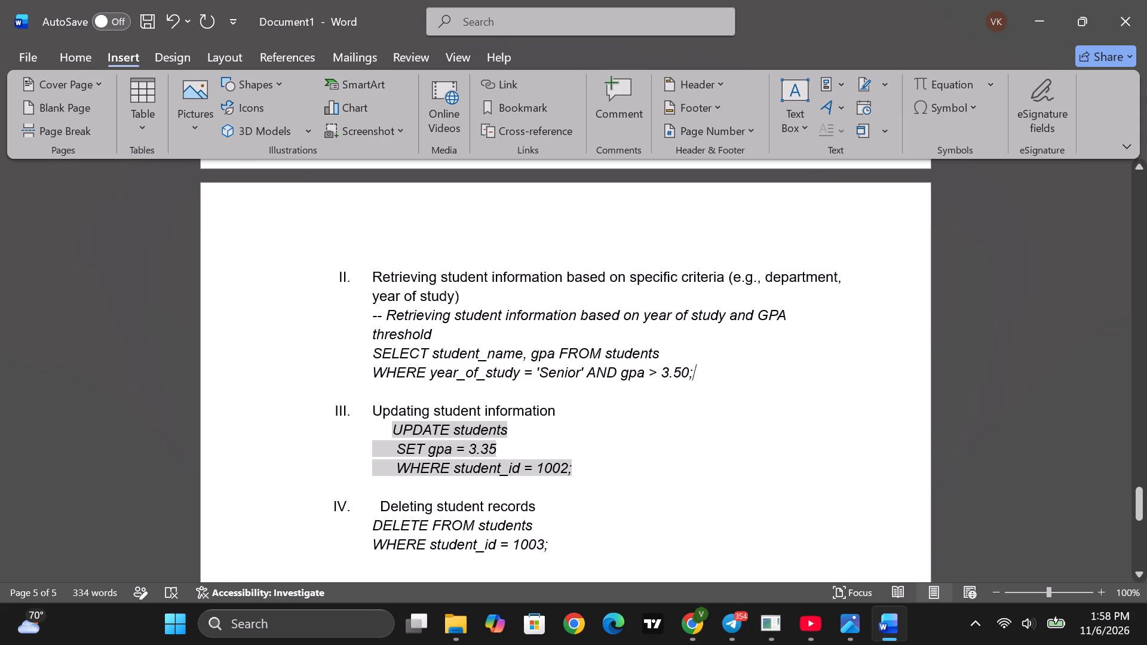
drag(680, 374, 366, 314)
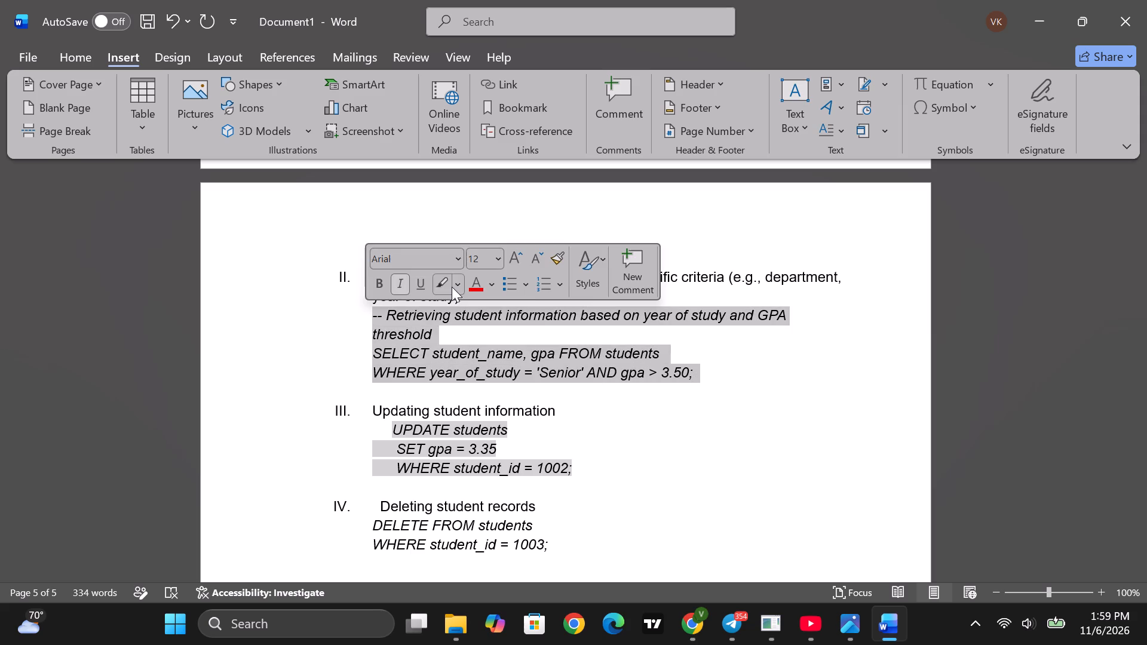
click(443, 287)
click(576, 452)
Apply the same light gray highlight to the two-line DELETE query beneath "Deleting student records".
scroll(579, 502, down, 1)
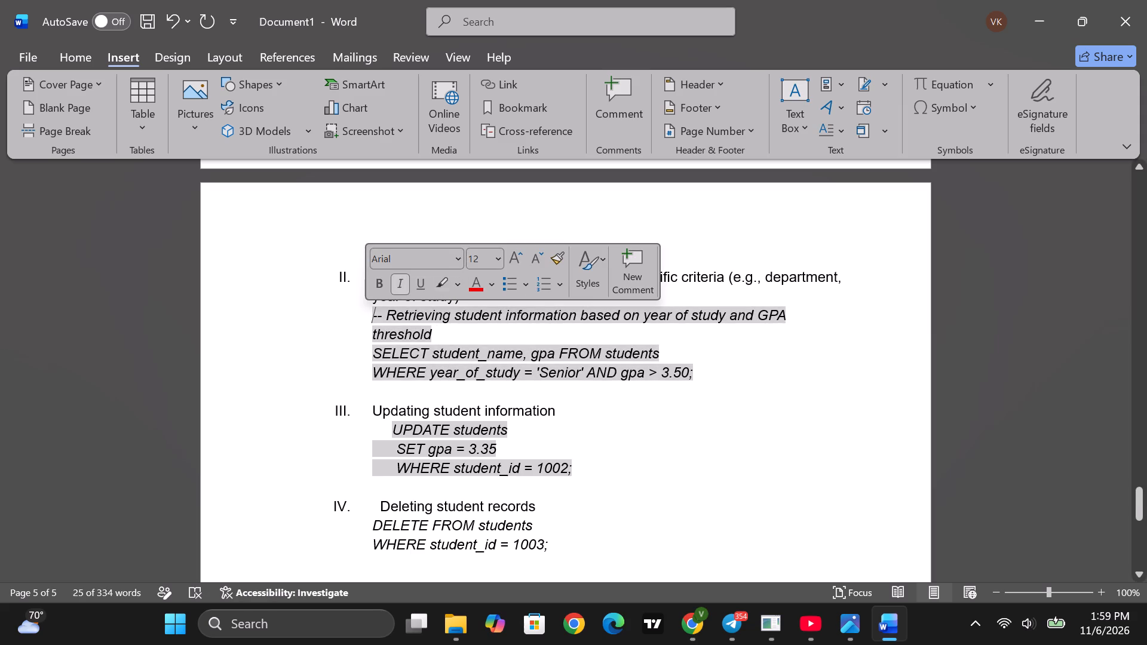
drag(554, 505, 385, 478)
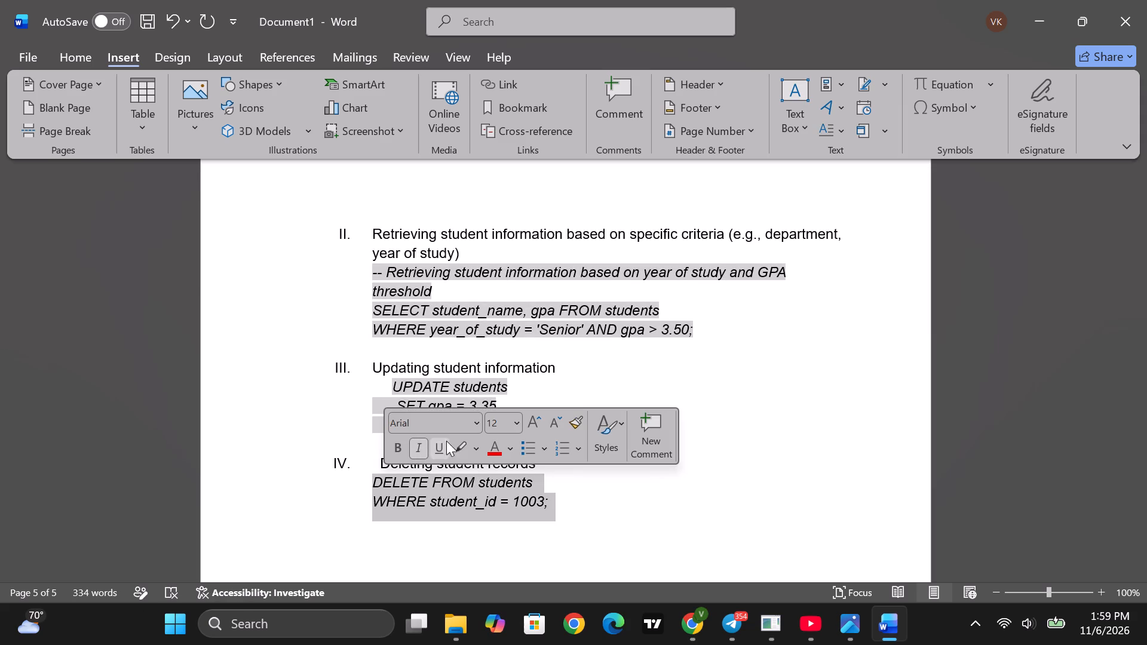
click(464, 446)
click(655, 572)
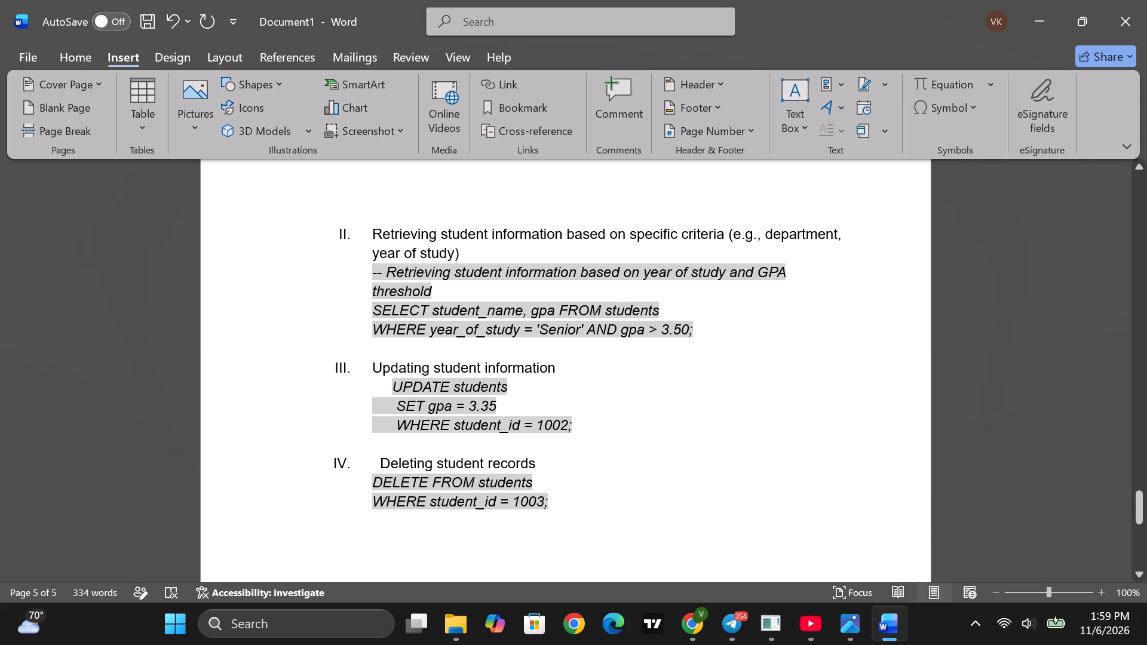
Remove the extra indentation before "UPDATE students" beneath "Updating student information", keeping a single leading space.
click(392, 391)
key(BackSpace)
key(BackSpace)
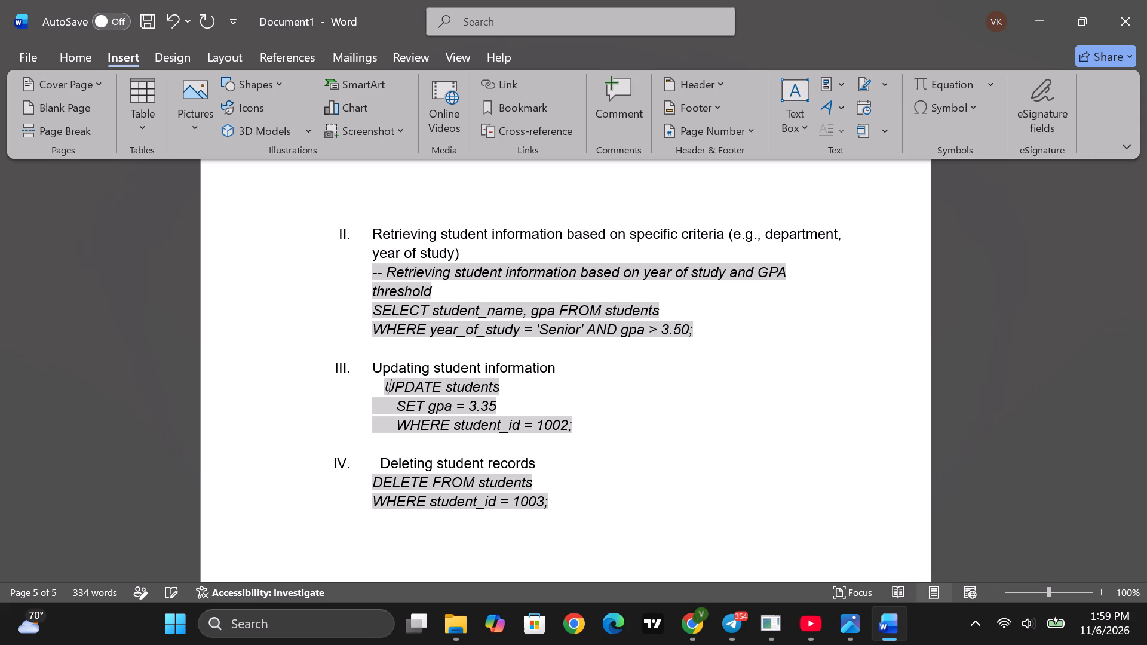
key(BackSpace)
key(BackSpace)
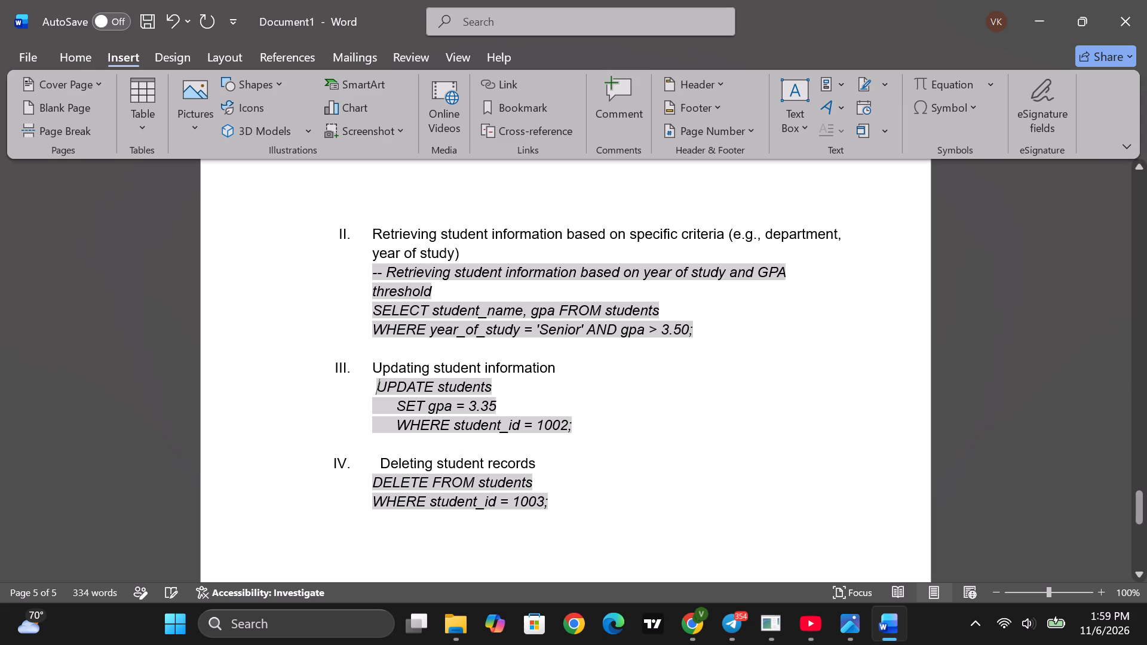
Delete all leading spaces from the "SET gpa = 3.35" and "WHERE student_id = 1002;" lines so they align with the item text.
click(397, 410)
key(BackSpace)
key(BackSpace)
key(BackSpace)
key(BackSpace)
key(BackSpace)
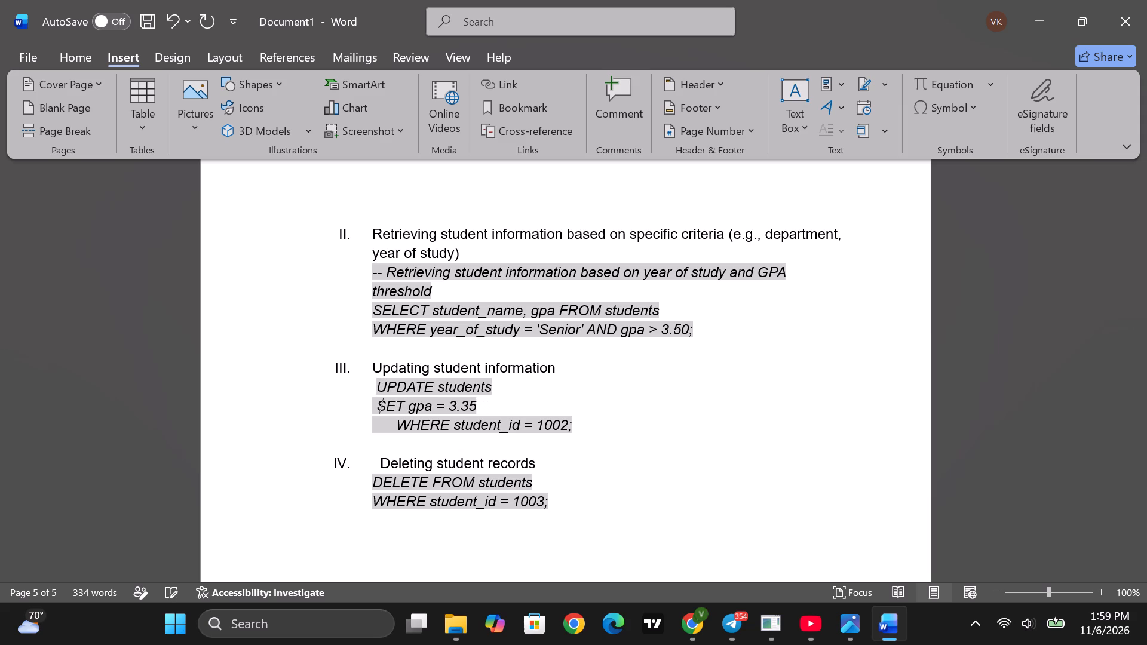
key(BackSpace)
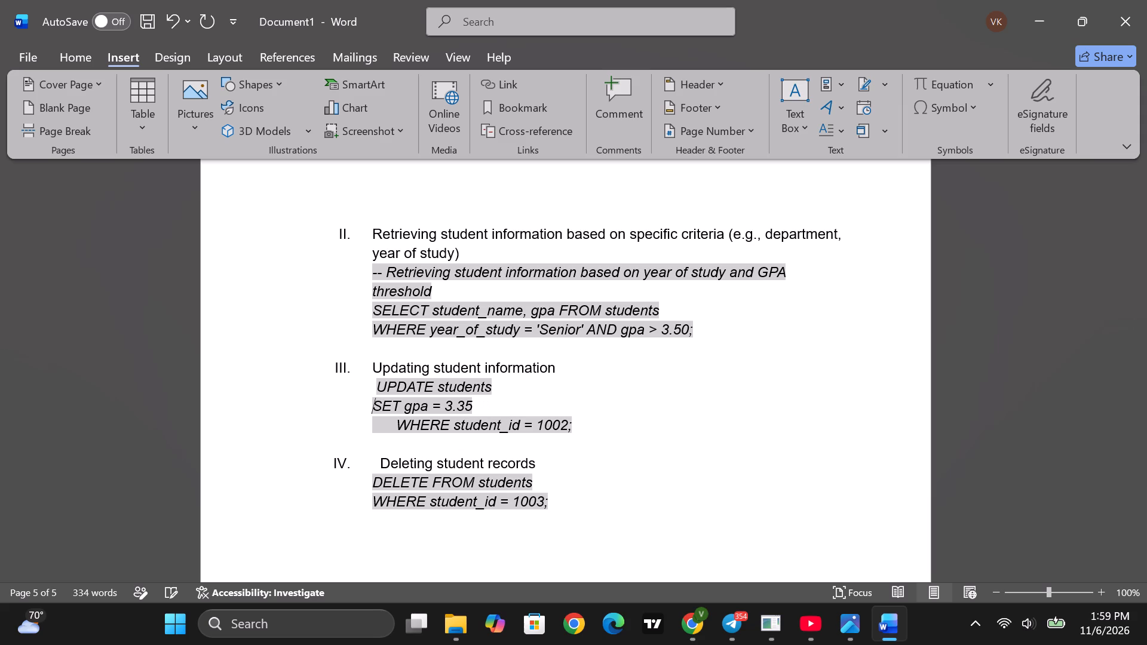
click(396, 427)
key(BackSpace)
key(BackSpace)
key(BackSpace)
key(BackSpace)
key(BackSpace)
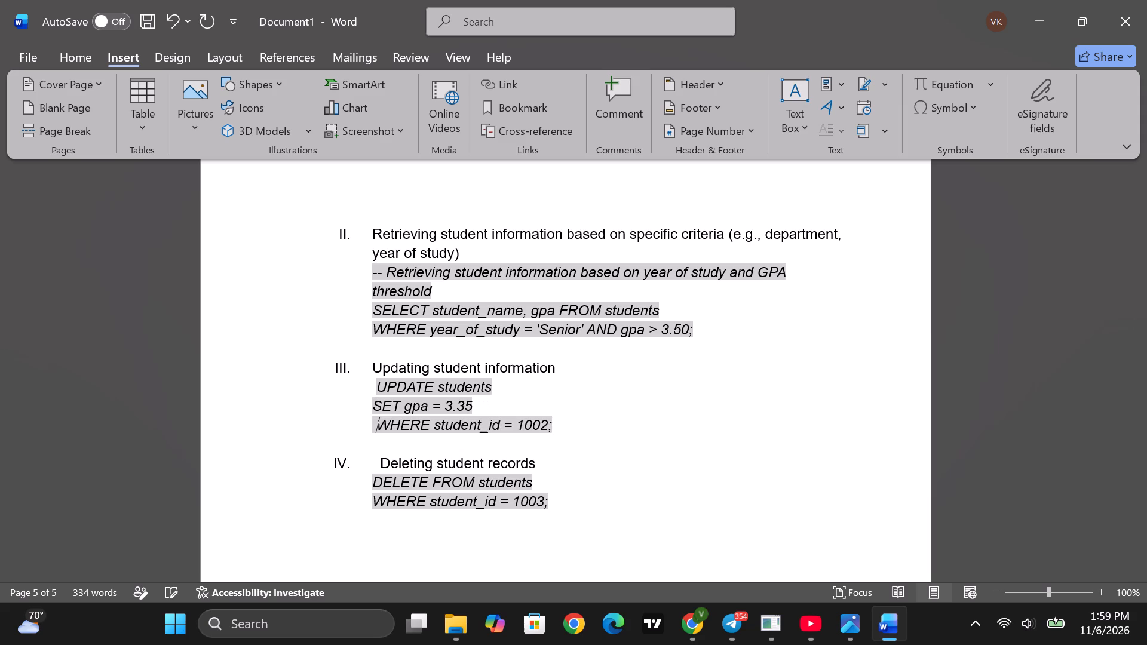
key(BackSpace)
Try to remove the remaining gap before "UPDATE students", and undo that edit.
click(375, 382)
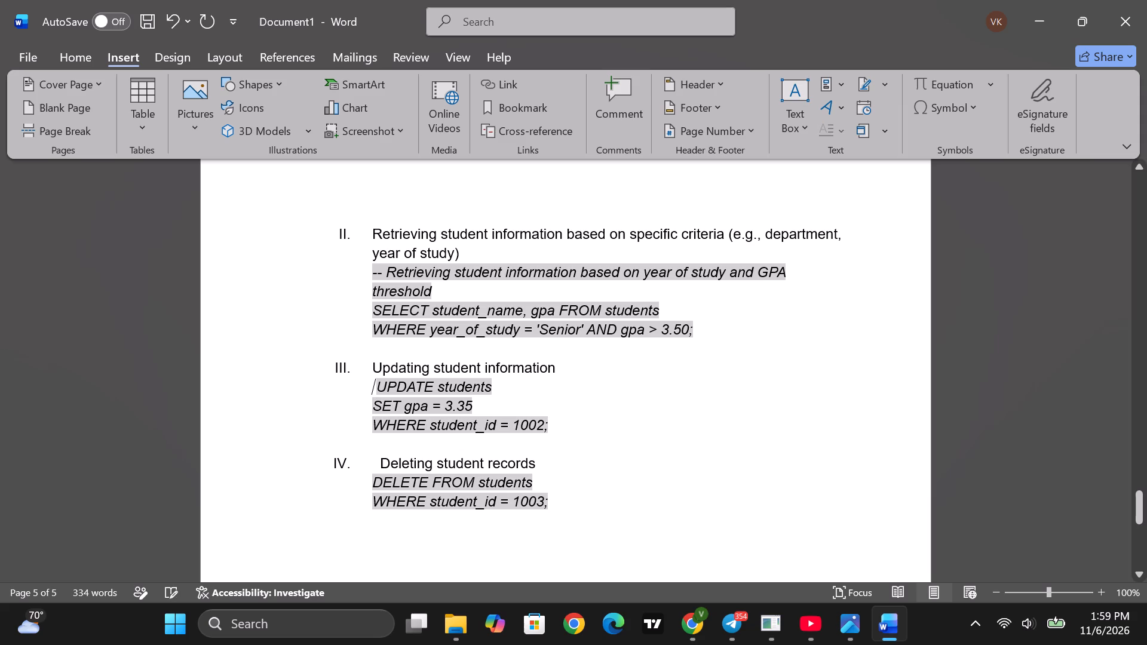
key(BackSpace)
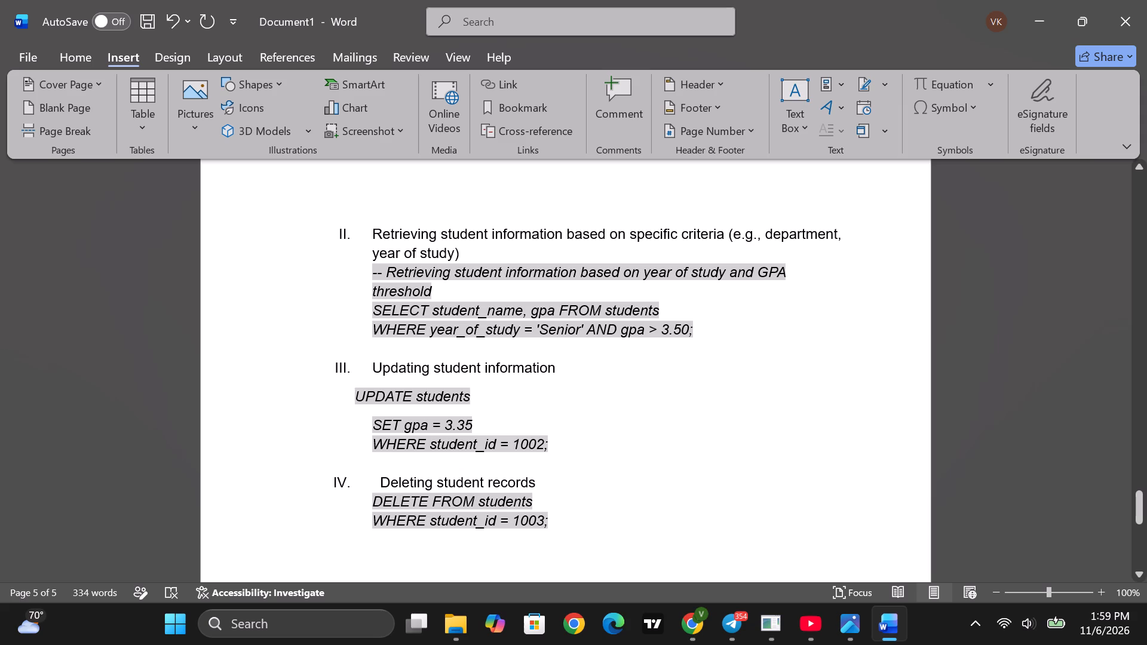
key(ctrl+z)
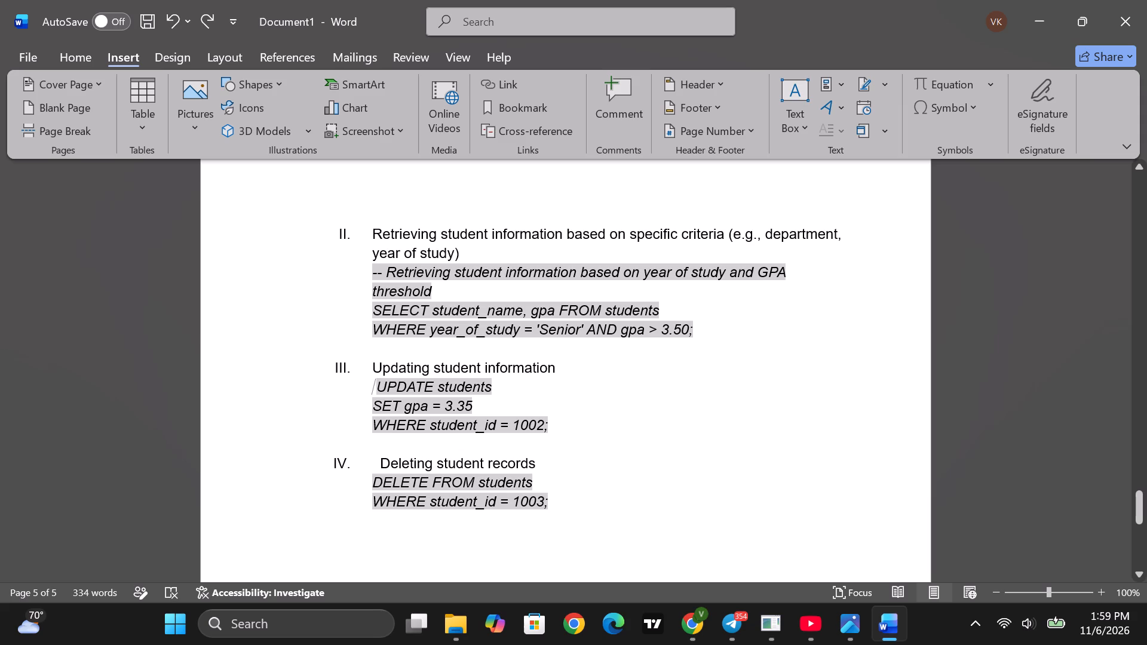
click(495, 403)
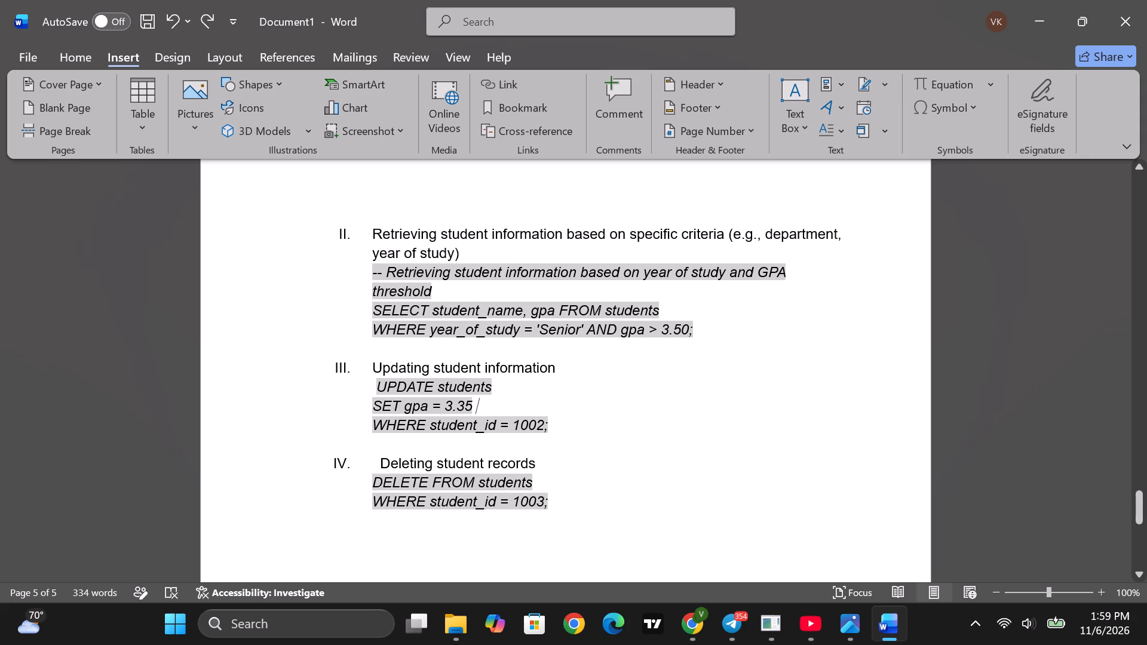
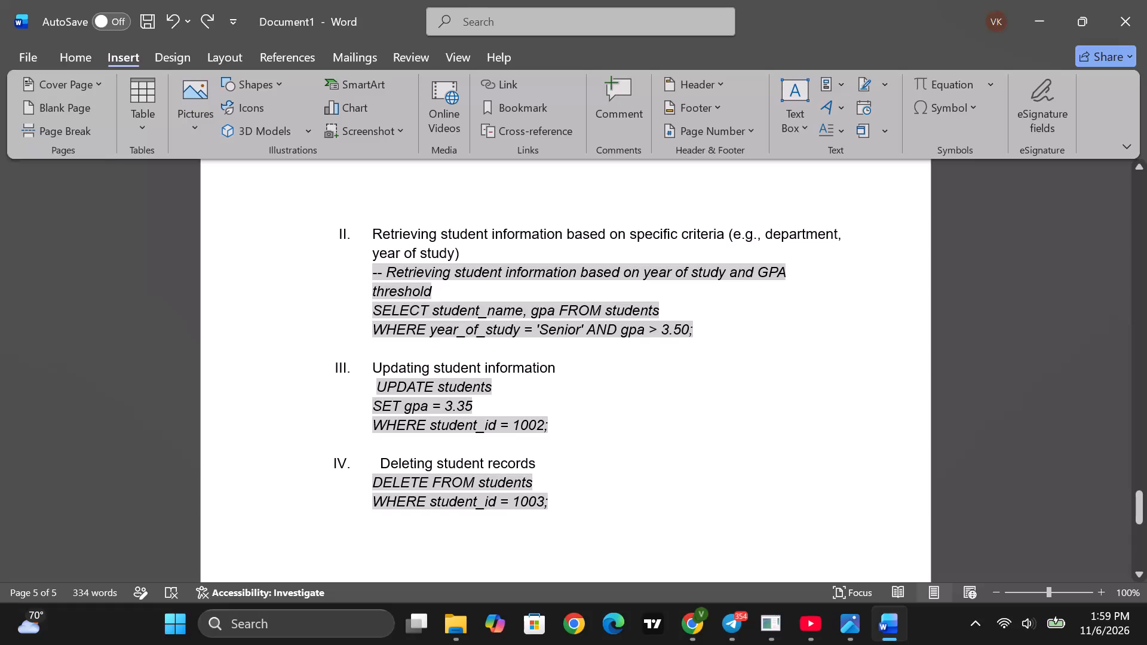
Delete the leading space before "UPDATE students" so it aligns with the other lines beneath "Updating student information".
key(space)
key(BackSpace)
click(376, 389)
key(BackSpace)
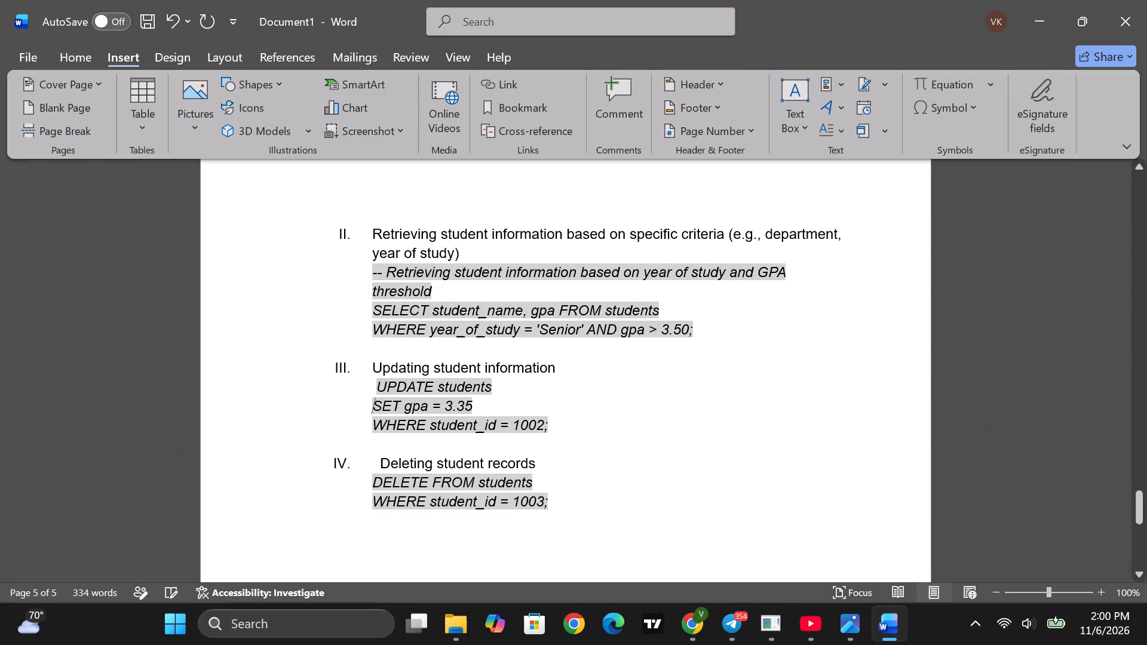
click(391, 347)
Review the Query Development section across both pages, comparing where the SQL queries sit relative to their numbered items.
scroll(427, 303, up, 9)
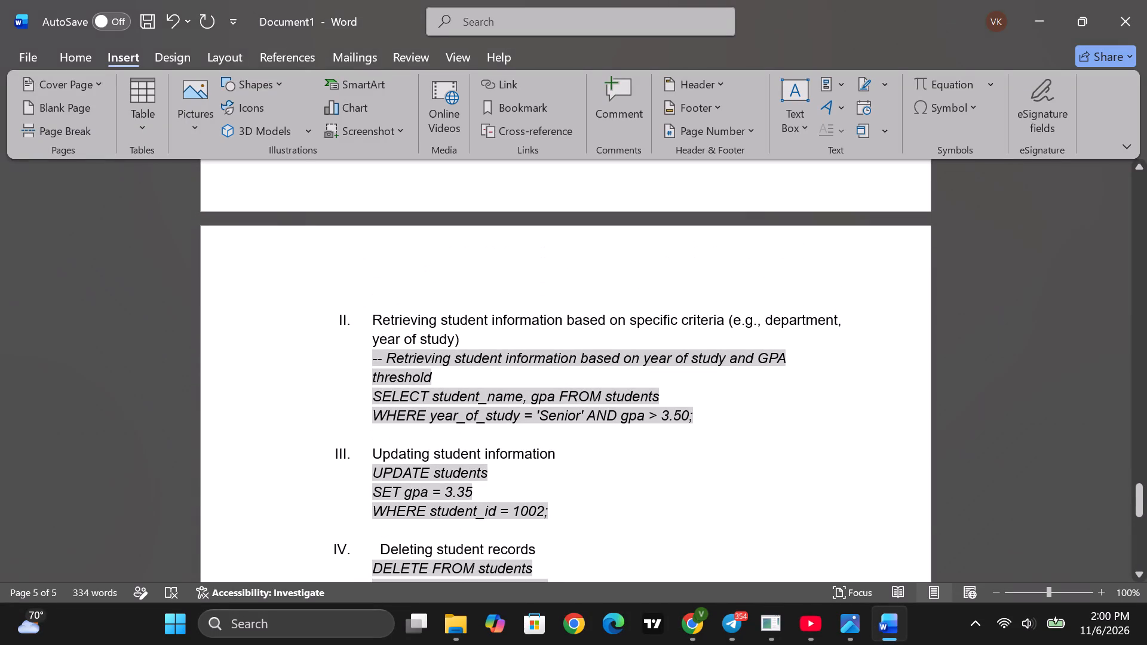
scroll(434, 325, up, 4)
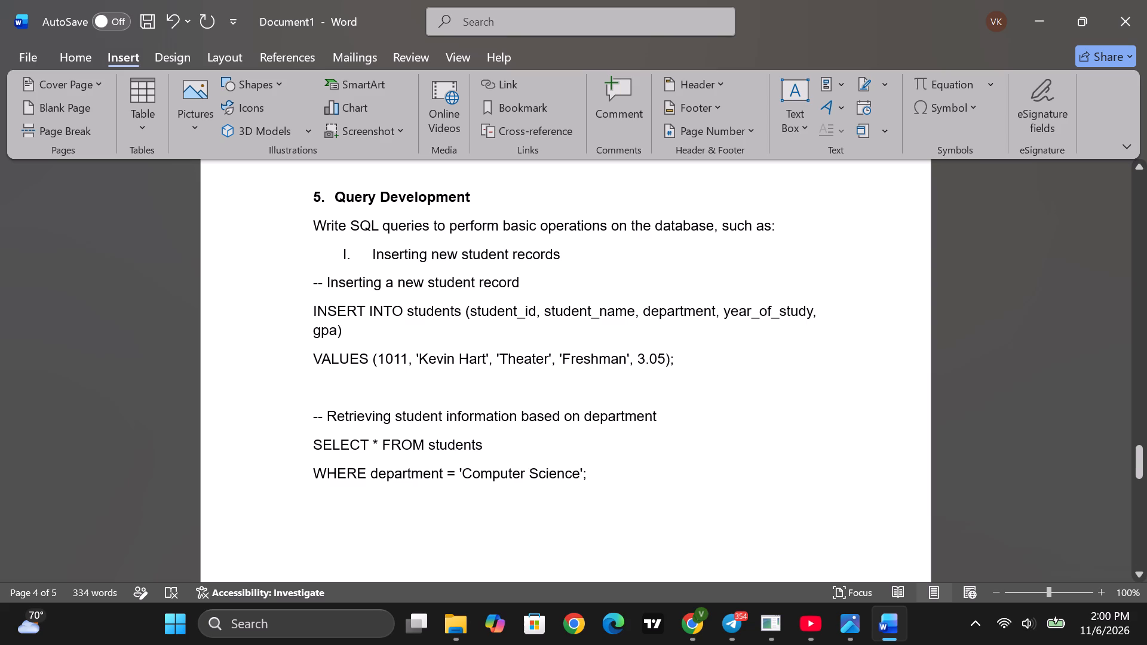
scroll(452, 339, down, 9)
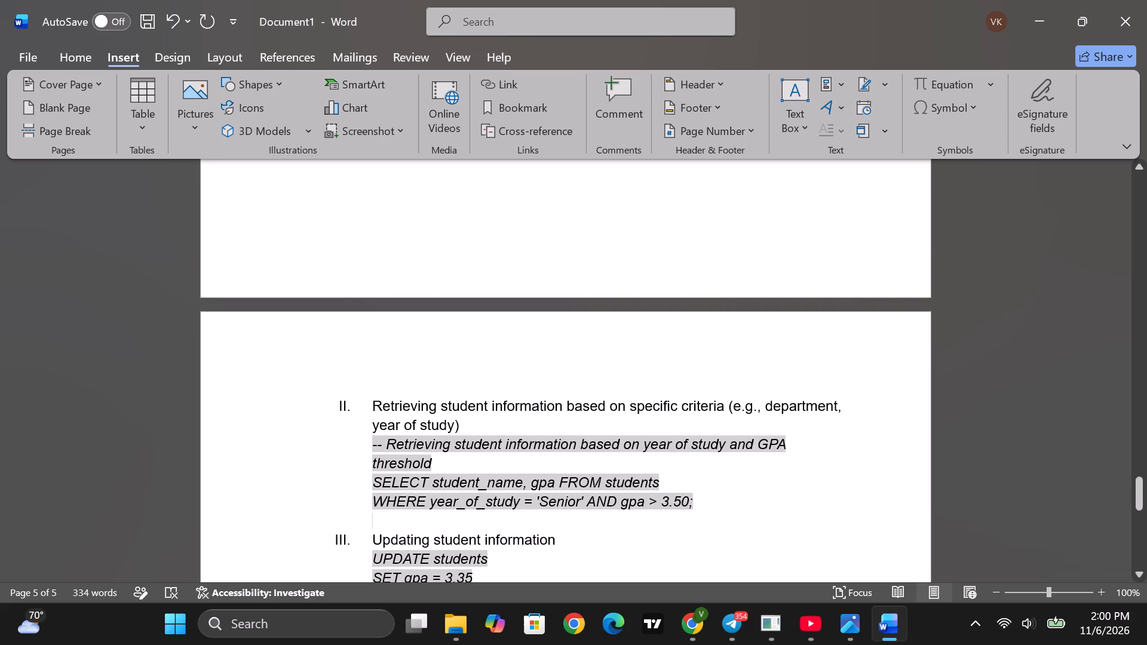
scroll(452, 343, down, 3)
scroll(452, 343, up, 9)
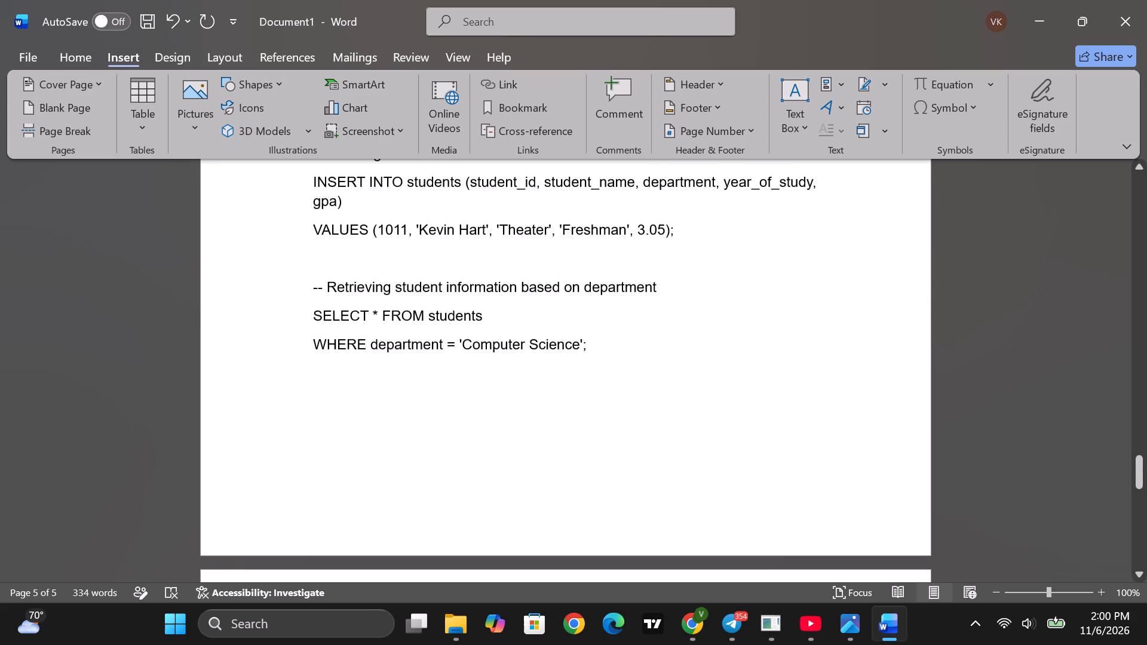
scroll(449, 345, down, 4)
scroll(449, 345, up, 4)
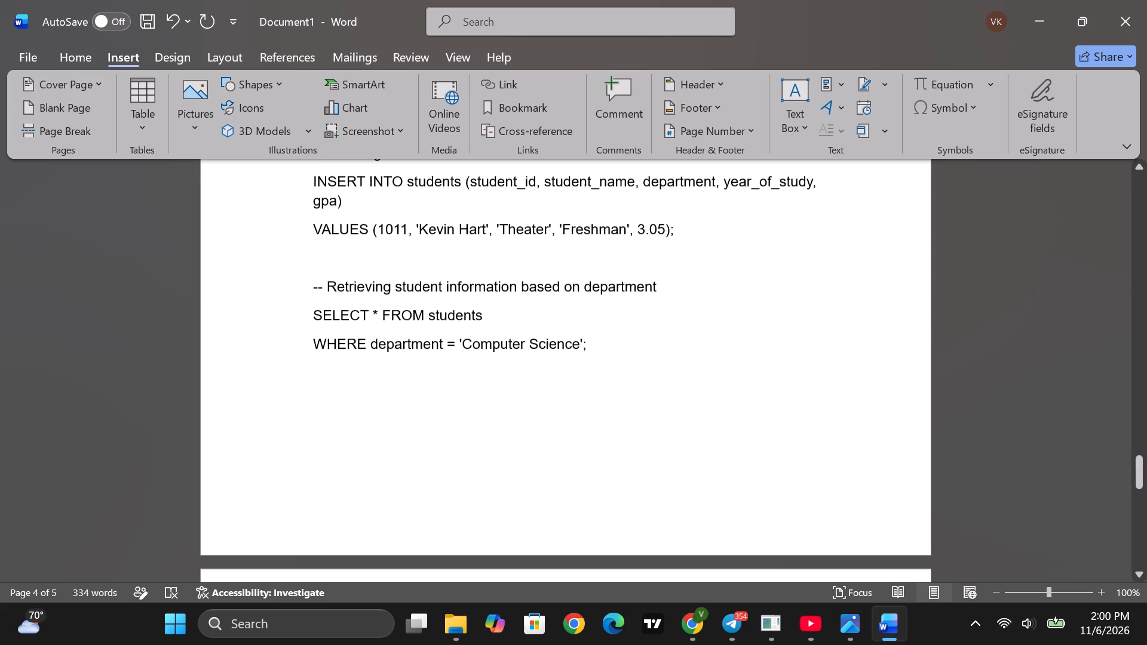
scroll(449, 346, down, 6)
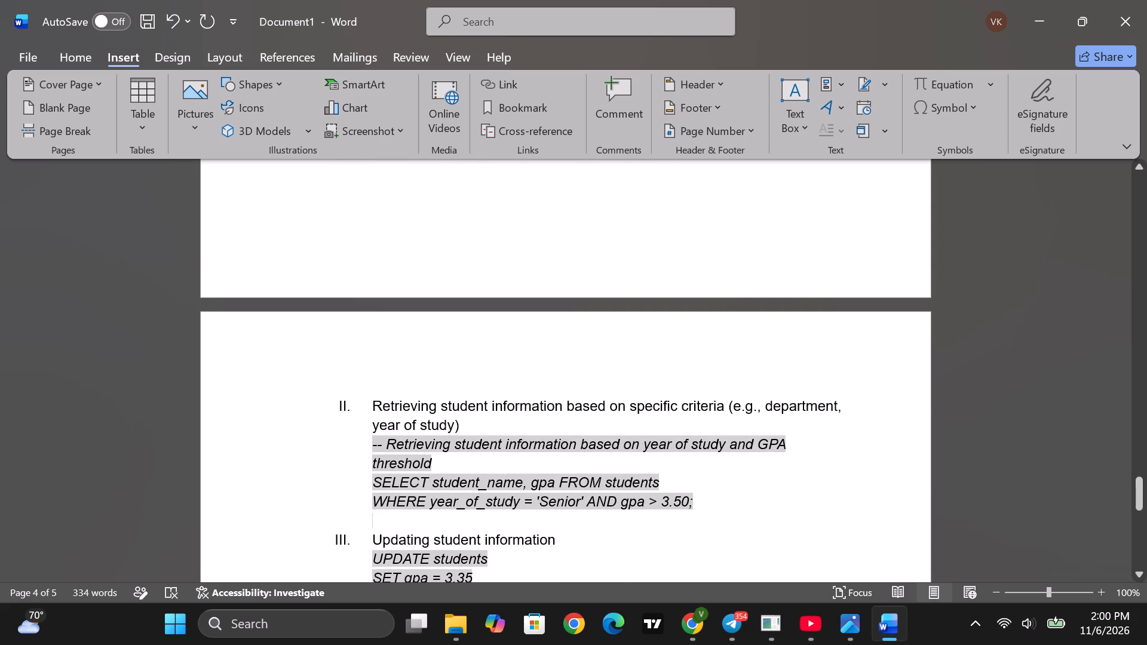
Cut the three-line department retrieval query, from its "-- Retrieving student information based on department" comment to the WHERE line.
scroll(449, 346, up, 5)
scroll(513, 322, up, 2)
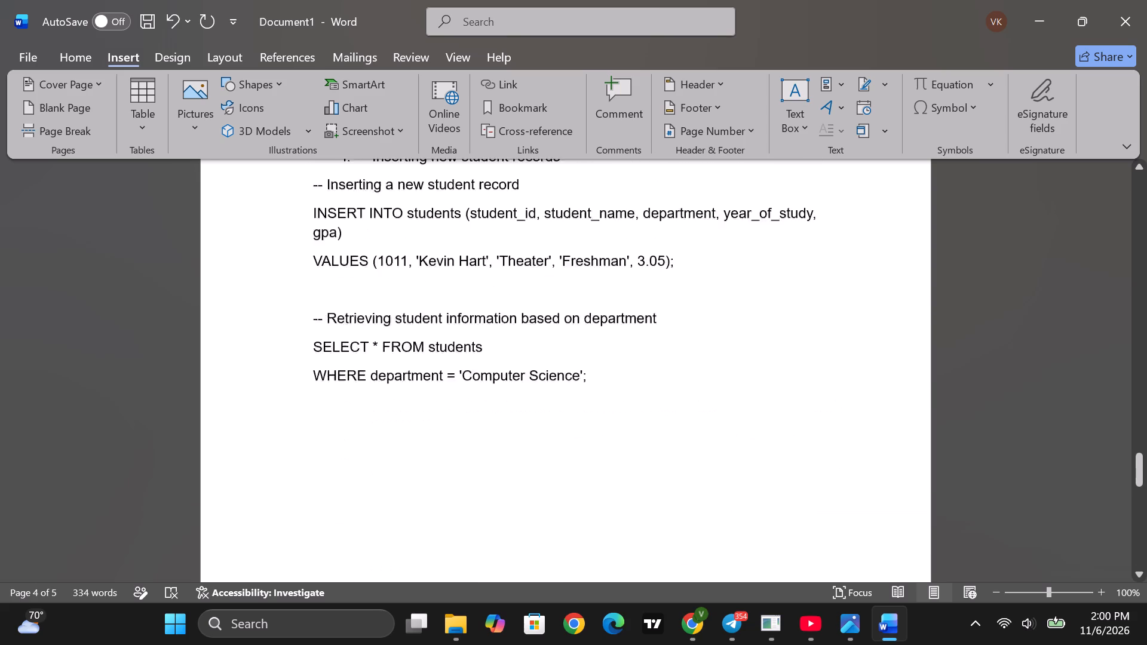
scroll(513, 322, up, 1)
drag(591, 432, 505, 406)
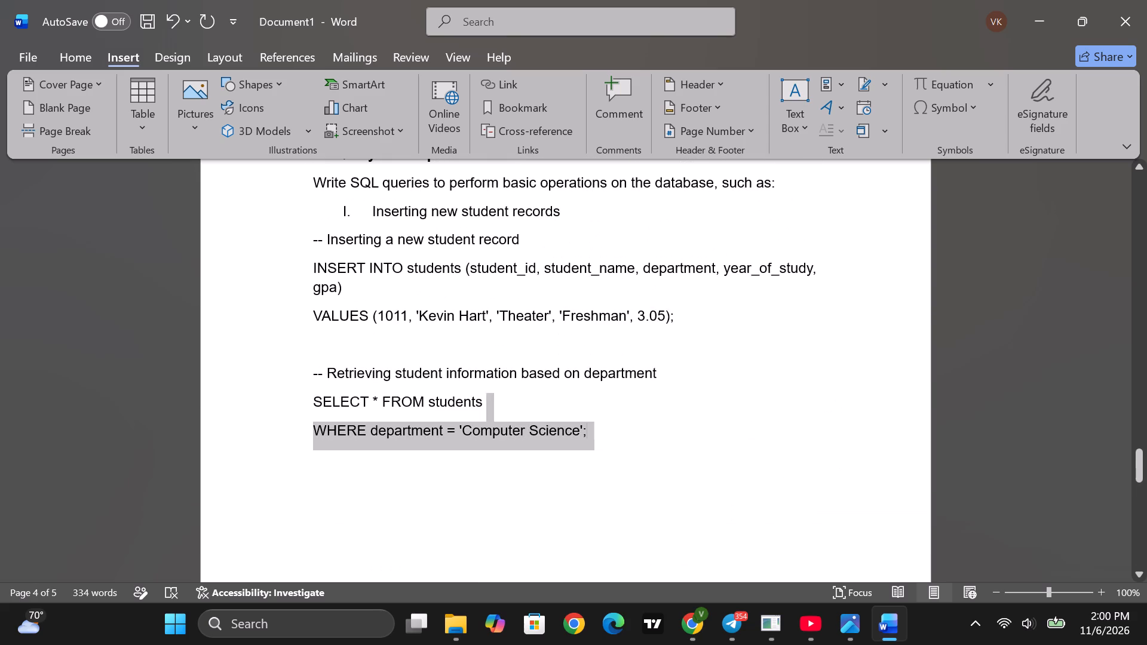
drag(505, 406, 314, 370)
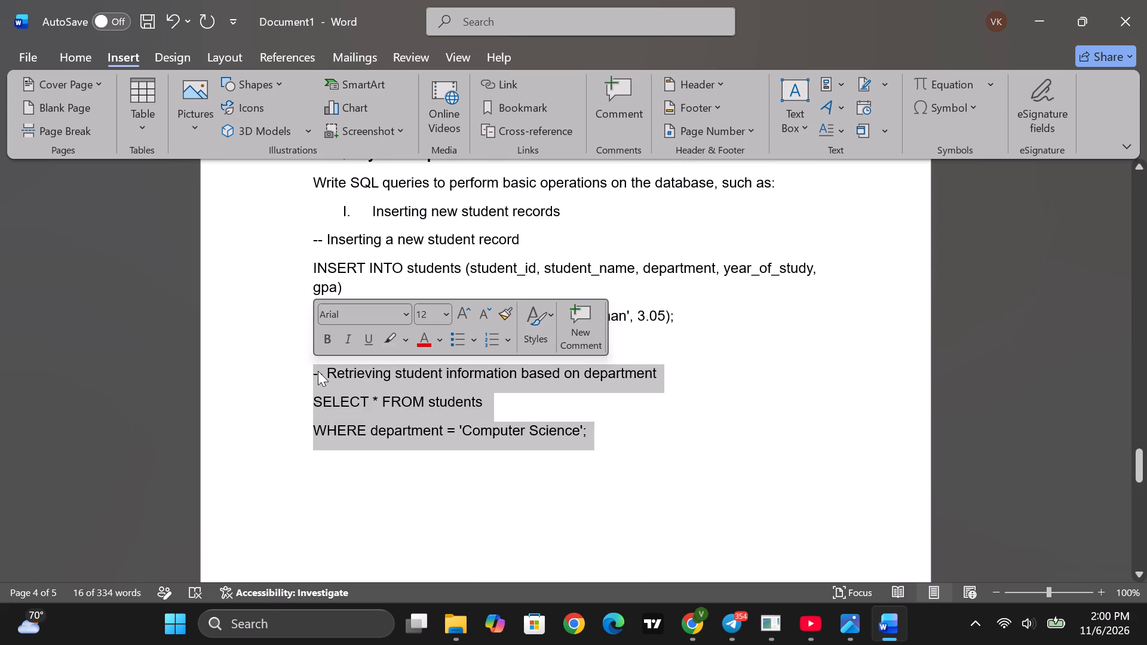
key(ctrl+x)
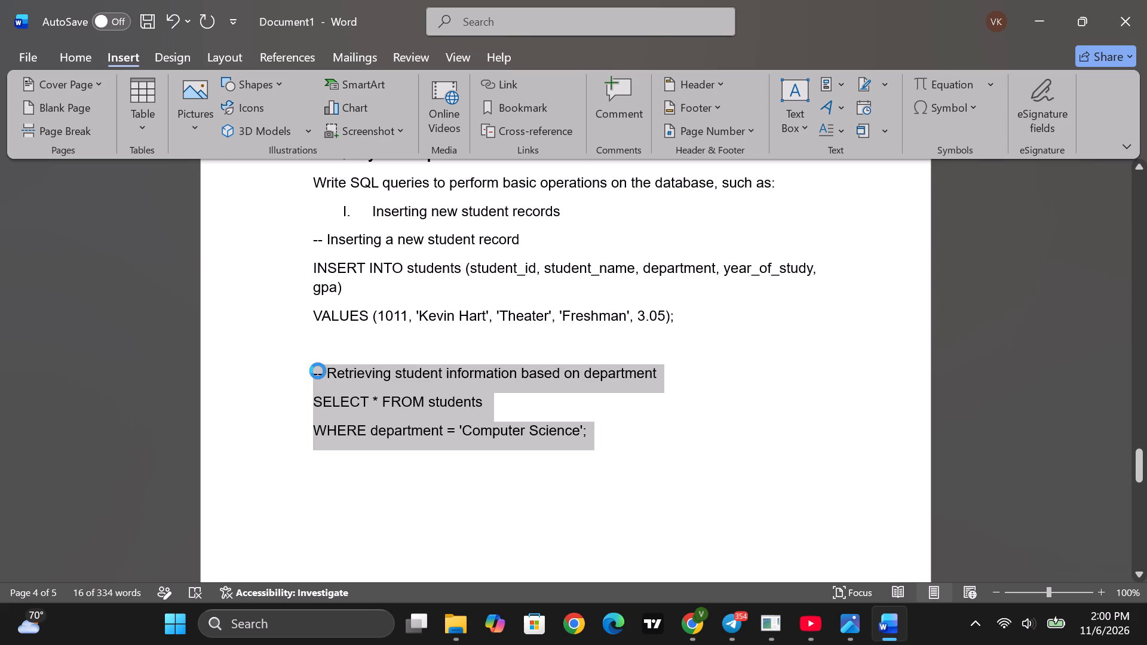
Remove the surplus empty paragraphs between the INSERT query's VALUES line and item II, keeping one blank line.
scroll(349, 422, down, 3)
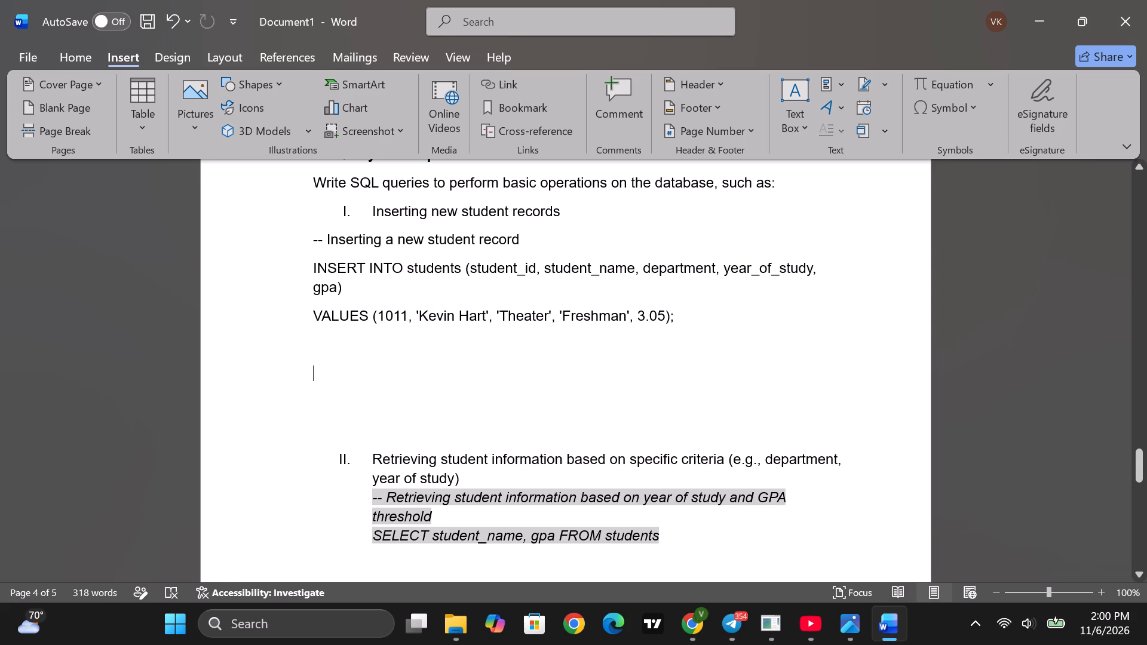
click(474, 349)
click(382, 272)
key(BackSpace)
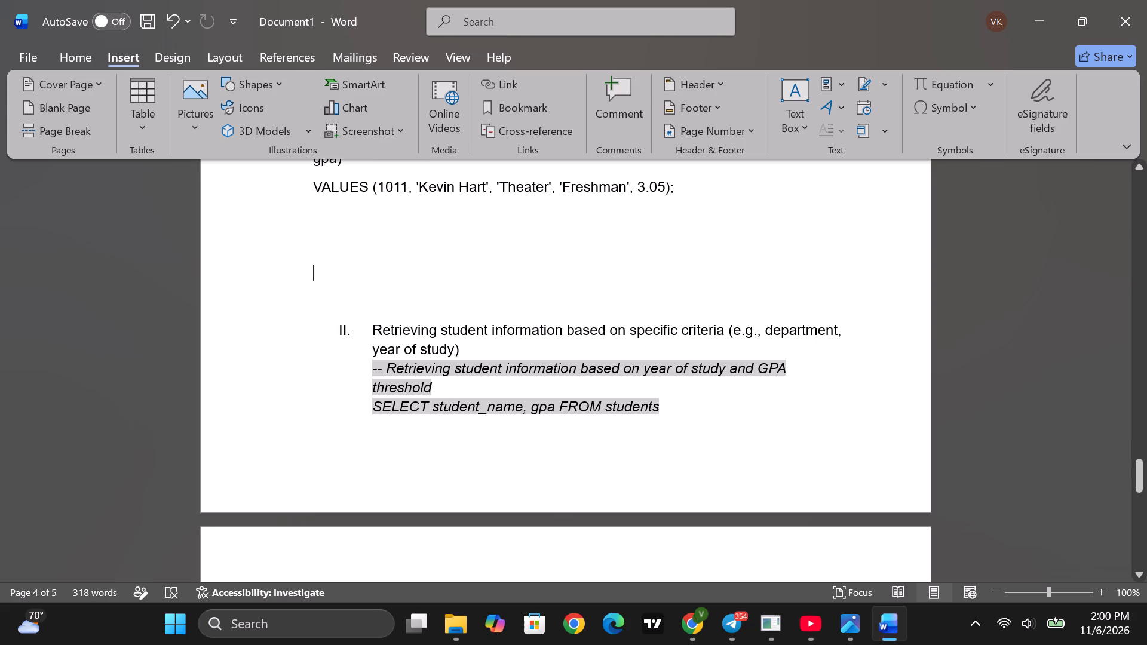
key(BackSpace)
key(BackSpace)
key(BackSpace)
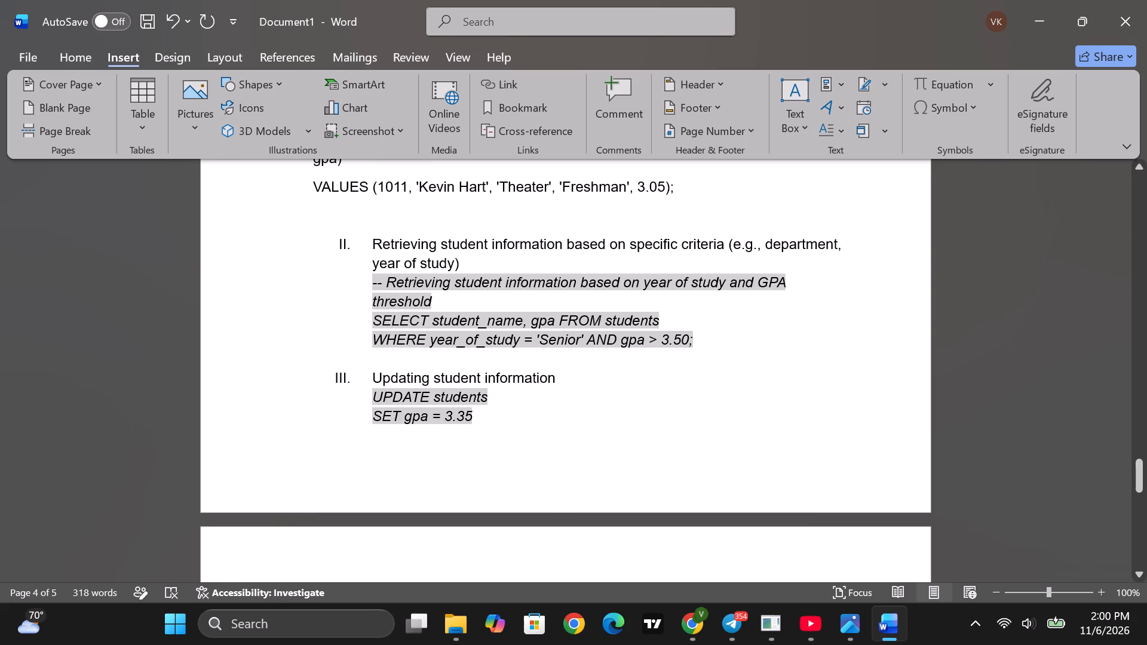
click(351, 221)
key(BackSpace)
key(BackSpace)
scroll(372, 233, up, 1)
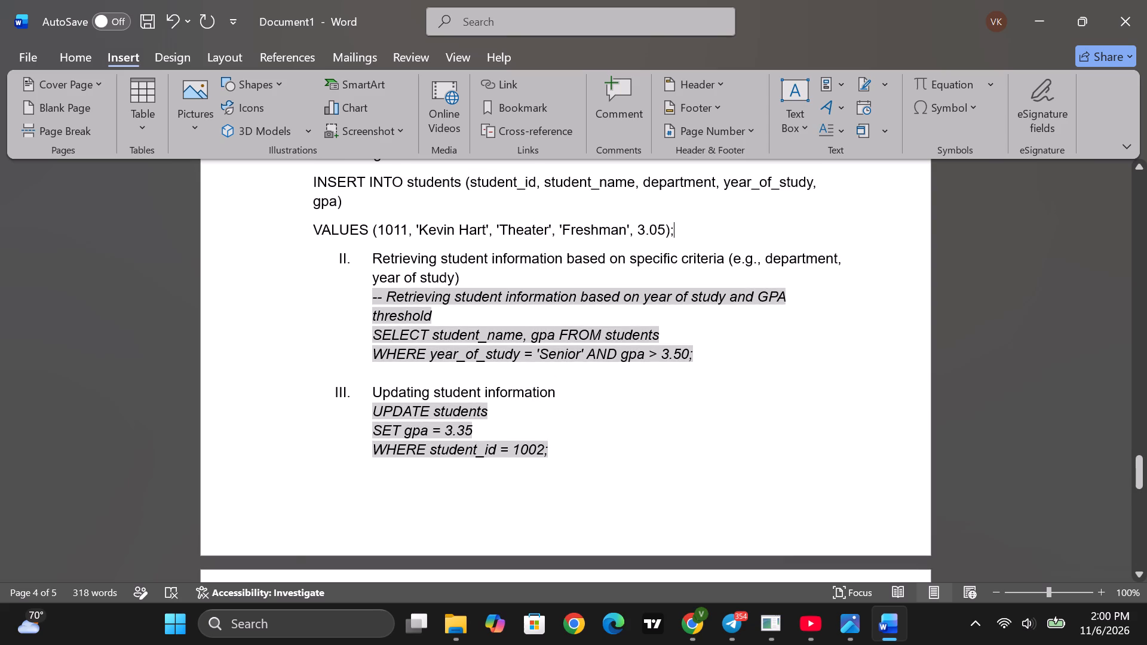
key(Return)
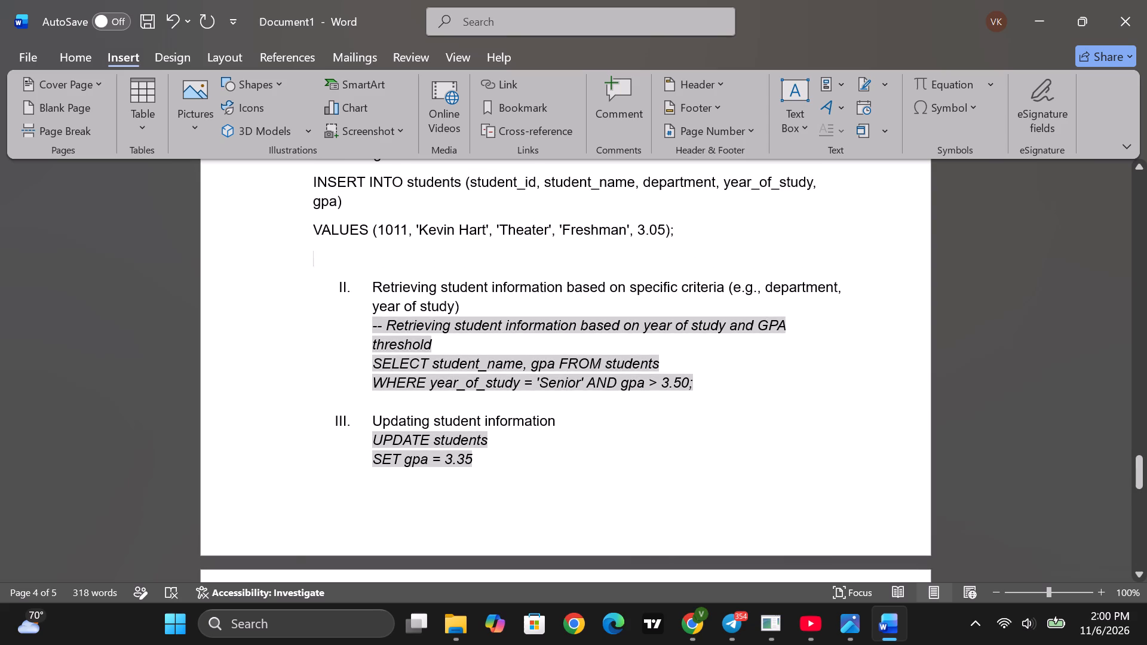
Paste the department query directly beneath item II's text and remove the list numbering from its three lines.
click(477, 306)
click(368, 319)
key(ctrl+v)
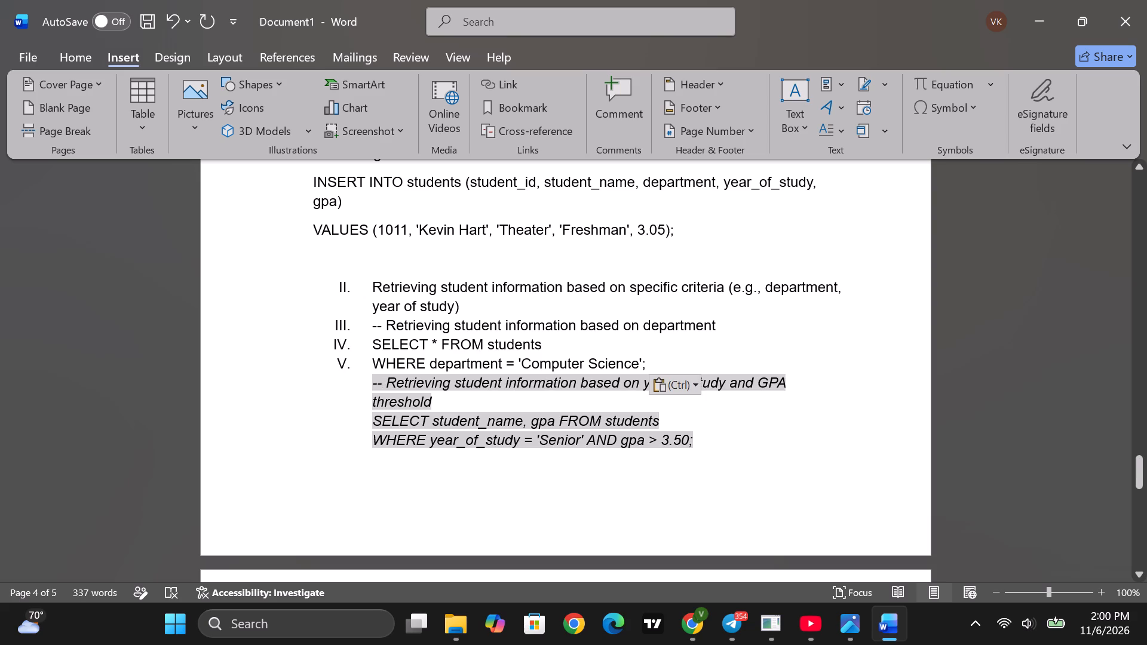
click(364, 327)
key(BackSpace)
click(361, 339)
key(BackSpace)
click(361, 363)
key(BackSpace)
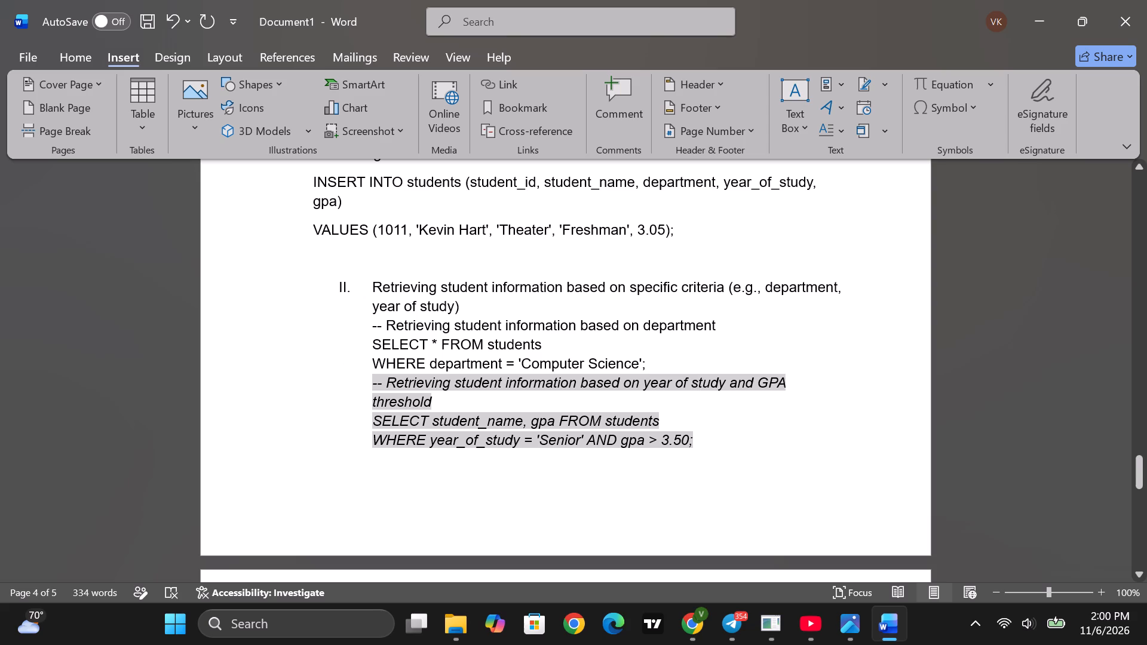
Insert a blank line after "WHERE department = 'Computer Science';" to separate the two retrieval queries.
click(661, 362)
key(Return)
Apply the same light gray highlight to the three lines of the department retrieval query beneath item II.
drag(649, 370, 410, 335)
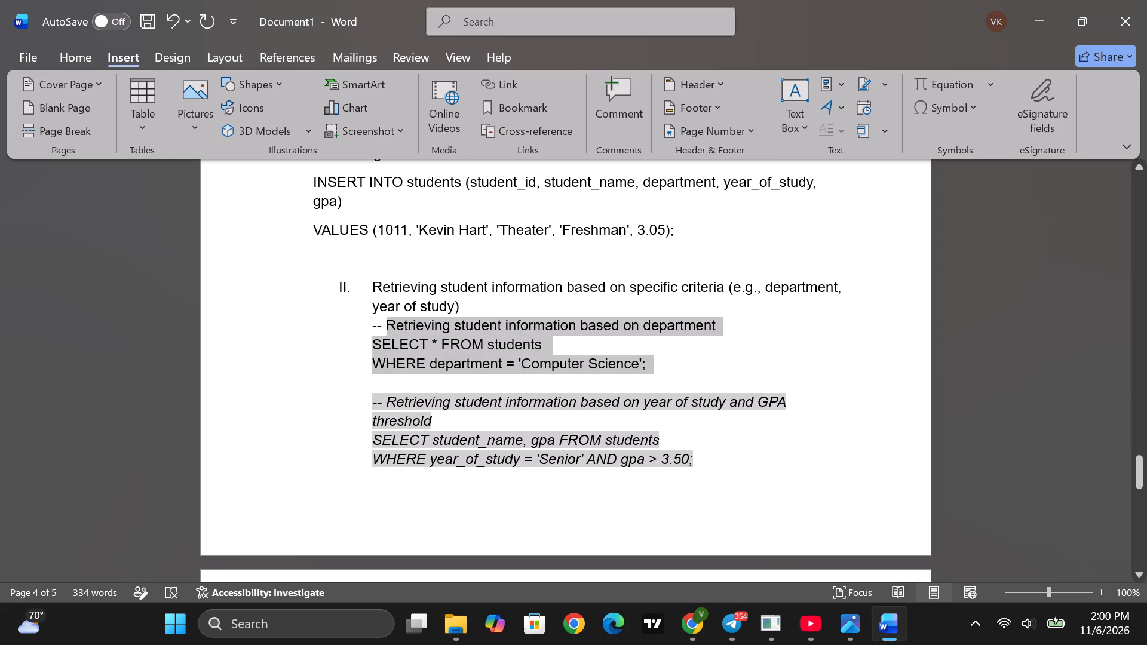
drag(410, 335, 360, 324)
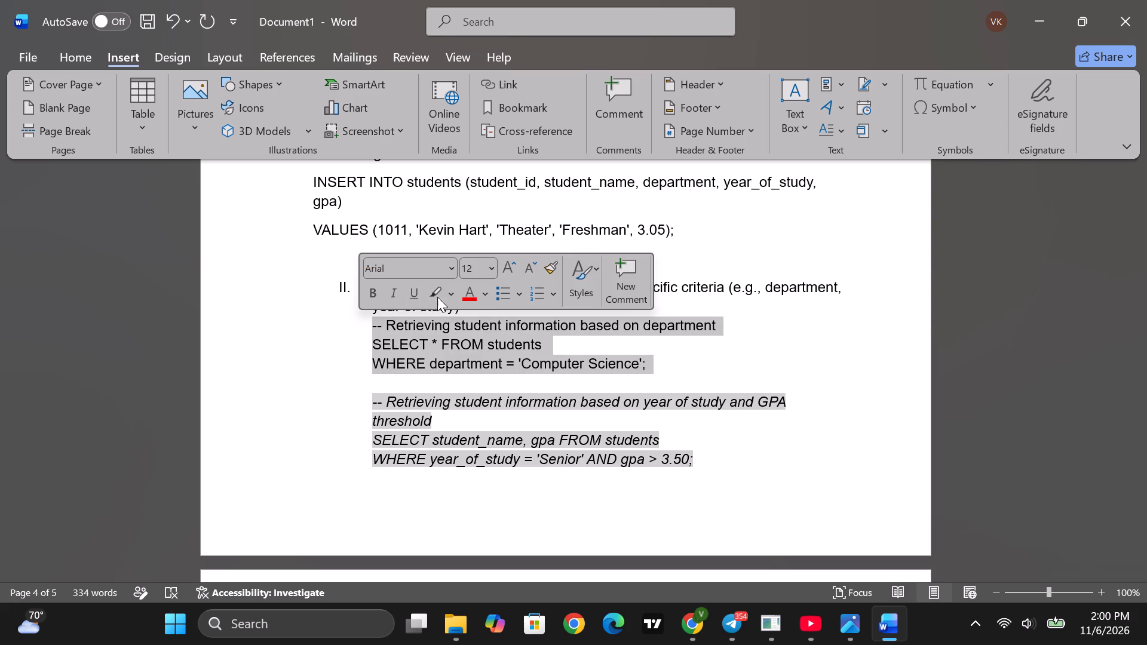
click(436, 297)
click(492, 392)
Check the formatting of the queries beneath all four numbered items in the Query Development section.
scroll(490, 397, down, 4)
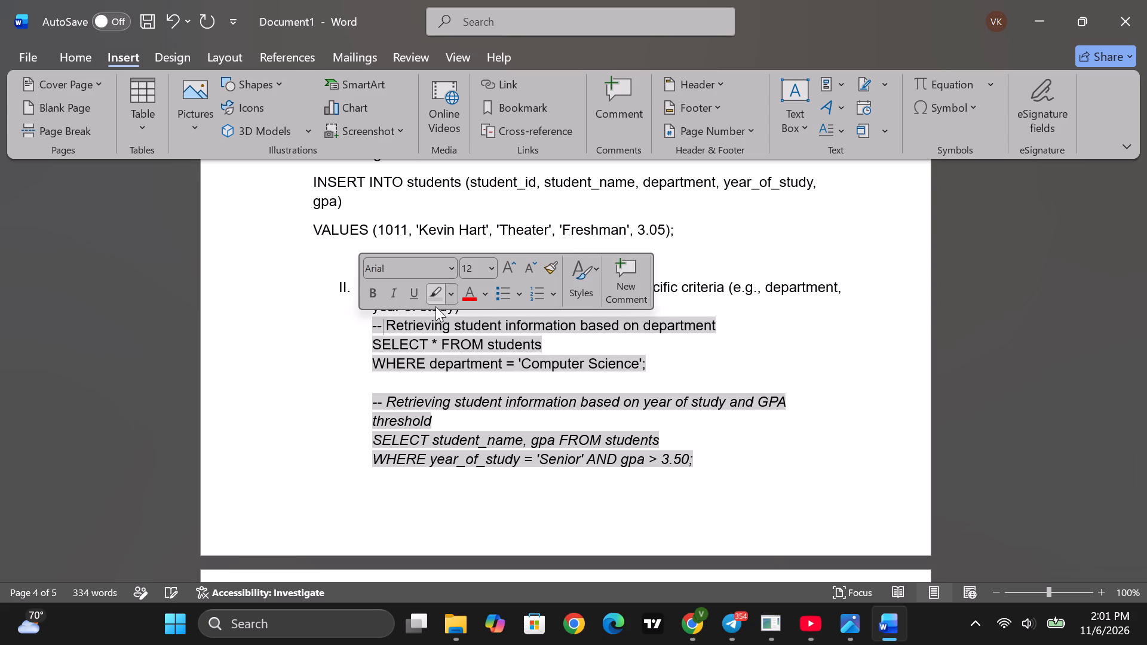
scroll(489, 388, down, 8)
scroll(489, 388, up, 4)
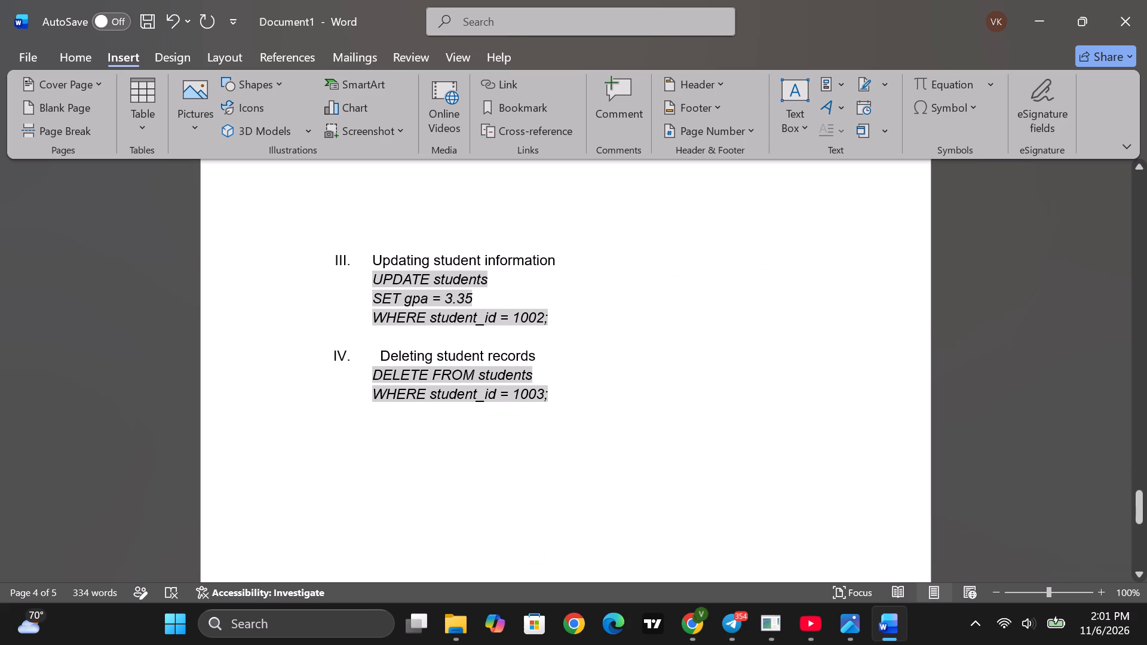
scroll(481, 378, up, 15)
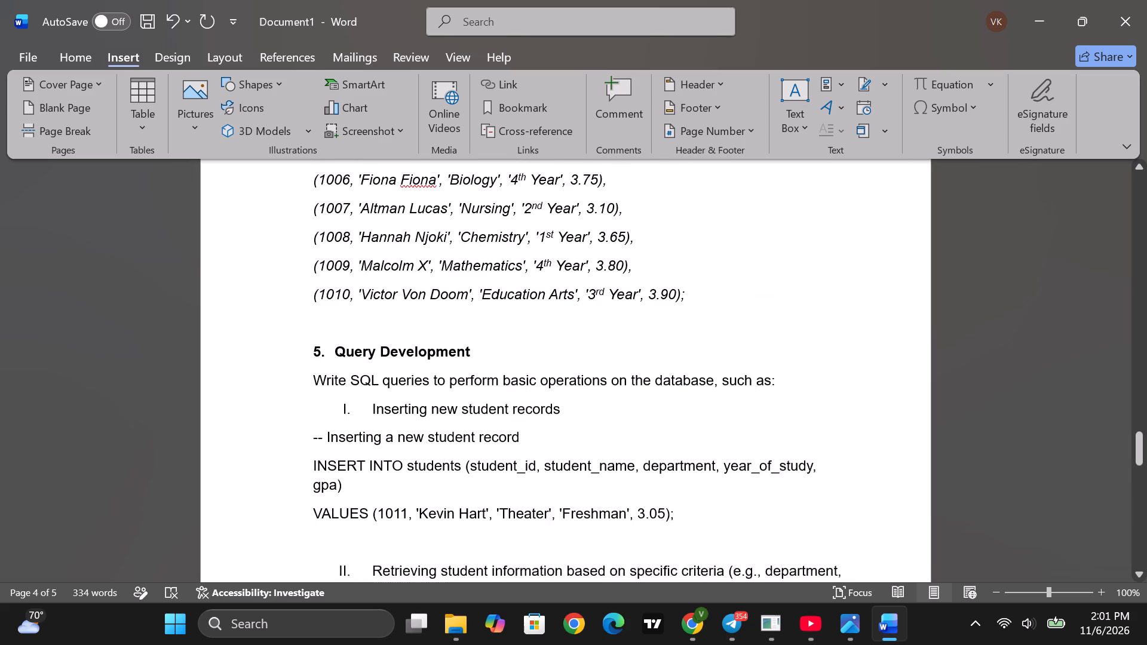
scroll(468, 395, down, 3)
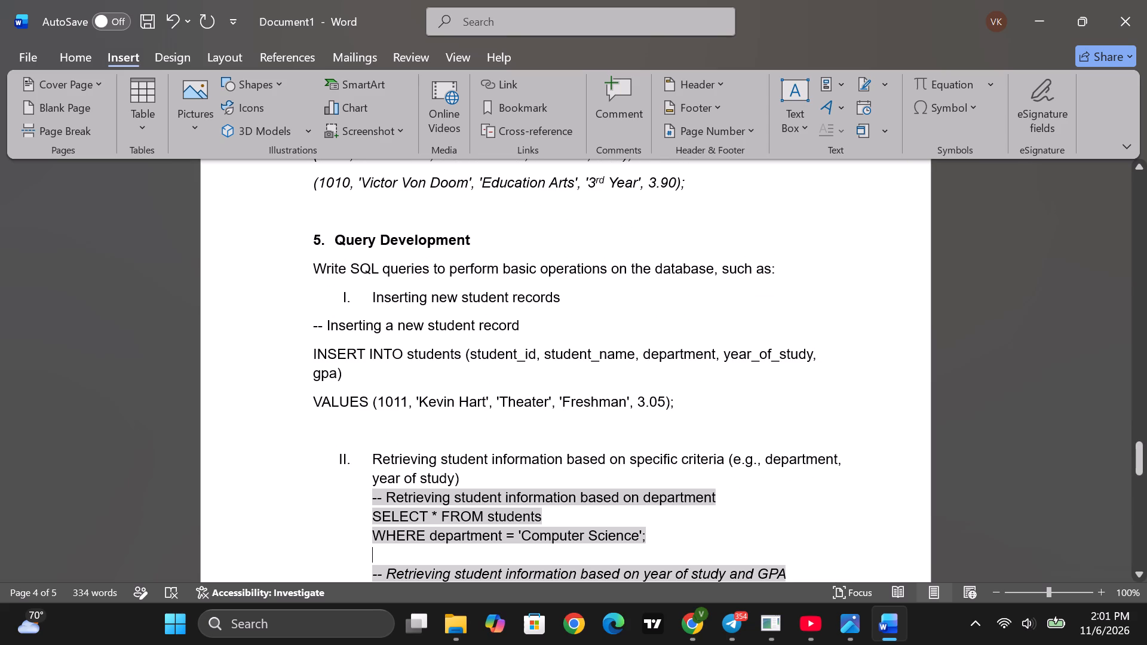
Set the font size of both retrieval queries beneath item II, including the blank line between them, to 11.
scroll(585, 496, down, 1)
scroll(633, 483, down, 1)
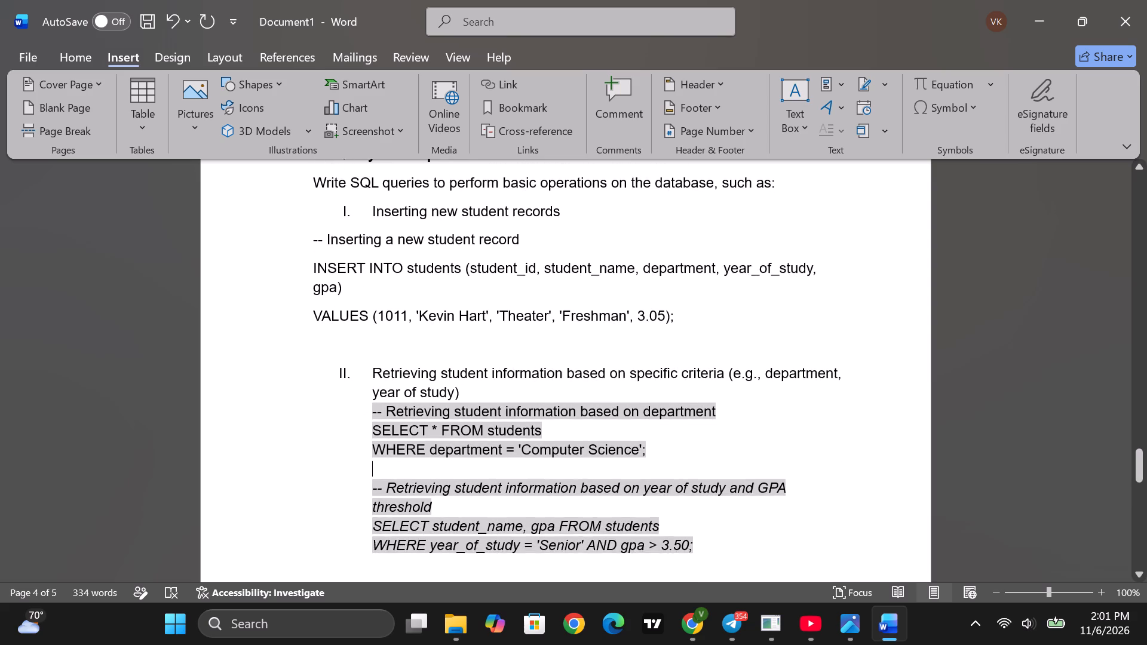
scroll(611, 487, down, 2)
drag(368, 322, 560, 428)
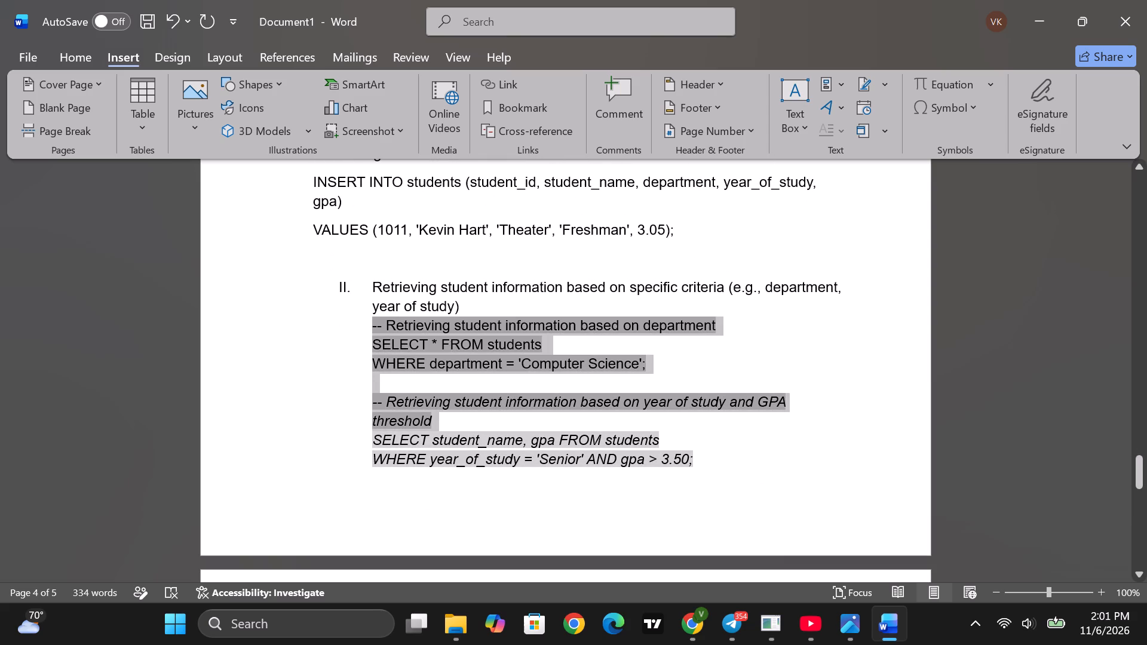
drag(560, 428, 750, 509)
click(348, 355)
drag(360, 327, 485, 421)
drag(485, 421, 715, 457)
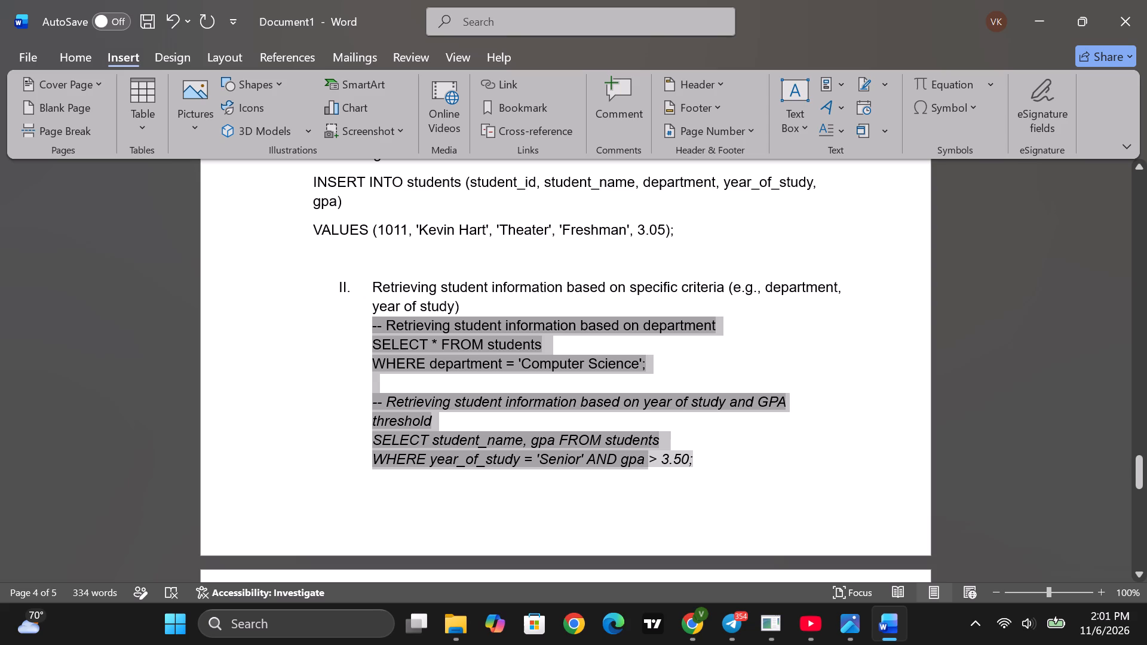
click(848, 405)
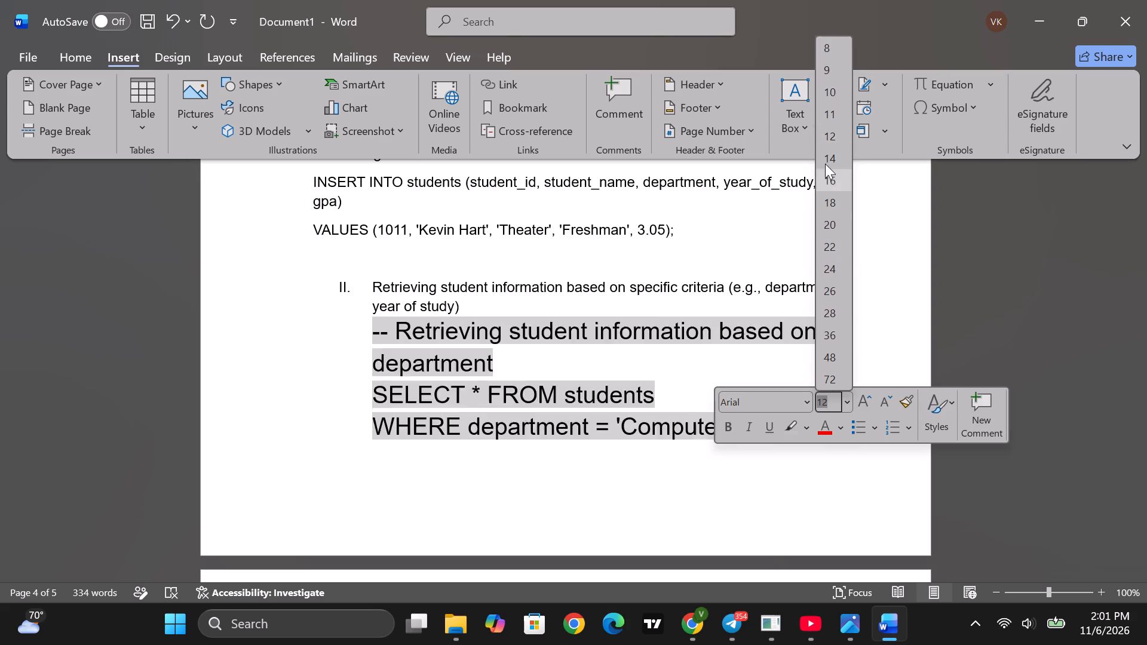
click(823, 117)
click(275, 396)
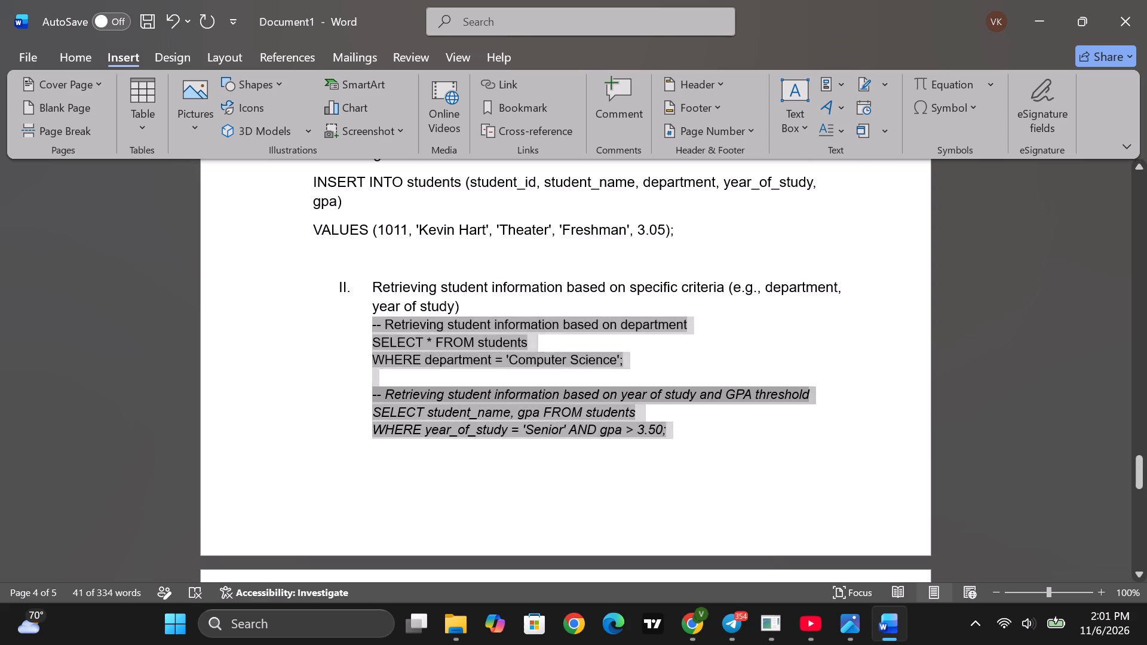
Set the font size of the three-line UPDATE query beneath item III to 11.
scroll(329, 440, down, 3)
scroll(394, 454, down, 2)
scroll(564, 529, down, 1)
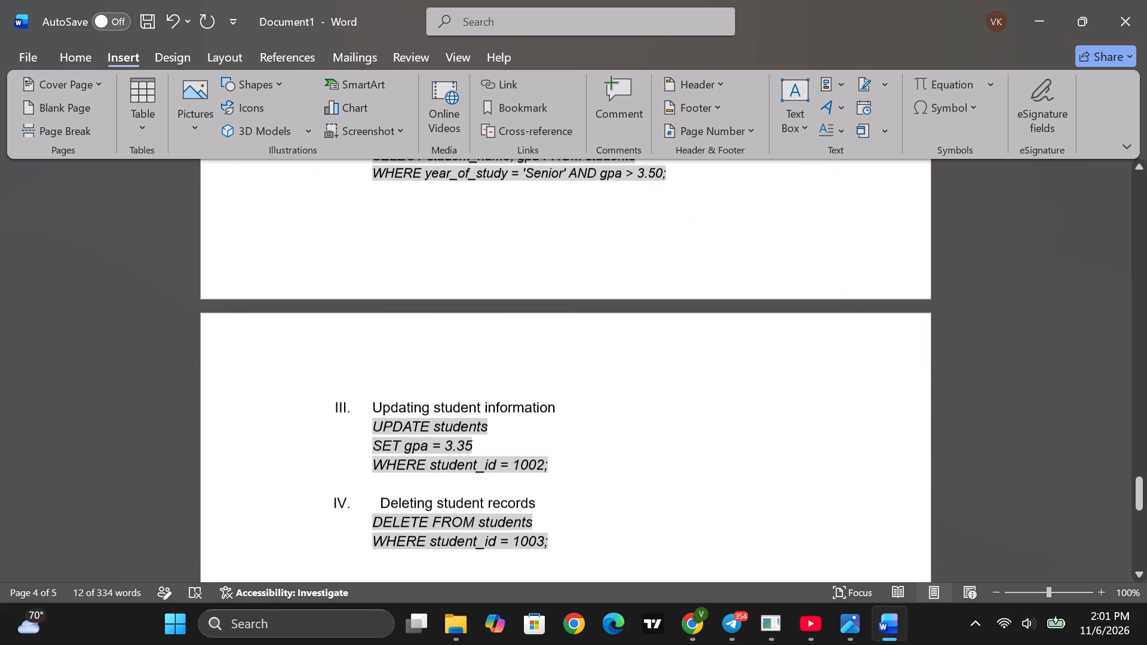
drag(556, 471, 356, 425)
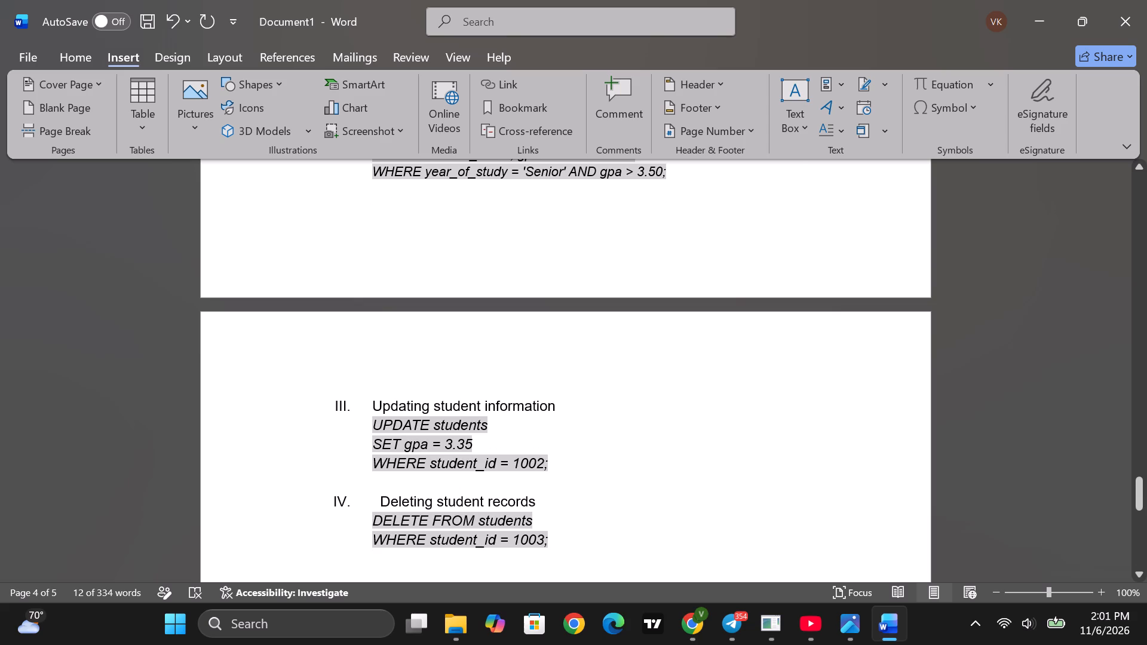
click(490, 373)
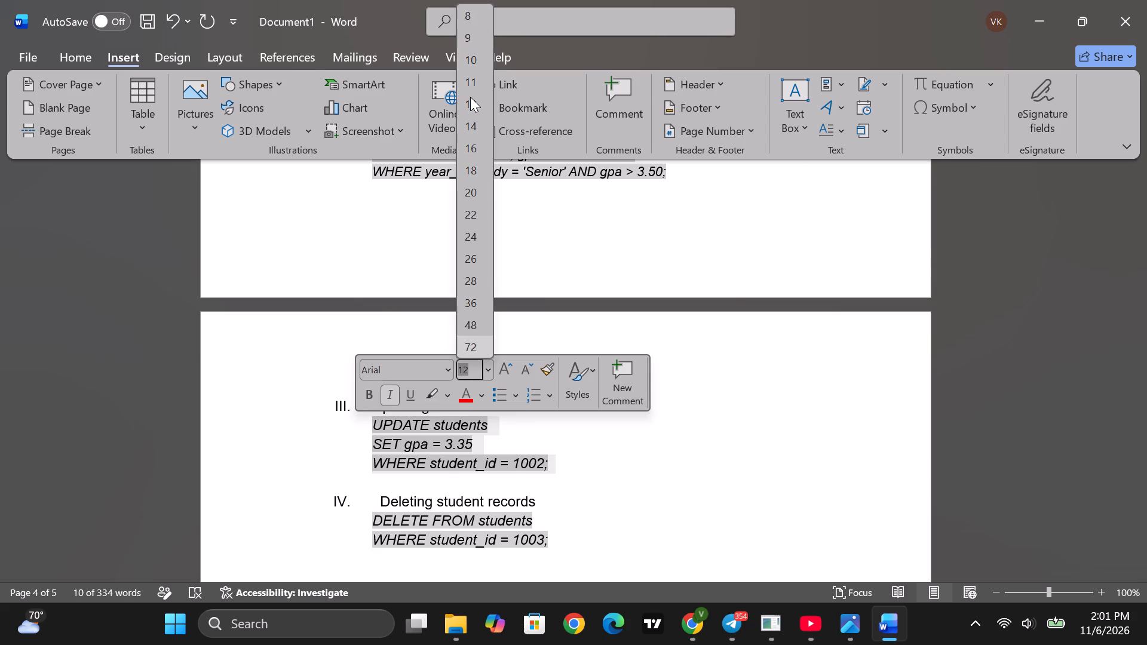
click(474, 82)
Set the font size of the two-line DELETE query beneath item IV to 11.
scroll(473, 549, down, 3)
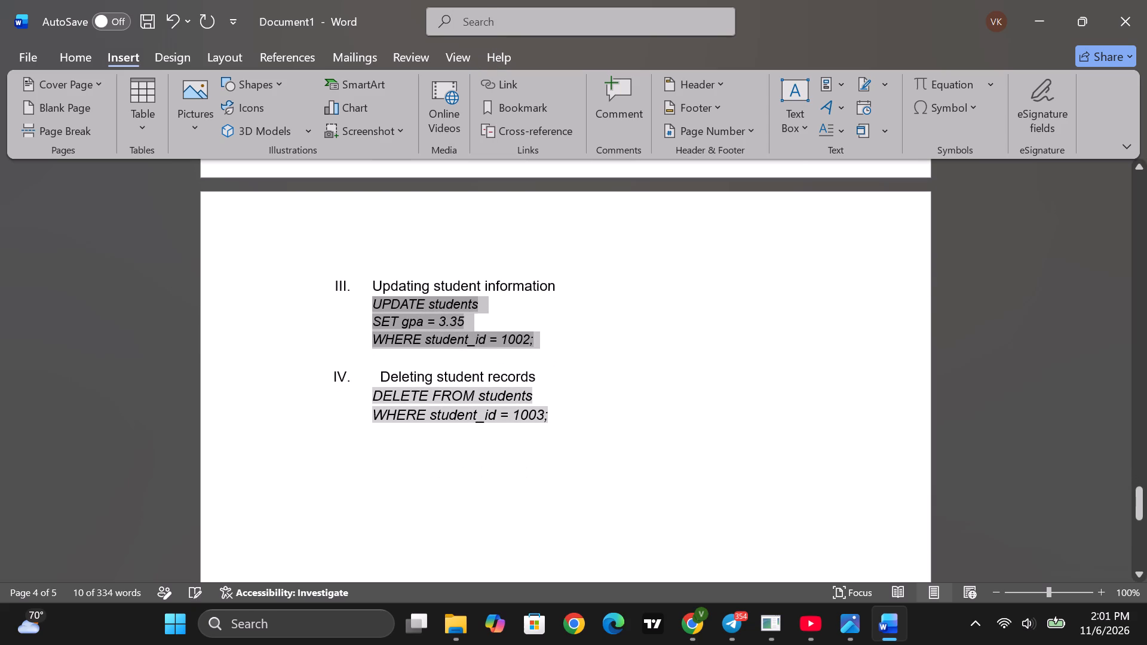
drag(550, 410, 383, 385)
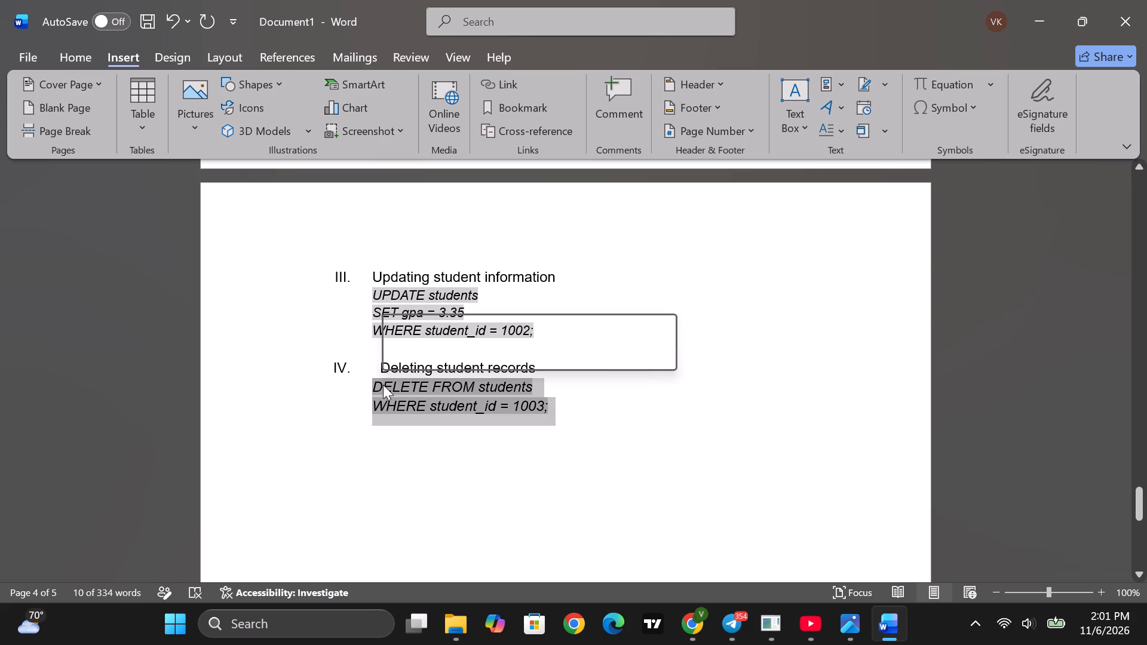
click(472, 354)
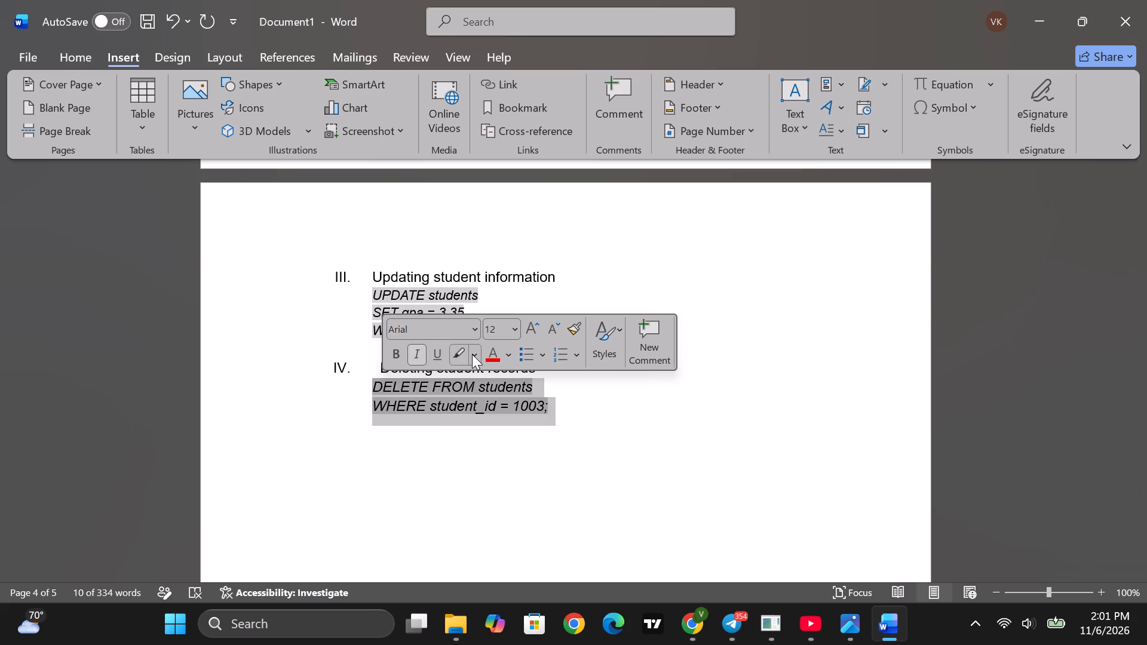
click(513, 325)
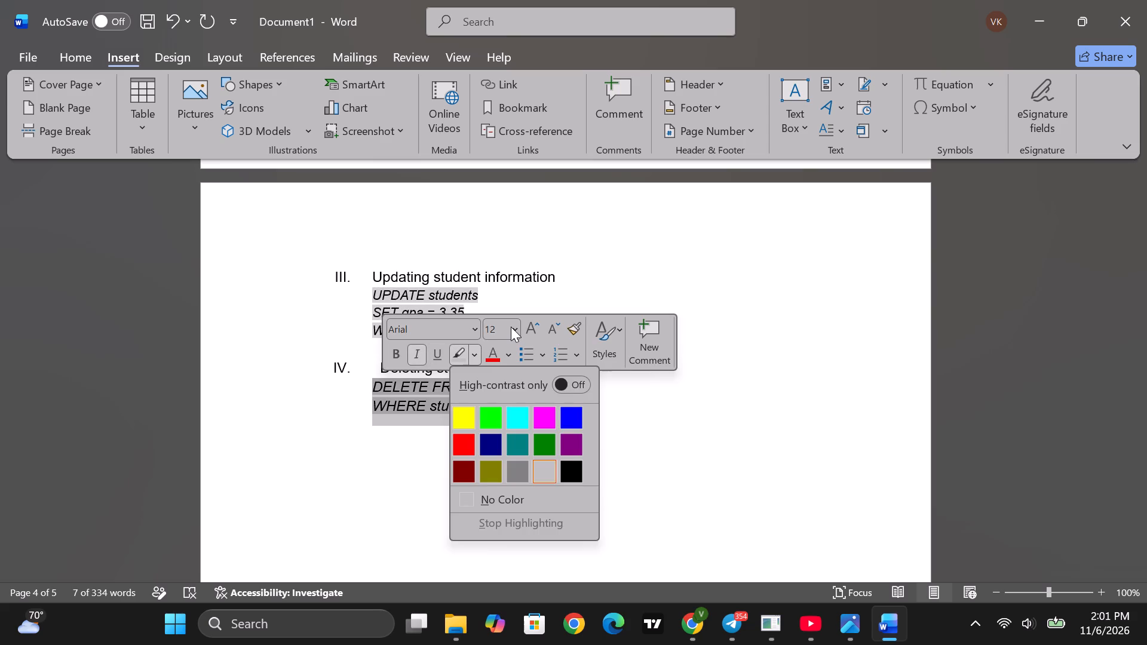
click(503, 82)
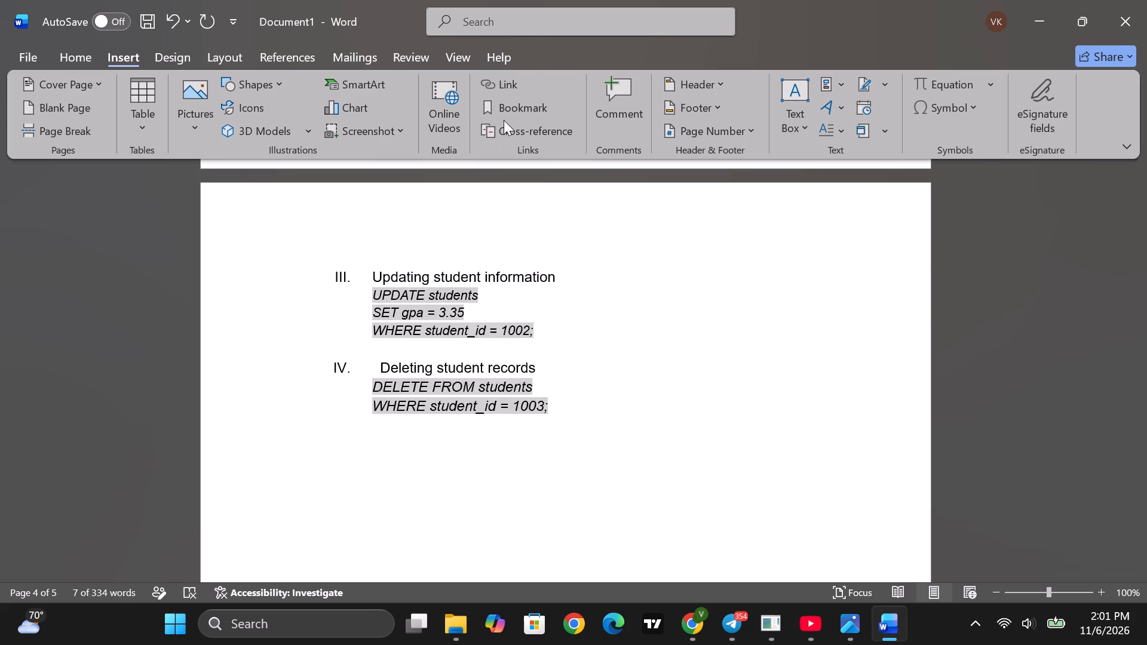
click(522, 575)
Move the Kevin Hart insert query, including its comment line, directly beneath item I, "Inserting new student records".
scroll(509, 503, up, 8)
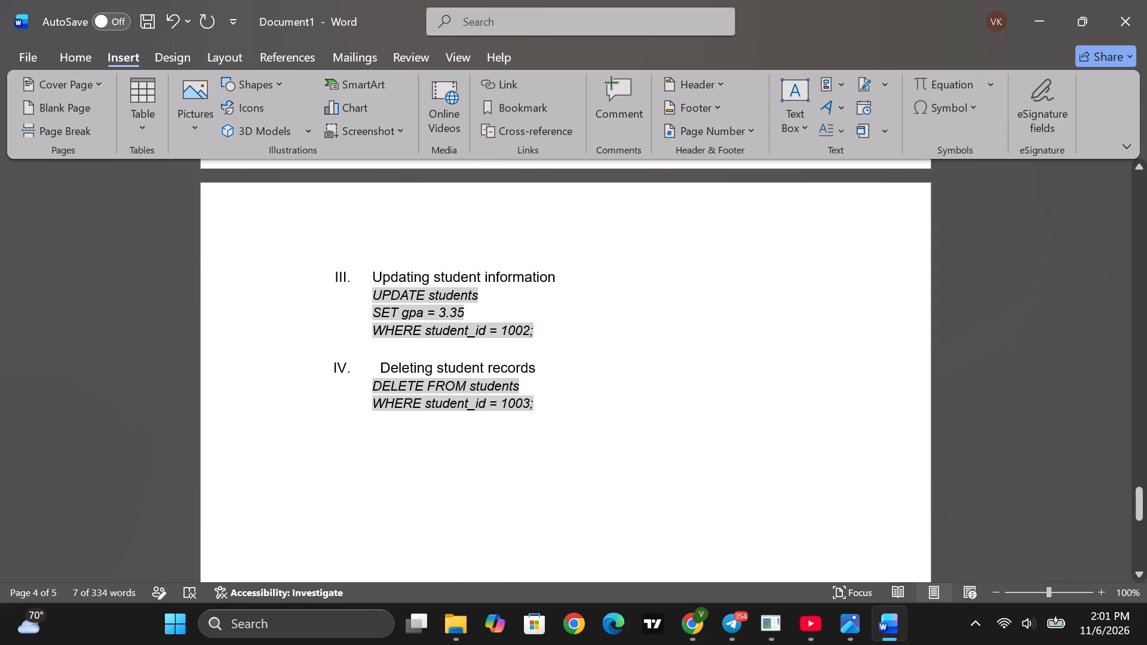
scroll(516, 555, up, 1)
scroll(471, 515, up, 6)
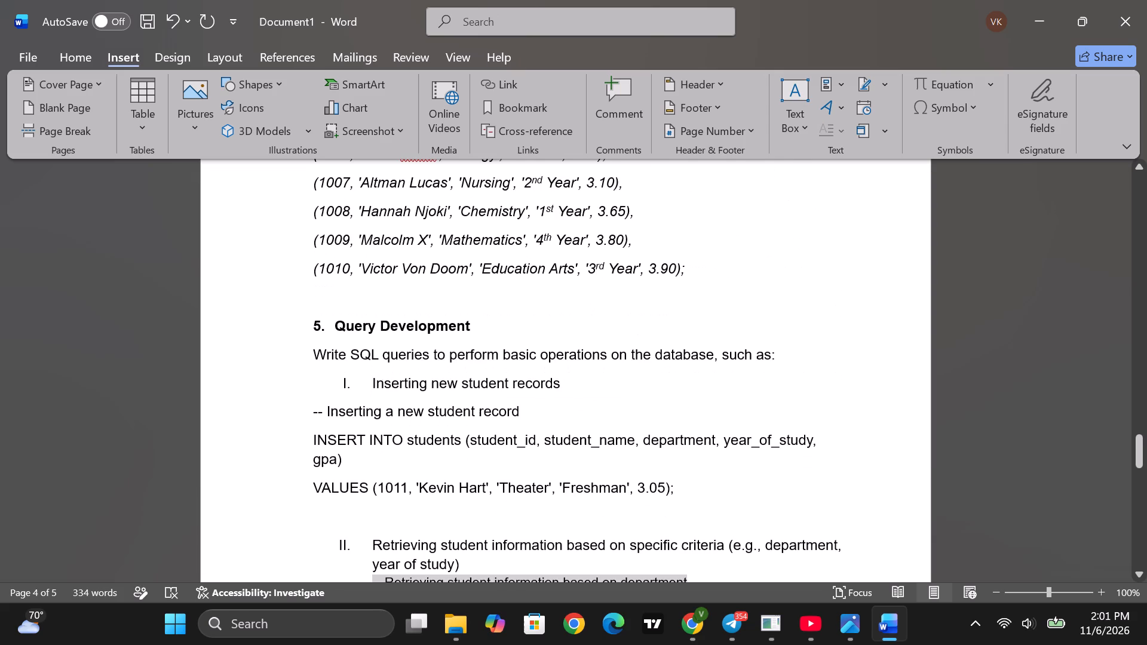
scroll(388, 462, down, 1)
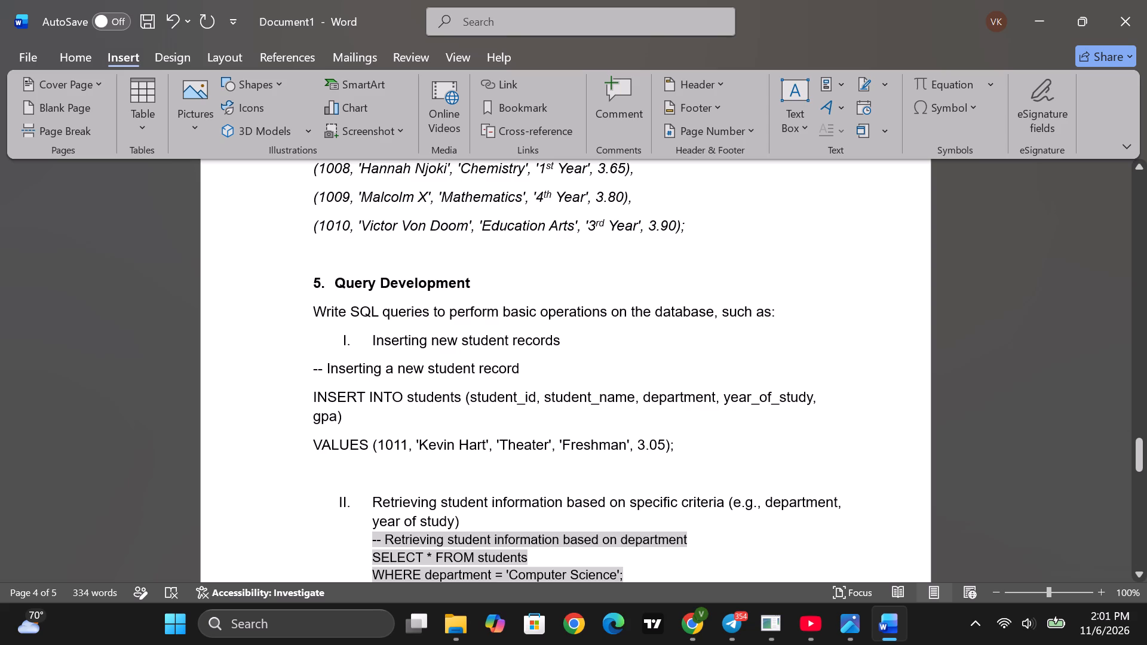
drag(308, 372, 311, 375)
drag(311, 375, 695, 450)
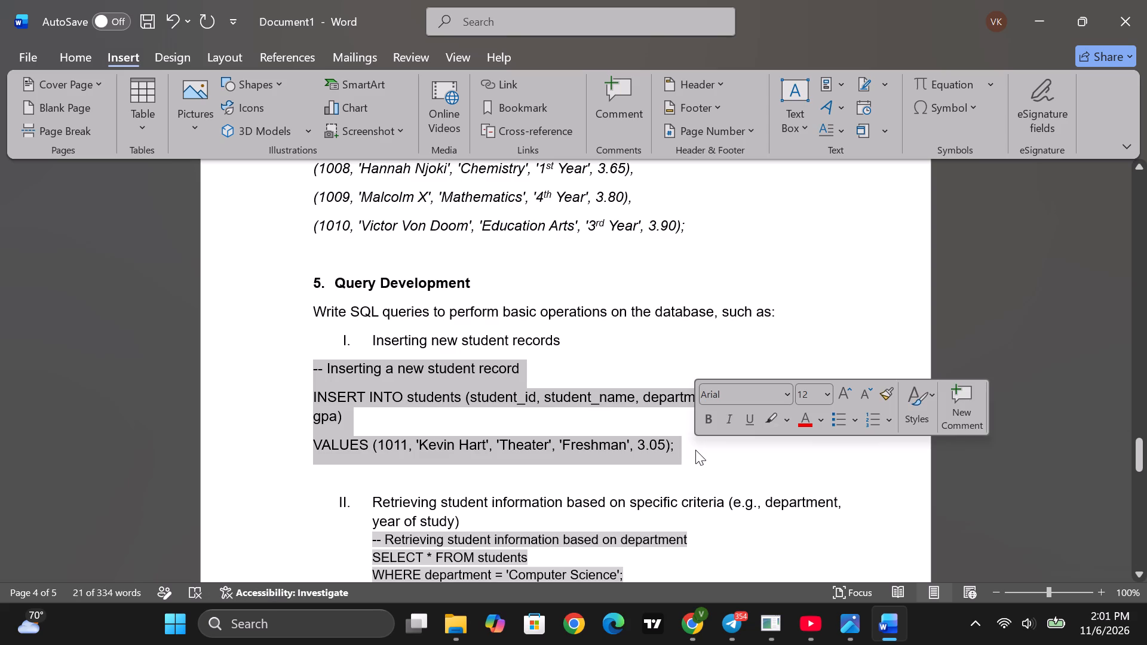
key(ctrl+x)
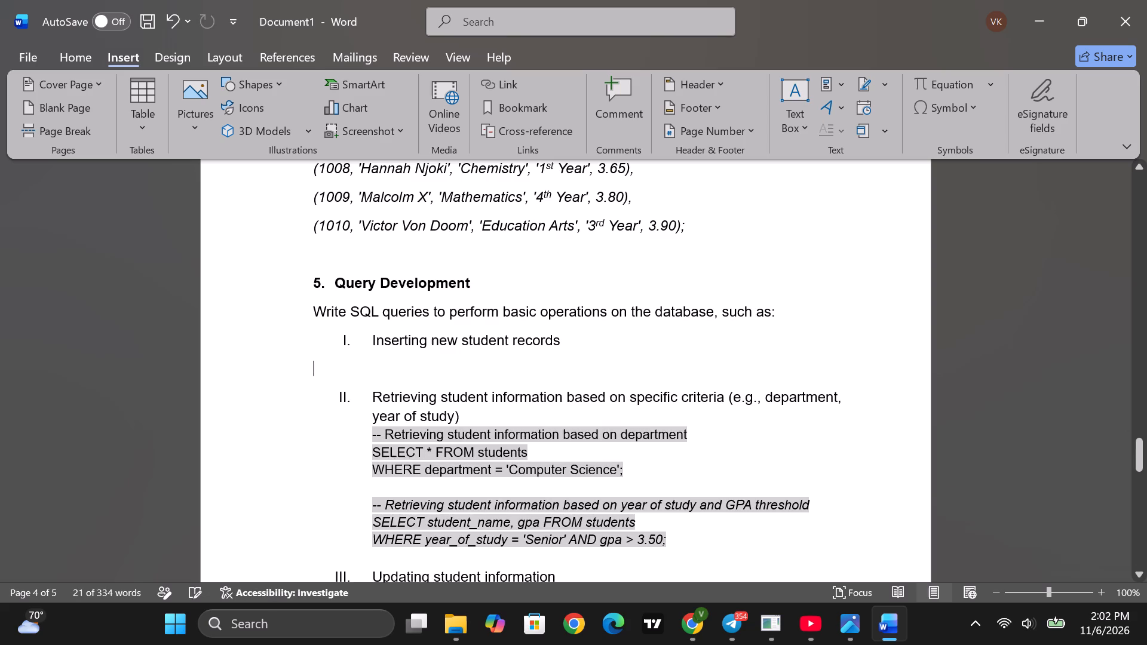
click(382, 354)
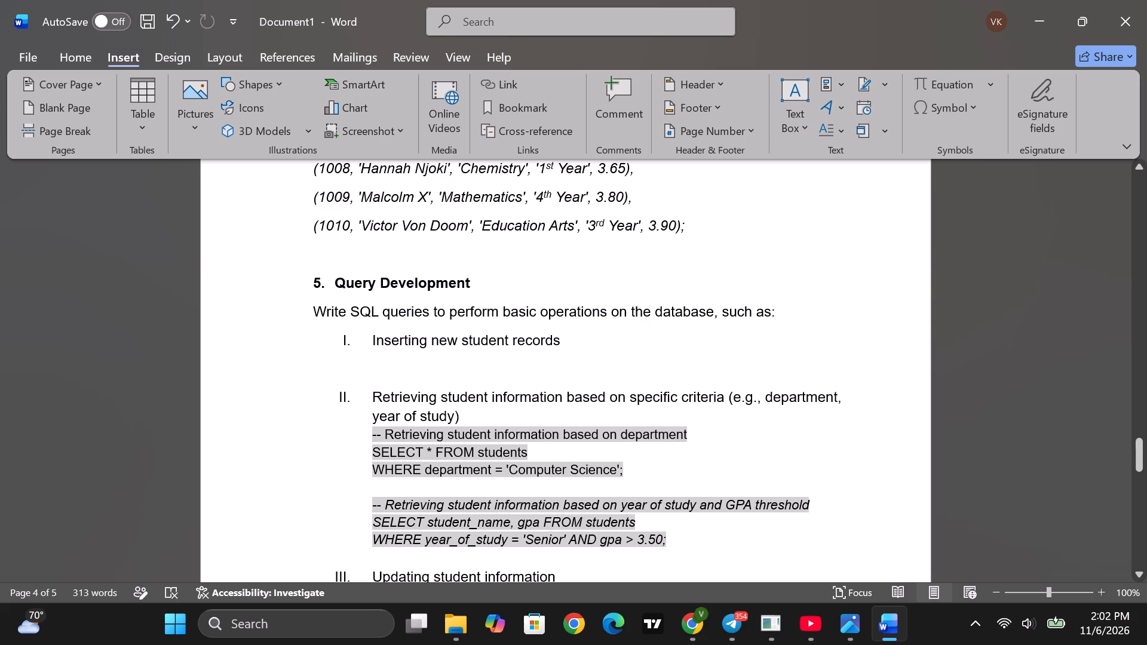
click(578, 345)
click(410, 362)
key(ctrl+v)
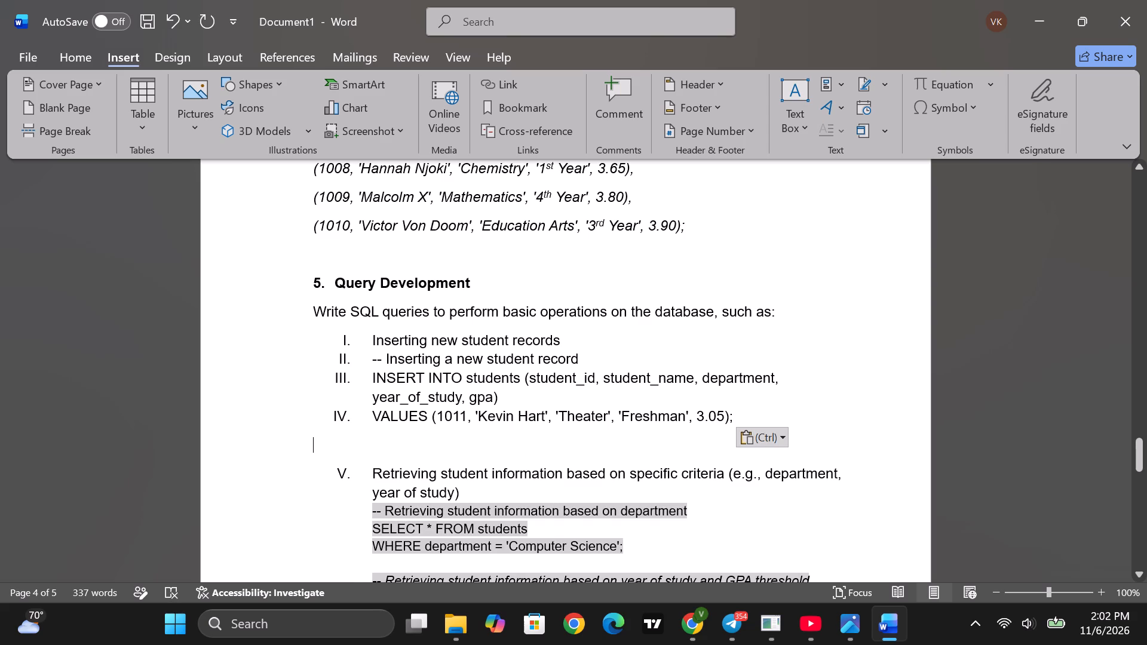
Remove the list numbering from the comment, INSERT INTO and VALUES lines beneath item I, keeping them indented.
click(358, 363)
key(BackSpace)
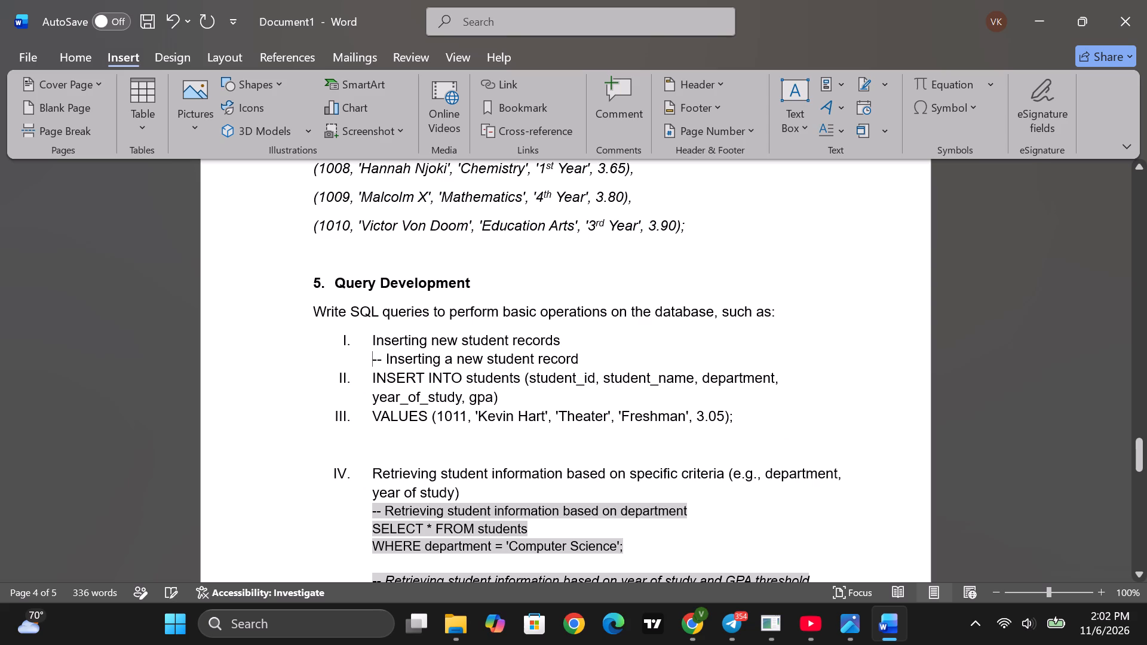
click(364, 374)
key(BackSpace)
click(361, 409)
key(BackSpace)
Italicize the insert query beneath item I and apply the light gray highlight to it.
drag(734, 420, 376, 354)
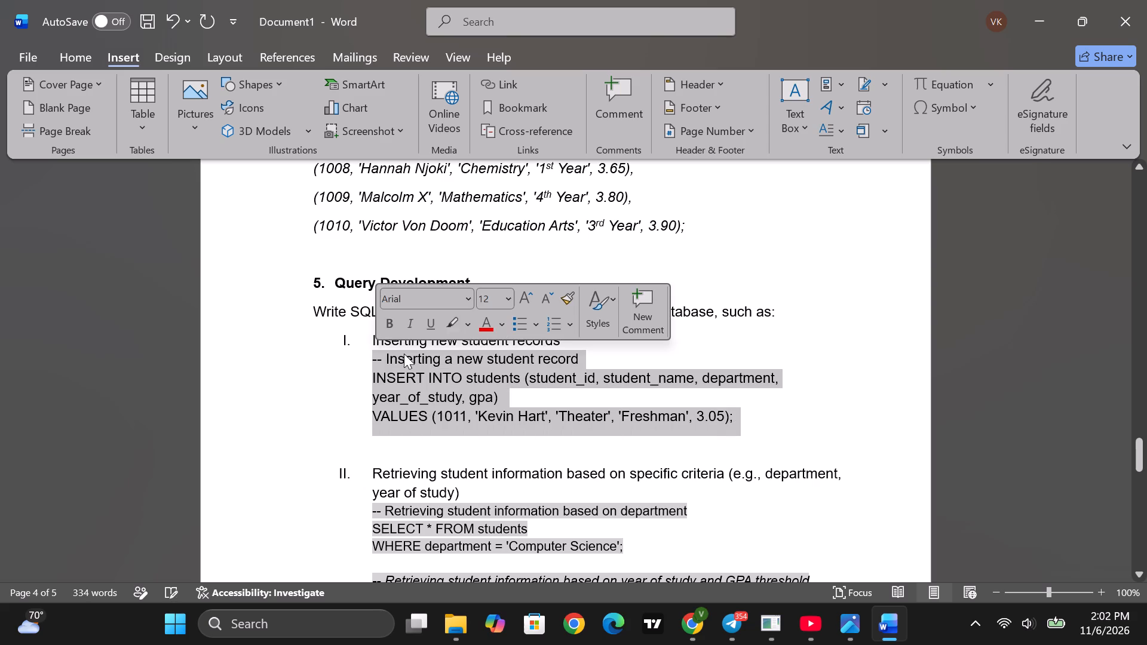
click(411, 329)
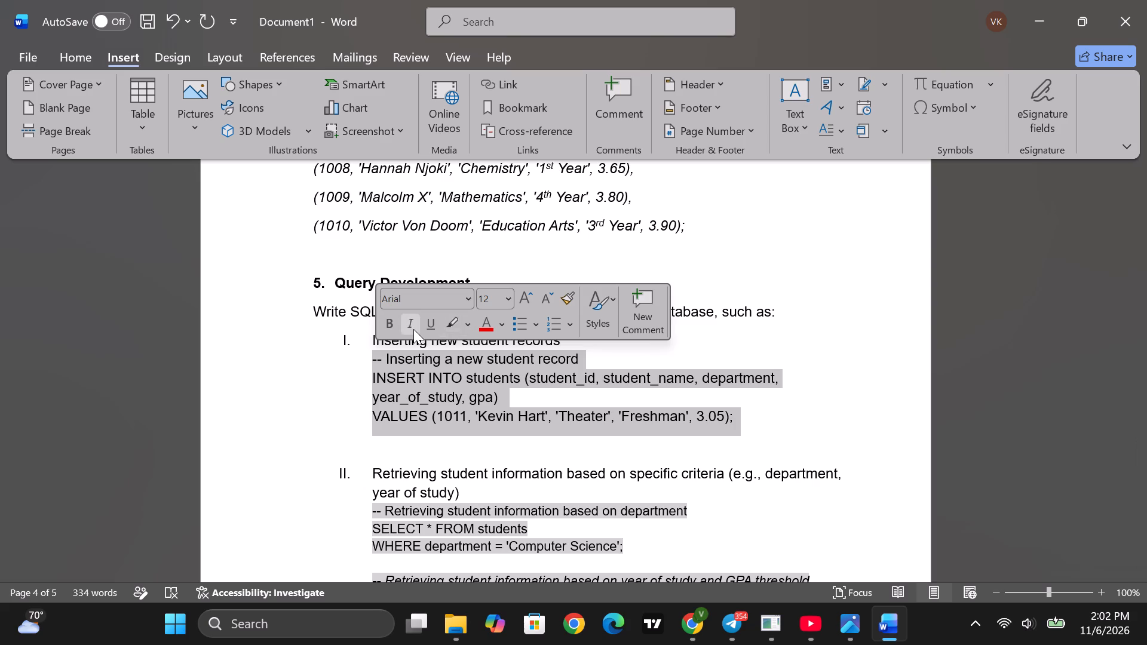
click(454, 330)
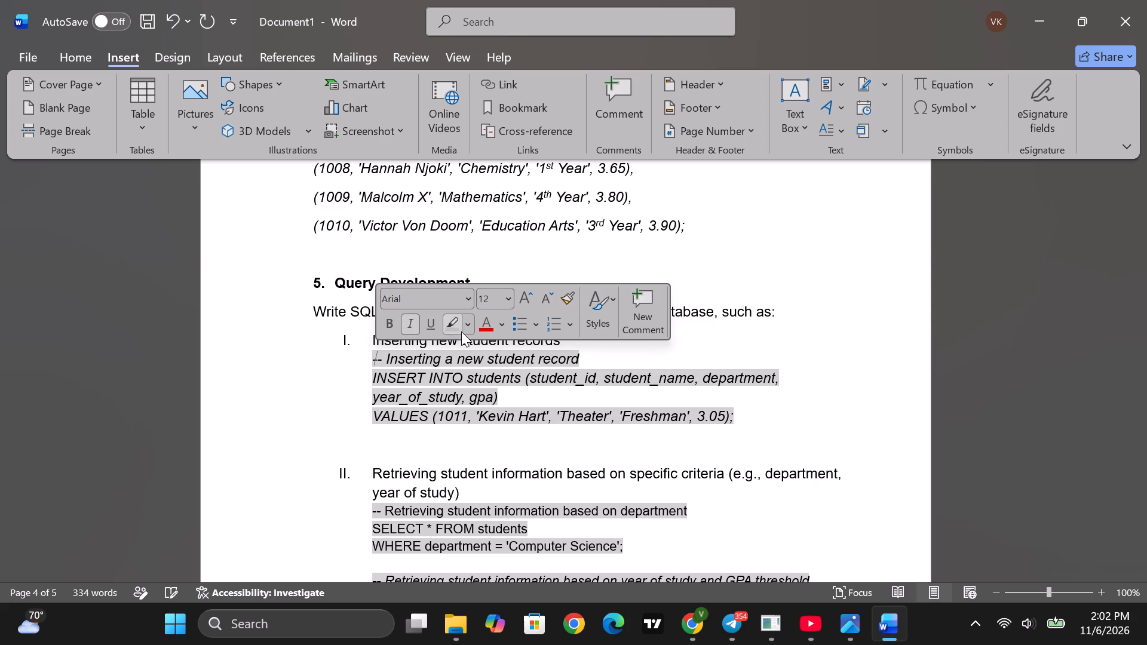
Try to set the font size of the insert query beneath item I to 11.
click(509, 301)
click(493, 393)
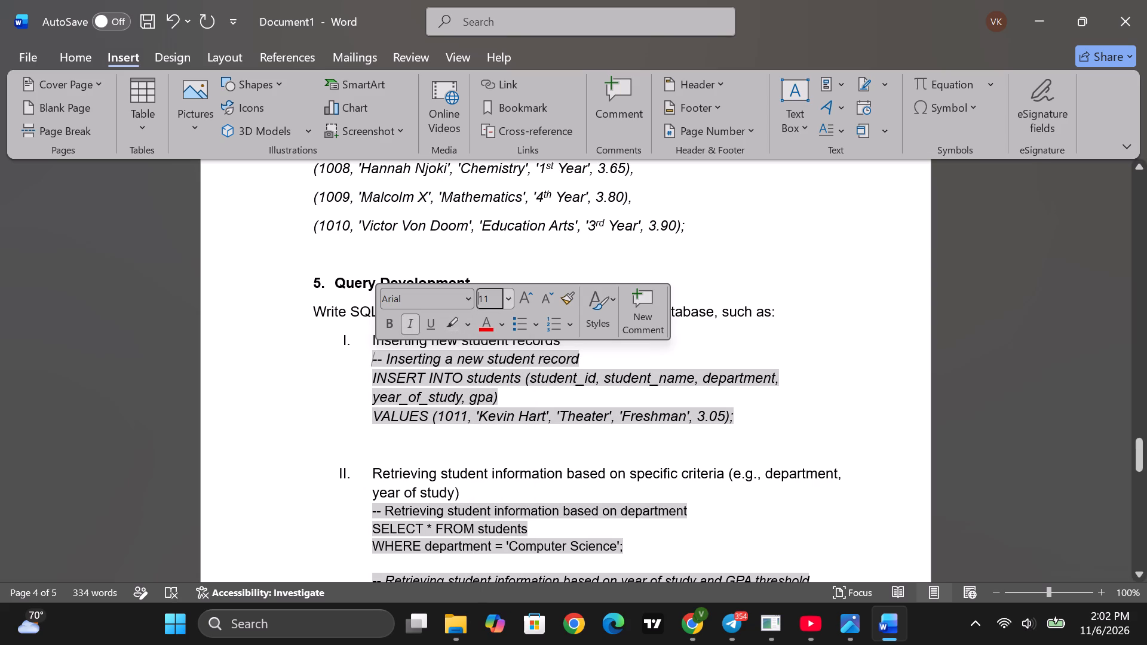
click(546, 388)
Italicize all lines of the two retrieval queries beneath item II, including the department query.
scroll(513, 436, down, 3)
scroll(584, 460, down, 2)
drag(668, 407, 584, 456)
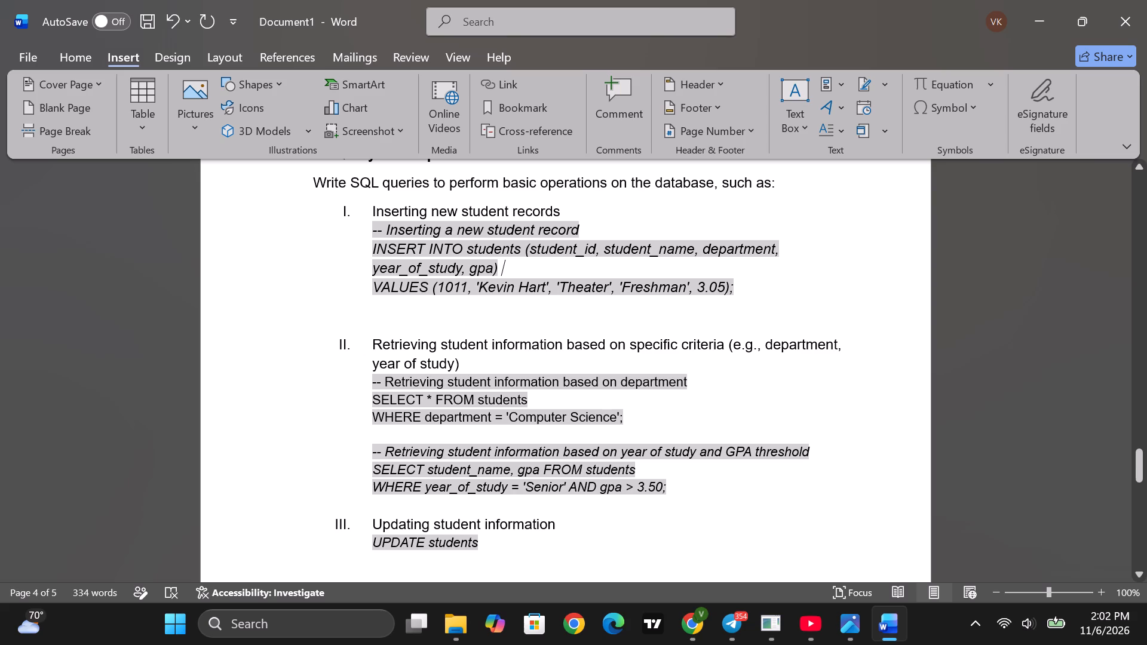
drag(584, 456, 364, 293)
click(403, 263)
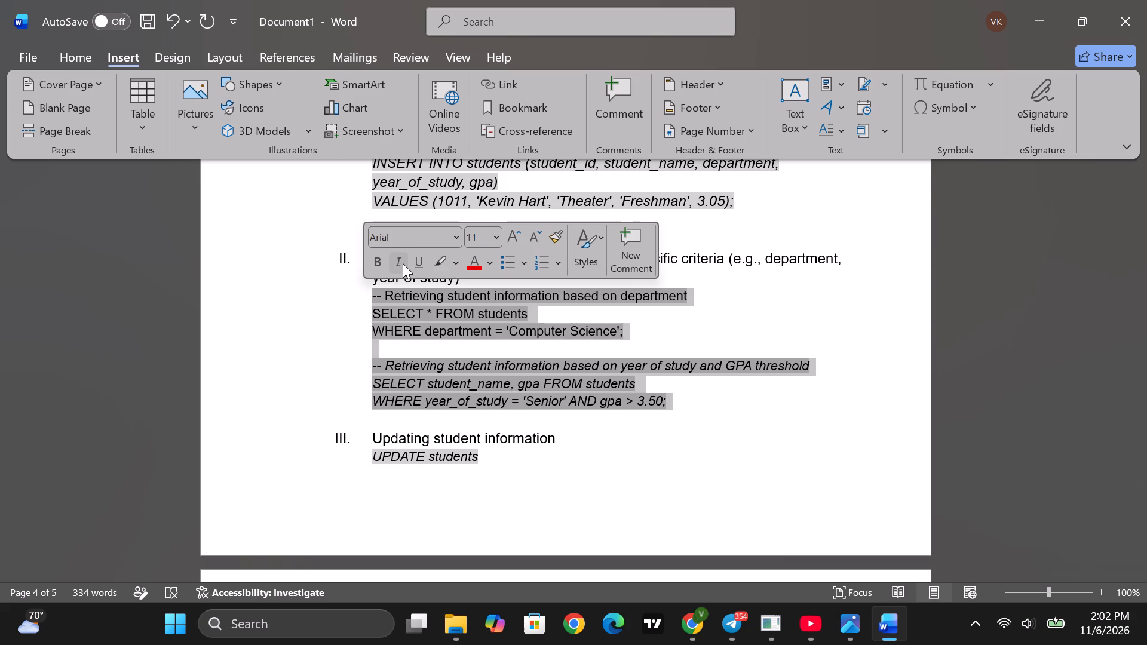
scroll(458, 388, down, 1)
click(524, 451)
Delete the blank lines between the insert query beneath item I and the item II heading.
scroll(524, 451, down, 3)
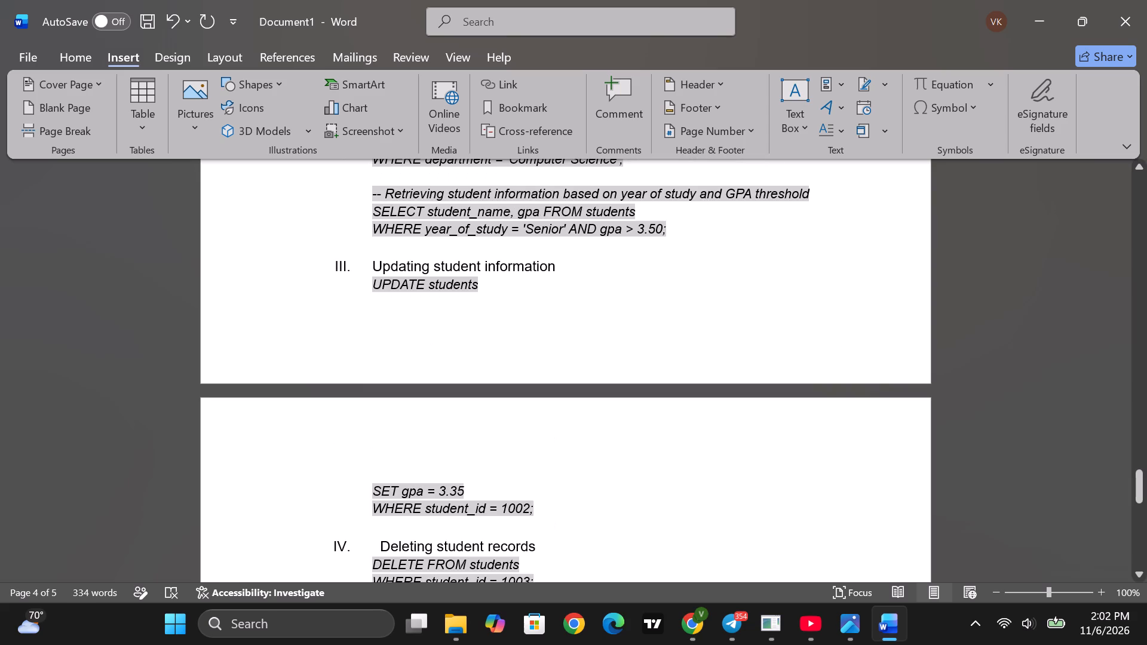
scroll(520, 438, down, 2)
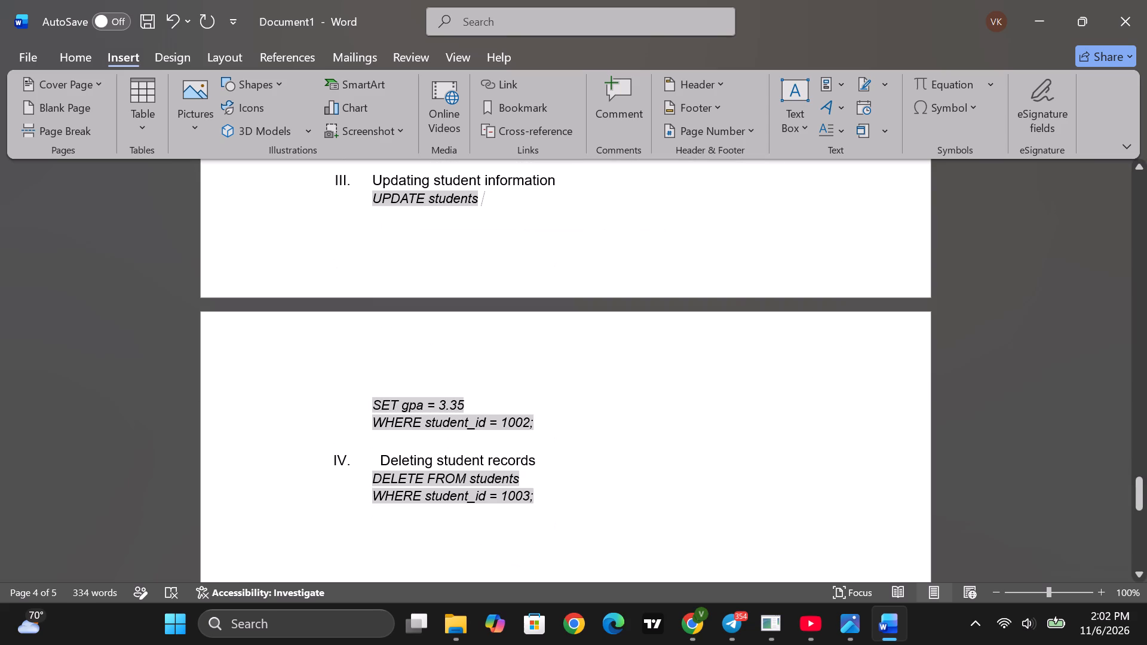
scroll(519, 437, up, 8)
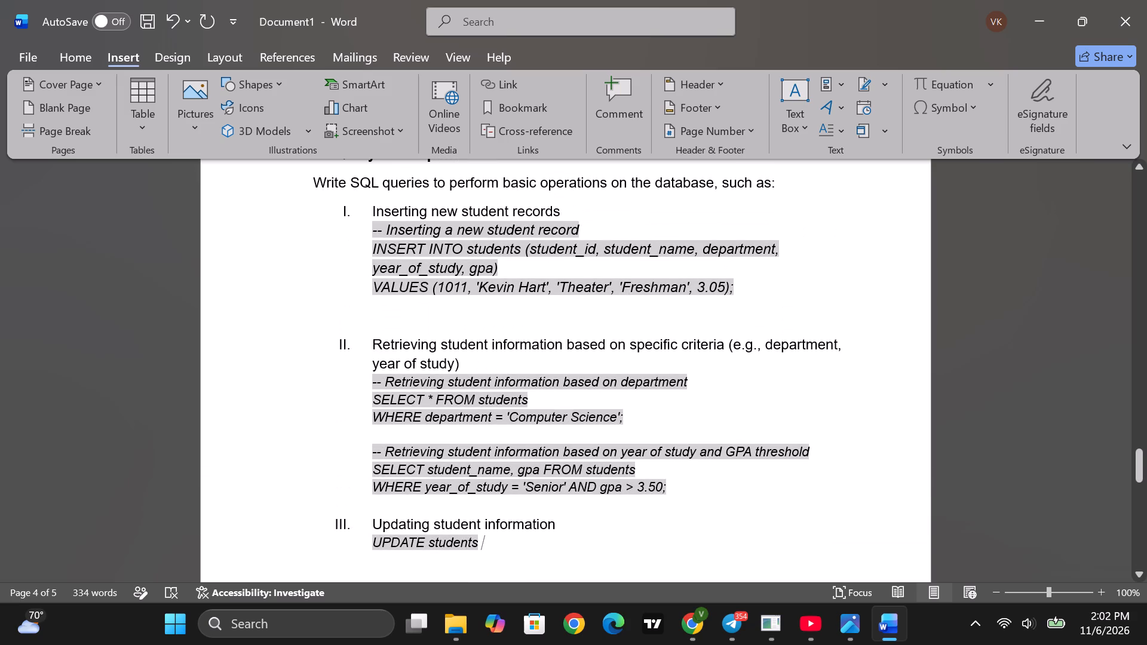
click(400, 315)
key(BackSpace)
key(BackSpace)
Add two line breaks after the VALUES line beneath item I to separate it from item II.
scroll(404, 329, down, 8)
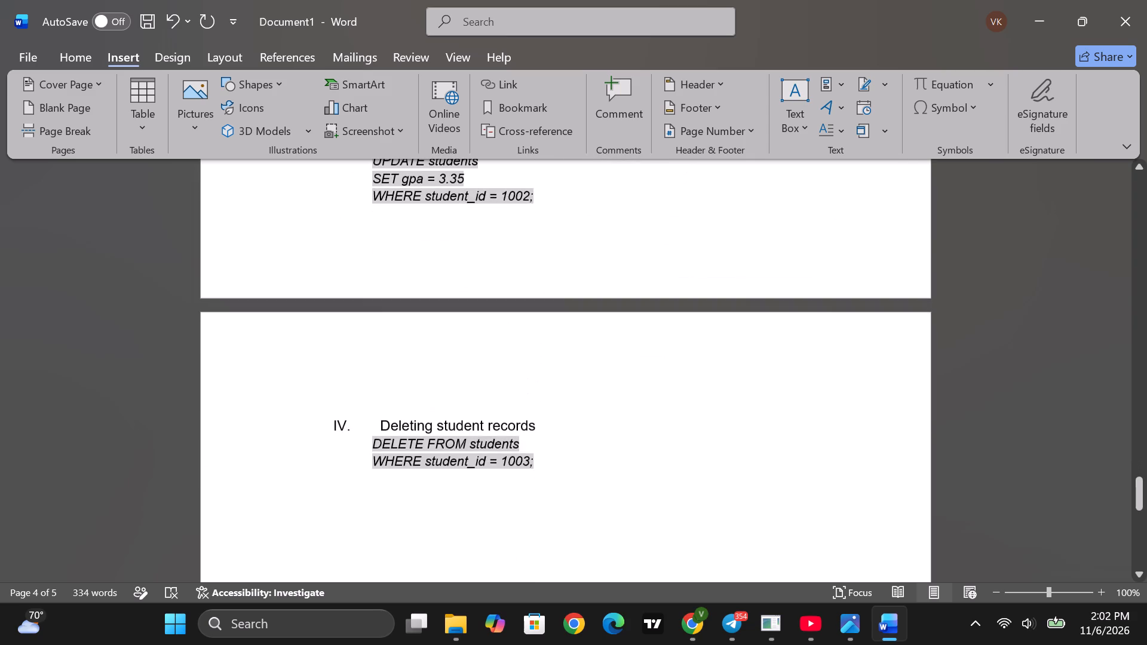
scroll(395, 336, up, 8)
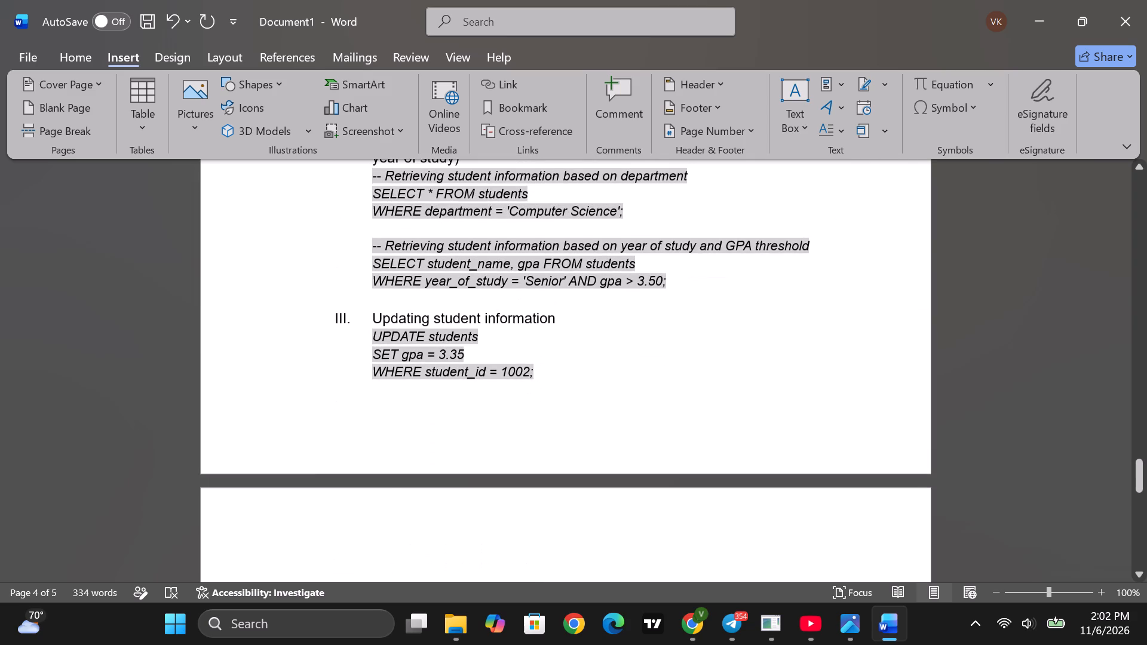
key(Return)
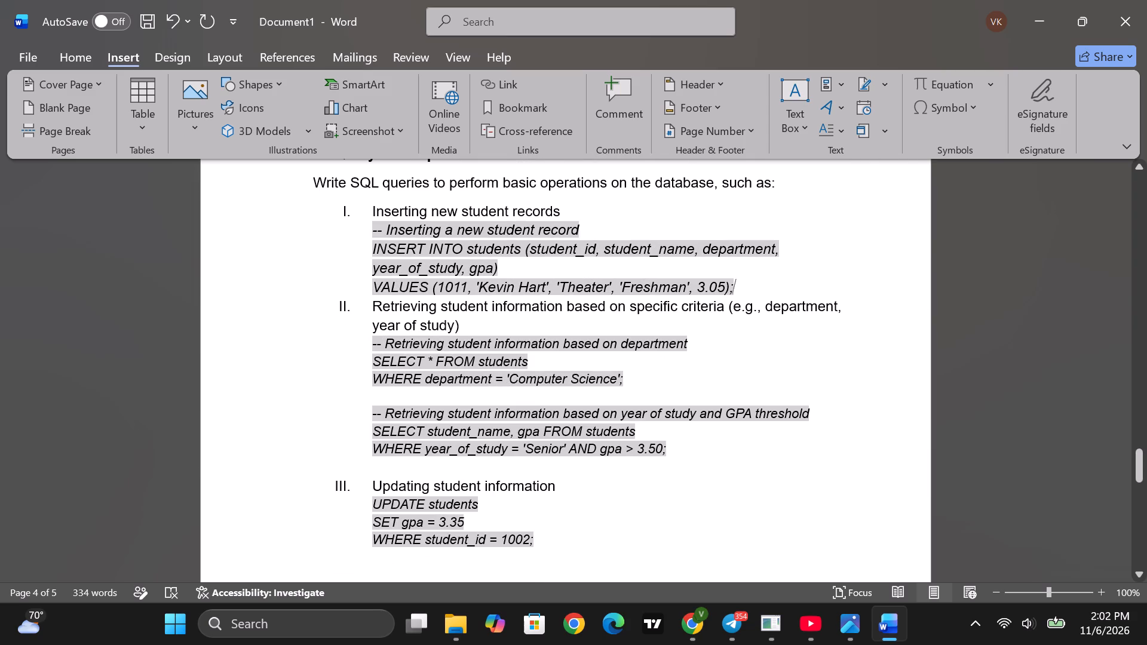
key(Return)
Insert two line breaks after the retrieval queries beneath item II to push item III onto the following page.
scroll(680, 336, down, 2)
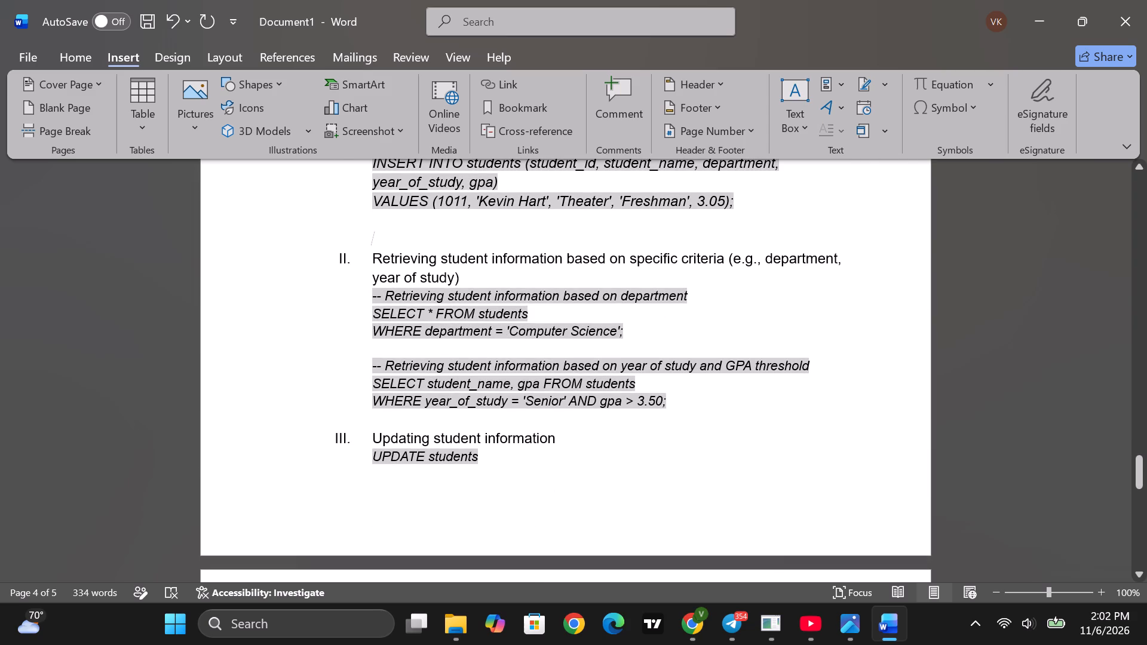
click(569, 423)
key(Return)
key(Return)
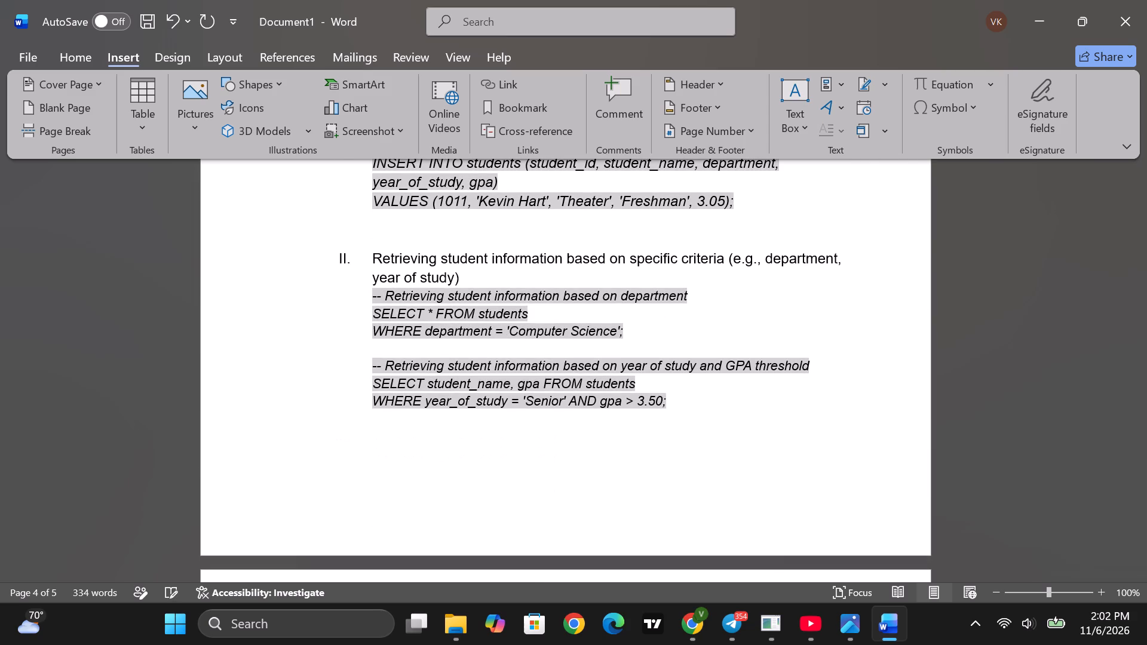
Review the spacing and page layout of the sample records and Query Development answers through item IV.
scroll(569, 423, down, 6)
scroll(569, 424, up, 2)
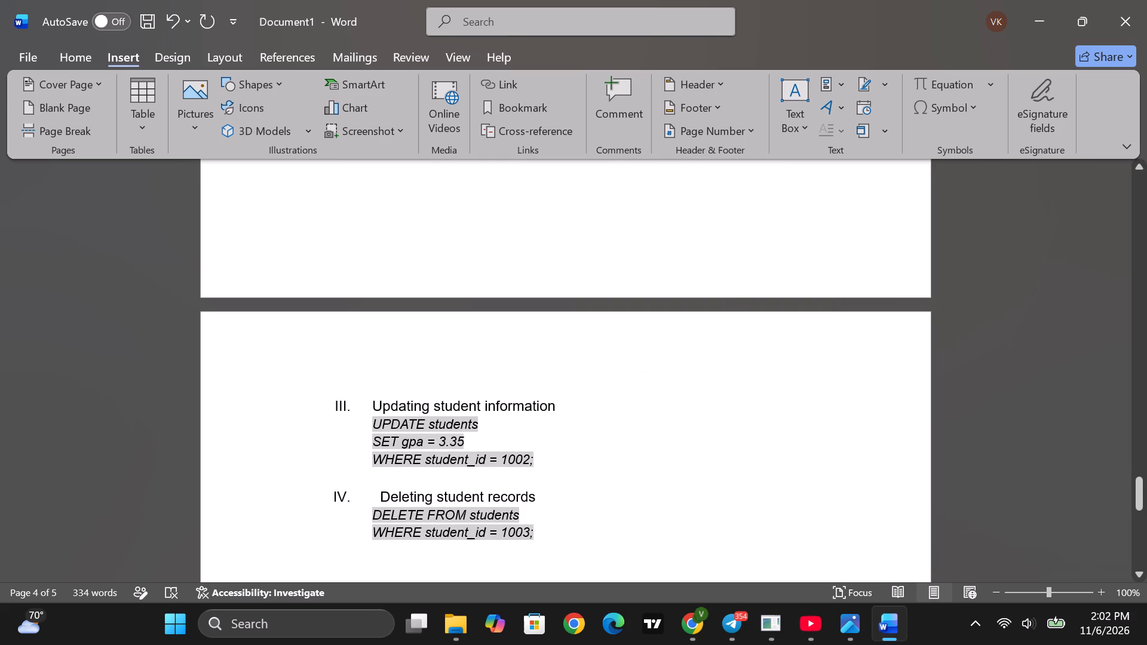
scroll(569, 424, up, 12)
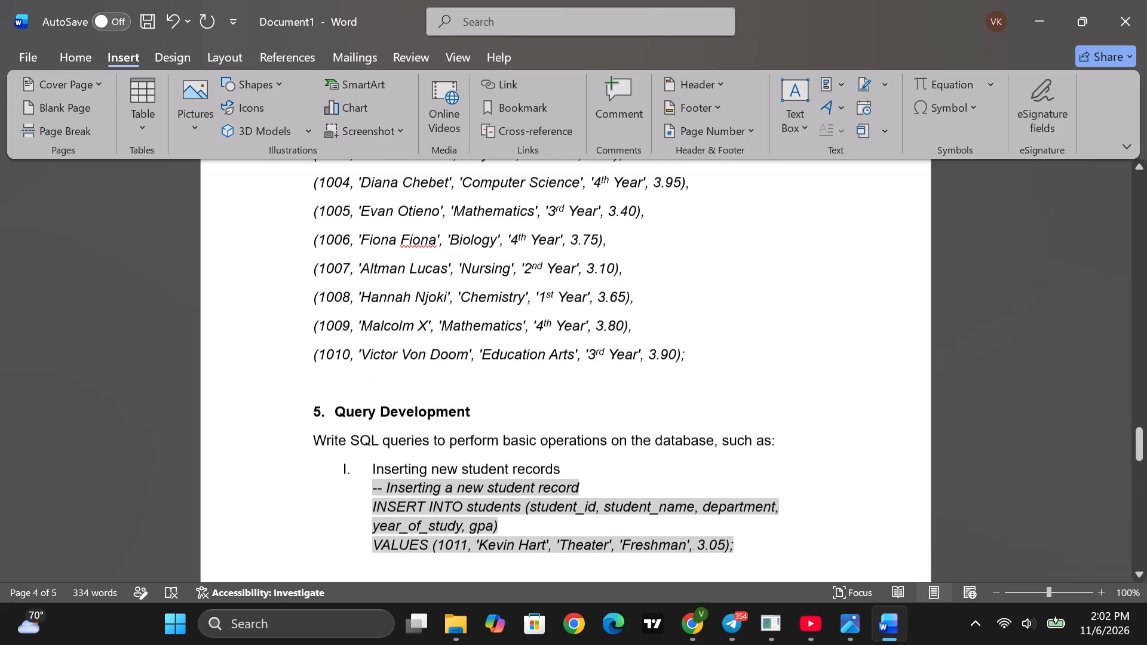
scroll(527, 411, up, 2)
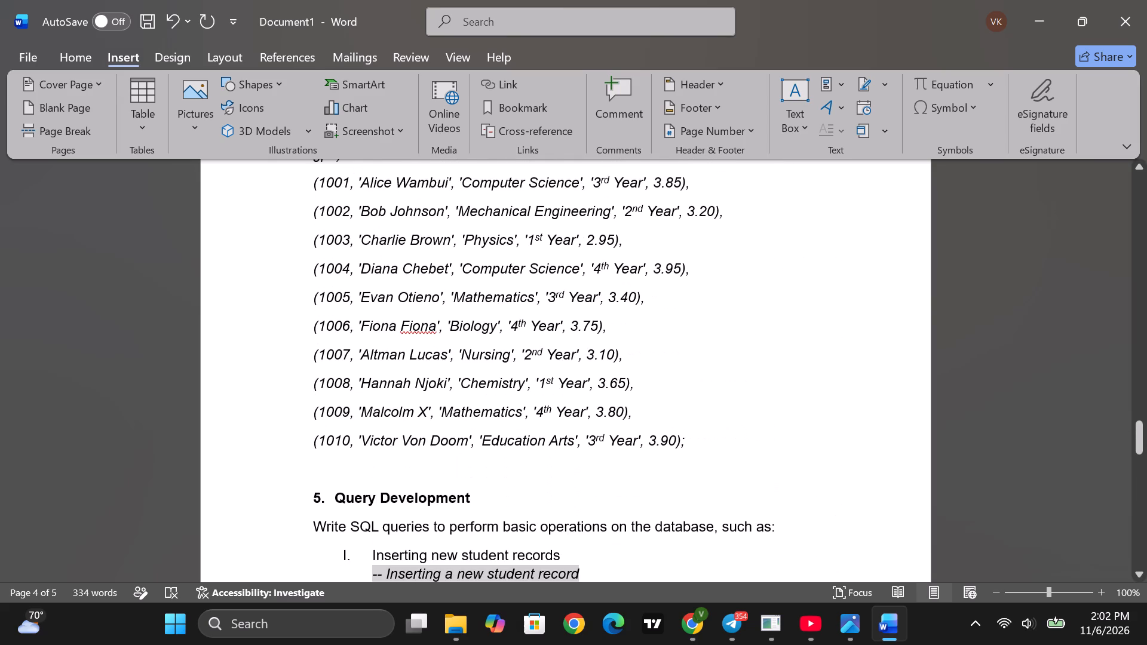
scroll(527, 411, down, 3)
scroll(578, 417, down, 2)
scroll(527, 411, down, 1)
scroll(575, 425, down, 10)
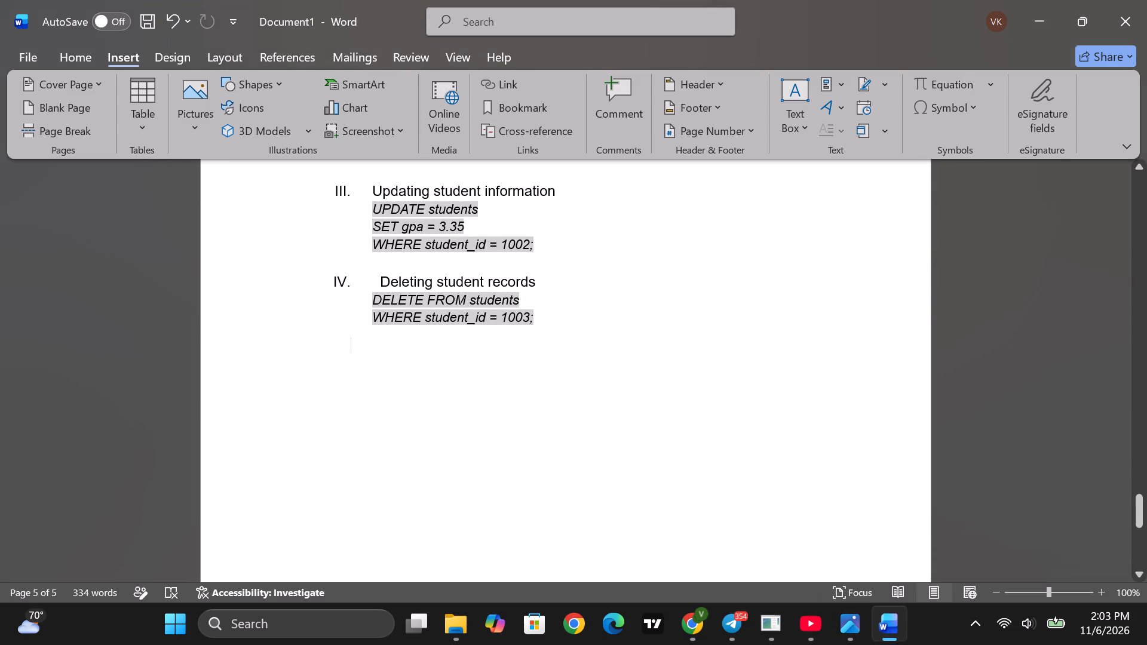
Return the empty line beneath item IV's DELETE query to the page margin and add a blank line below it.
scroll(664, 549, down, 1)
key(BackSpace)
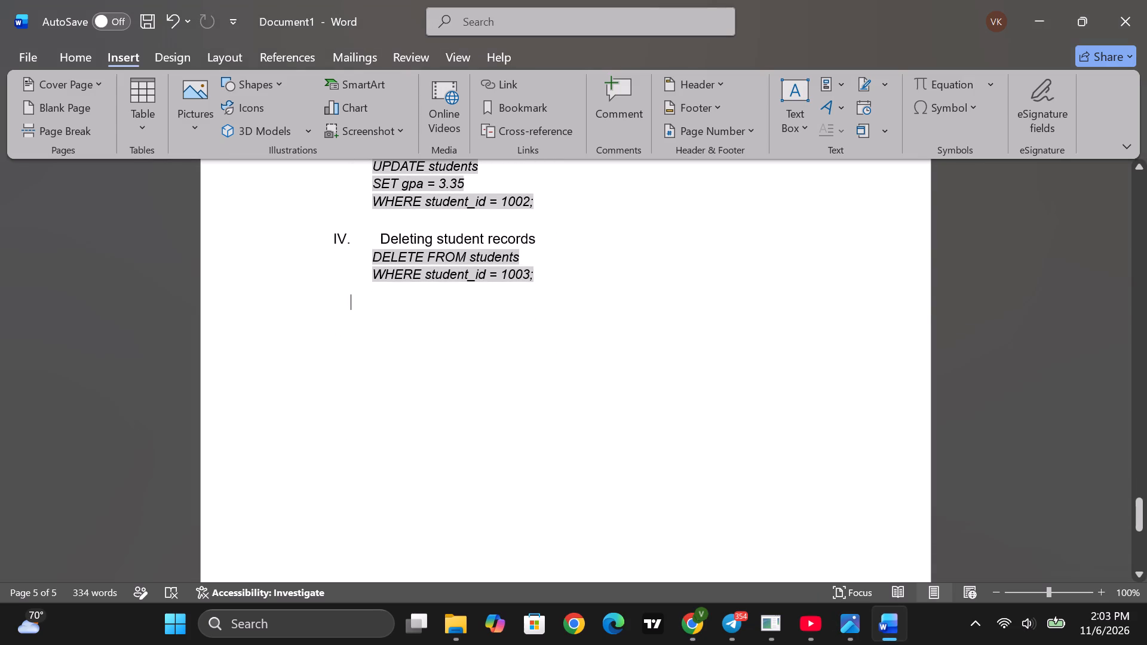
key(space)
key(Return)
key(BackSpace)
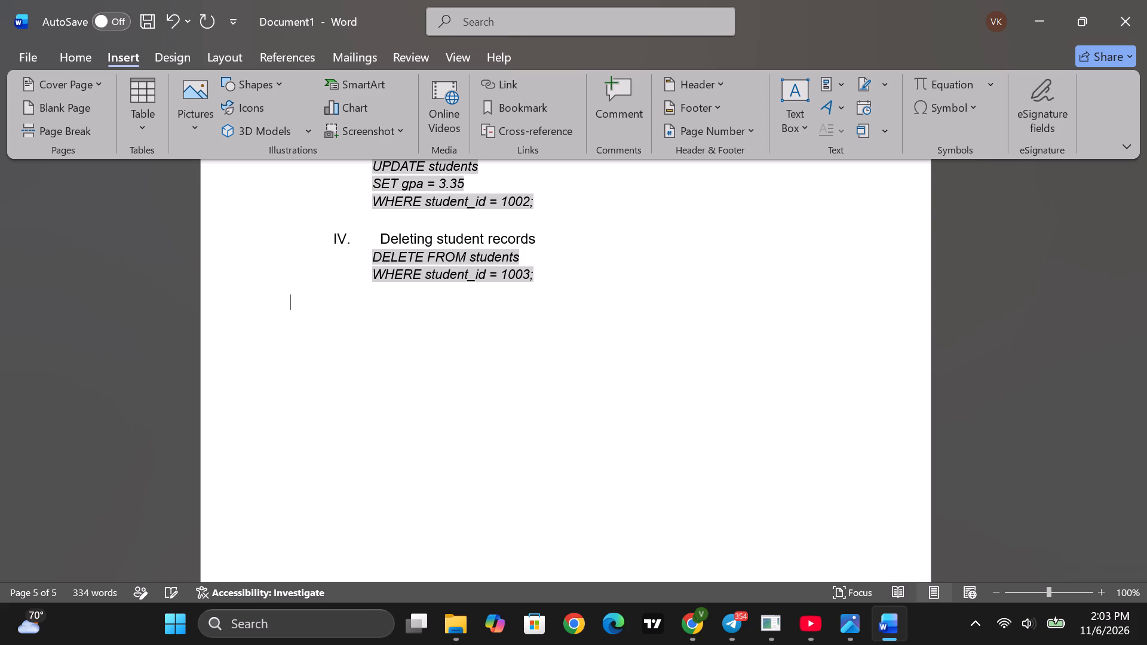
key(Return)
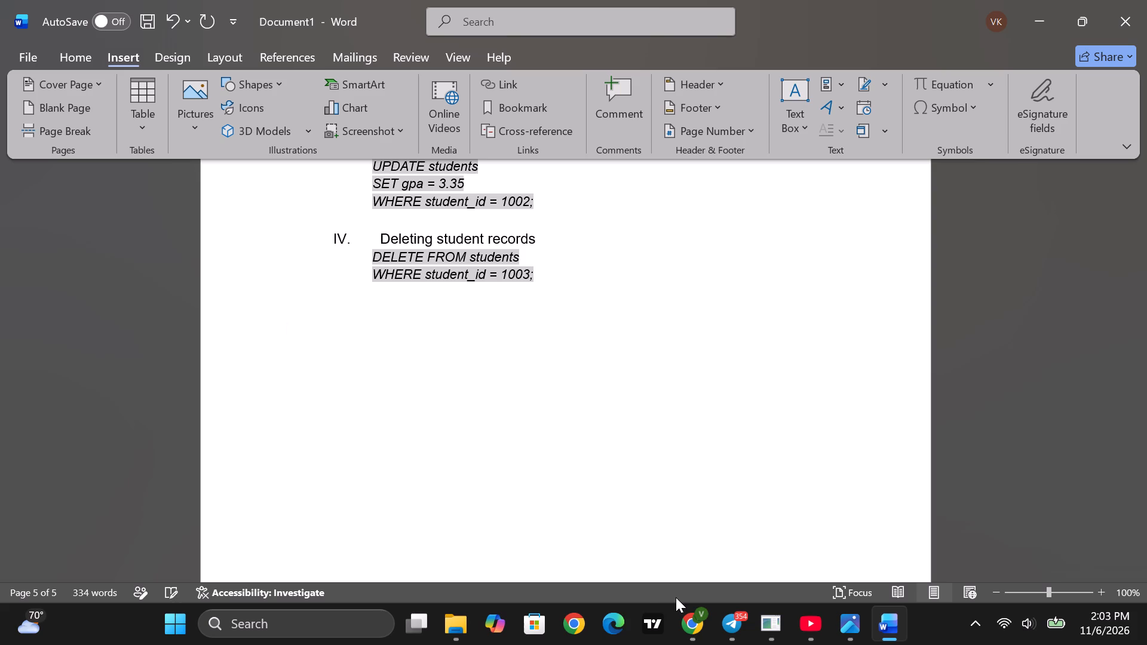
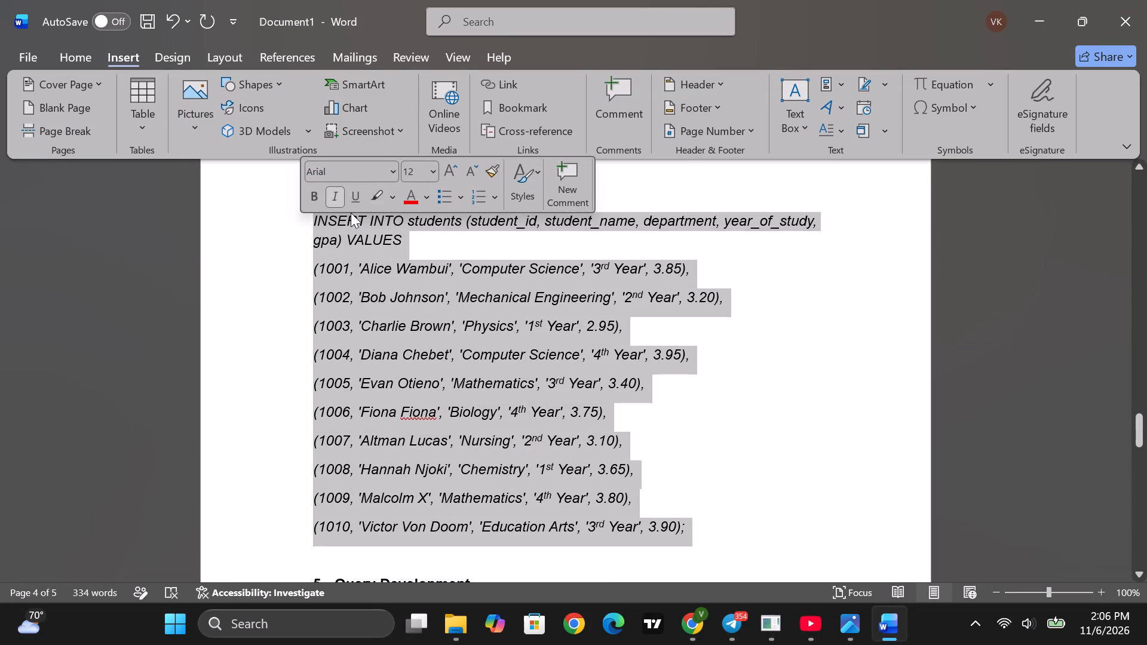
Apply light grey text highlighting to the INSERT INTO students statement and its records 1001 to 1010.
click(379, 195)
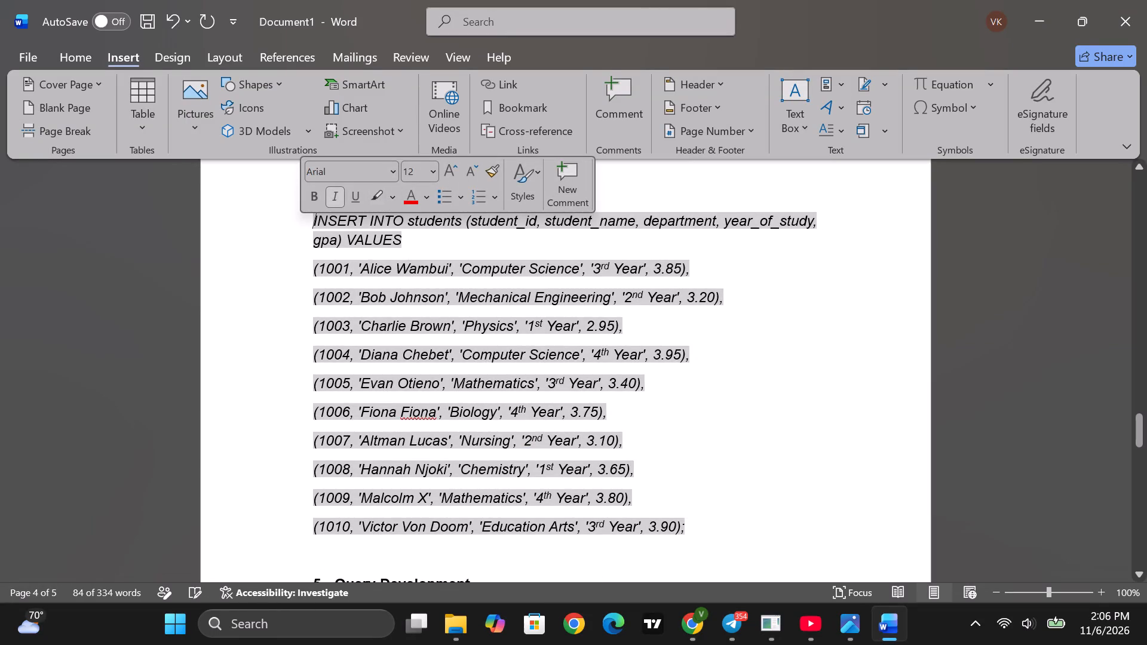
Try to set the font size of the INSERT INTO students statement to 11.
click(434, 176)
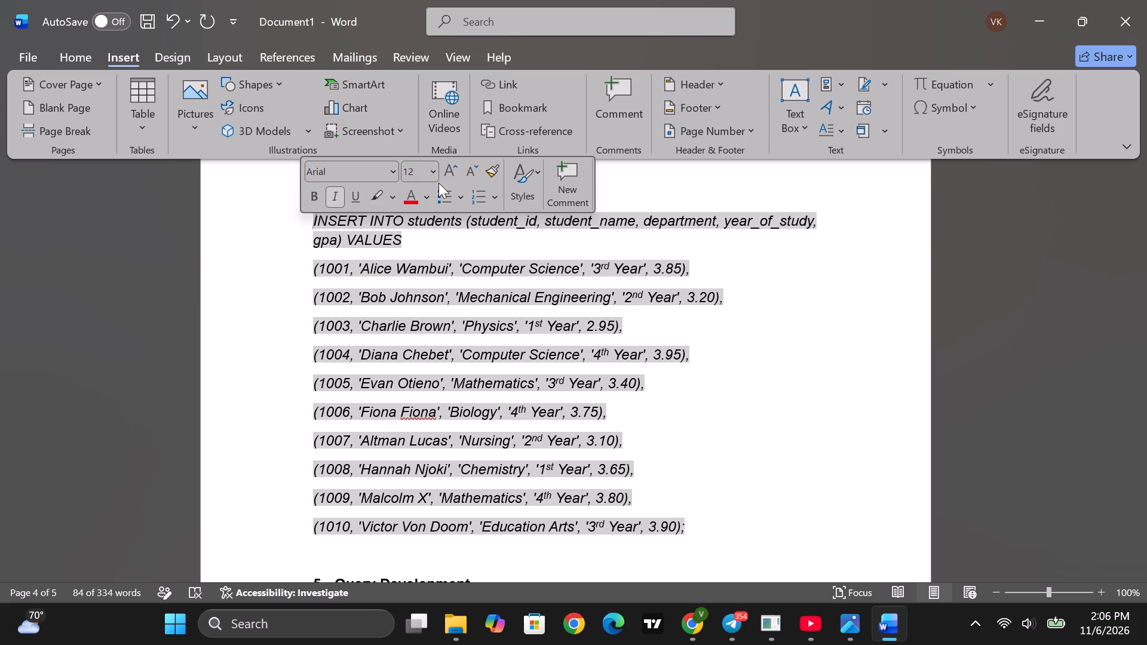
click(418, 259)
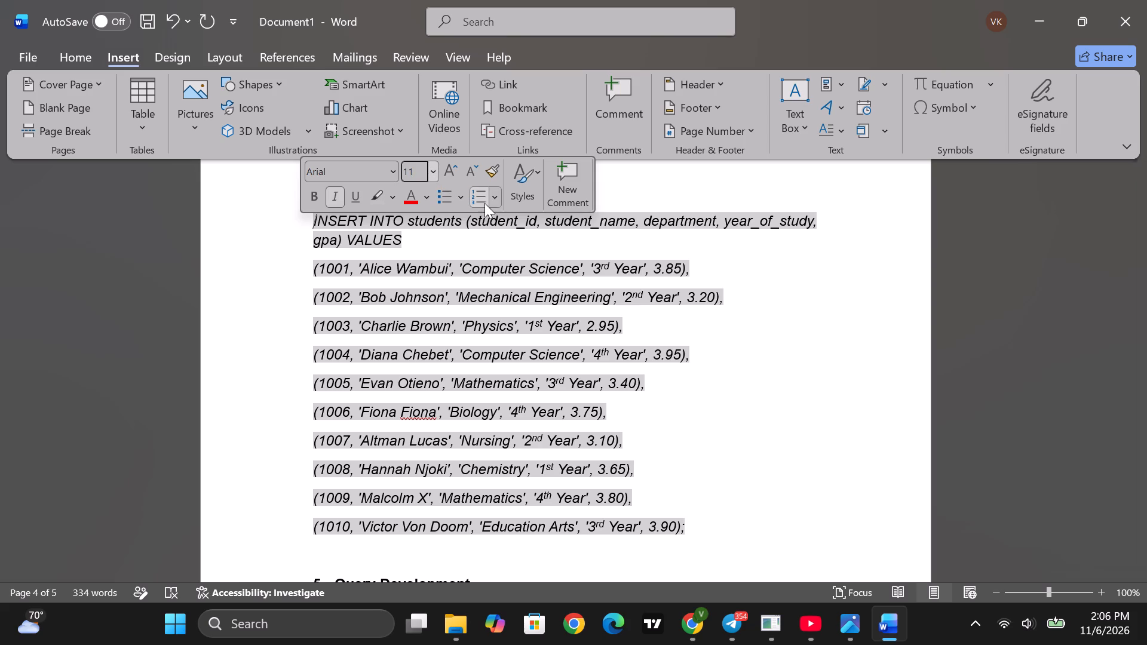
Open the bullet style choices for the INSERT INTO students statement.
click(462, 205)
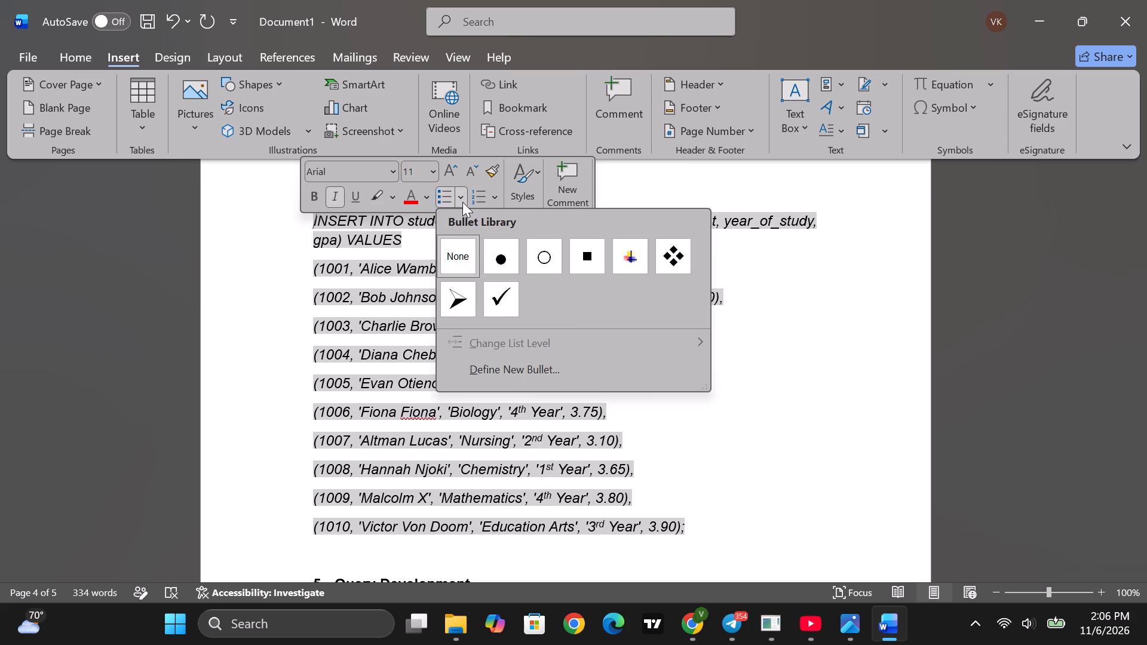
Set the line spacing of the INSERT INTO students code block, through record 1010, to 1.0.
click(462, 202)
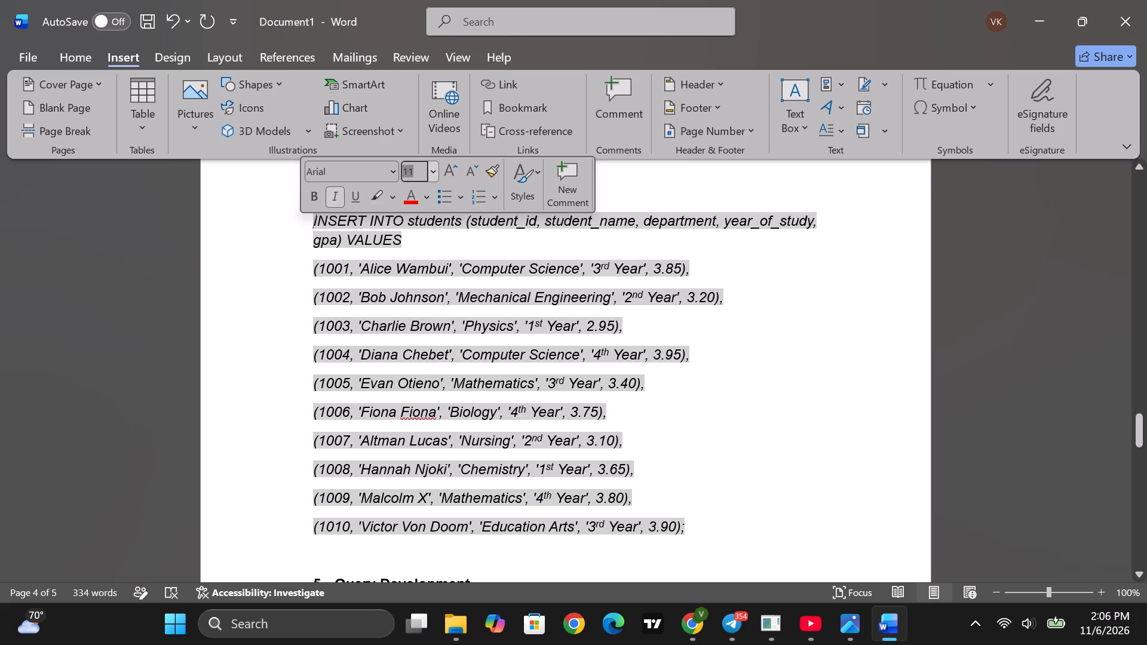
click(284, 340)
click(84, 59)
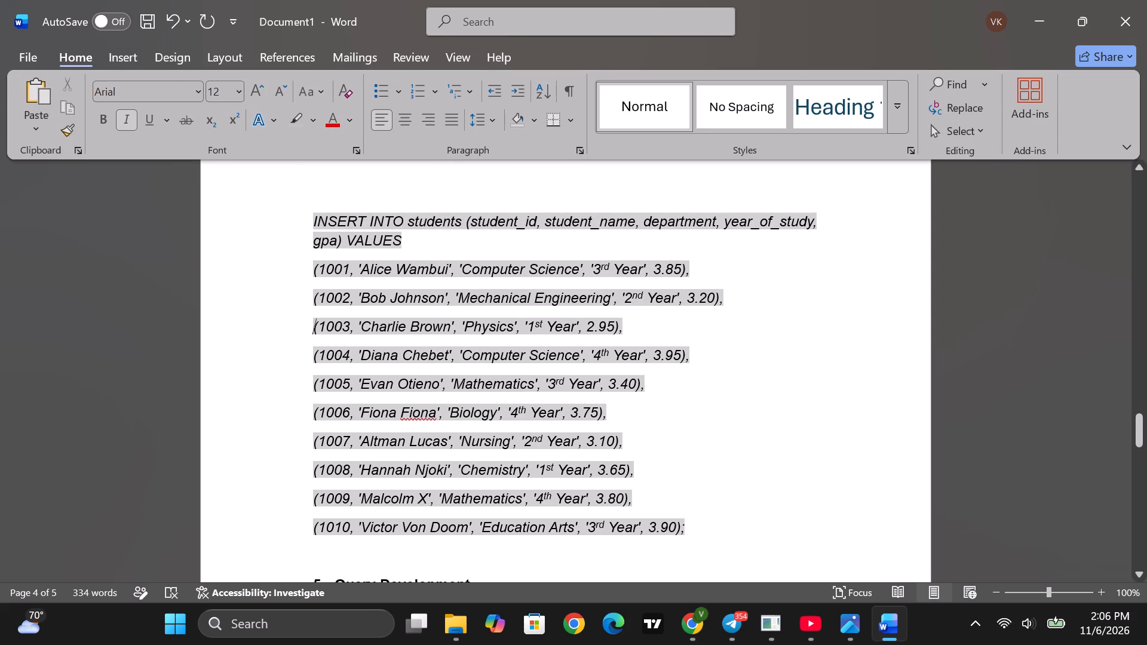
drag(690, 529, 476, 363)
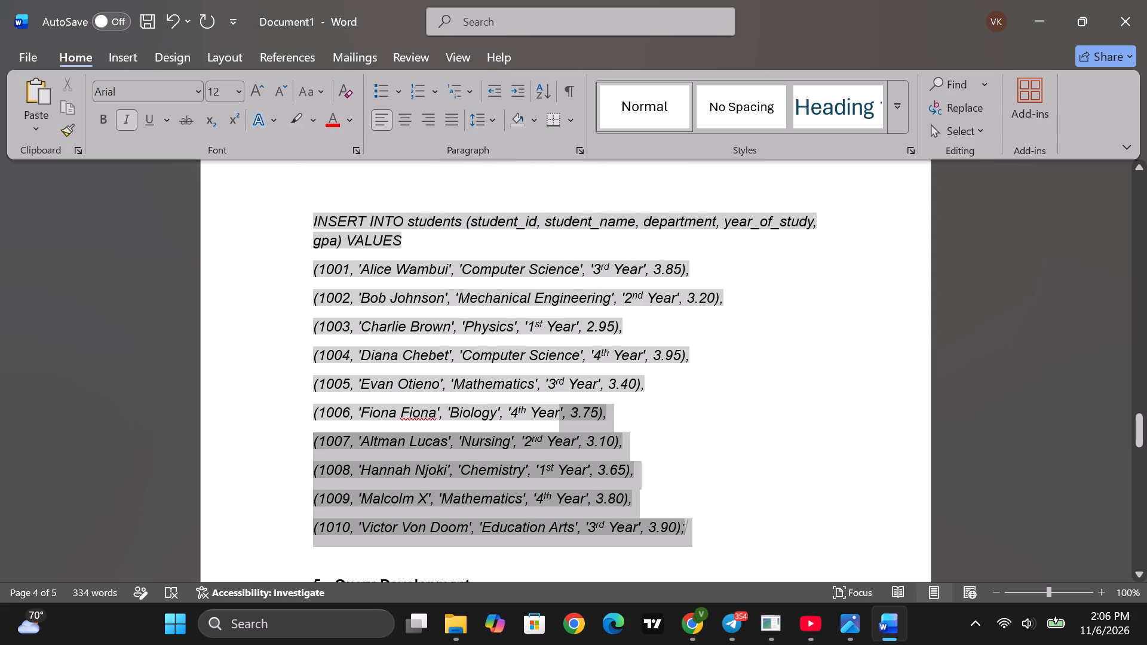
drag(476, 363, 312, 223)
click(484, 118)
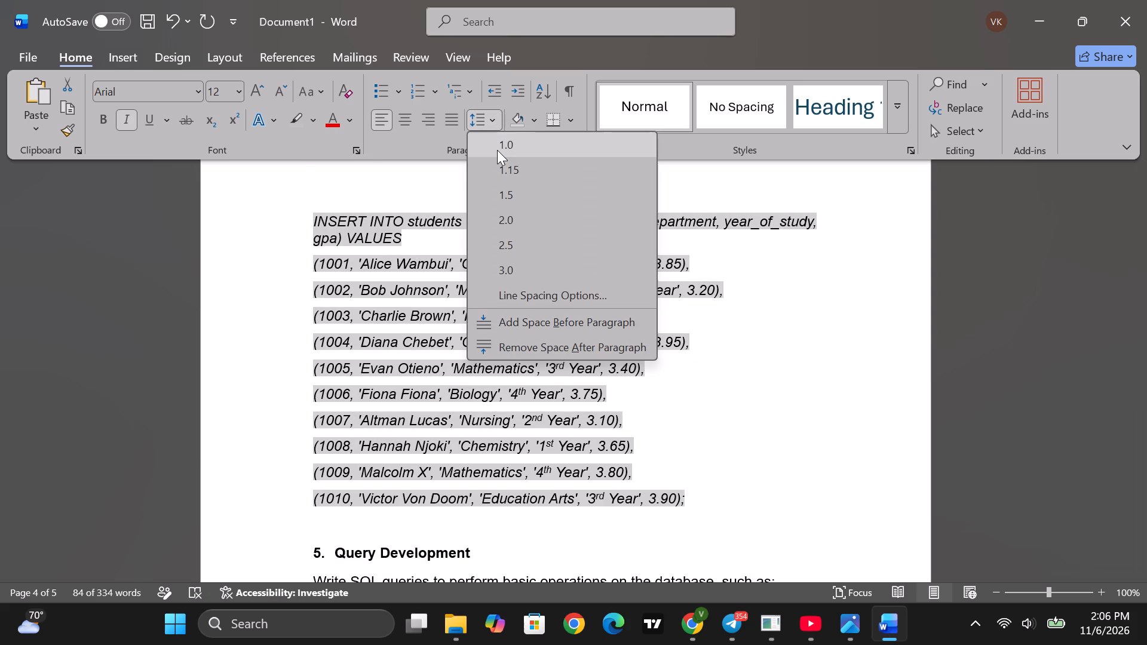
click(497, 150)
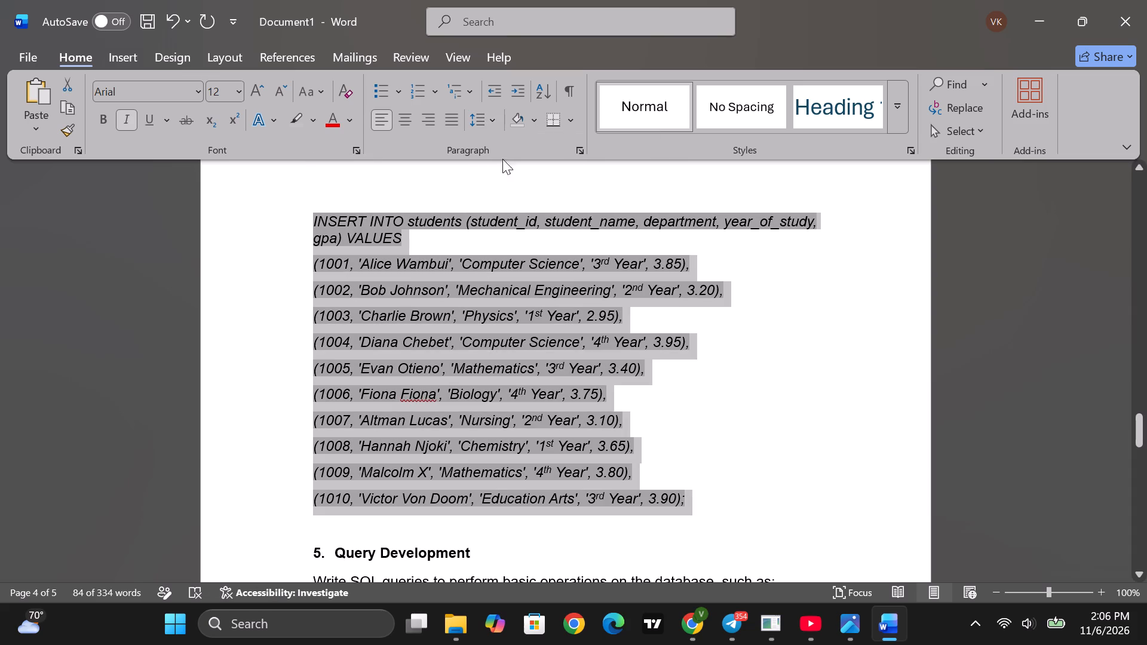
click(755, 315)
Insert a line break before the "Updating student information" item so it moves onto the same page as its UPDATE query.
scroll(176, 401, down, 1)
scroll(227, 380, up, 8)
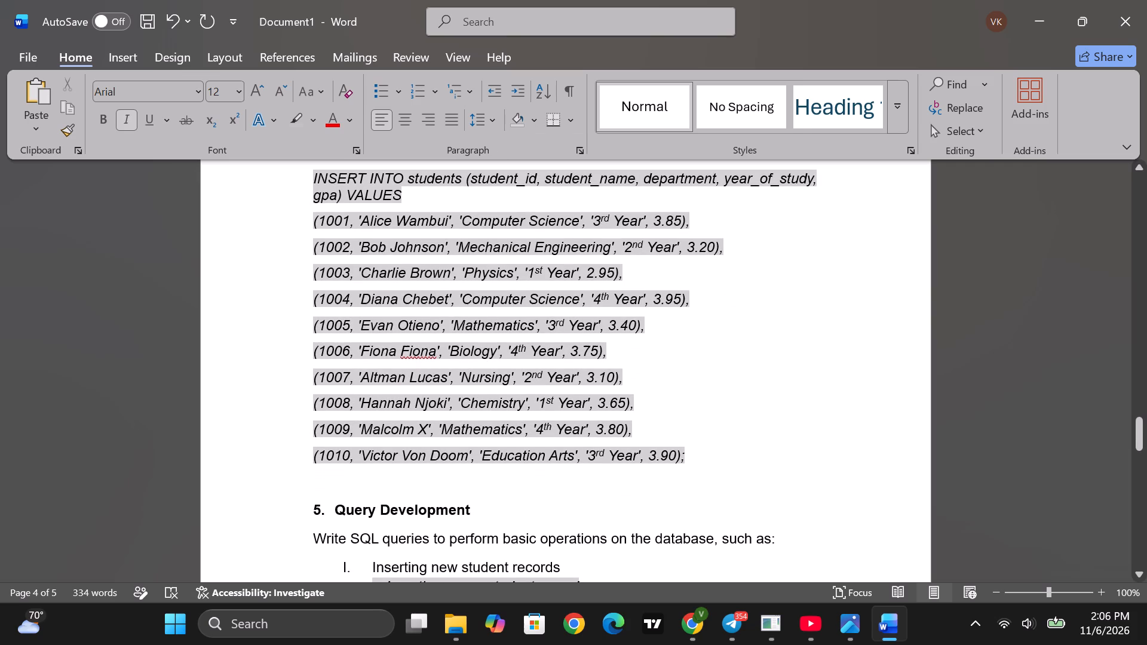
scroll(227, 380, up, 5)
scroll(227, 380, down, 13)
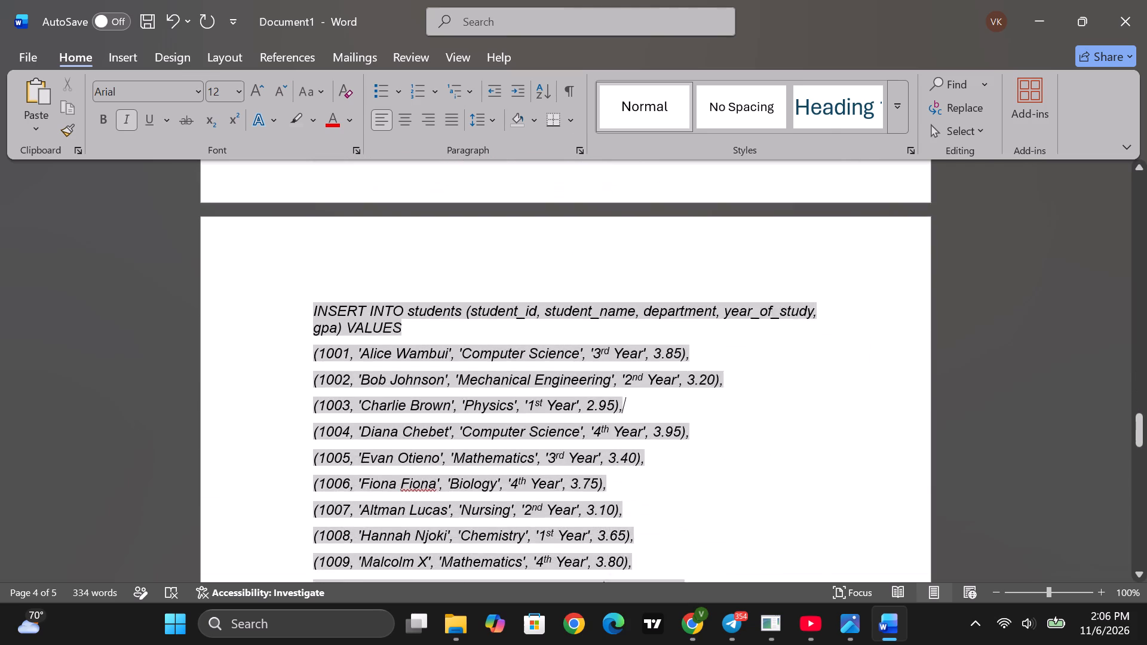
scroll(228, 386, down, 11)
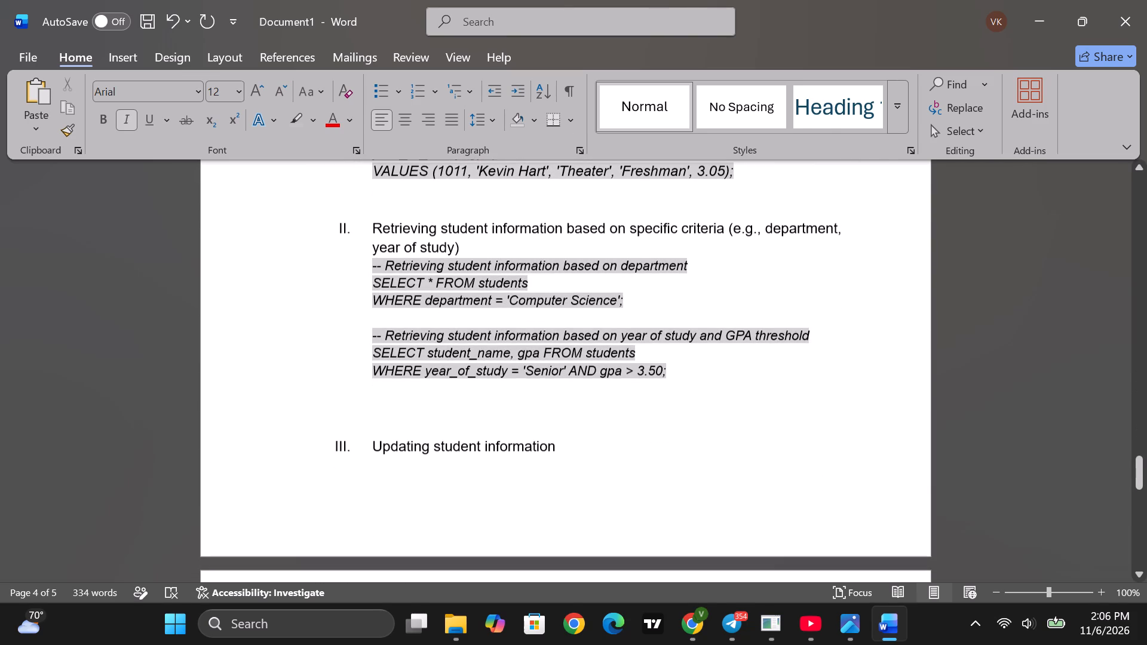
scroll(234, 398, down, 5)
scroll(234, 398, up, 1)
scroll(234, 398, down, 4)
scroll(234, 398, up, 5)
click(363, 281)
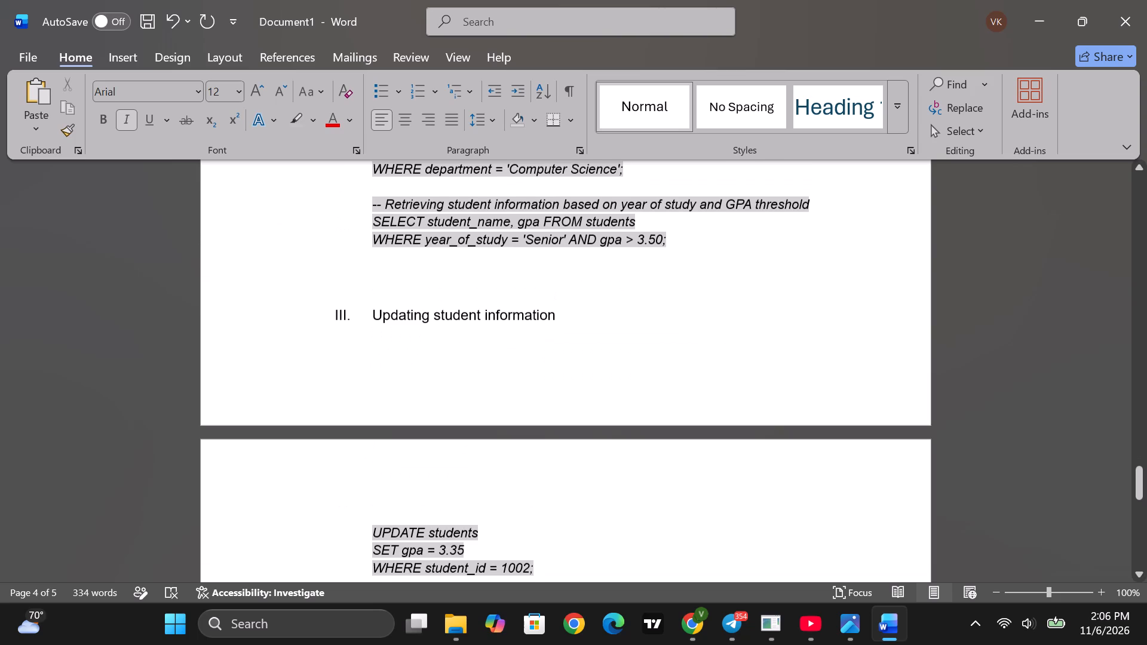
key(Return)
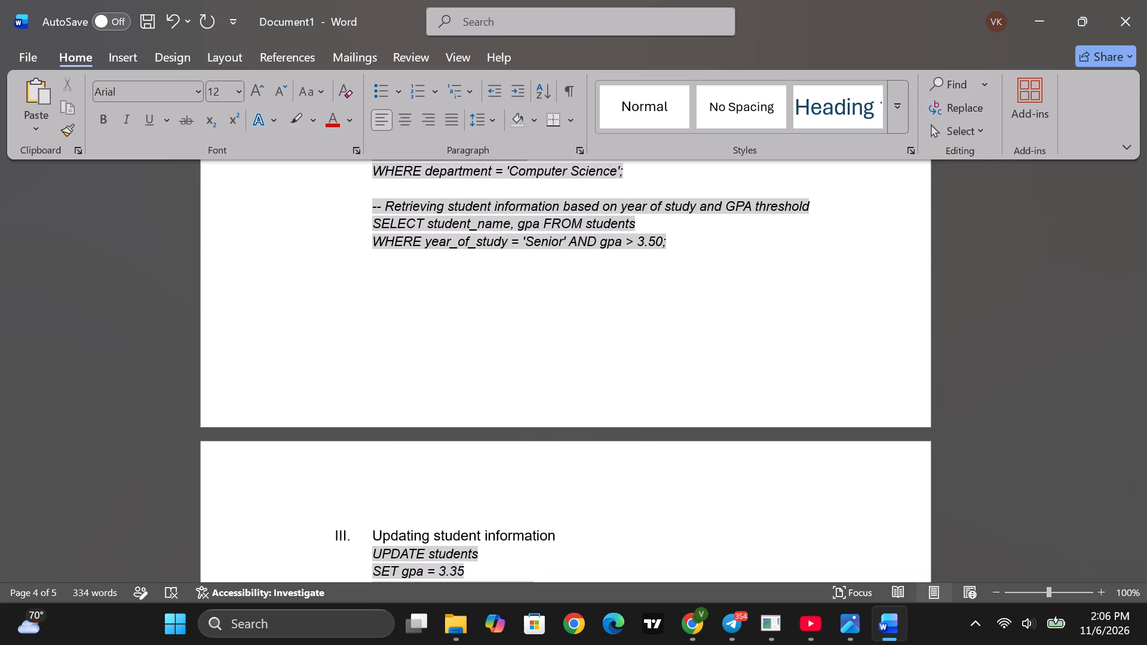
Set the SQL code under Database Creation to 1.0 line spacing and highlight it in light grey.
scroll(366, 289, up, 6)
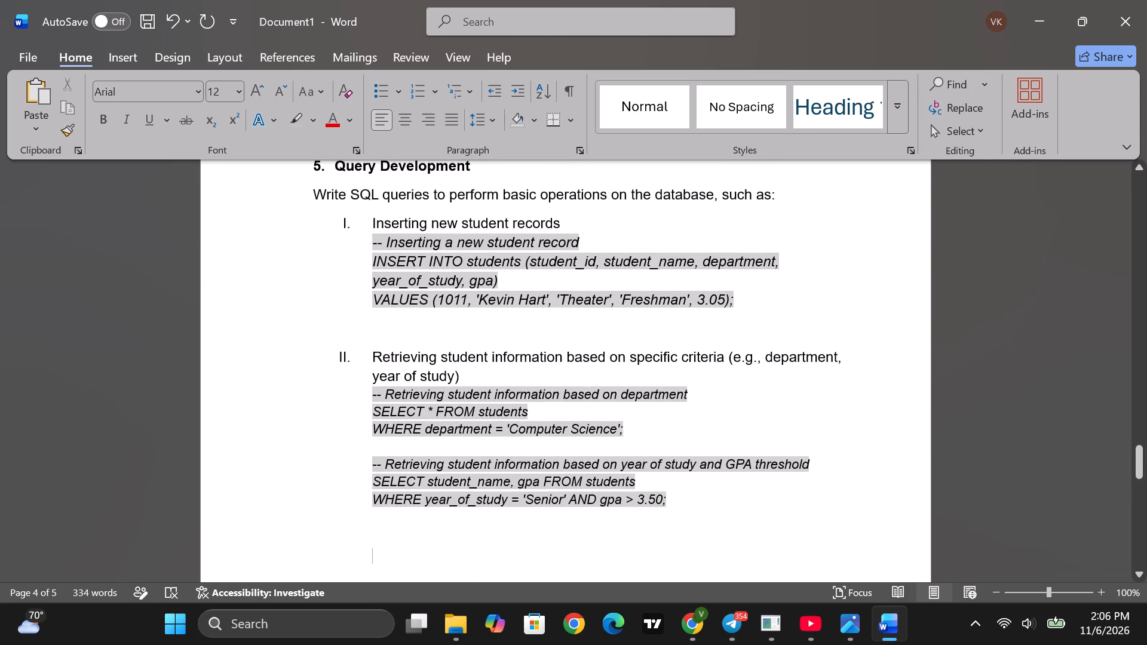
scroll(363, 291, up, 4)
scroll(362, 296, down, 12)
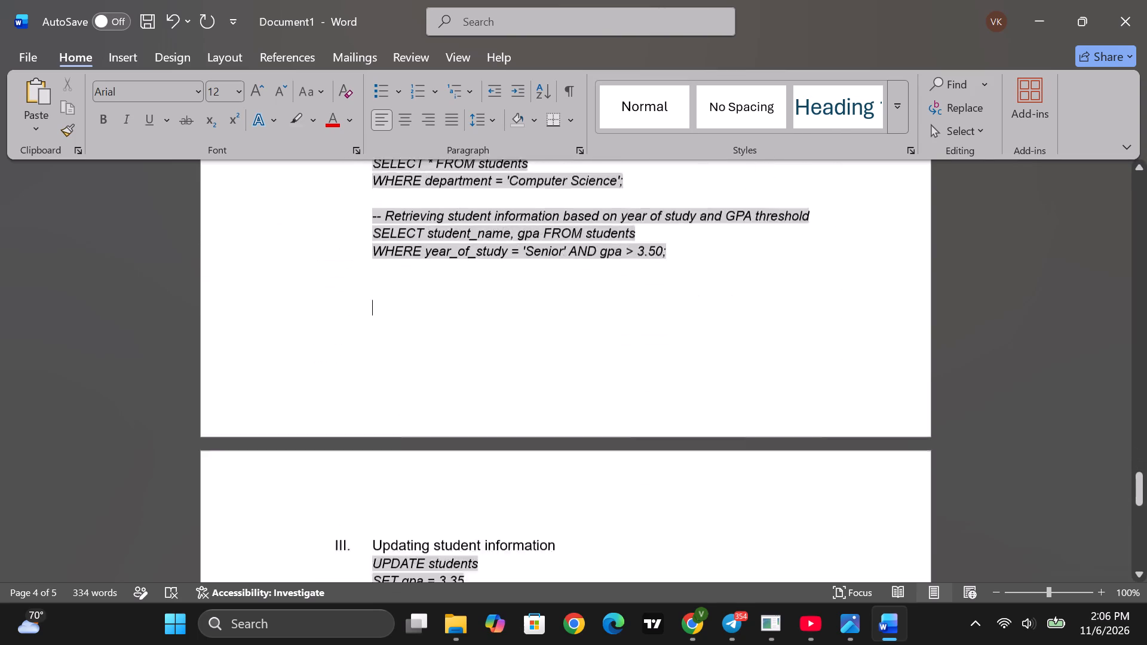
scroll(364, 306, down, 5)
scroll(364, 309, up, 20)
scroll(364, 309, up, 2)
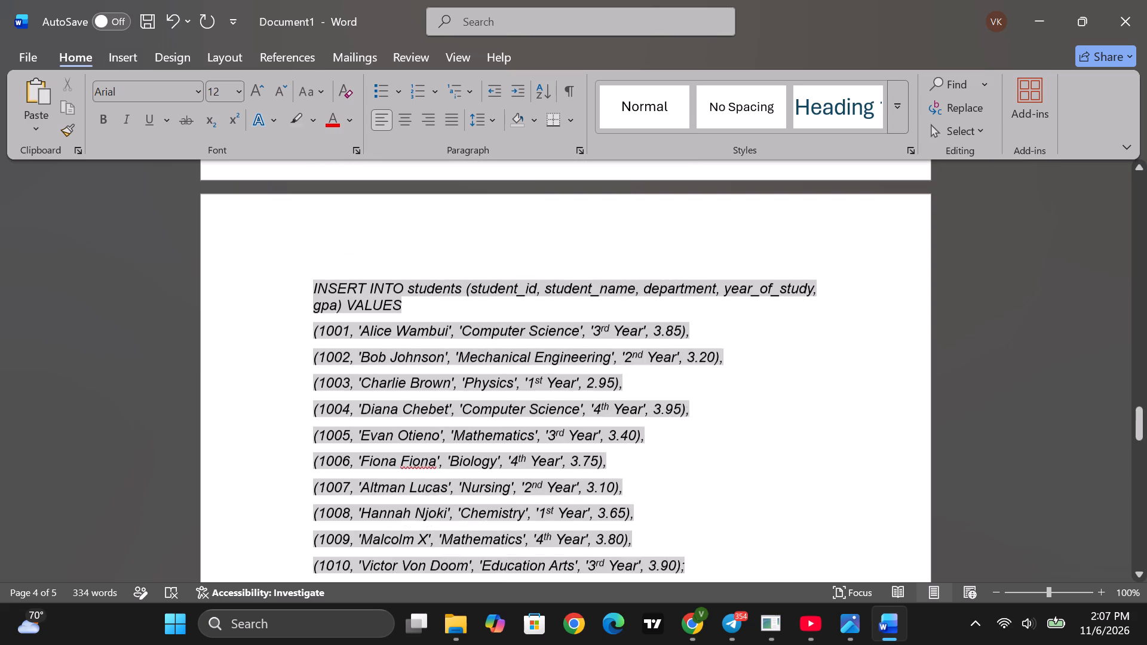
scroll(290, 316, up, 19)
scroll(283, 318, up, 6)
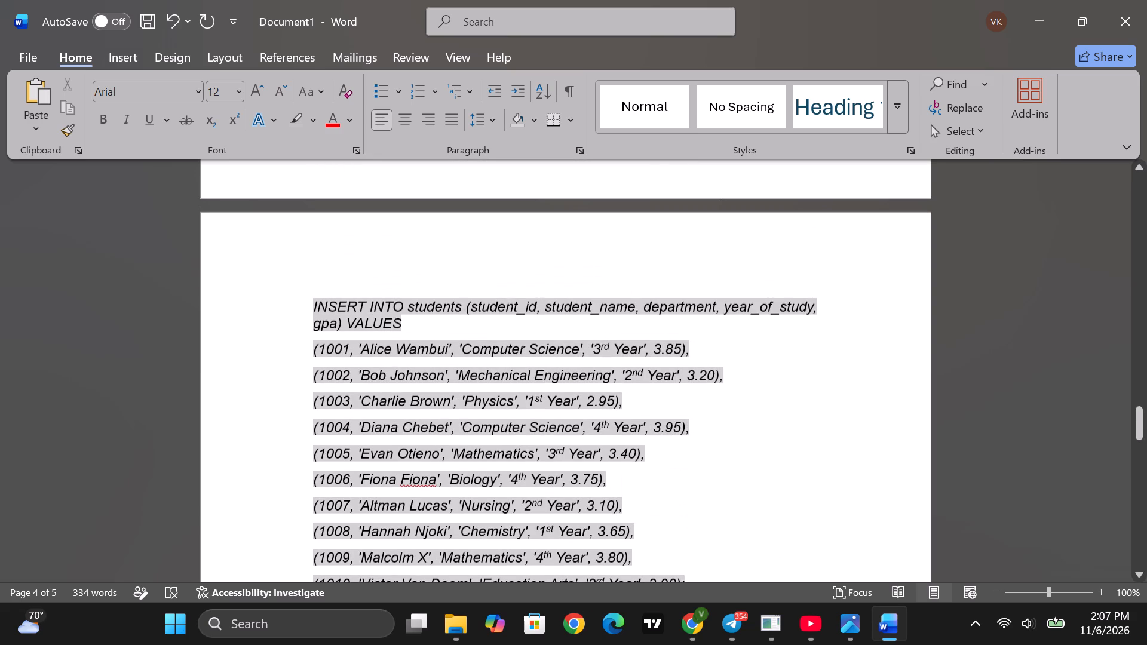
scroll(282, 318, up, 10)
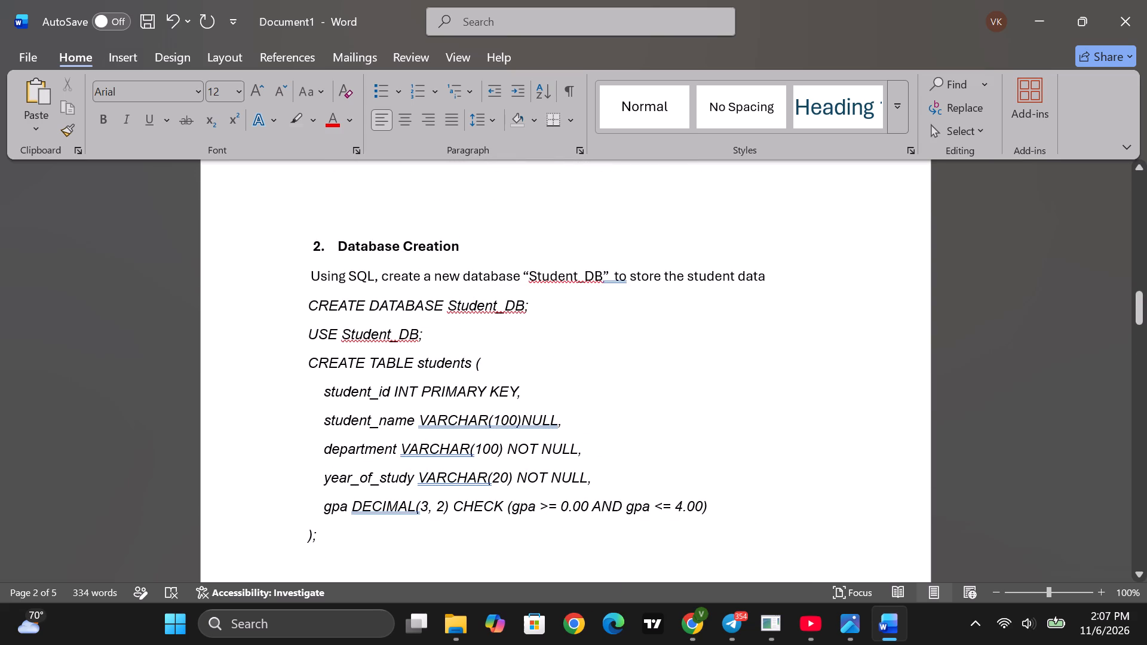
drag(333, 537, 298, 298)
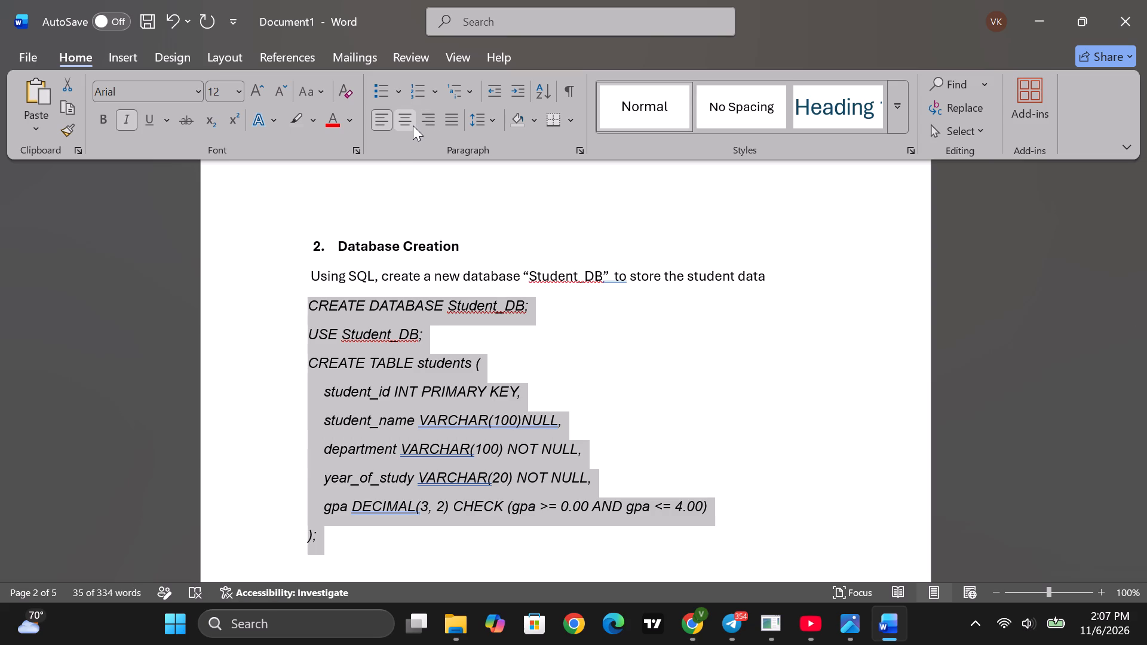
click(493, 116)
click(502, 140)
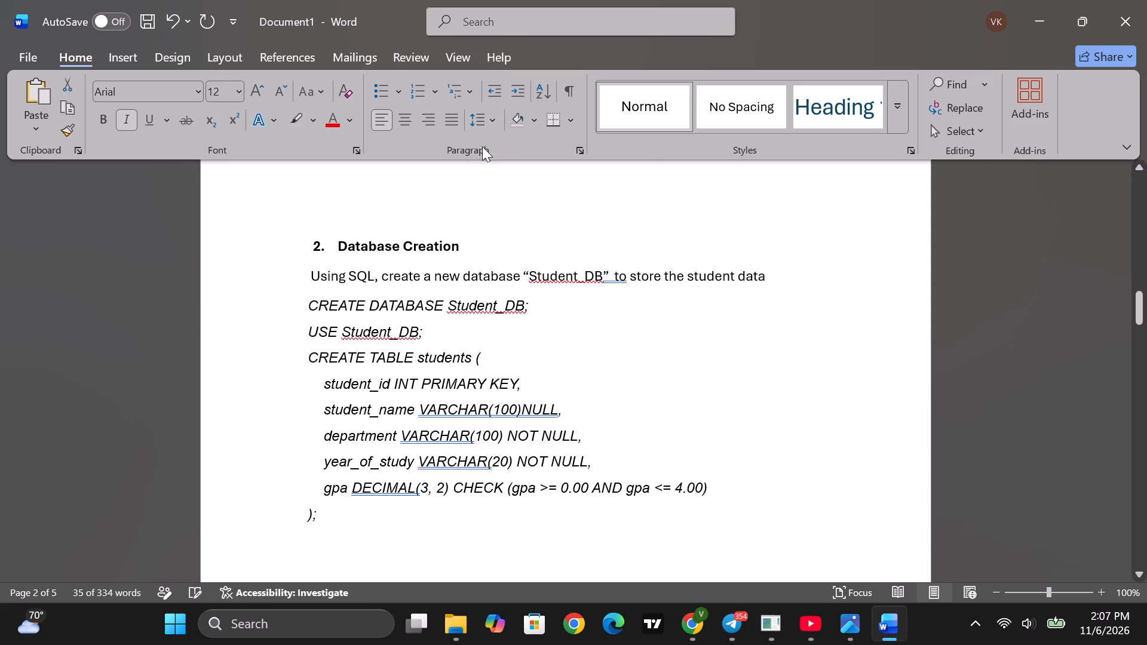
click(302, 125)
click(664, 392)
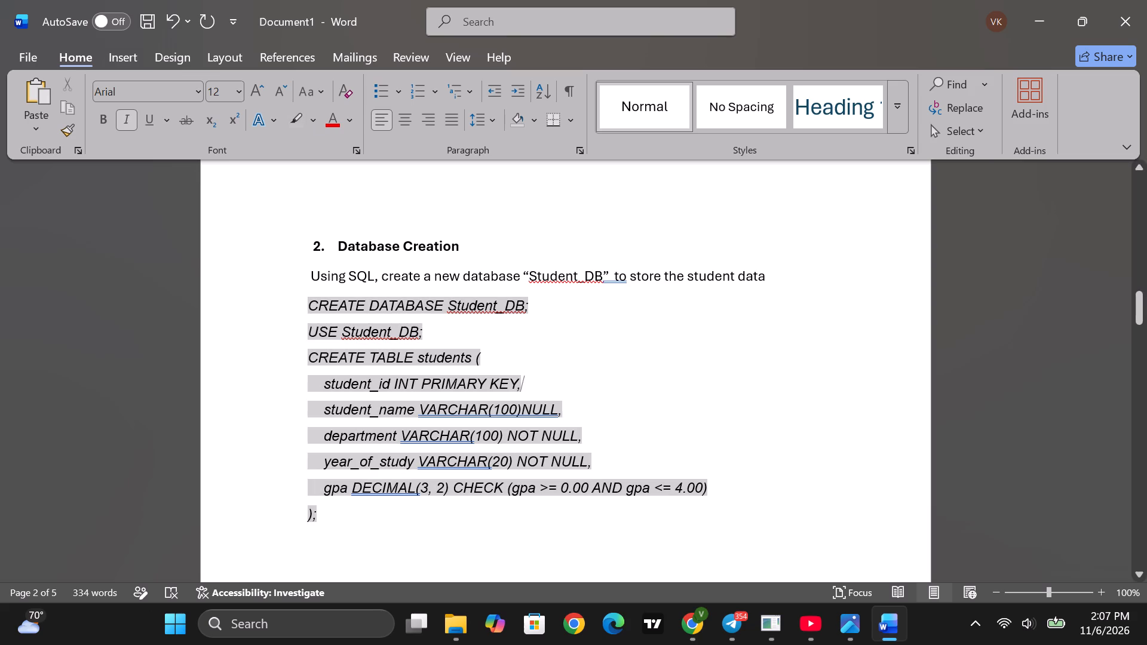
Review the code formatting and page layout from the Database Creation section through Query Development.
scroll(653, 423, down, 15)
scroll(646, 438, down, 20)
scroll(646, 438, down, 7)
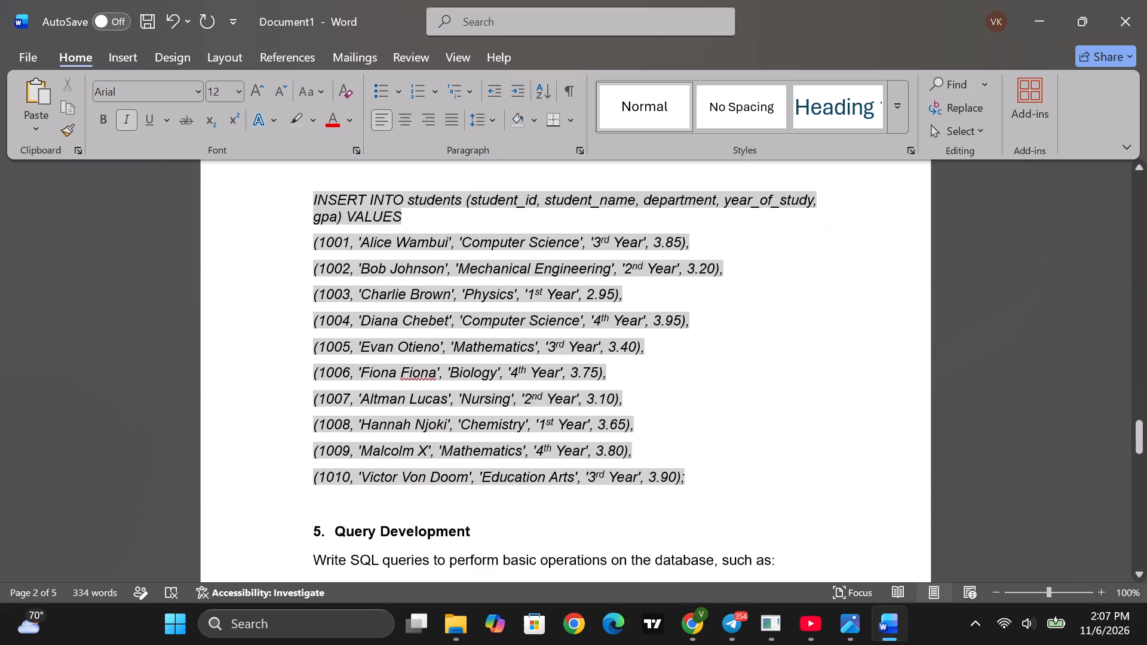
scroll(640, 443, up, 20)
scroll(640, 443, up, 5)
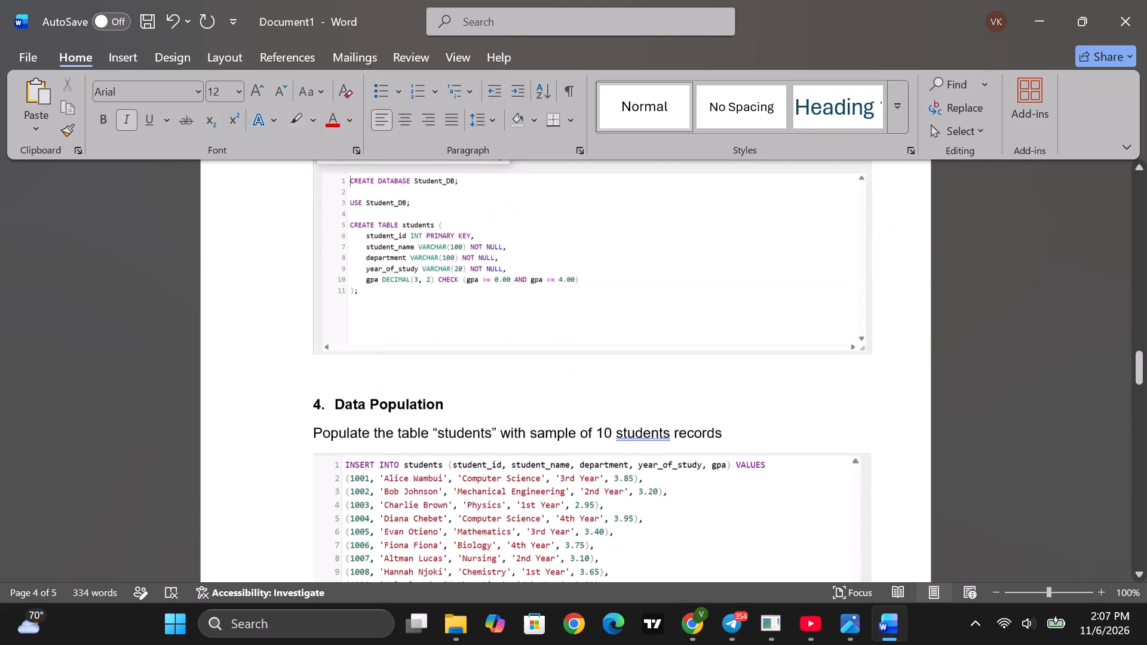
scroll(610, 460, up, 19)
scroll(609, 463, up, 12)
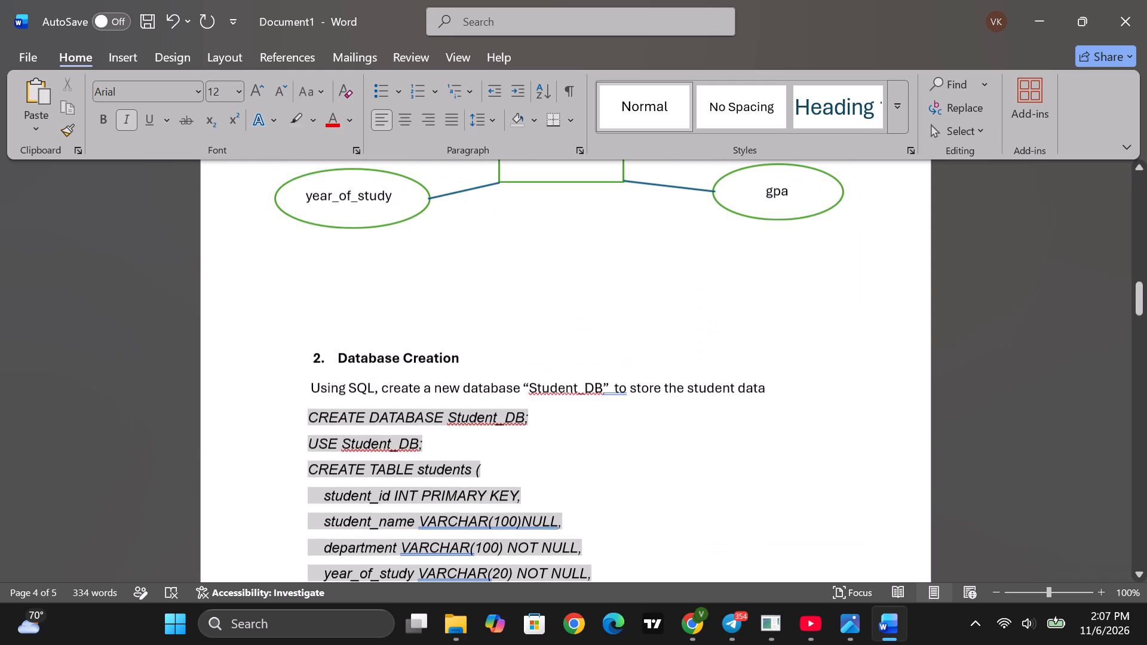
scroll(605, 463, down, 20)
scroll(605, 463, down, 5)
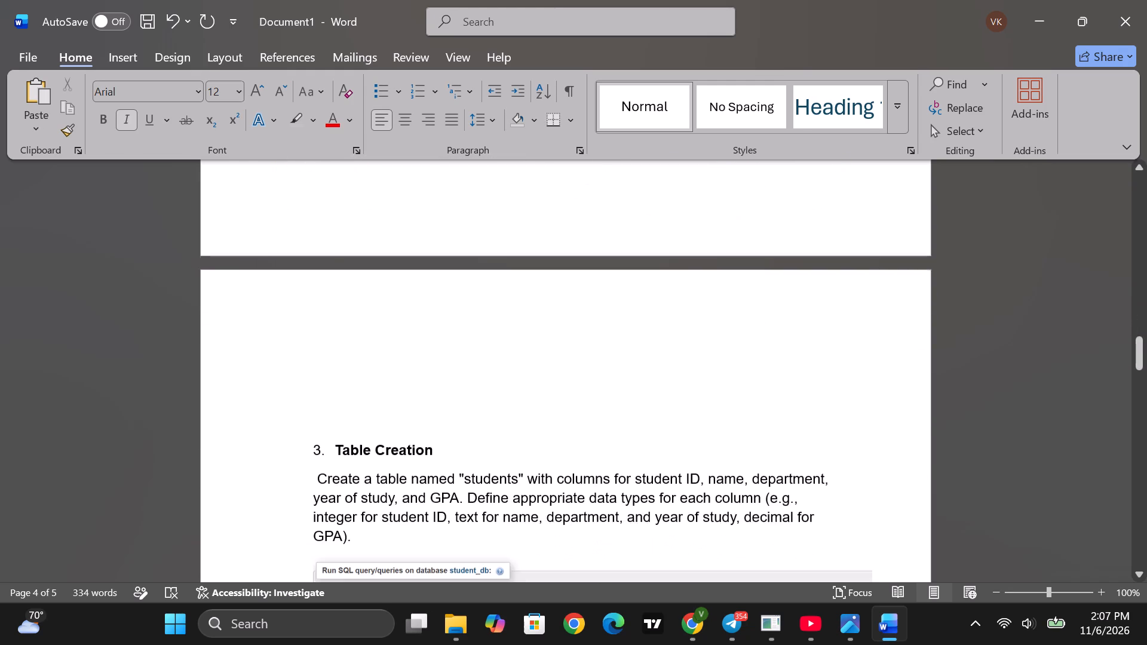
scroll(609, 471, down, 20)
scroll(609, 471, down, 14)
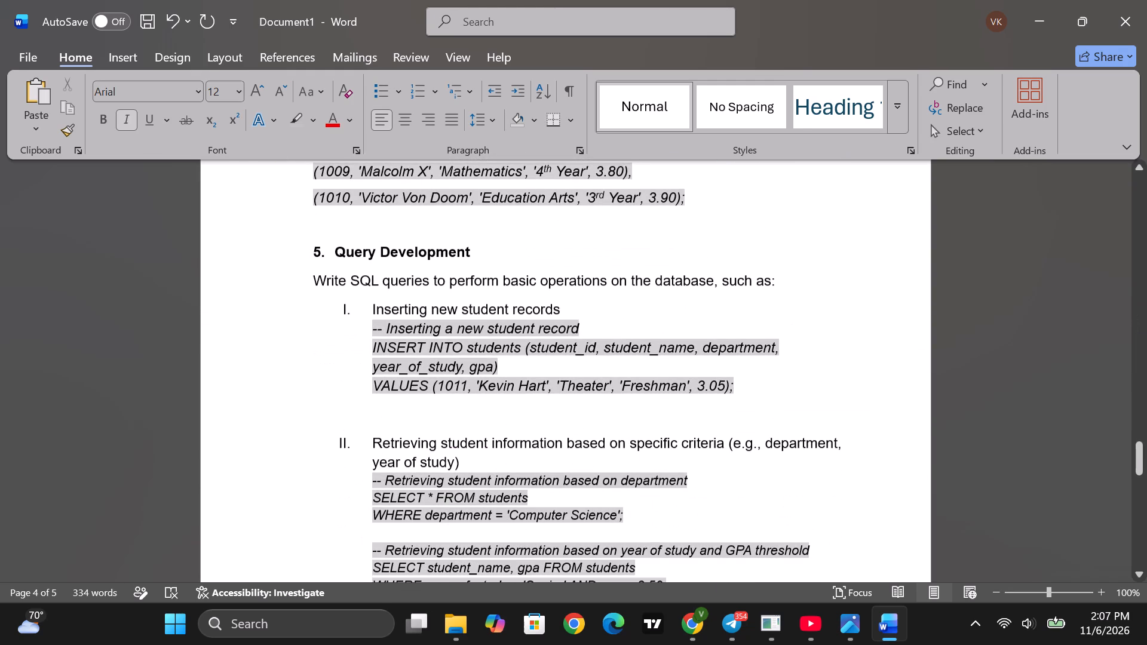
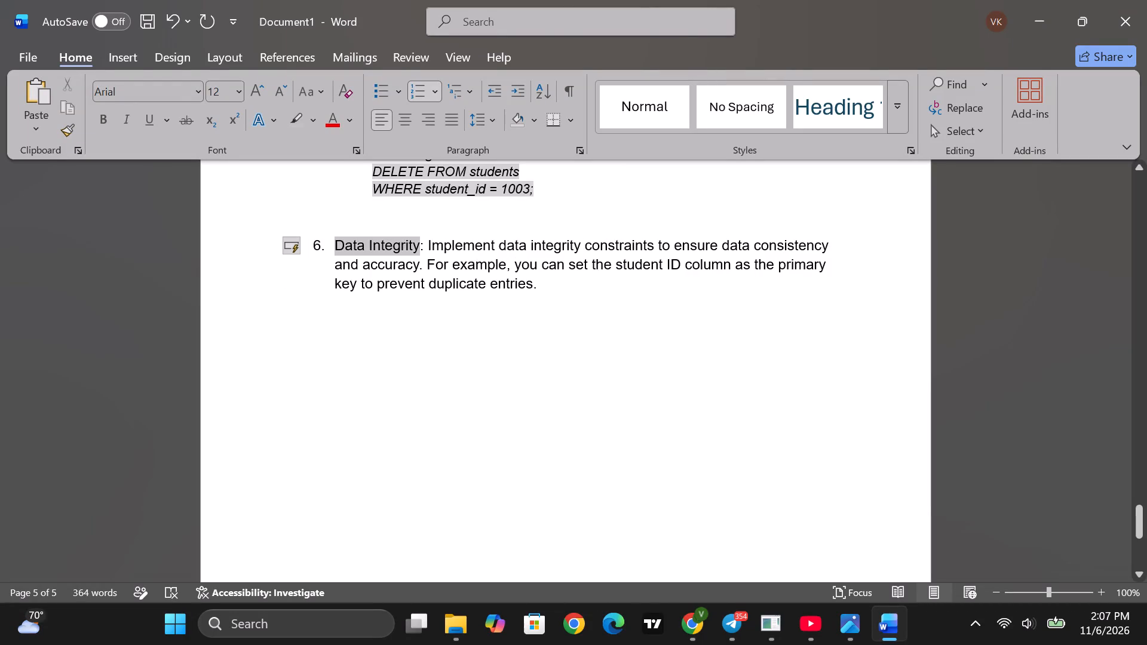
Make the "Data Integrity" title of list item 6 bold.
drag(332, 246, 330, 246)
click(346, 218)
click(413, 354)
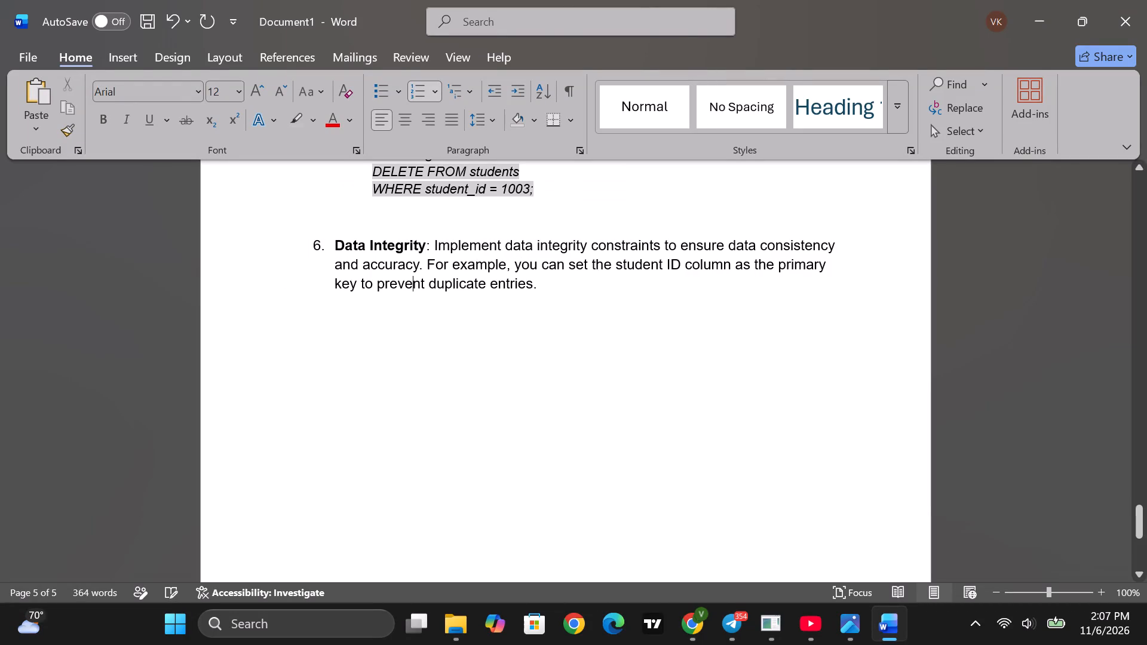
Remove the colon after "Data Integrity" and put its description in a separate paragraph below the title, without a list number.
click(430, 247)
key(BackSpace)
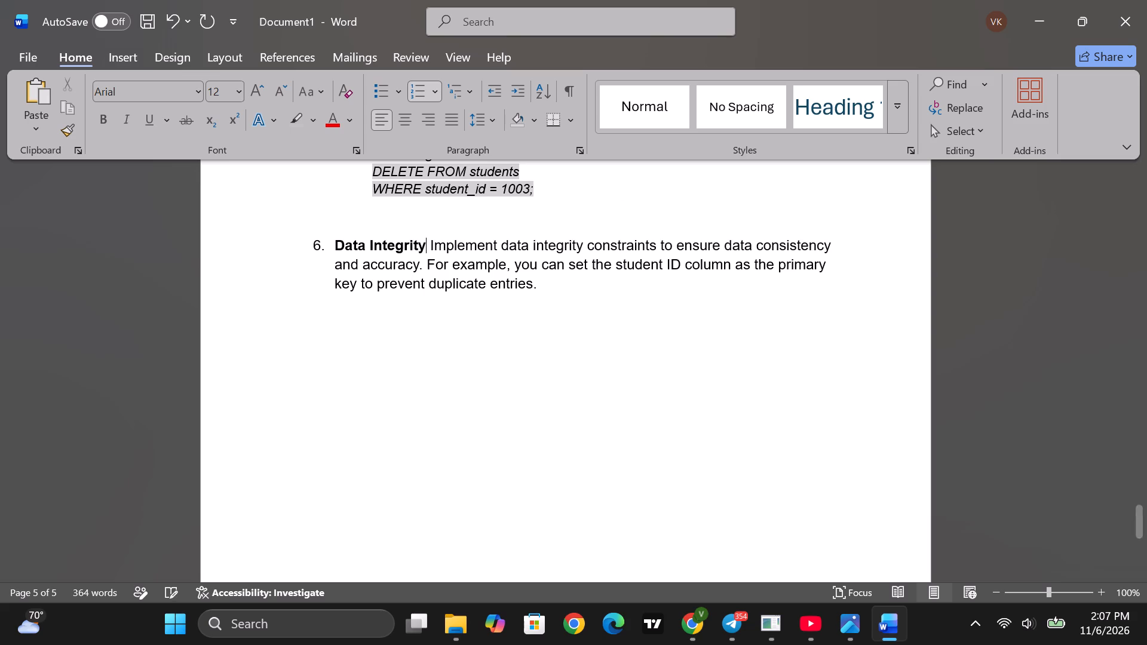
key(Return)
key(BackSpace)
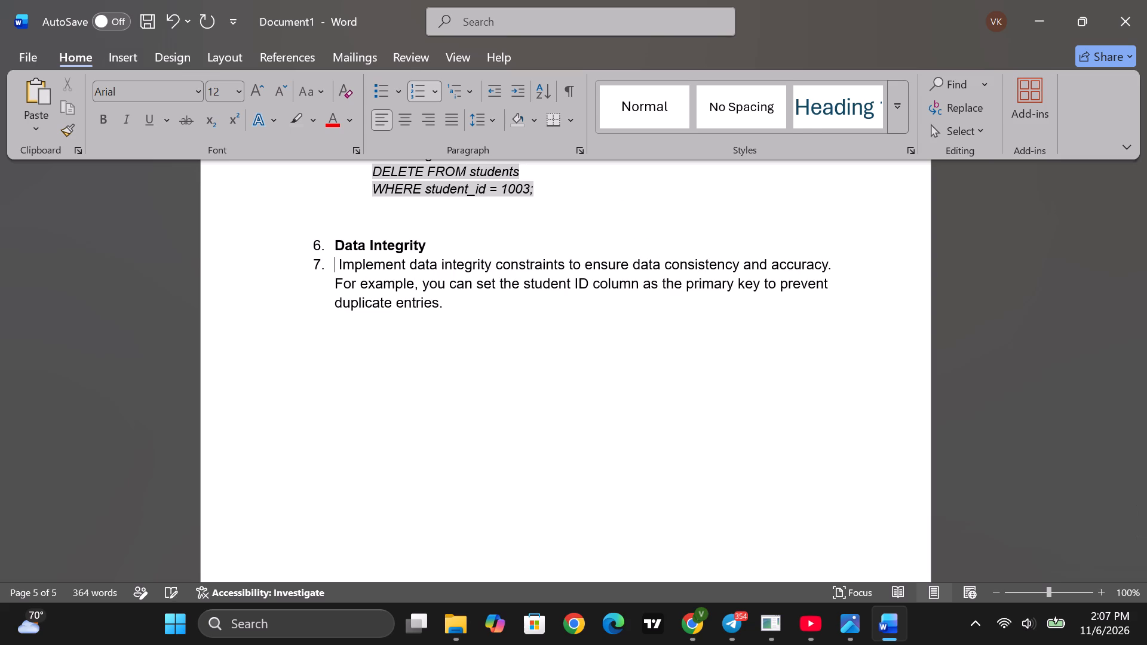
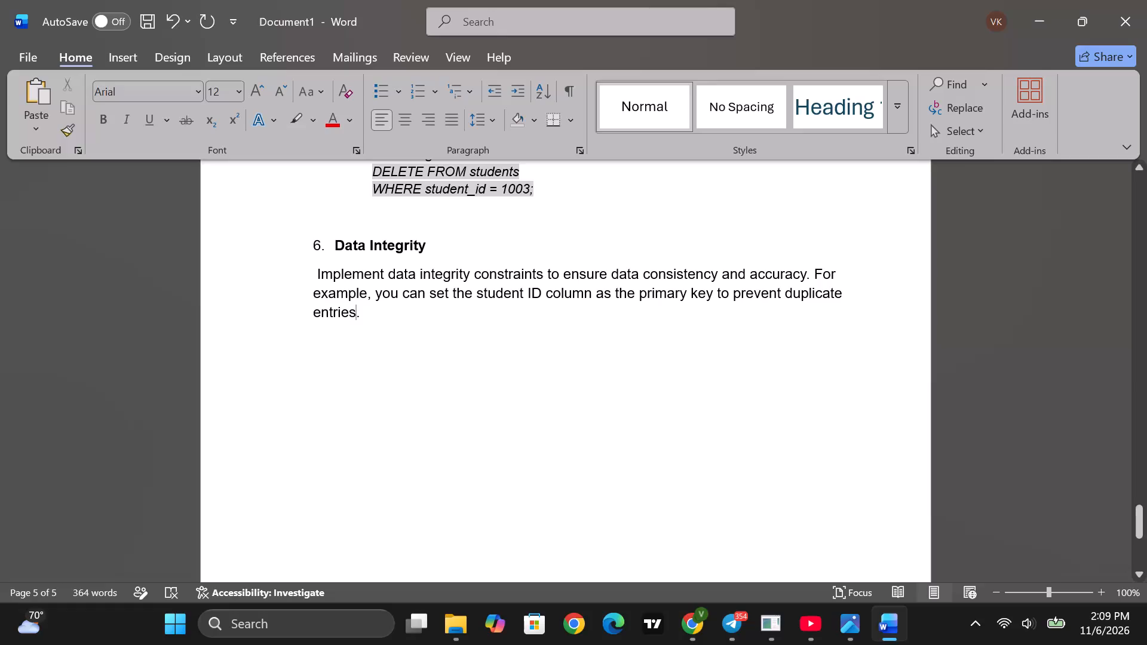
Paste the copied SQL code for creating roles, granting permissions and creating a user below the Data Integrity description.
key(ctrl+v)
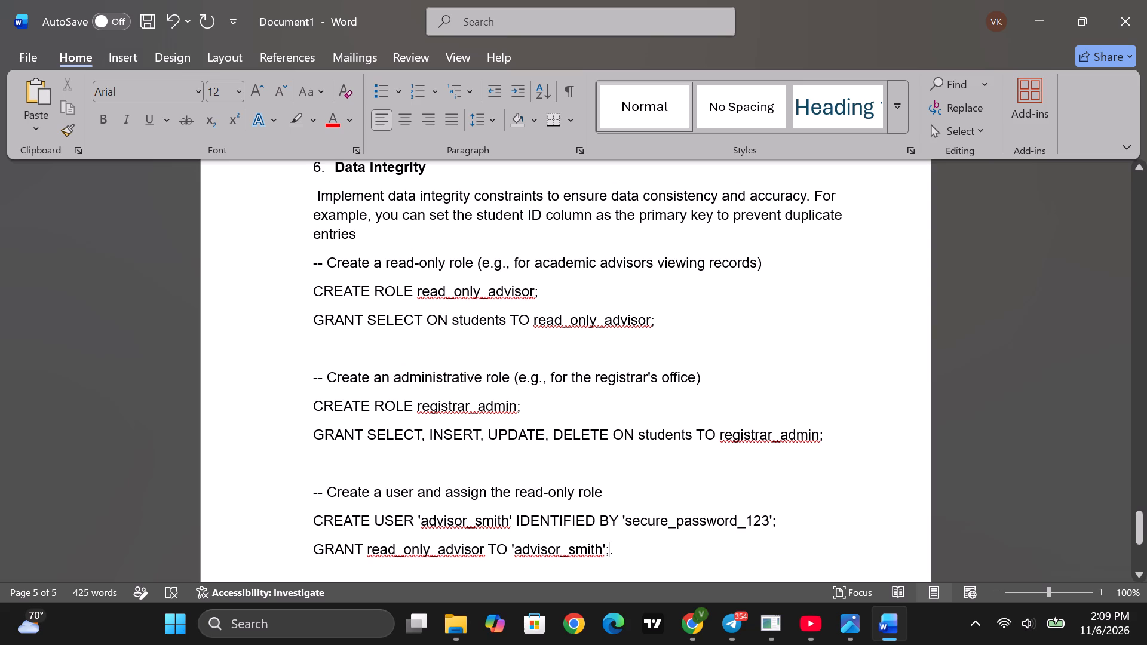
Remove "smith" from the user name 'advisor_smith' in the CREATE USER statement.
scroll(440, 365, down, 2)
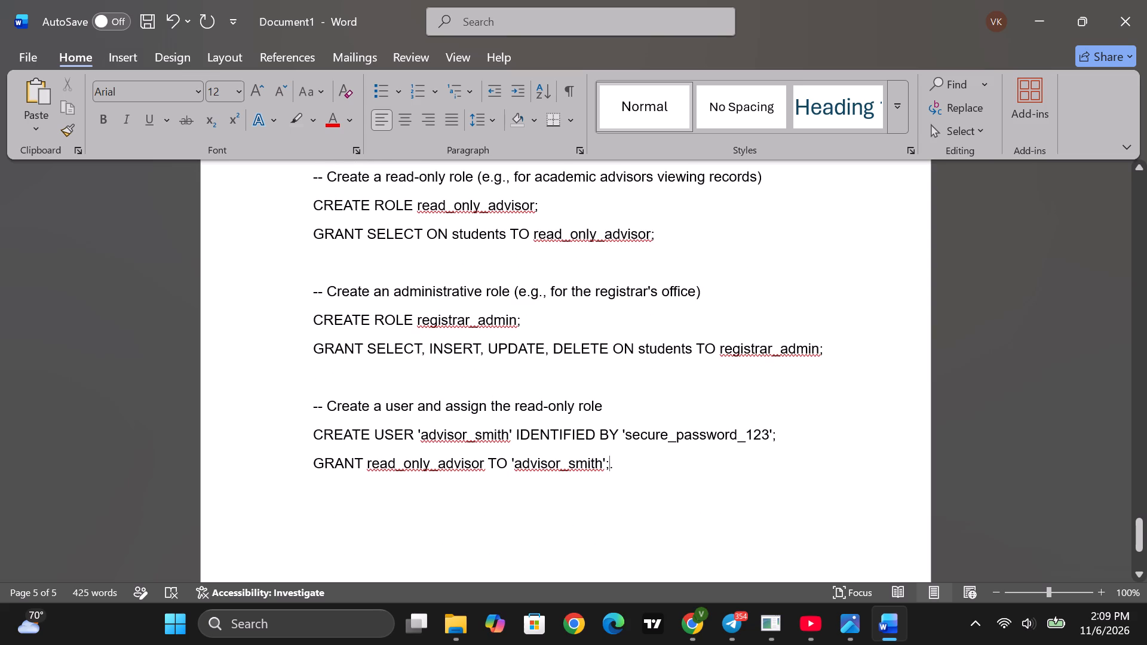
click(509, 435)
key(BackSpace)
key(BackSpace)
key(BackSpace)
key(BackSpace)
key(BackSpace)
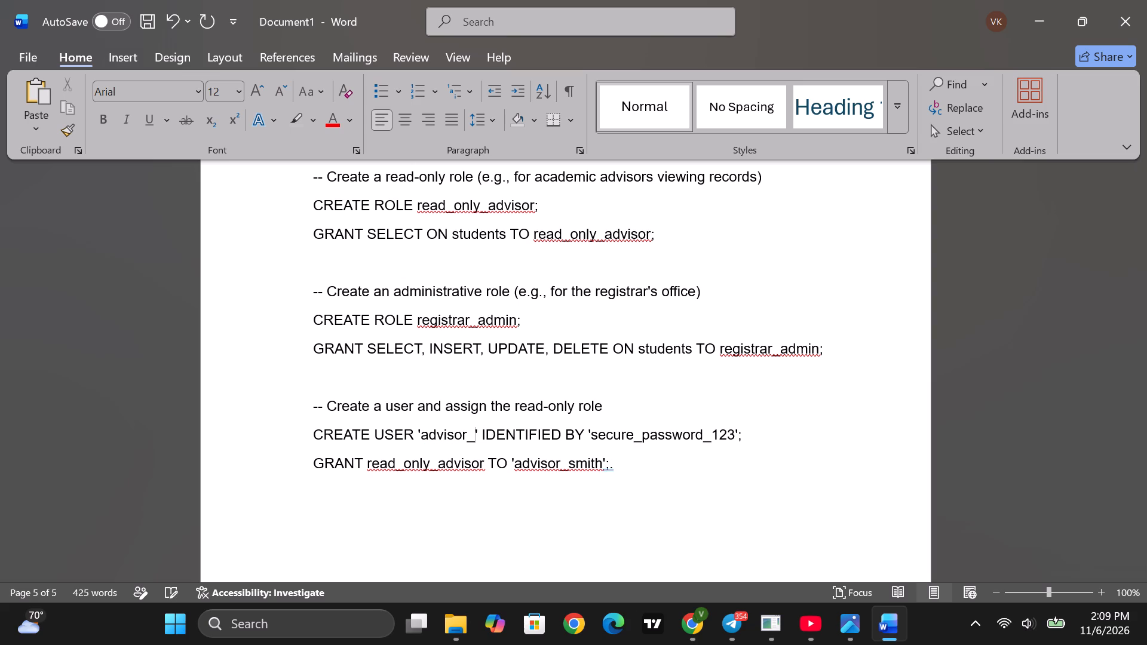
Change the user name in the CREATE USER statement to 'red_directive'.
text(directive)
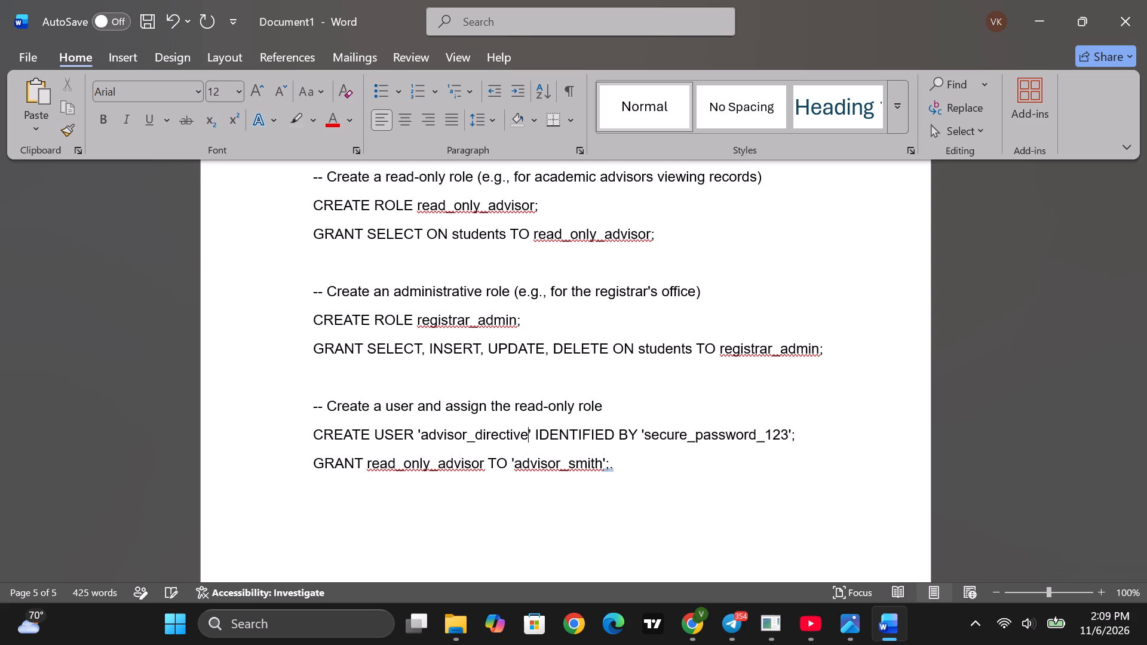
click(465, 436)
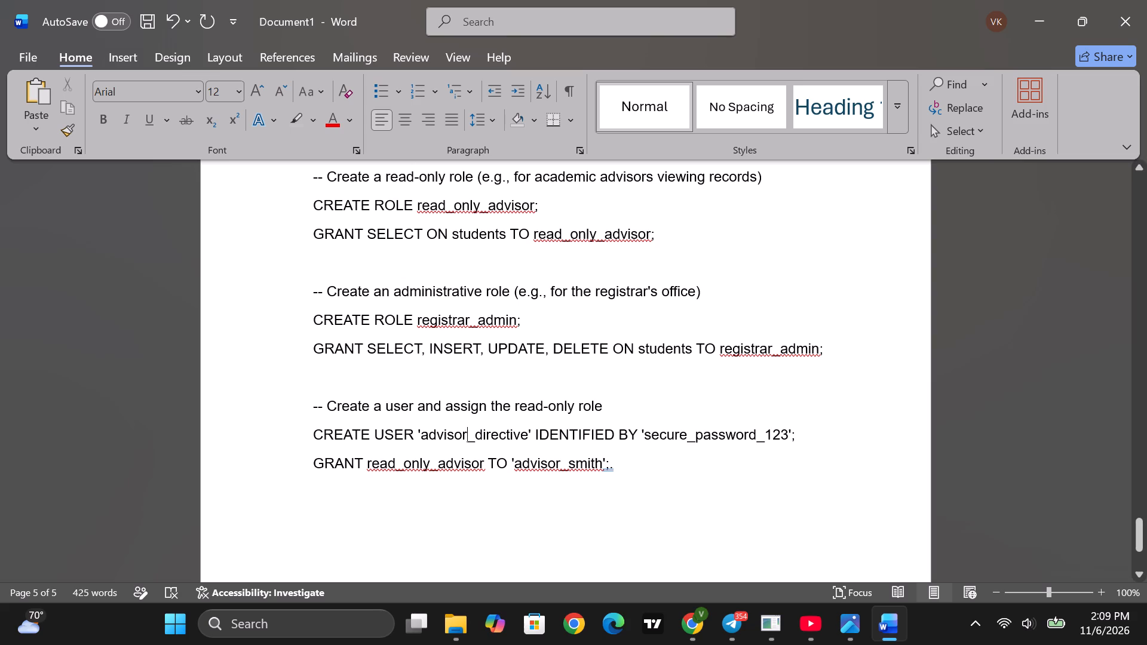
text(ed)
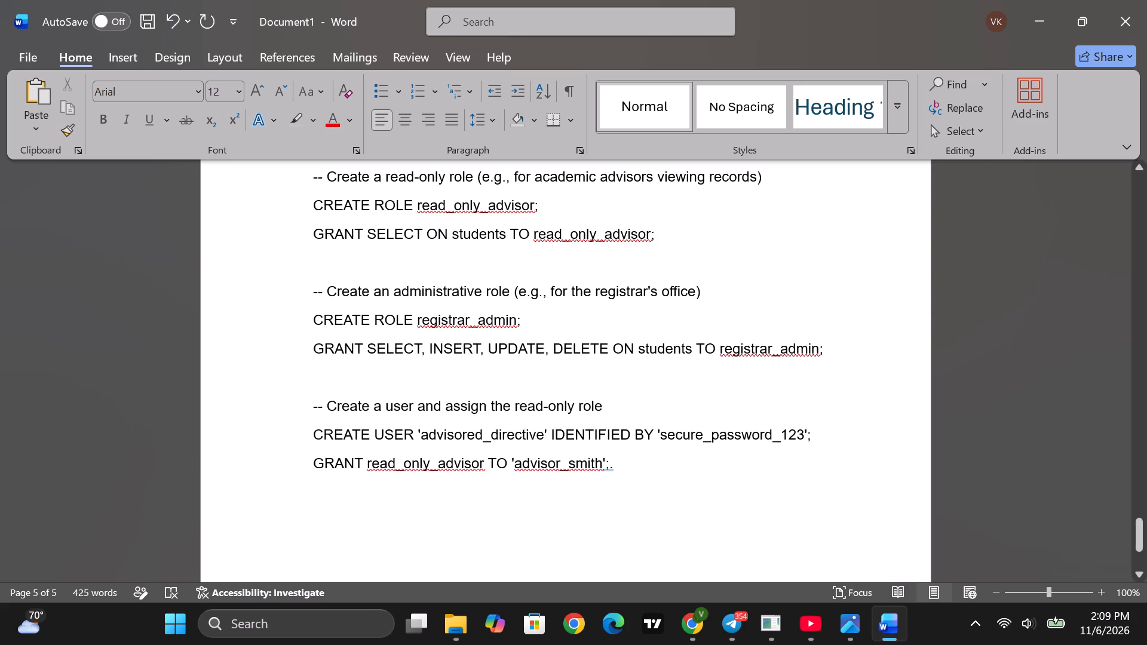
drag(459, 433, 464, 438)
key(BackSpace)
key(BackSpace)
key(BackSpace)
key(BackSpace)
key(BackSpace)
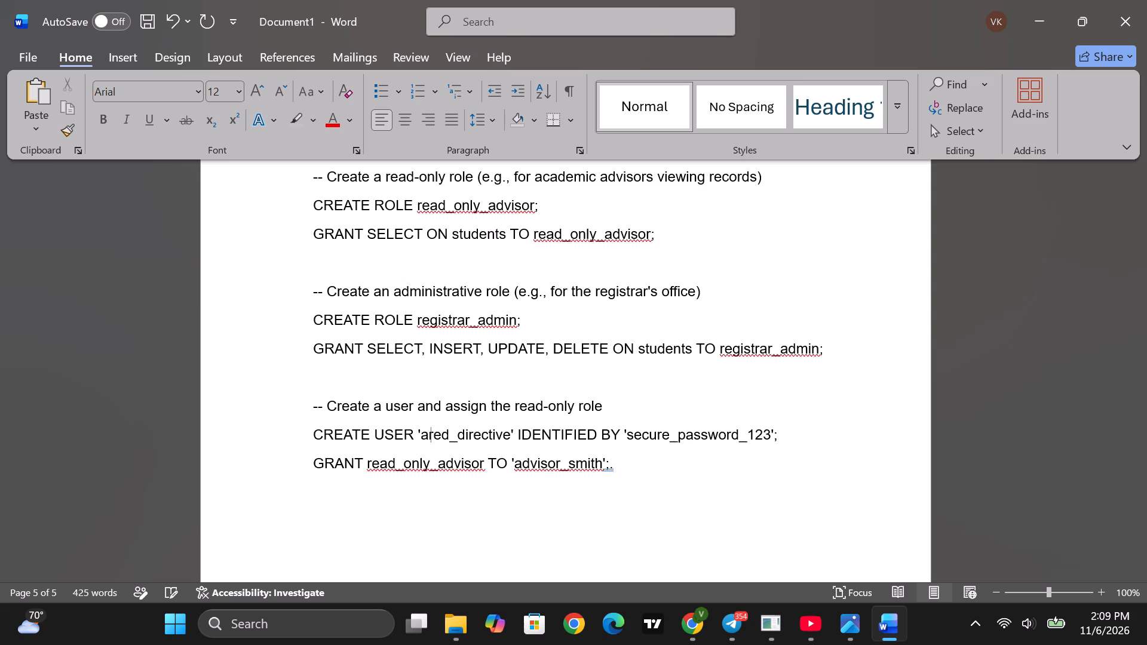
key(BackSpace)
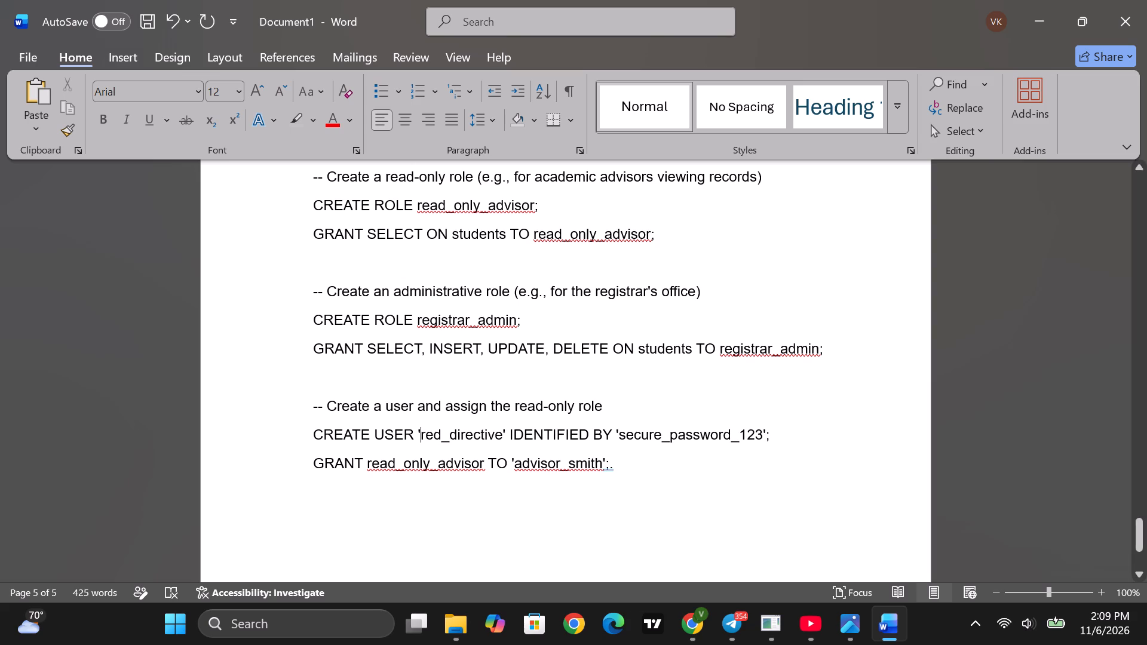
Change the grantee in the final GRANT read_only_advisor statement to 'red_directive'.
click(553, 464)
key(BackSpace)
key(BackSpace)
key(BackSpace)
key(BackSpace)
key(BackSpace)
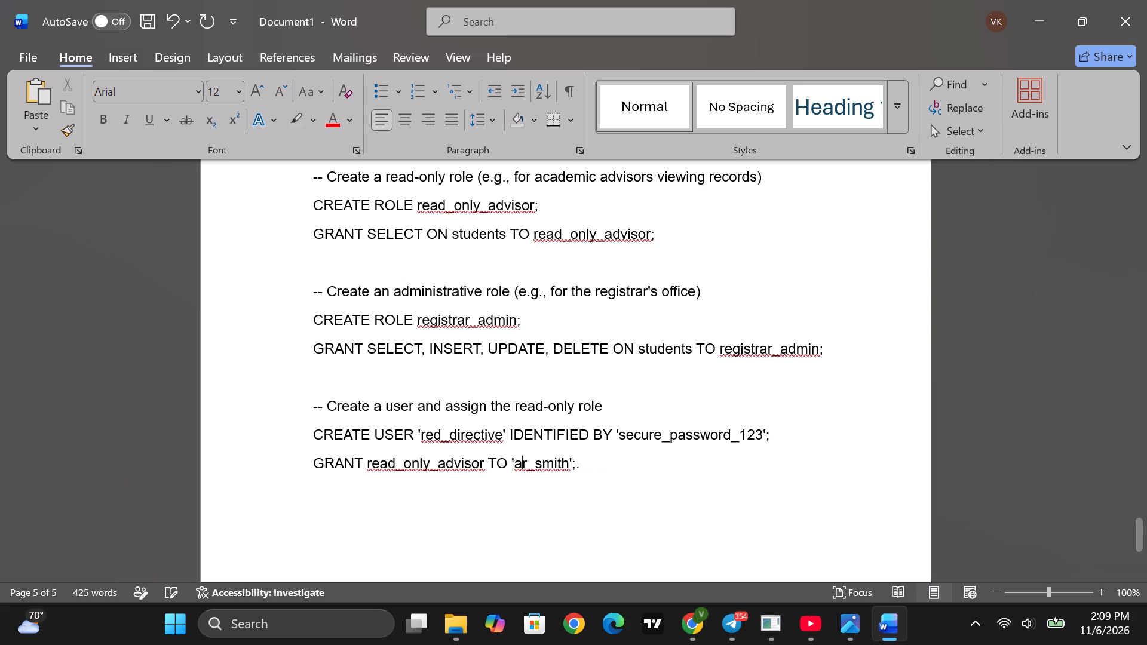
key(BackSpace)
click(560, 470)
key(BackSpace)
key(BackSpace)
key(BackSpace)
key(BackSpace)
key(BackSpace)
text(directive)
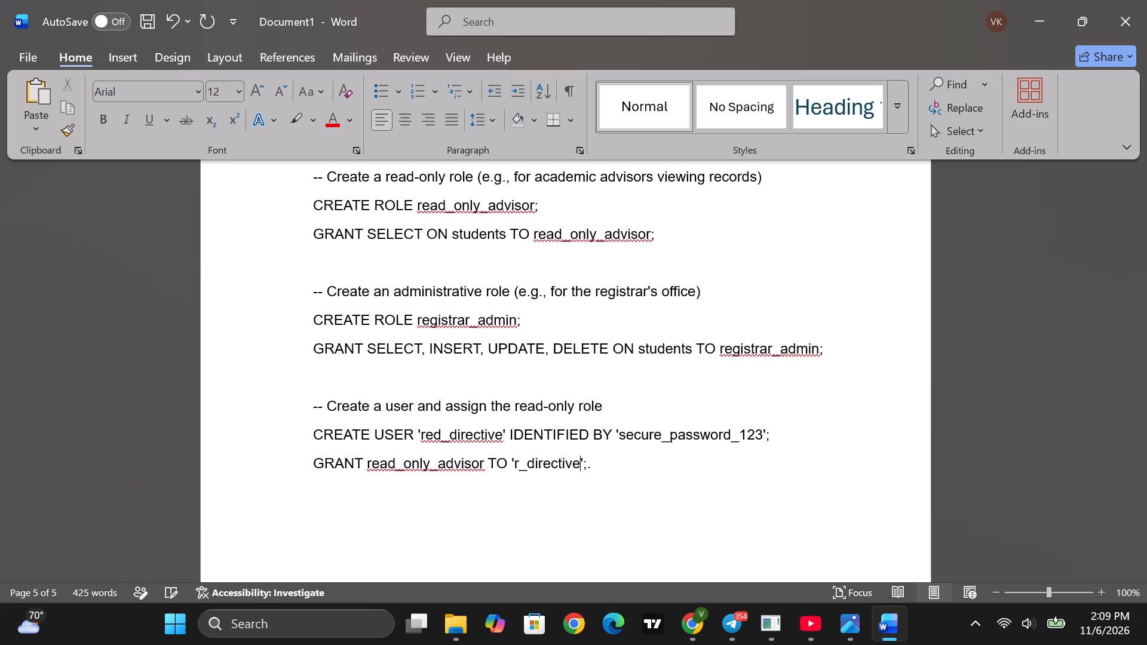
click(522, 471)
text(ed)
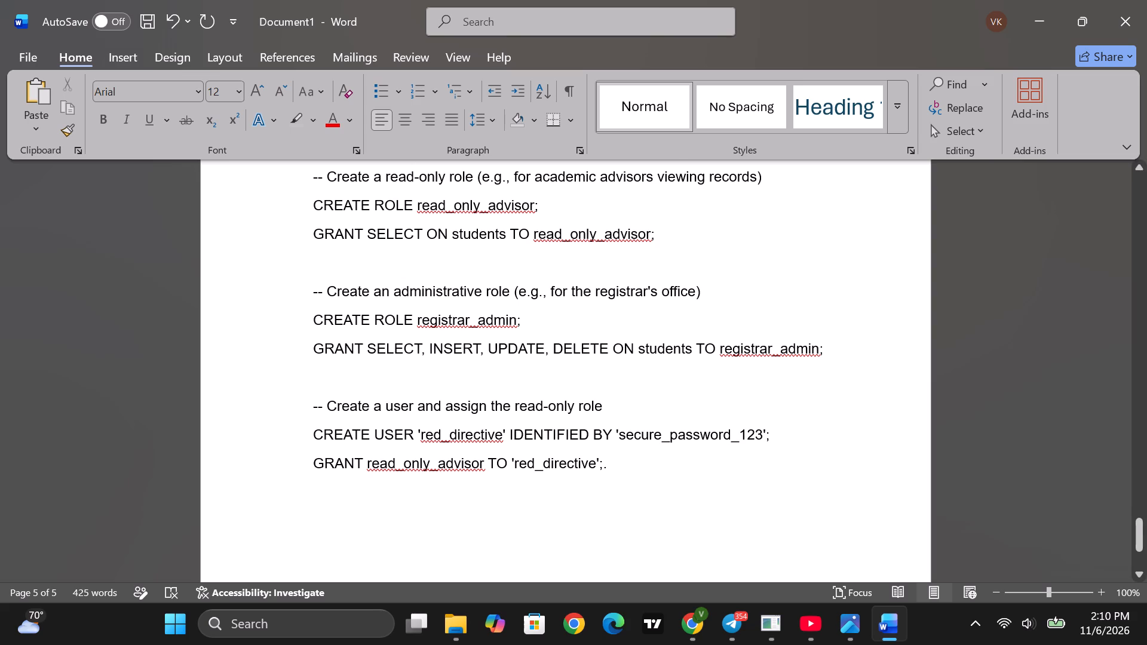
Delete the blank lines separating the three SQL comment groups under Data Integrity.
scroll(651, 473, up, 2)
click(385, 464)
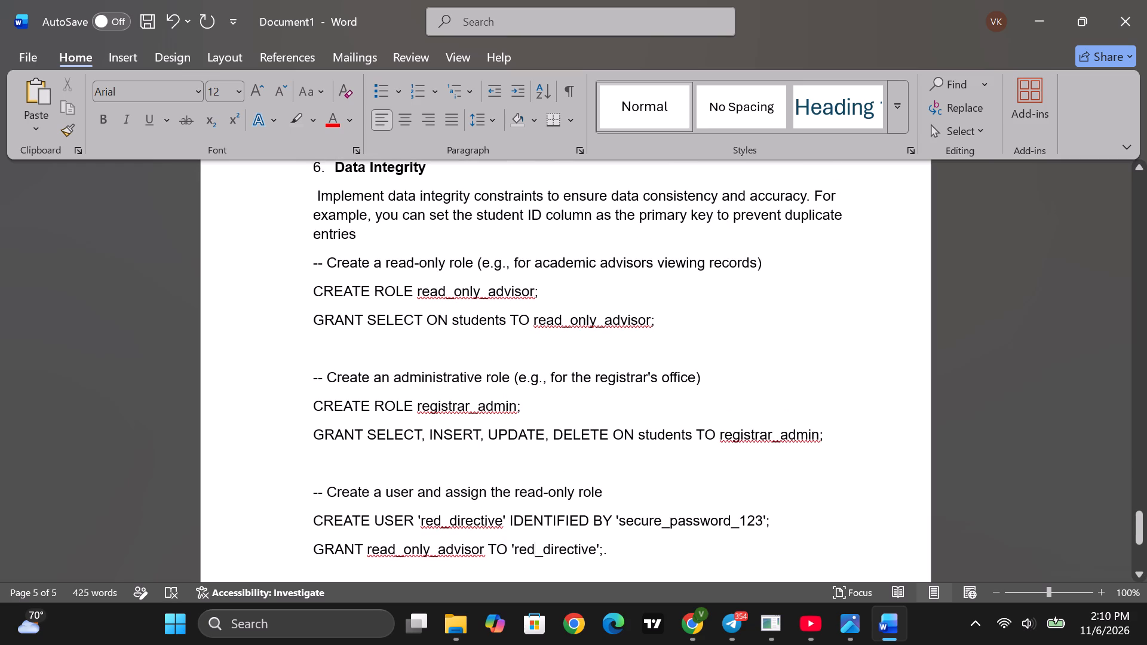
key(BackSpace)
key(BackSpace)
click(370, 350)
key(BackSpace)
key(BackSpace)
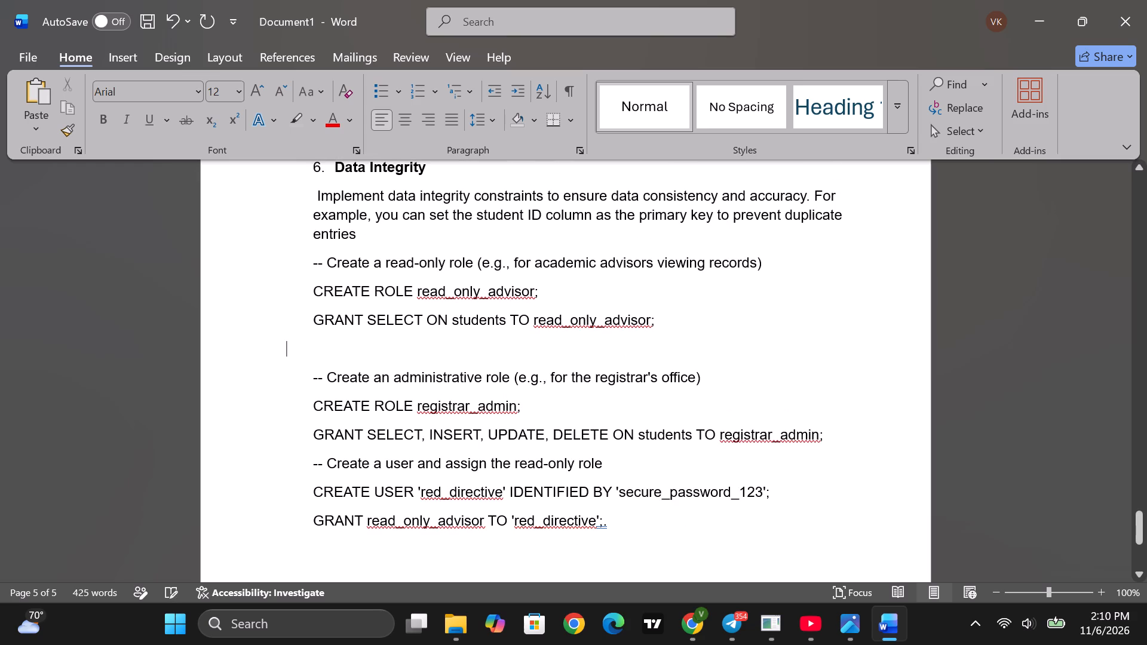
Set the whole SQL block under Data Integrity to font size 11 with grey text highlighting.
drag(620, 502, 312, 269)
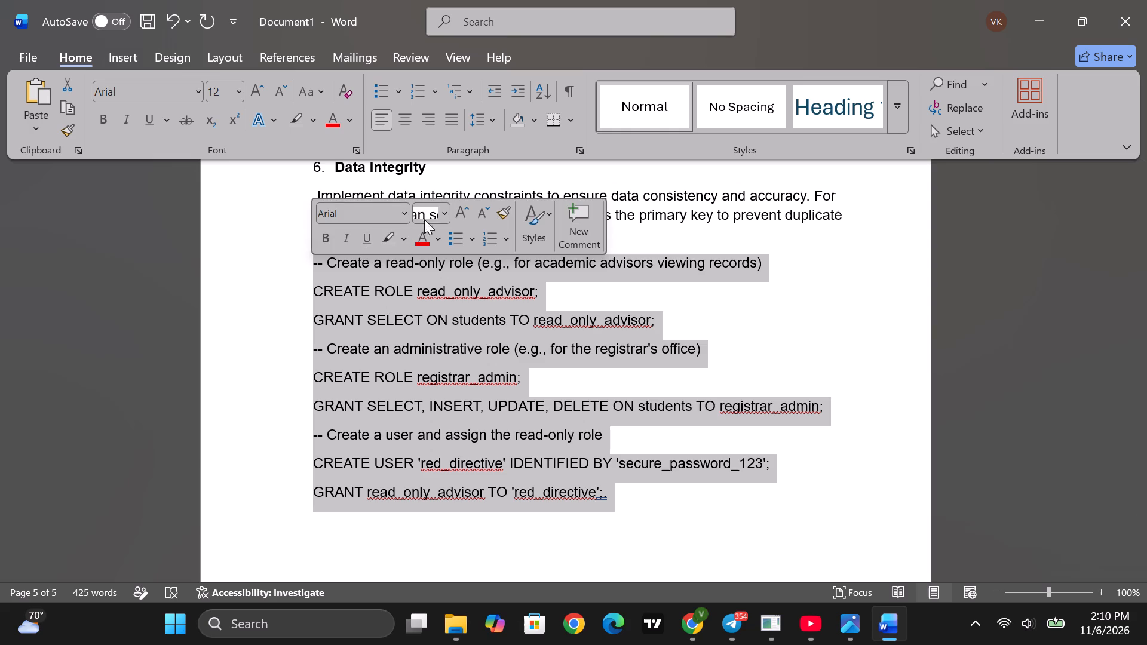
click(445, 213)
click(431, 295)
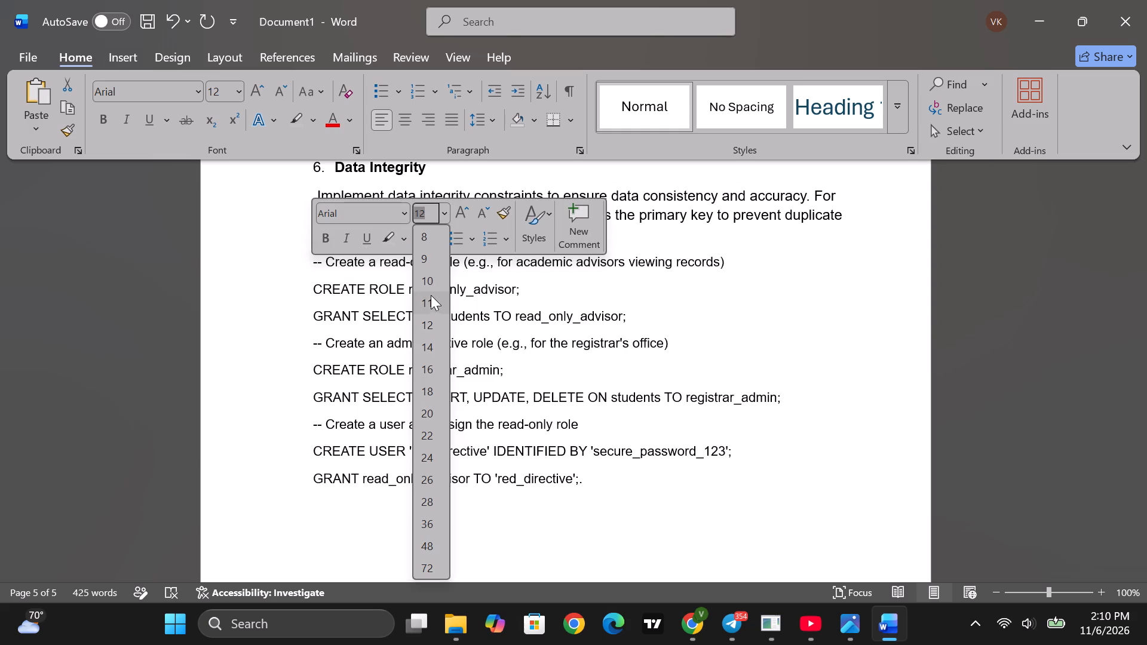
click(394, 241)
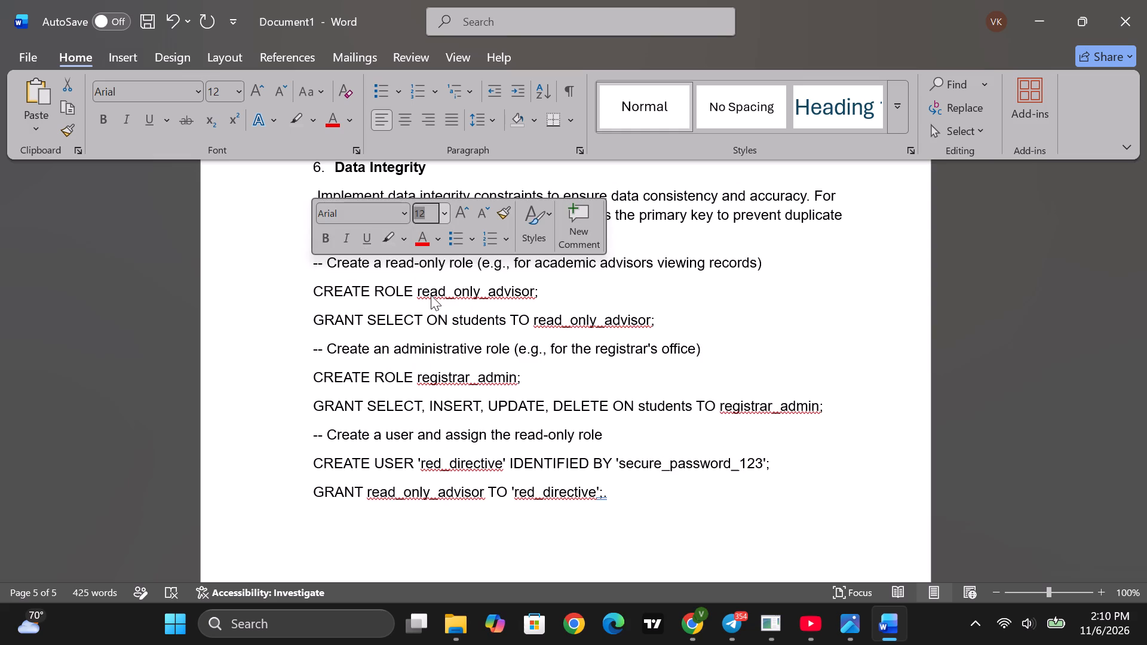
click(349, 231)
Italicise all the SQL lines under Data Integrity, from the read-only role comment to the final GRANT statement.
click(259, 306)
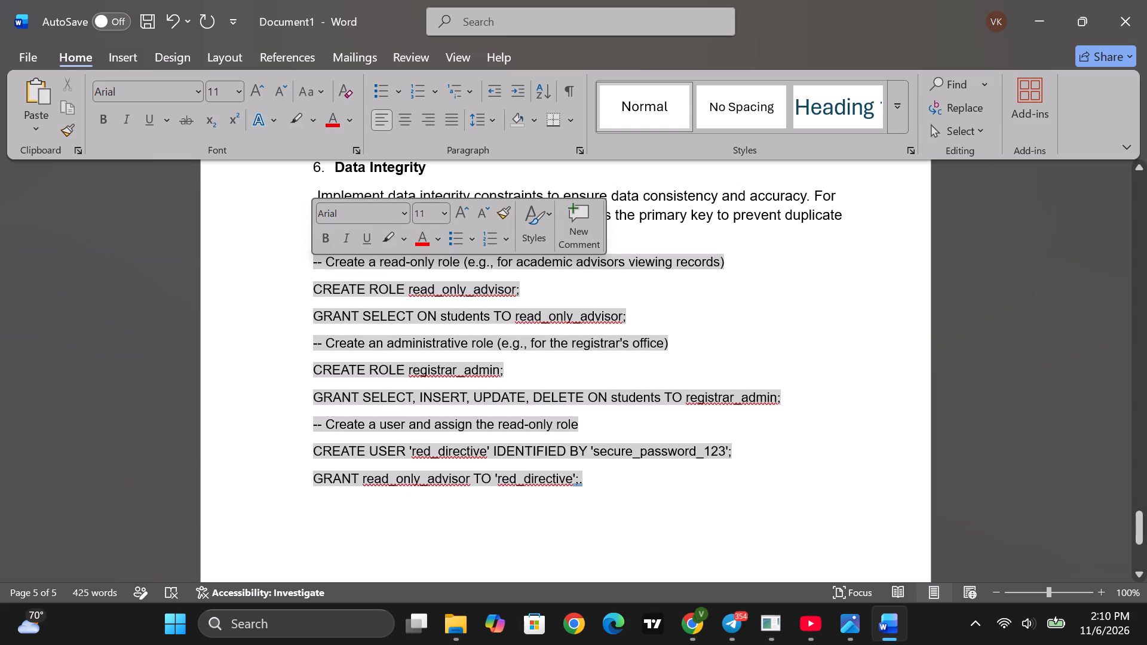
click(295, 281)
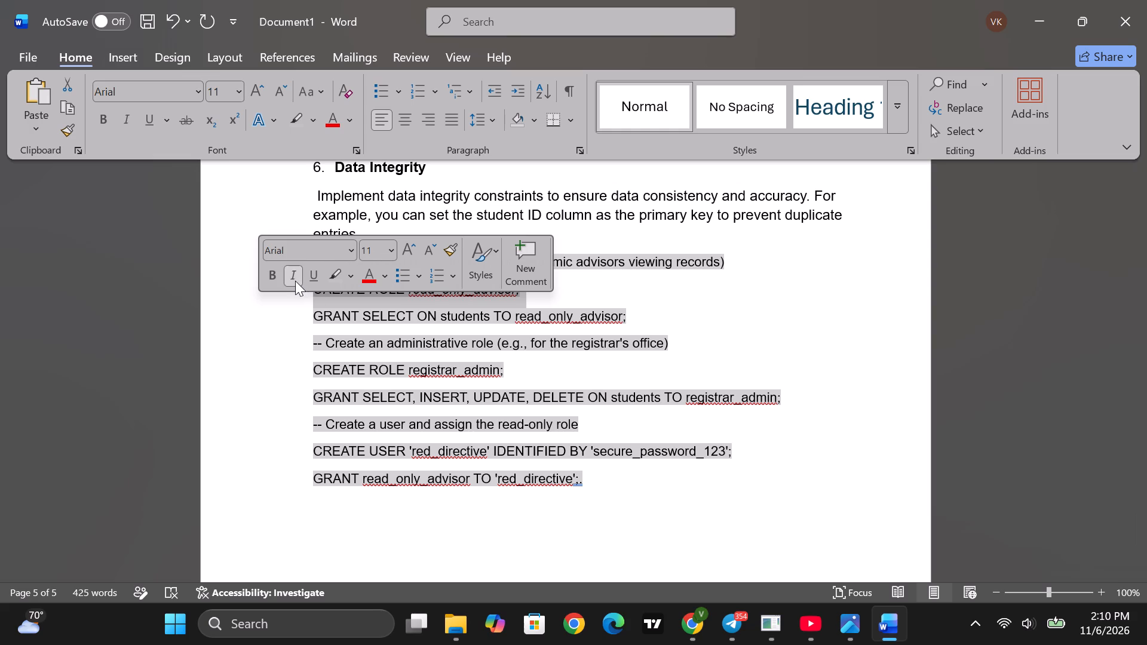
click(288, 339)
click(600, 492)
drag(576, 478, 308, 259)
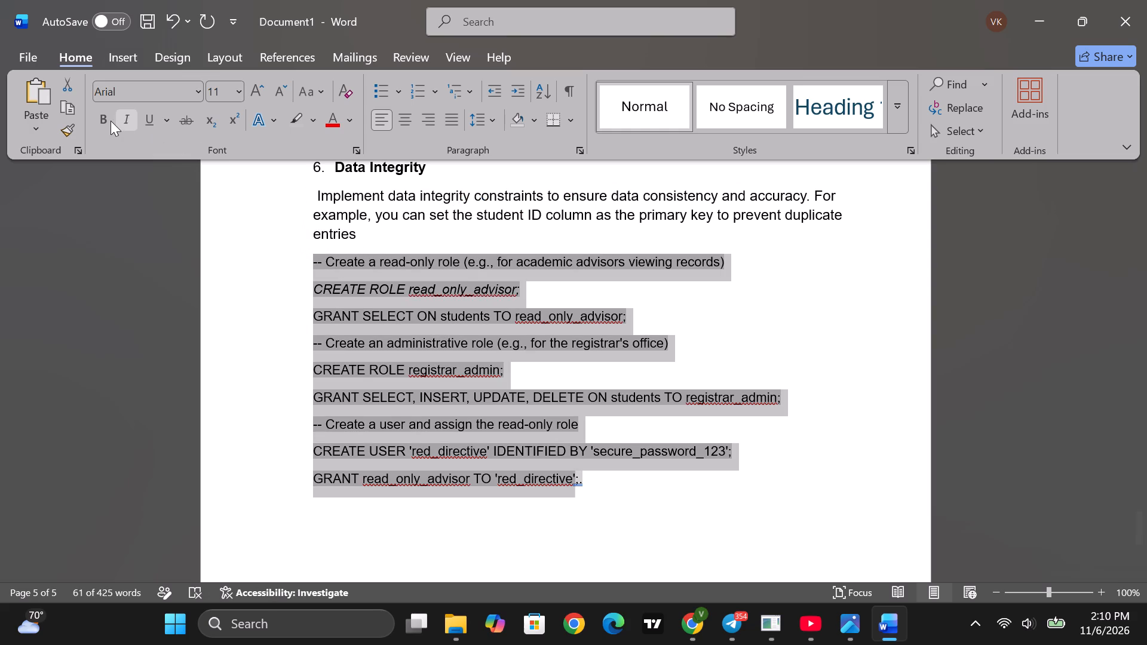
click(127, 119)
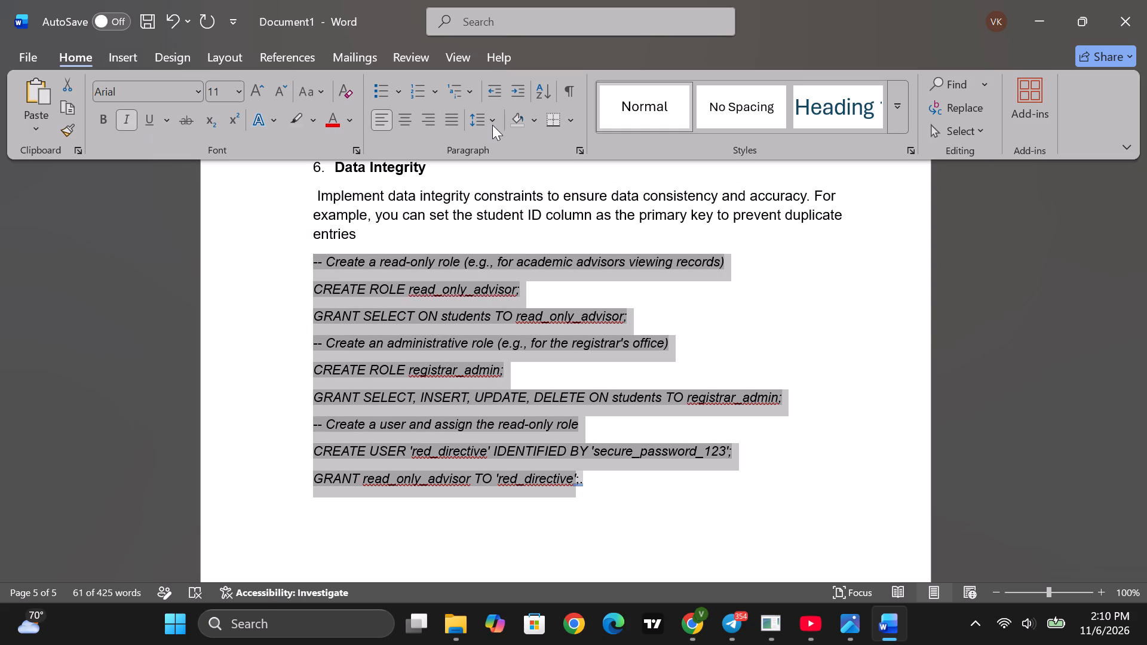
Reduce the line spacing of the SQL block under Data Integrity.
click(494, 125)
click(515, 143)
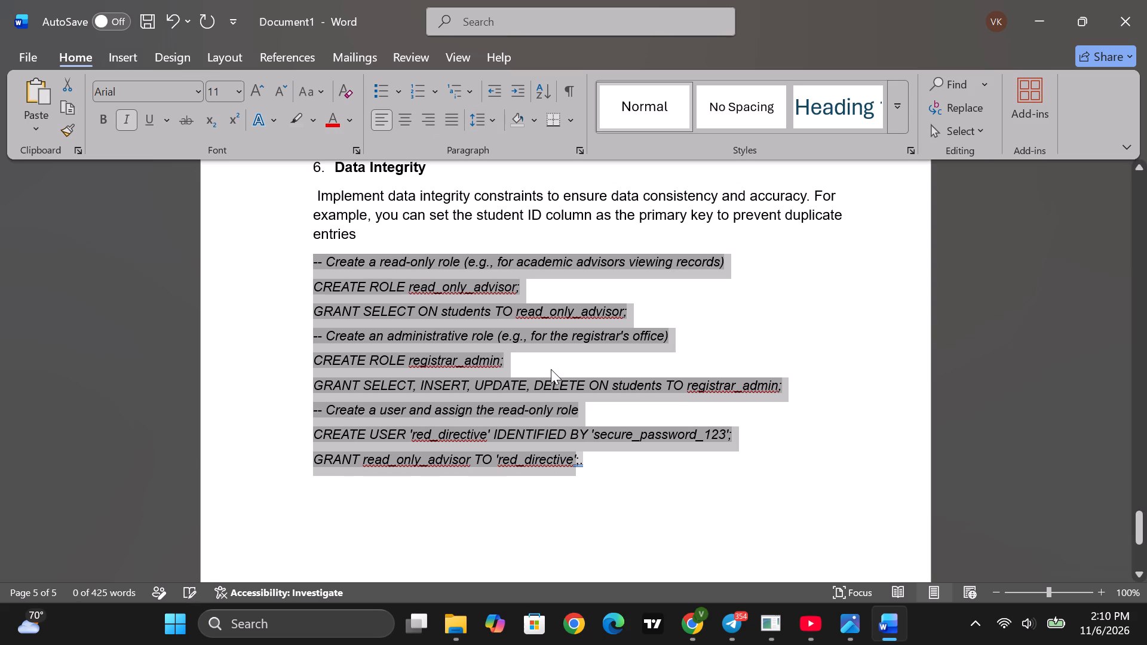
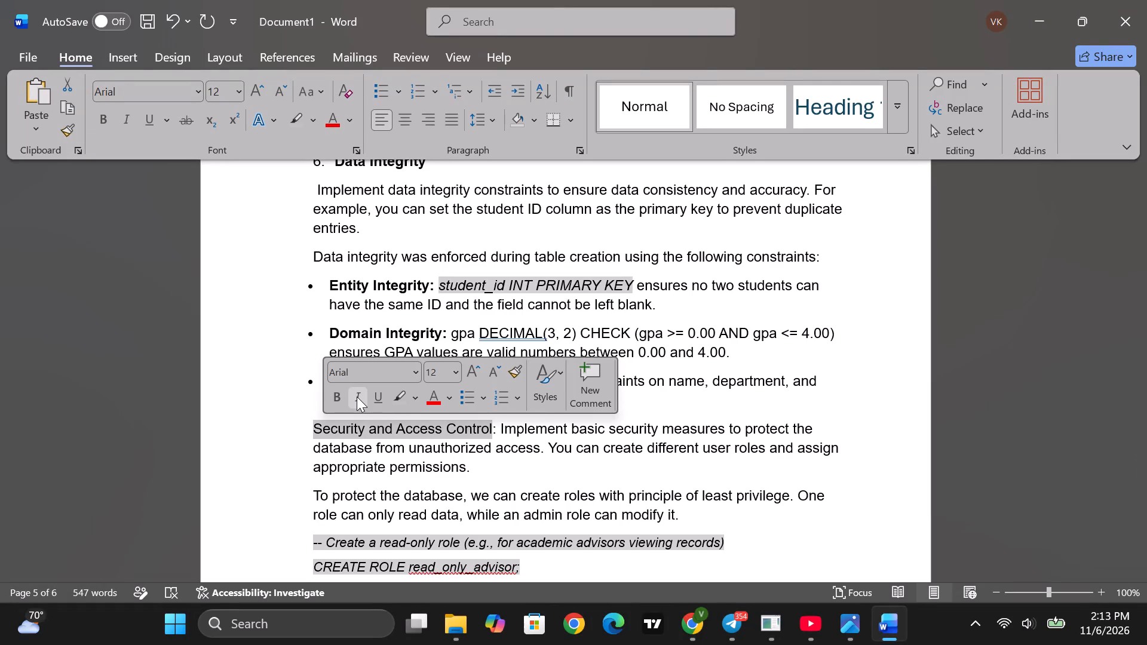
Split the "Security and Access Control" heading onto its own line above its description and delete its trailing colon.
click(513, 428)
key(Return)
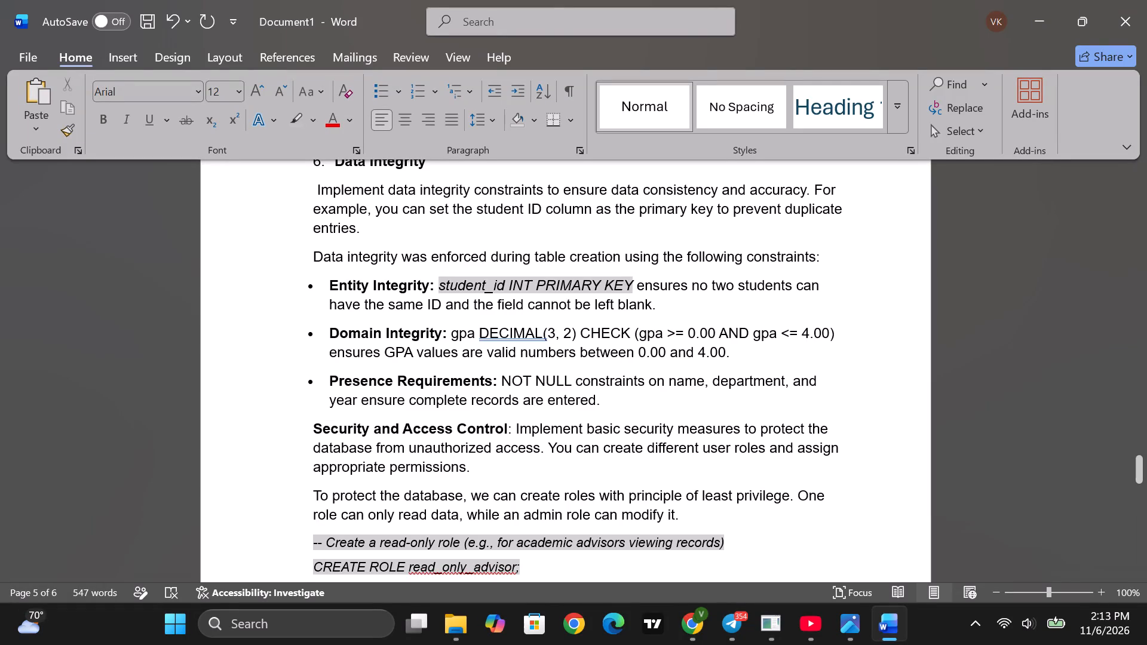
click(515, 430)
key(BackSpace)
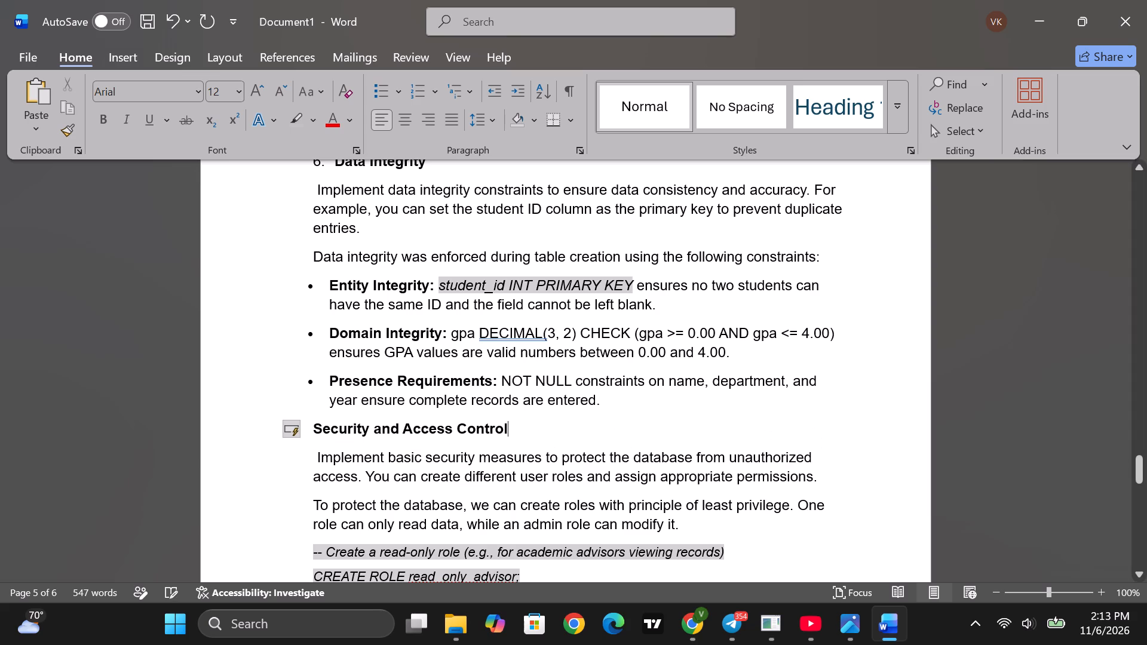
Insert a blank line below the Presence Requirements bullet and number the "Security and Access Control" heading as 7.
click(603, 403)
key(Return)
key(BackSpace)
key(BackSpace)
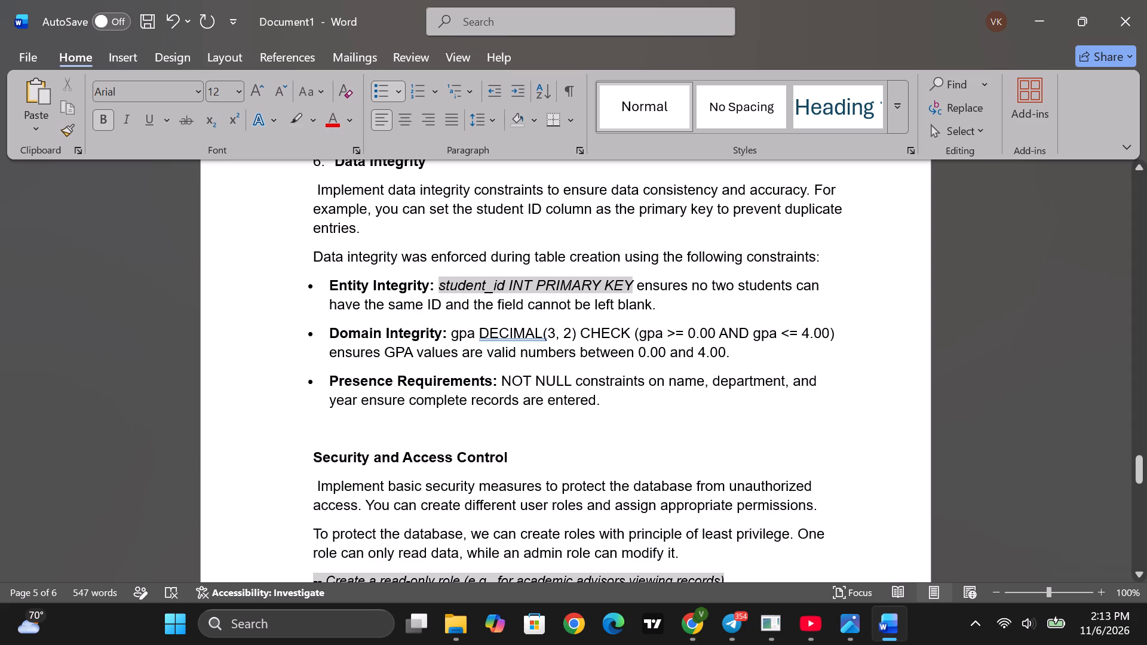
click(309, 459)
key(7)
text(.)
key(space)
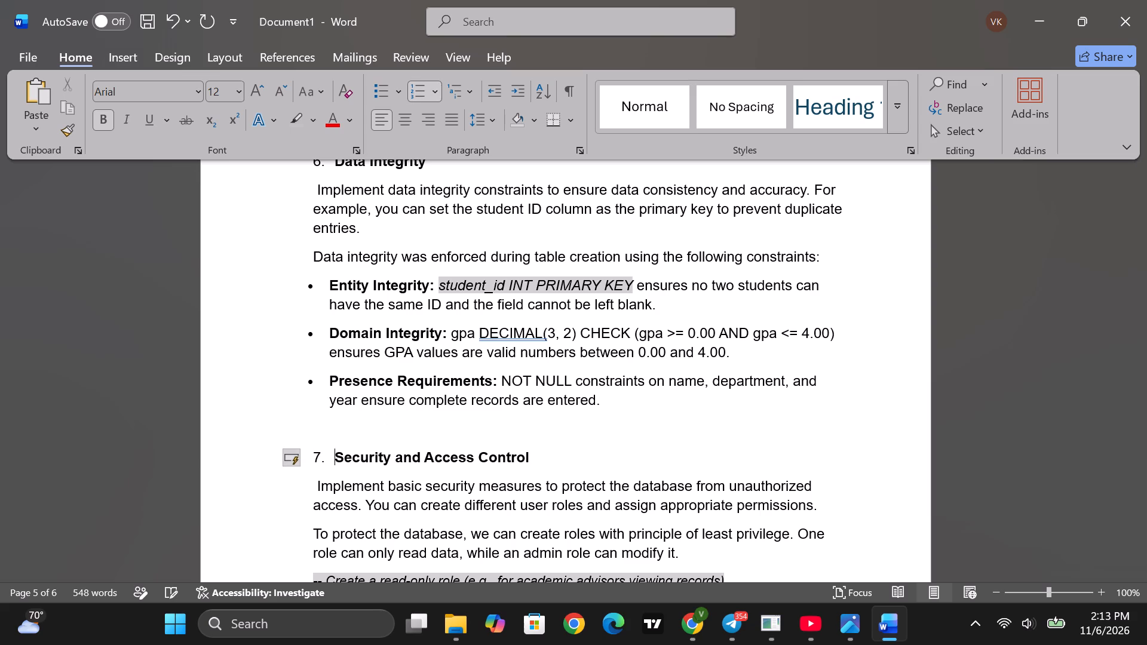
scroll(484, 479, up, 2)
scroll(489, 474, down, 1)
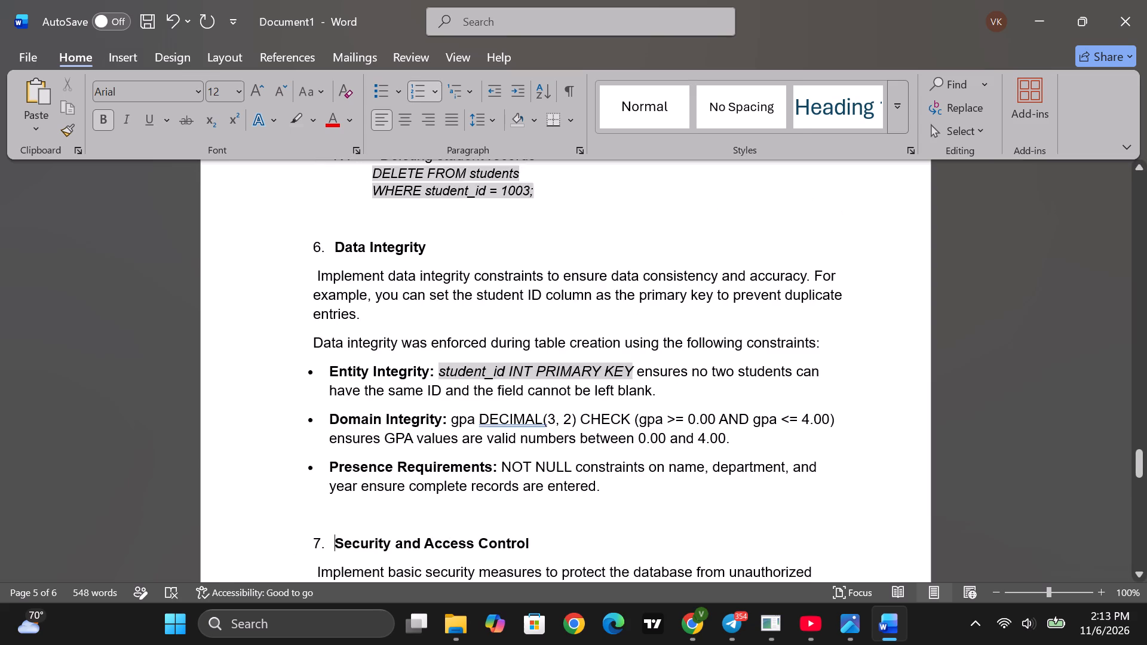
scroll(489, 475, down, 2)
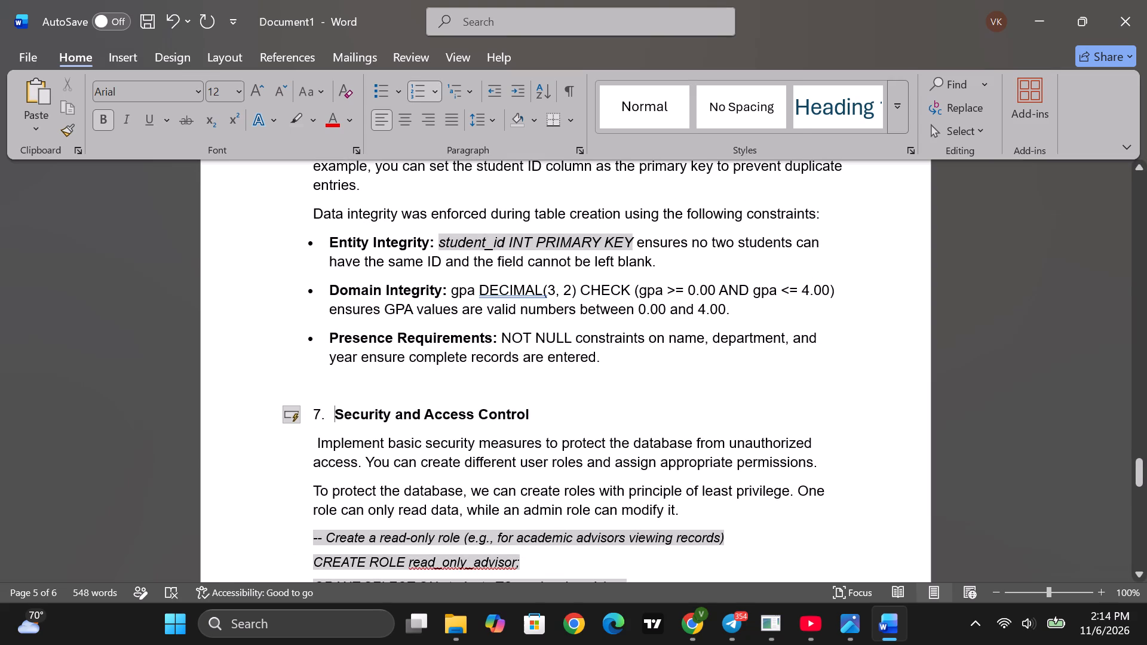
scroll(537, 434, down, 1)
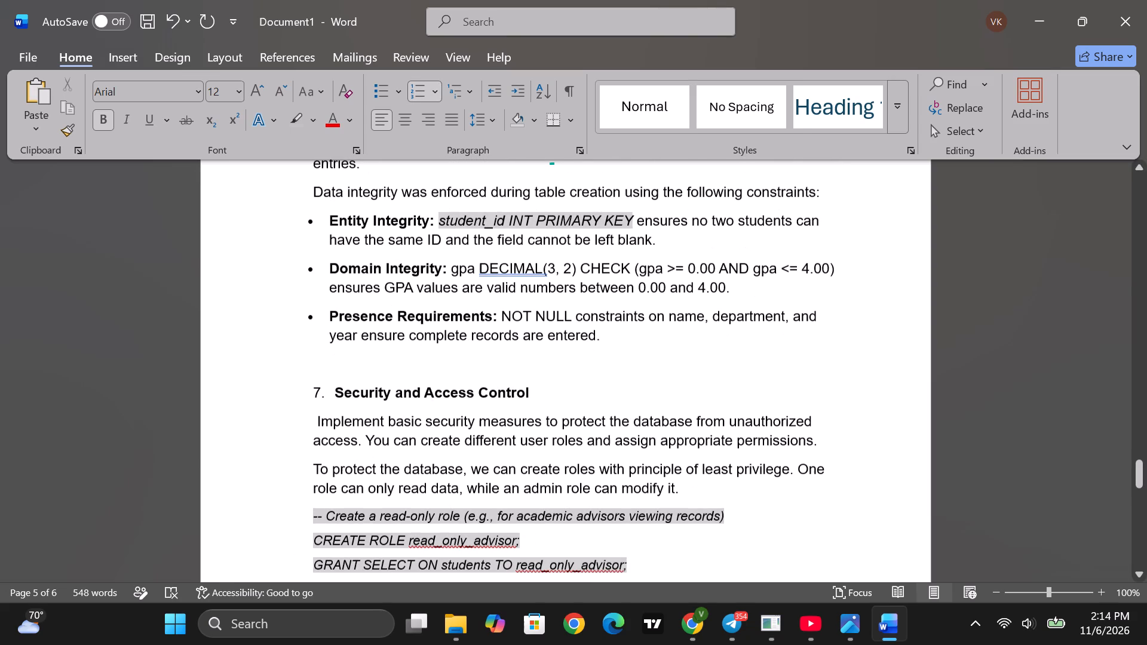
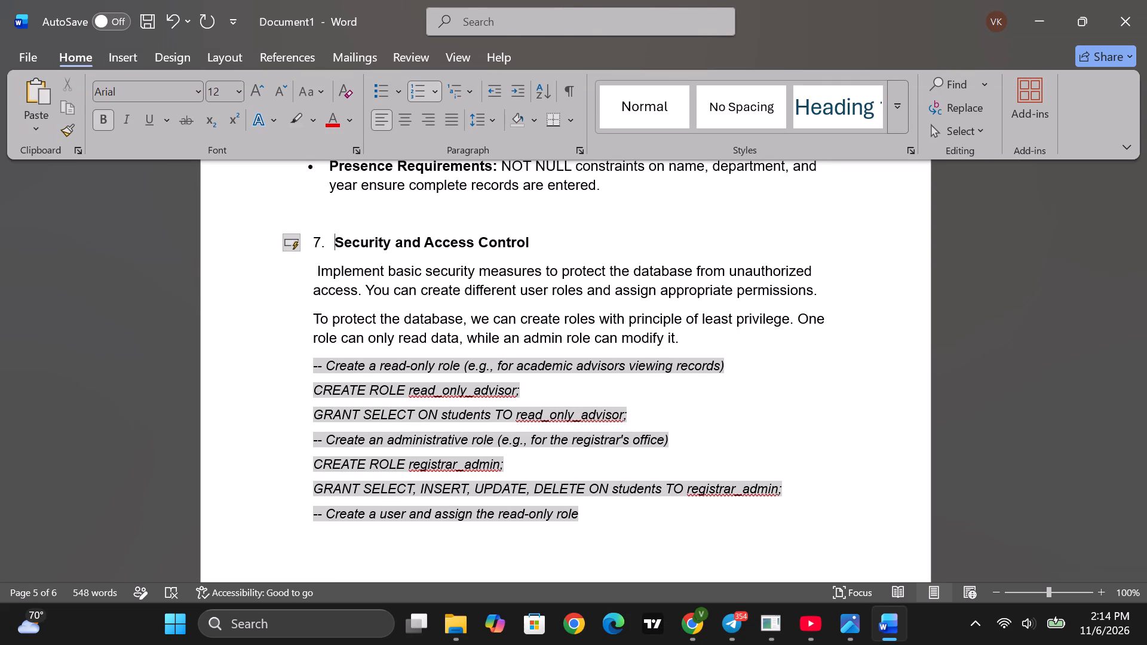
Insert a blank line below the role-creation code screenshot at the end of the Security and Access Control section.
scroll(444, 370, down, 11)
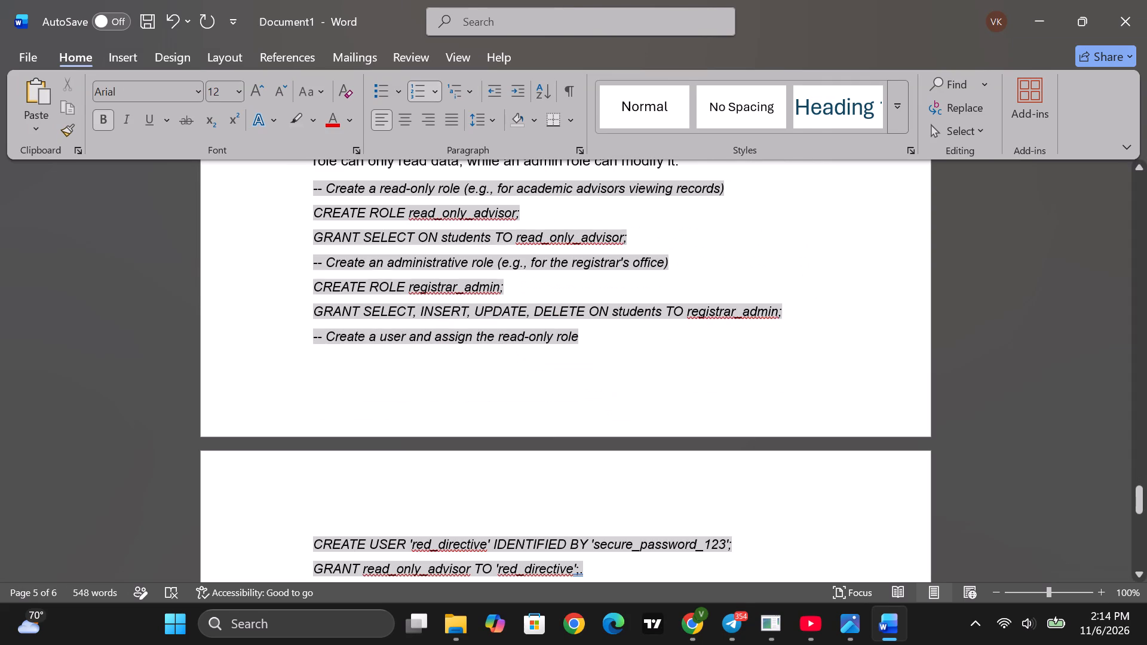
scroll(446, 376, down, 5)
scroll(789, 359, down, 8)
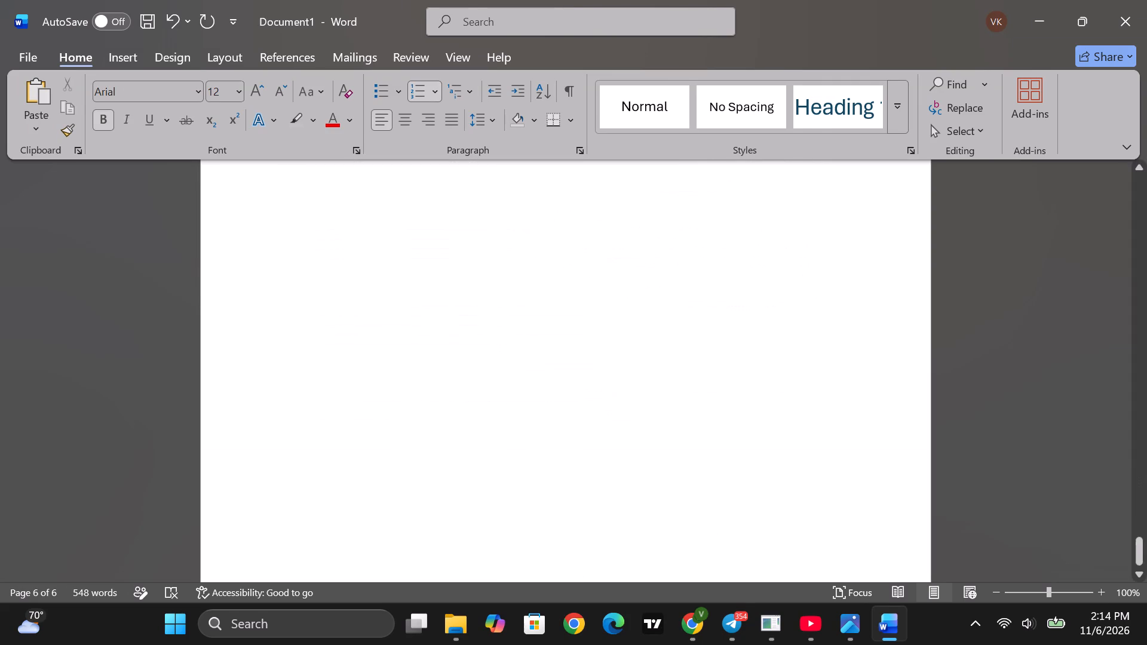
scroll(778, 373, down, 5)
scroll(774, 379, up, 9)
click(886, 328)
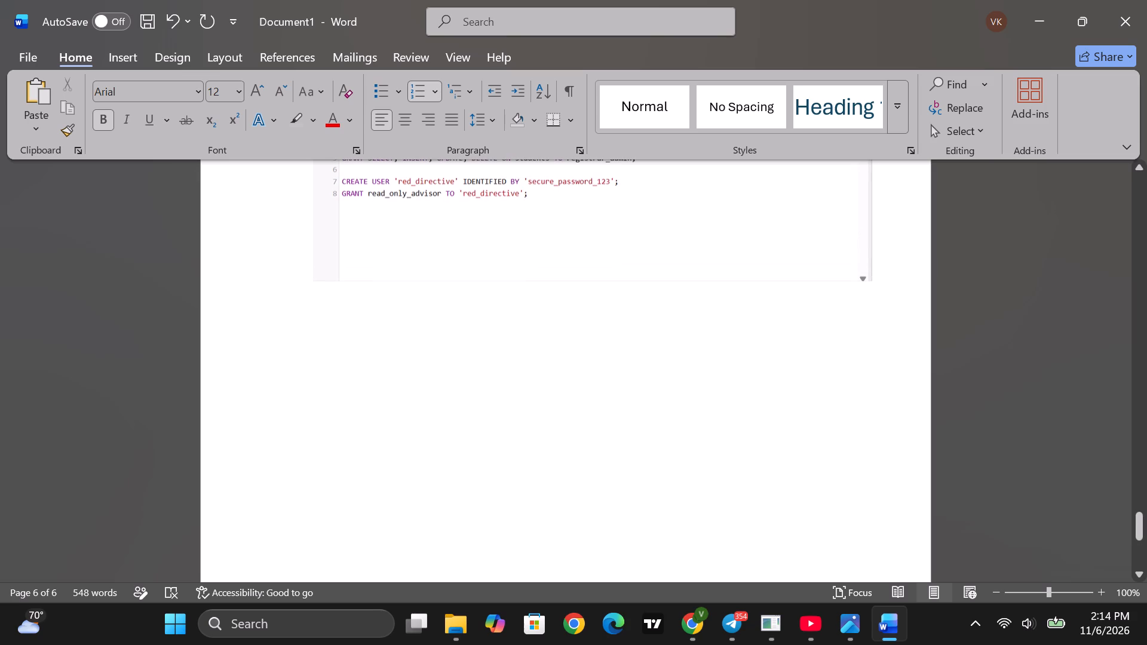
key(Return)
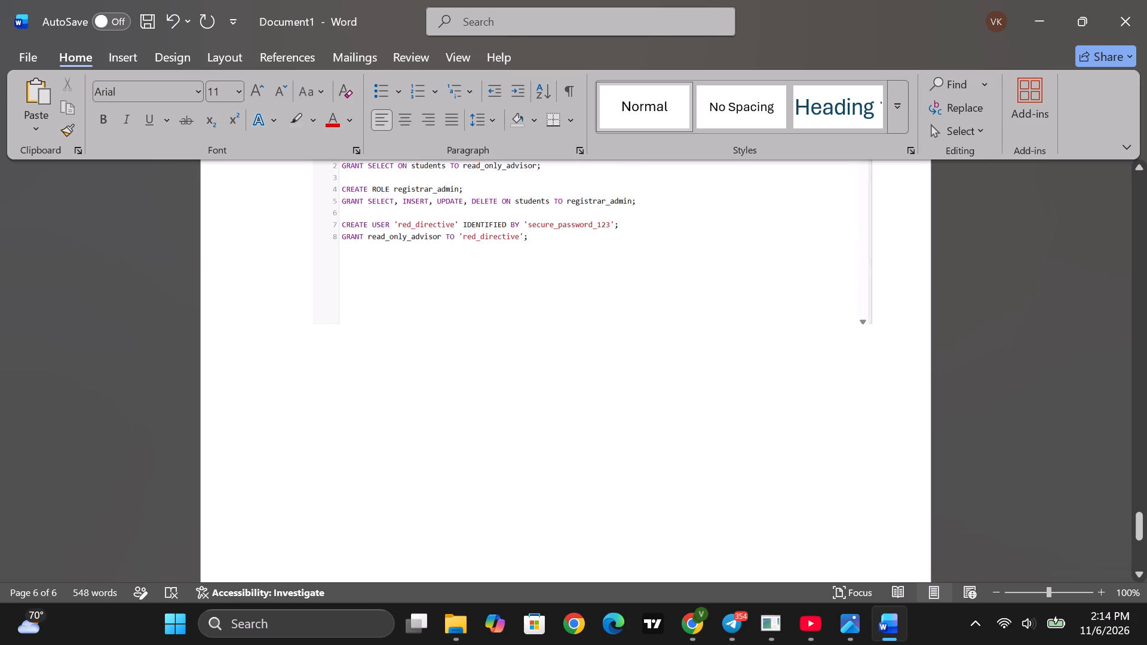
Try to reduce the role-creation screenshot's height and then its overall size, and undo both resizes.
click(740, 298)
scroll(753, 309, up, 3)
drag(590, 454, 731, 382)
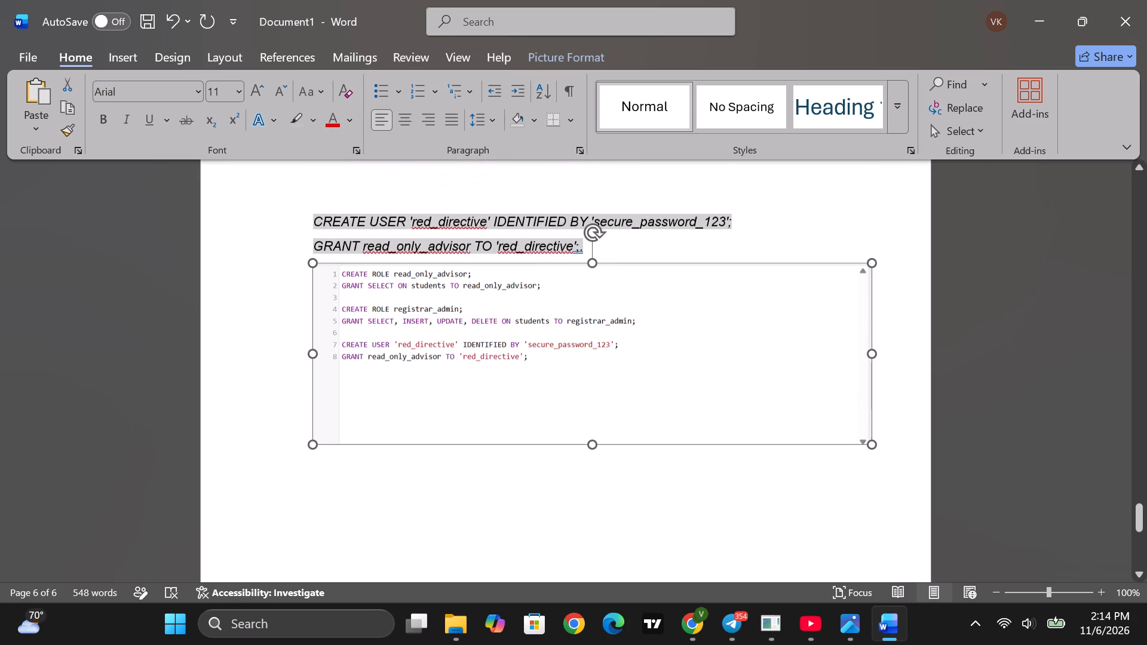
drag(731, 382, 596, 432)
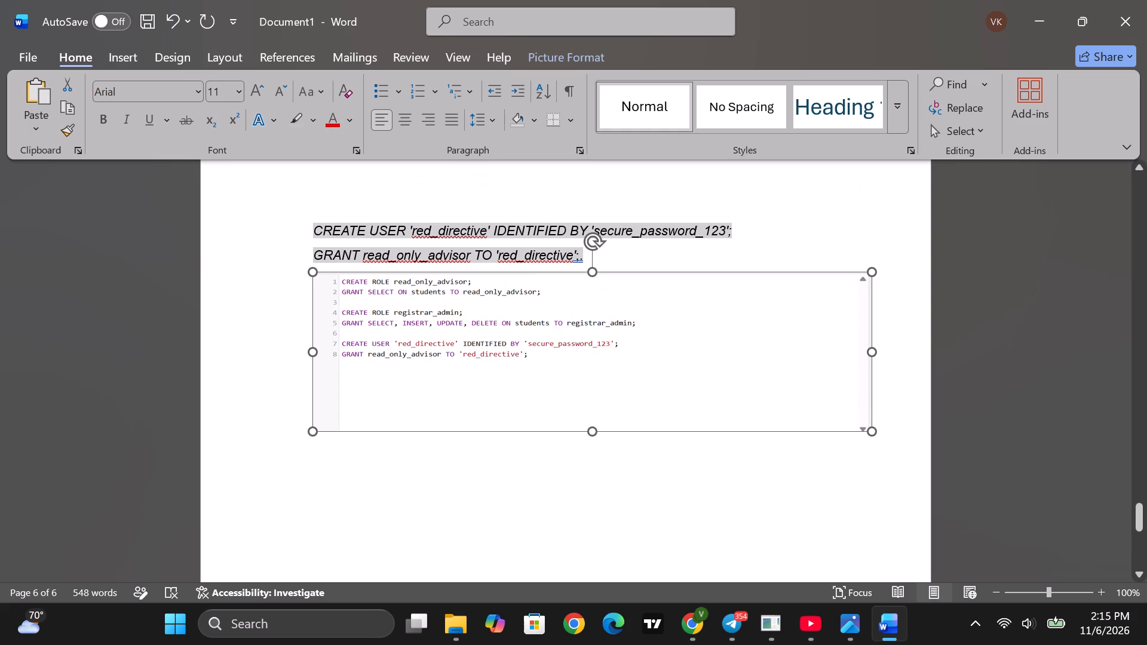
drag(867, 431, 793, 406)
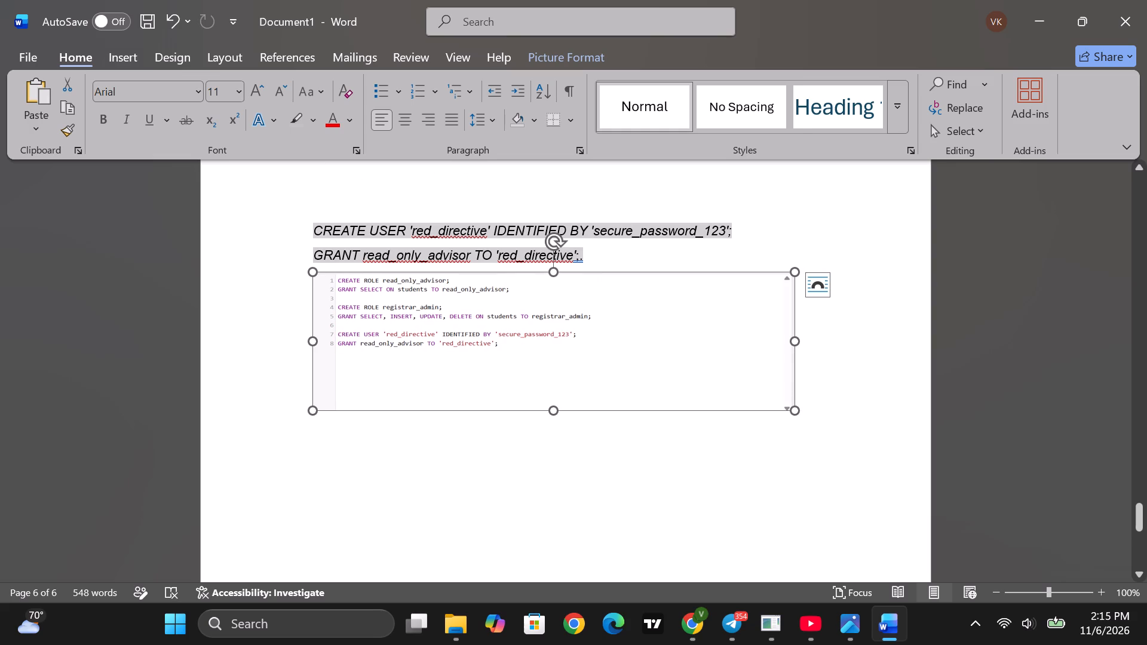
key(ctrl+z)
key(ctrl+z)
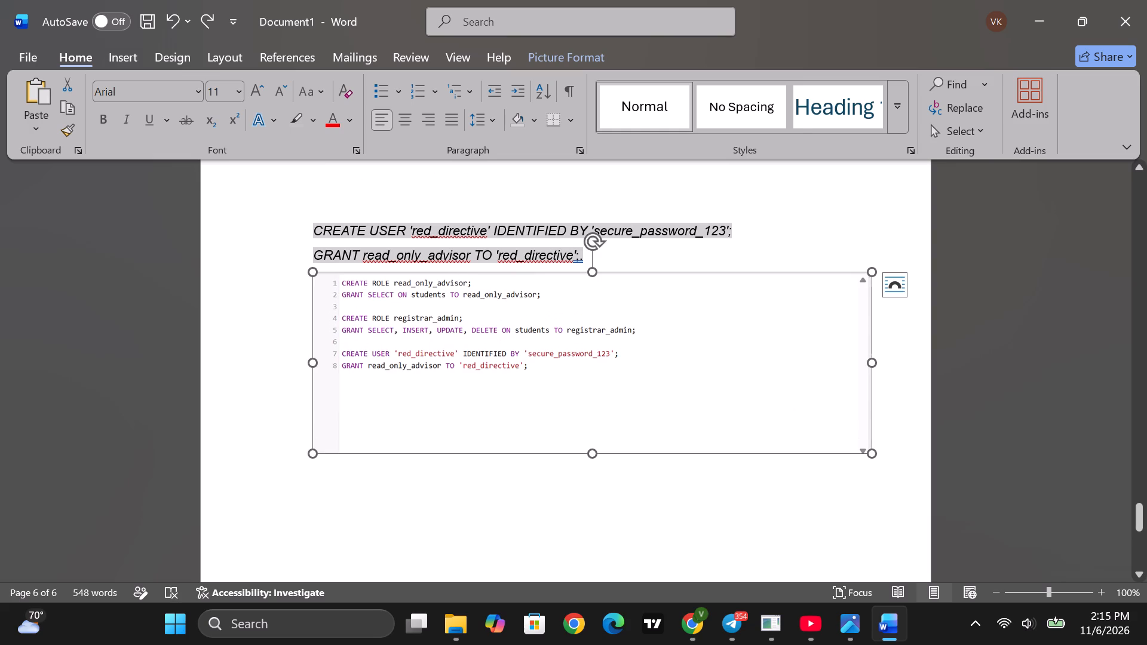
Add a space and another new line below the role-creation screenshot.
click(679, 476)
key(space)
key(Return)
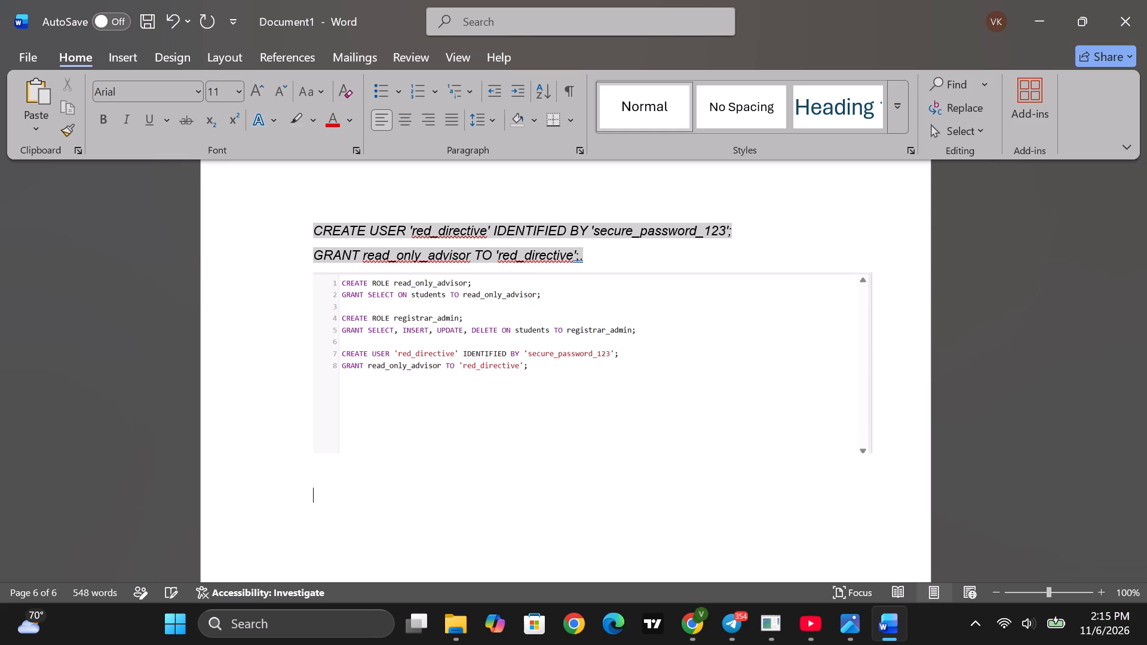
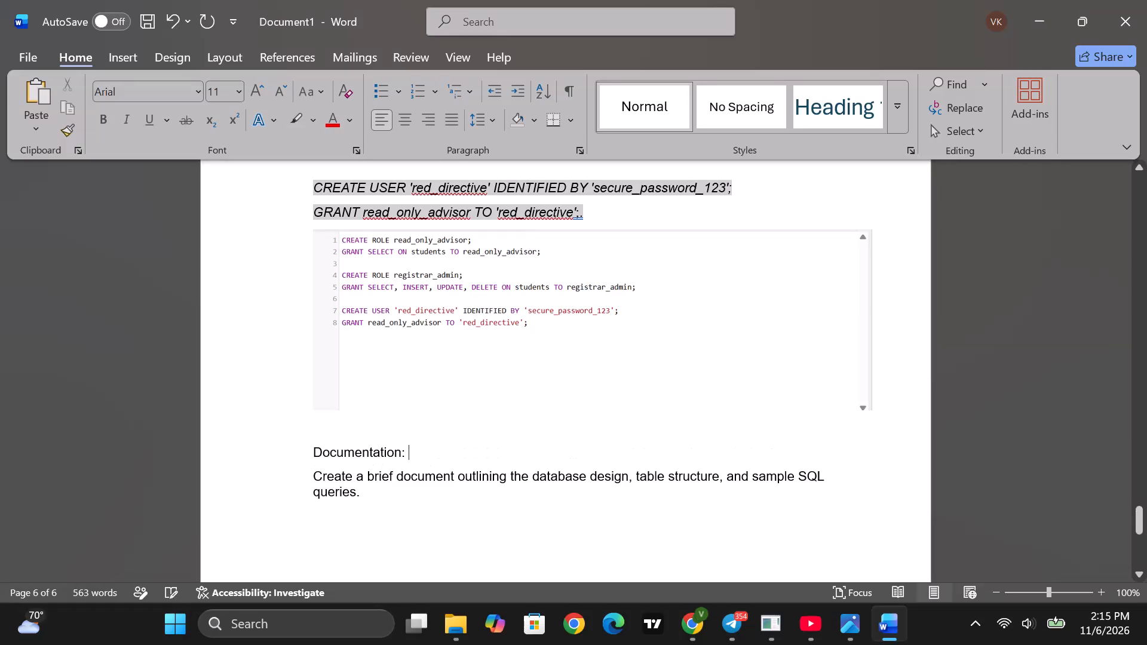
Enter the number "7." before the "Documentation:" heading so it becomes an automatically numbered section heading.
key(BackSpace)
click(300, 453)
text(7.)
key(space)
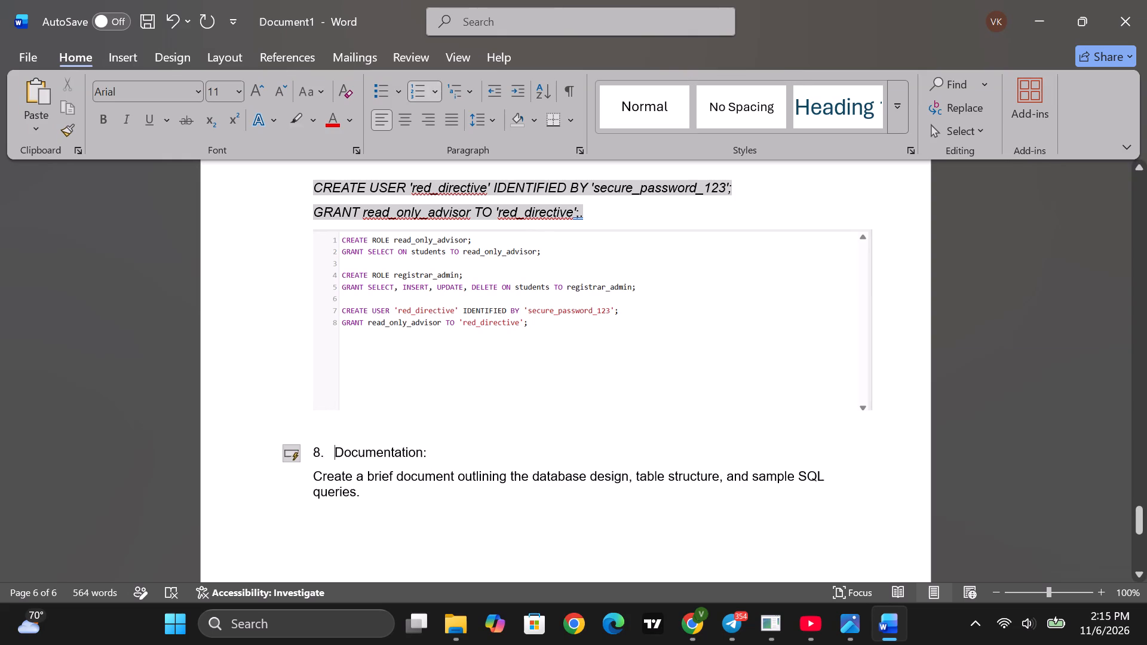
Make the numbered "Documentation:" heading bold.
scroll(348, 456, up, 11)
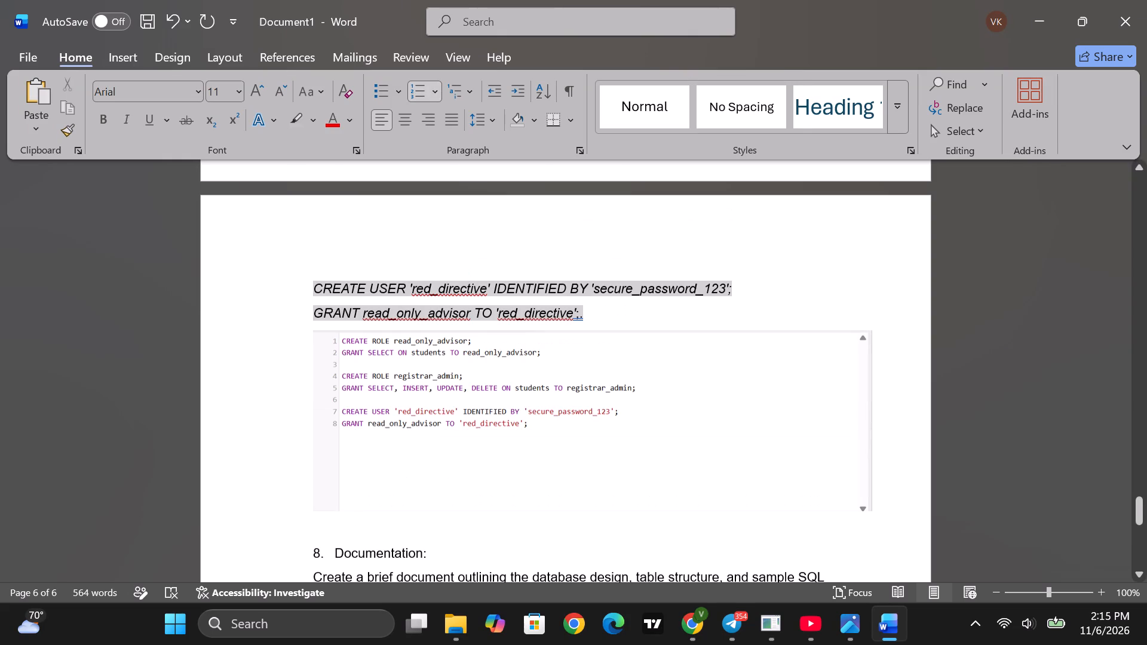
scroll(348, 456, down, 13)
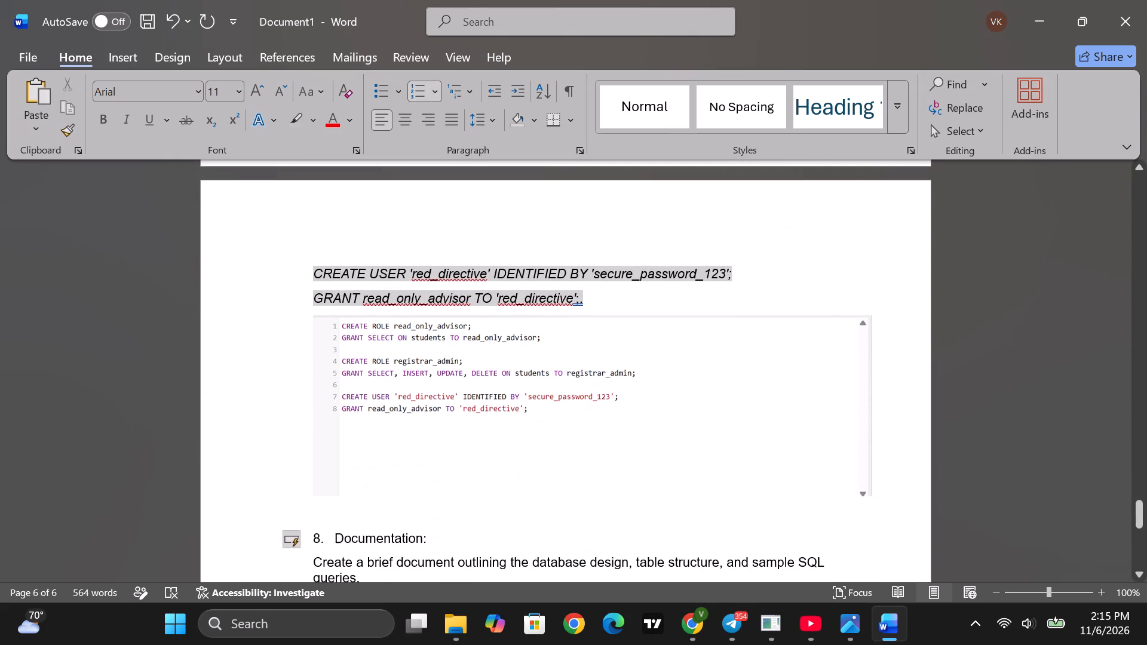
click(364, 411)
drag(436, 364, 364, 411)
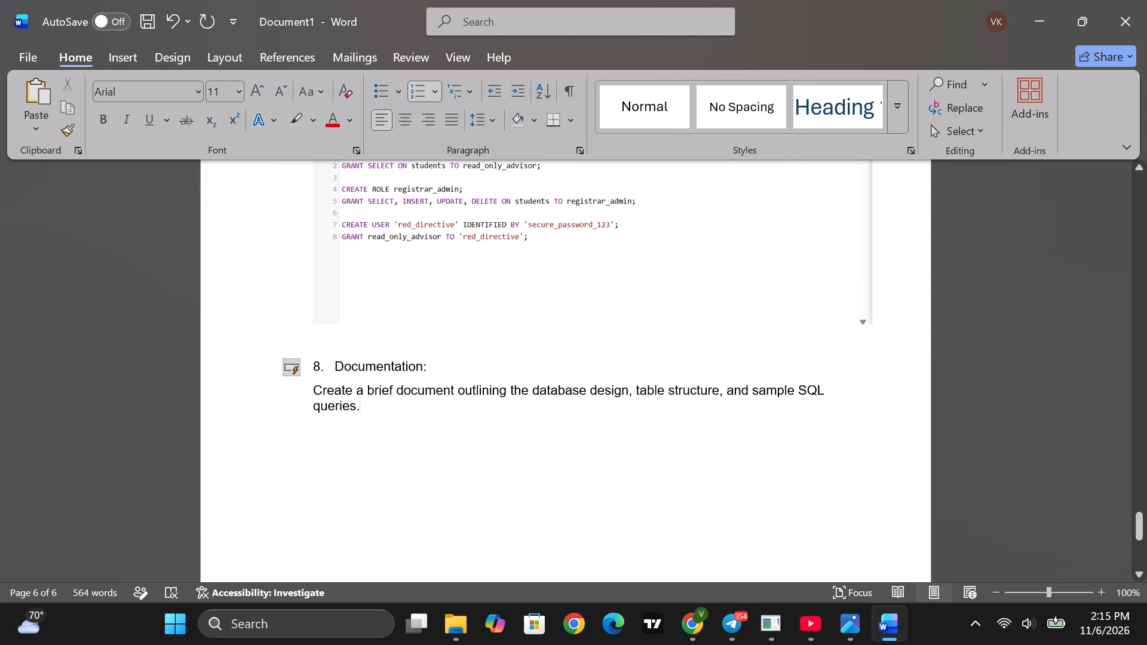
drag(364, 411, 315, 371)
click(334, 344)
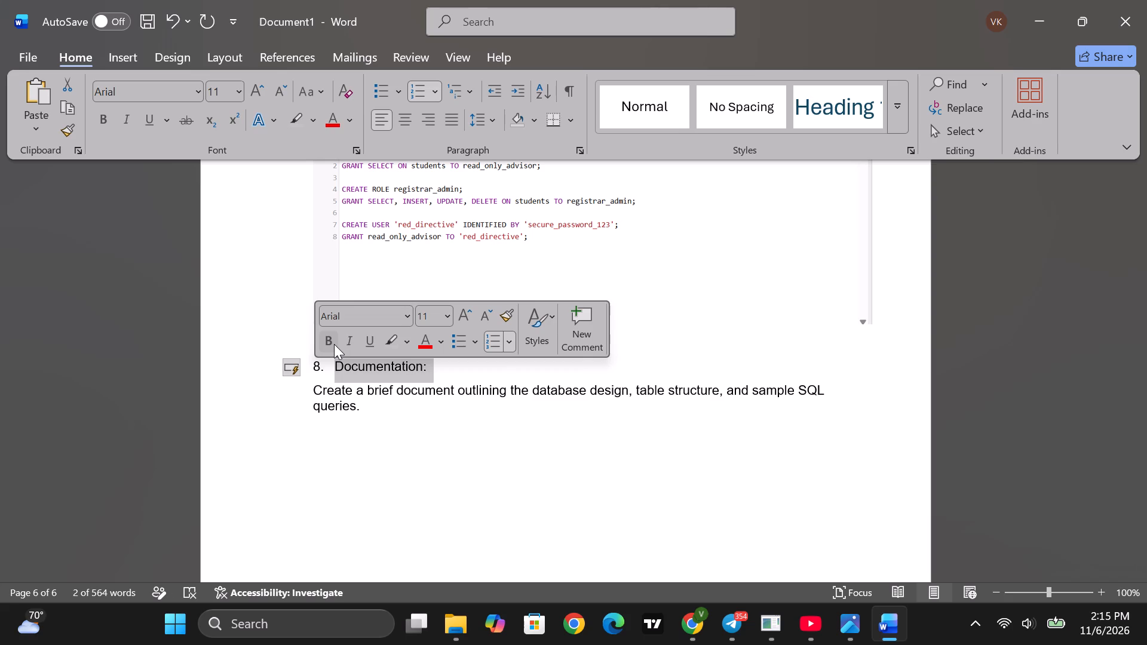
Start a new blank line below the Documentation description that ends with "sample SQL queries.".
click(368, 420)
click(379, 414)
key(Return)
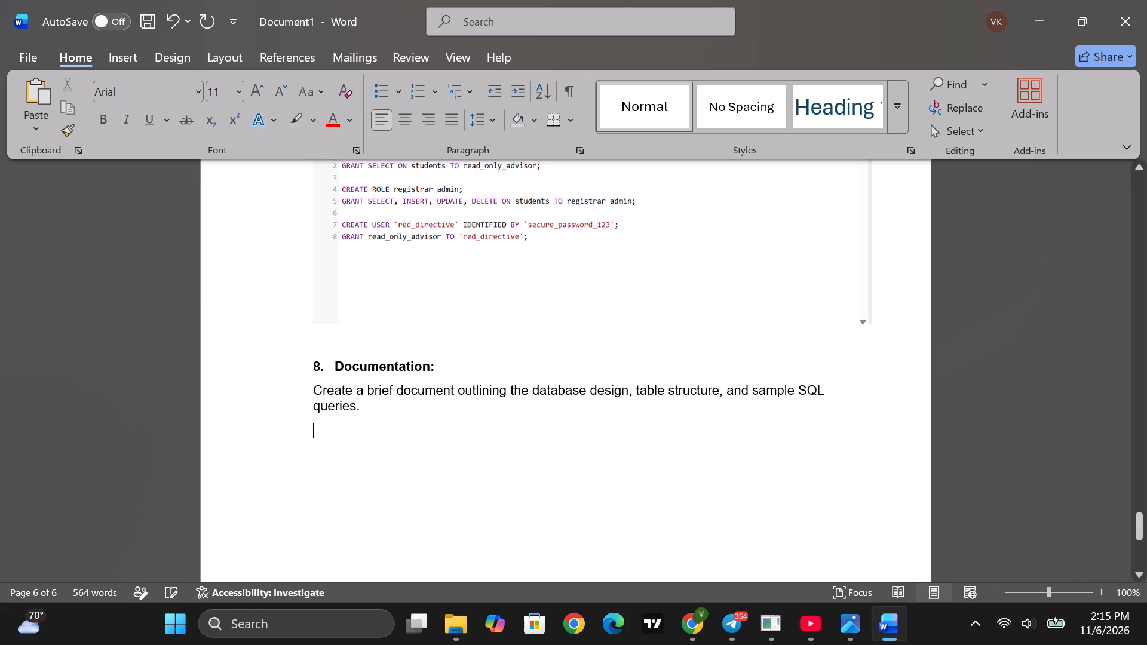
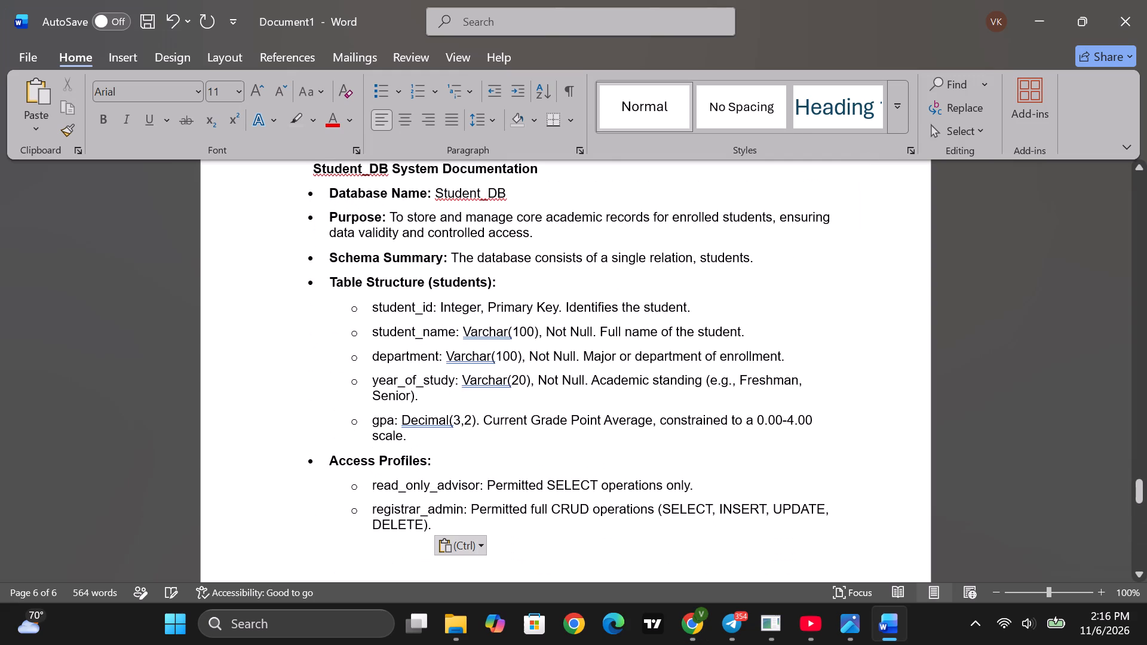
scroll(455, 406, down, 4)
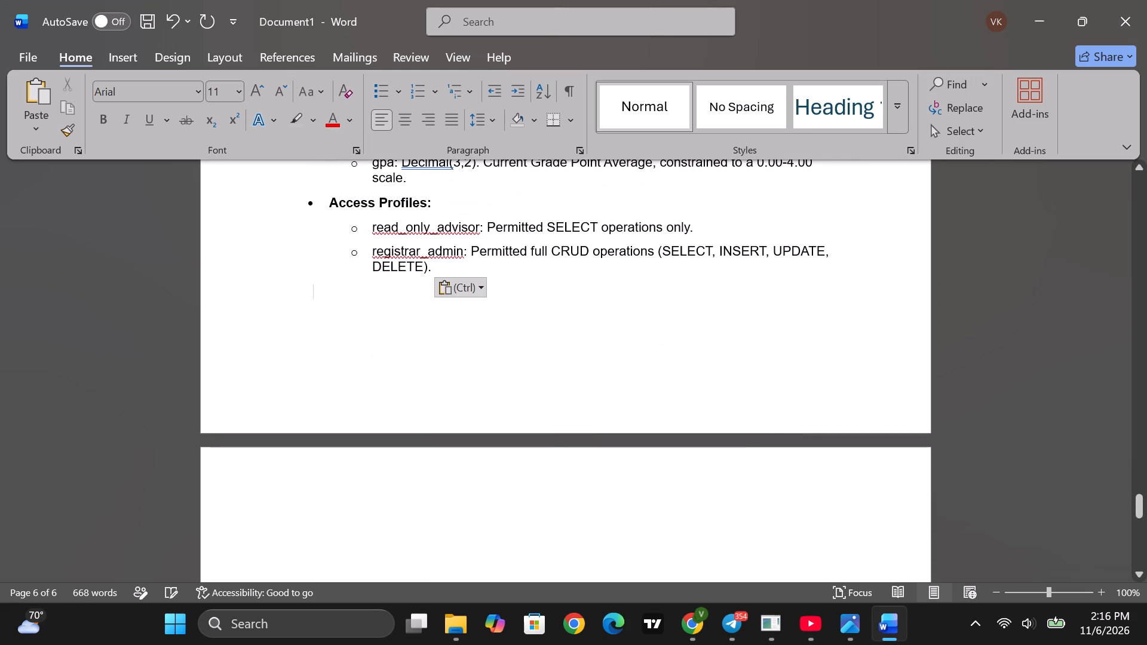
scroll(452, 410, down, 18)
scroll(452, 419, up, 5)
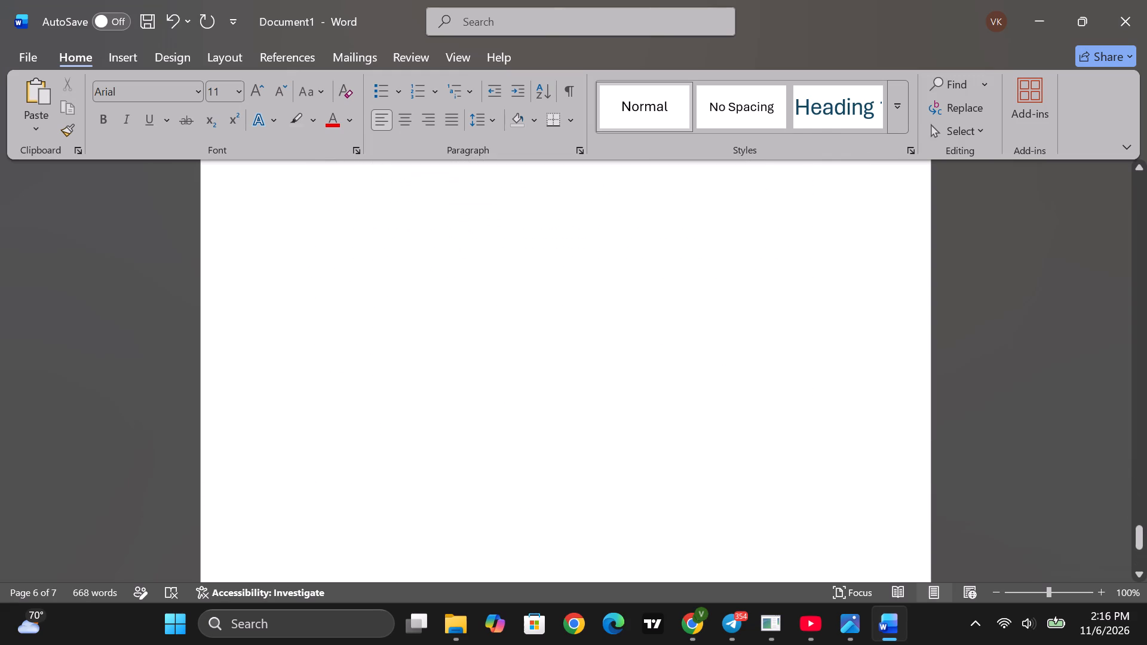
scroll(444, 411, up, 19)
scroll(444, 411, up, 2)
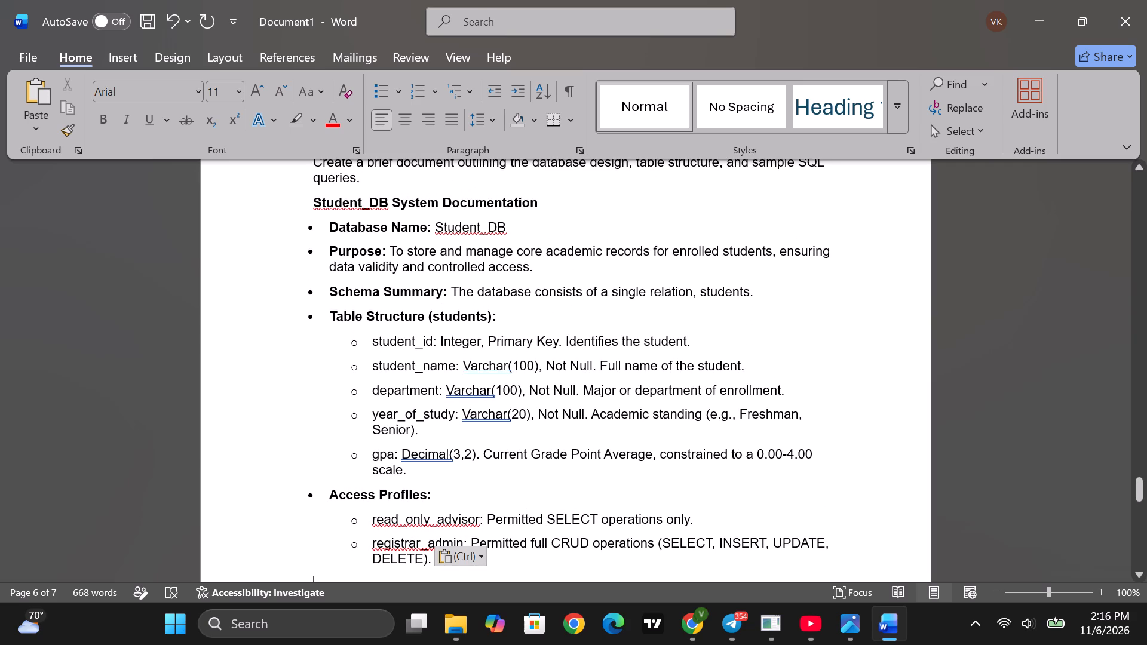
Remove the bullet from the Purpose paragraph and start the paragraph with "The".
scroll(447, 401, up, 3)
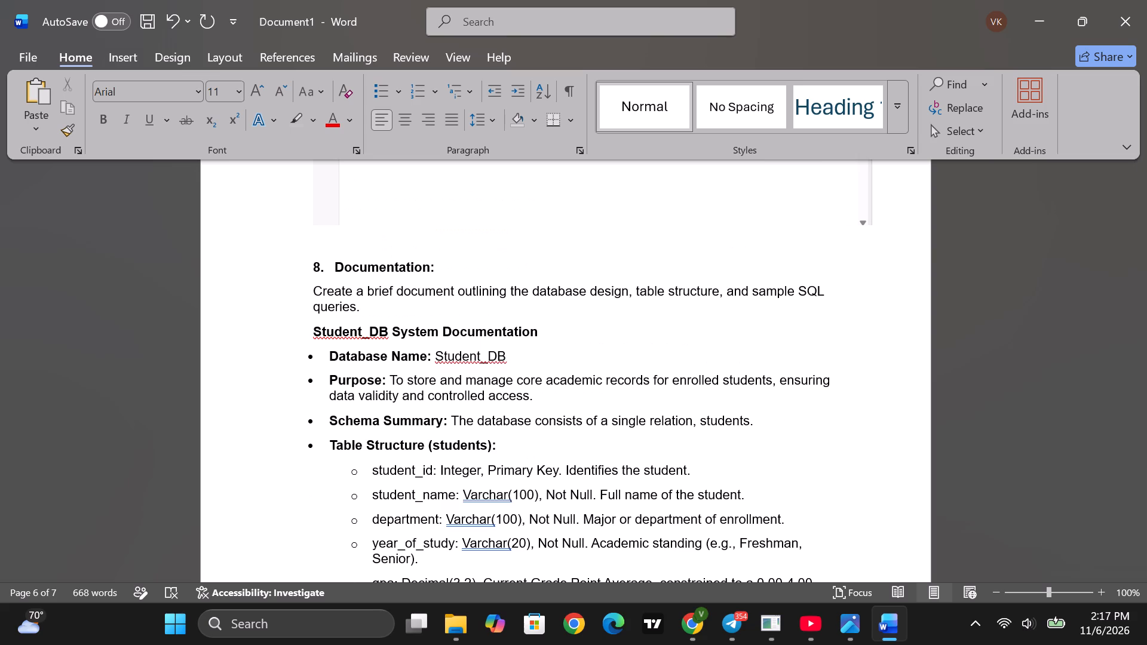
click(326, 380)
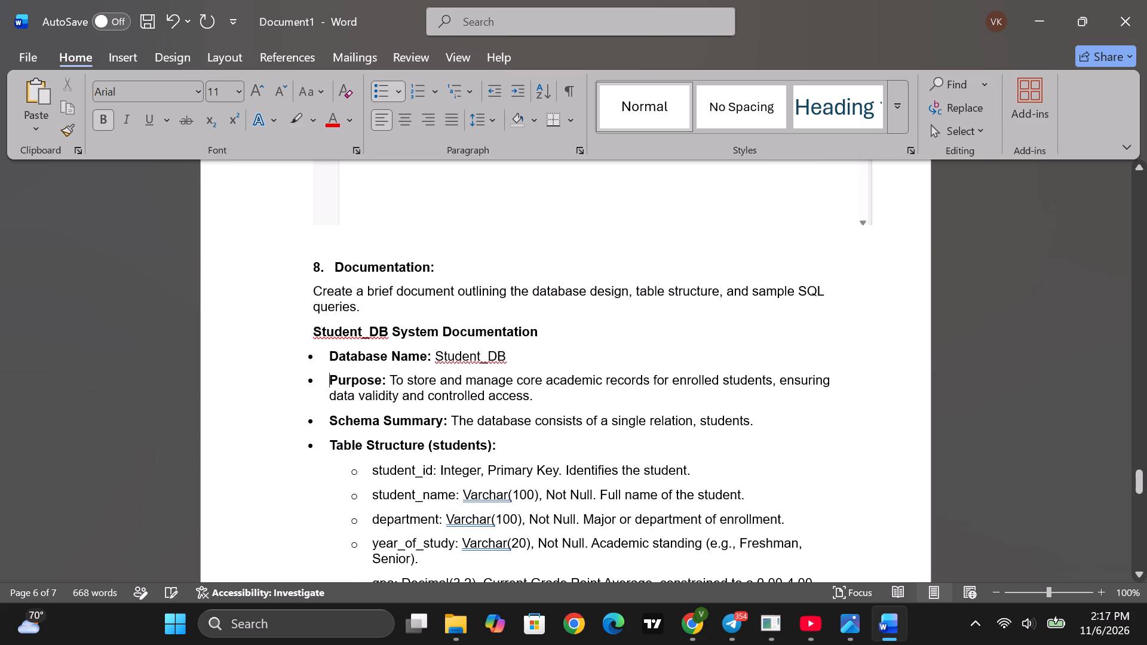
key(BackSpace)
key(BackSpace)
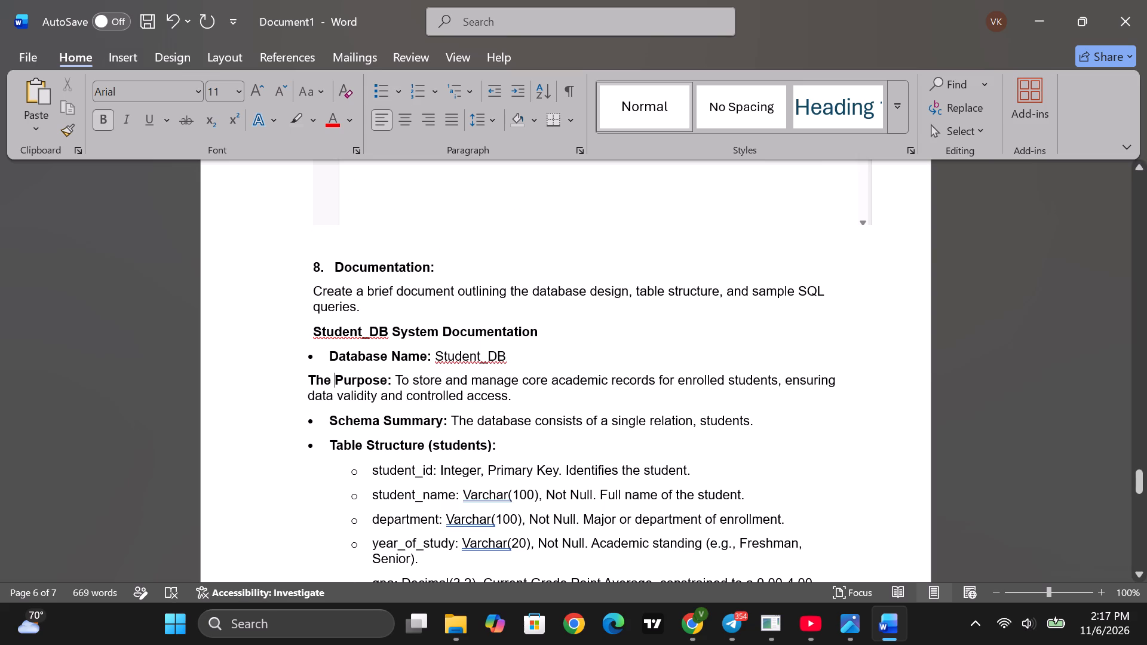
Replace the colon after "The Purpose" with "is" and lowercase the following word, making it read "The Purpose is to store and manage".
click(394, 382)
key(BackSpace)
key(BackSpace)
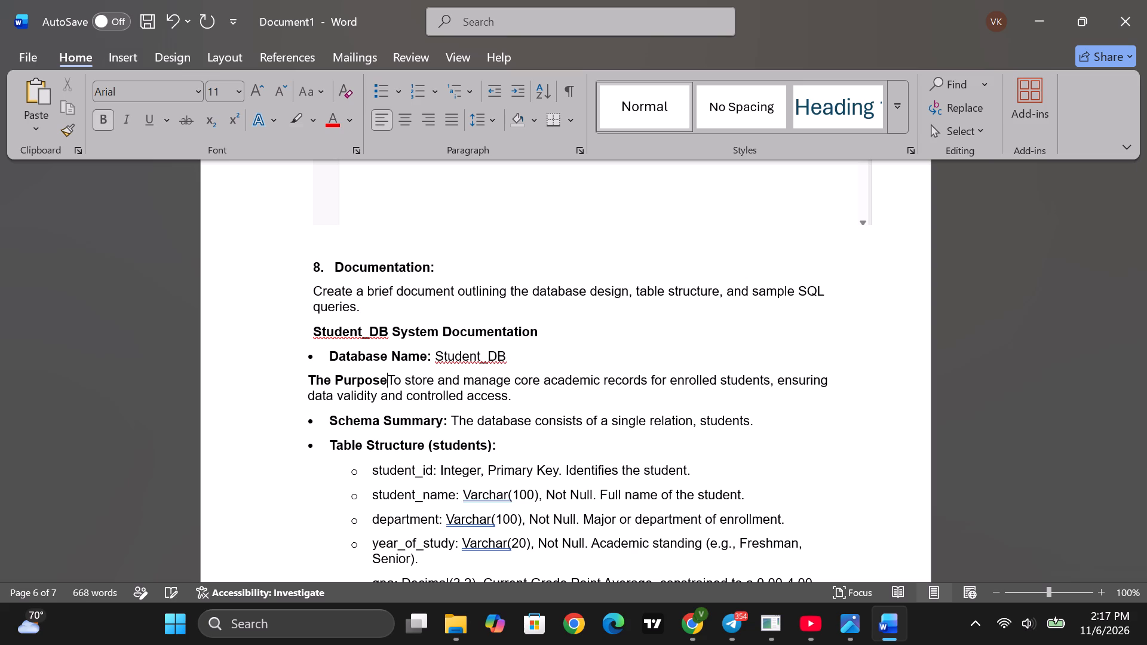
key(space)
text(is)
key(space)
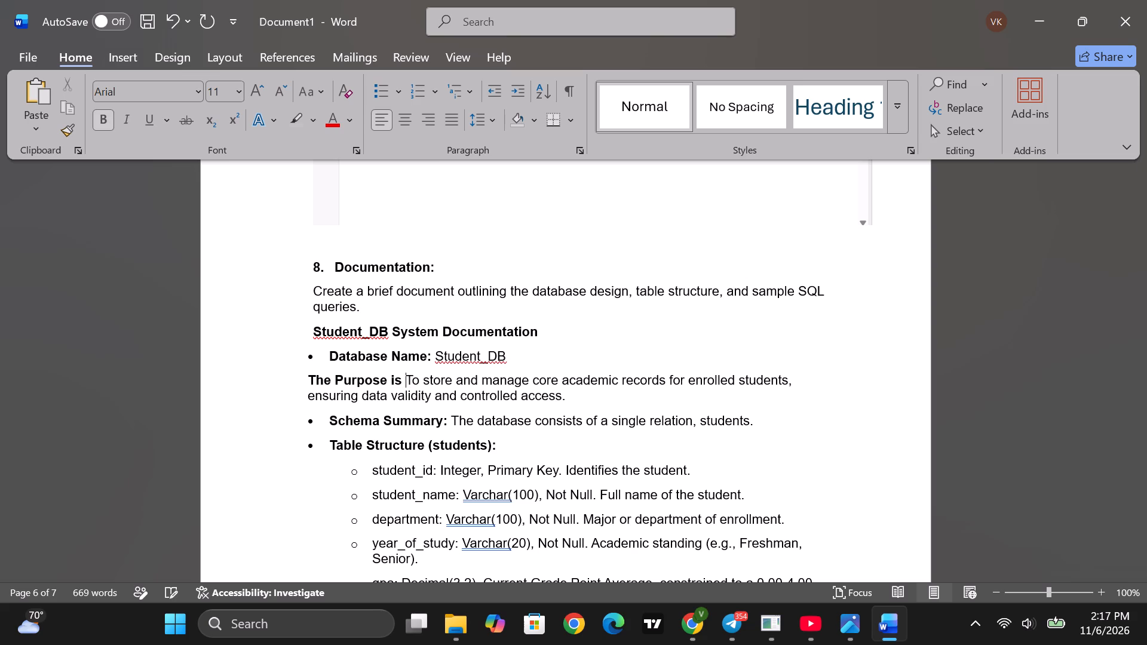
click(412, 377)
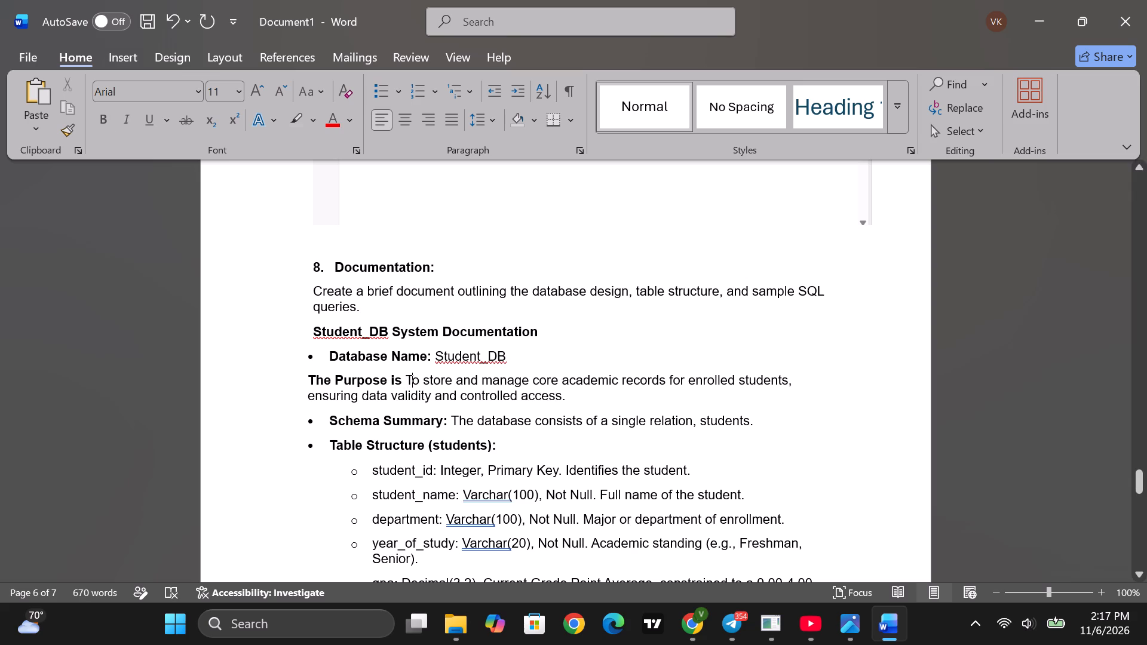
key(BackSpace)
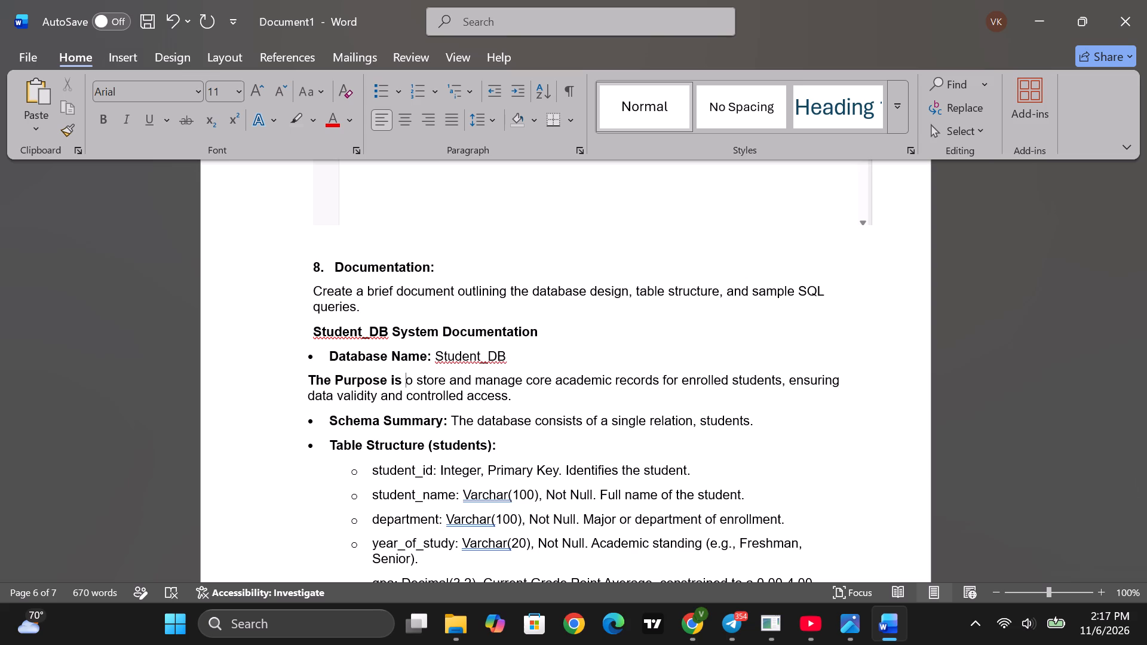
key(t)
Remove the bold formatting from the word "is" after "The Purpose".
drag(409, 381, 412, 393)
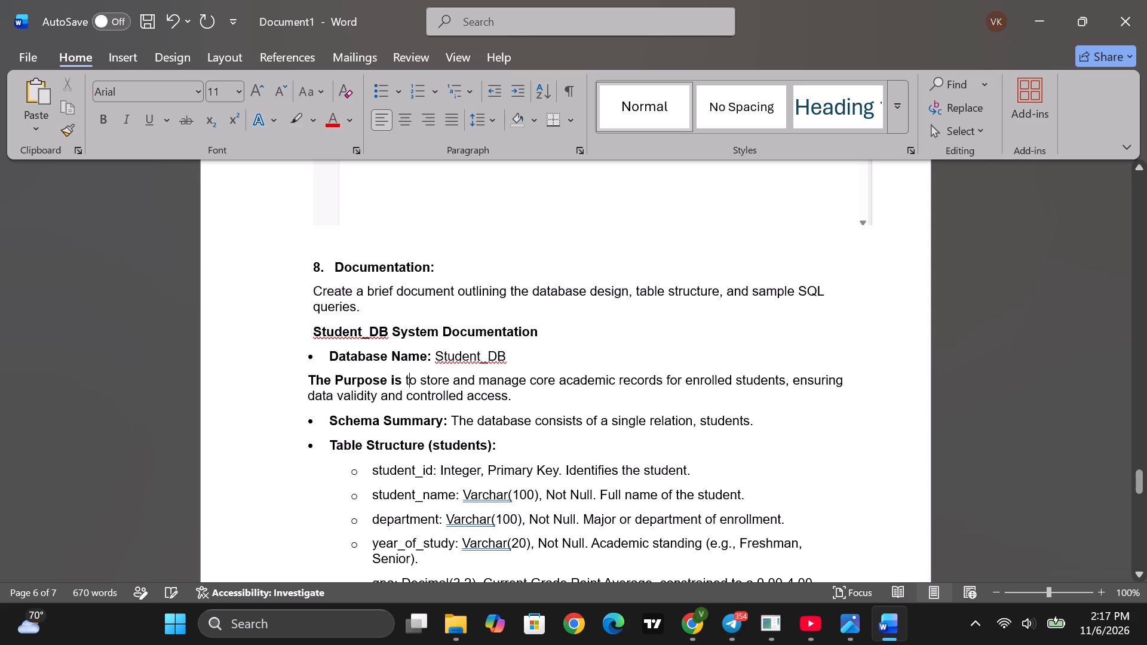
drag(412, 393, 318, 382)
click(390, 391)
drag(389, 383, 404, 381)
drag(404, 381, 409, 381)
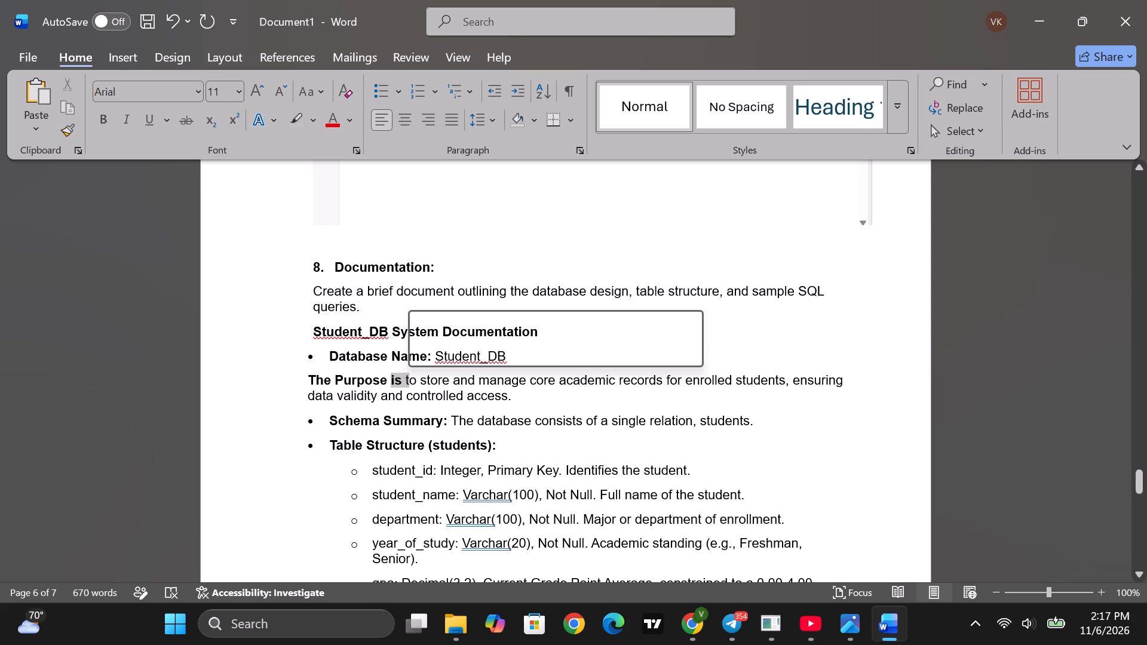
click(420, 354)
click(411, 417)
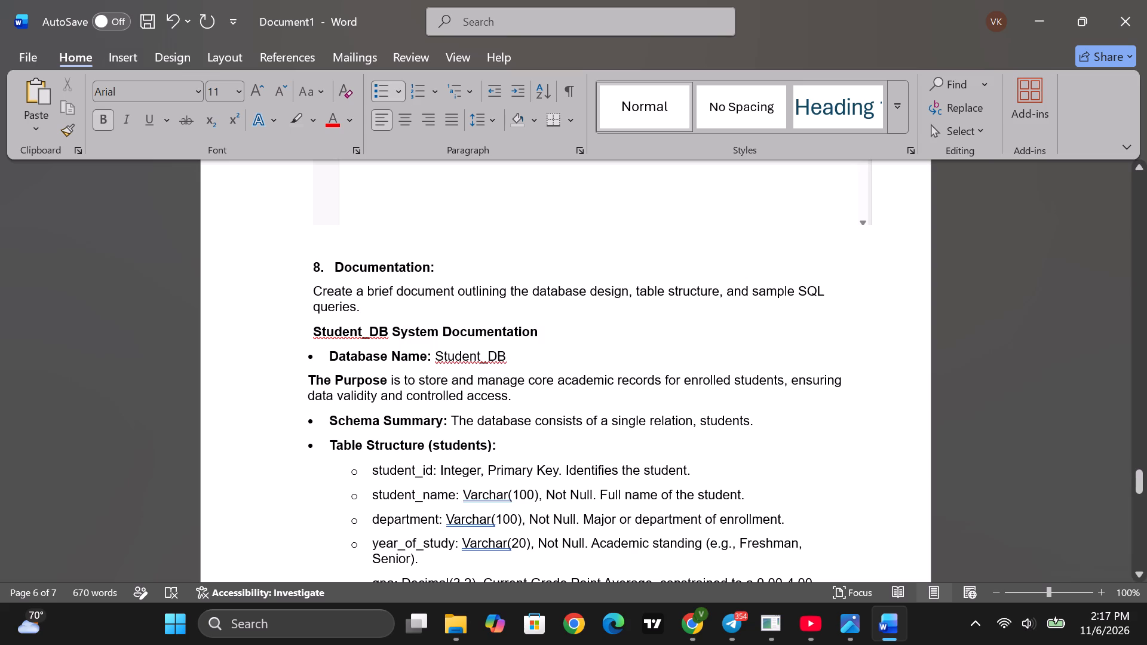
Remove the bullet and the left indent from the "Schema Summary:" line.
scroll(517, 406, down, 1)
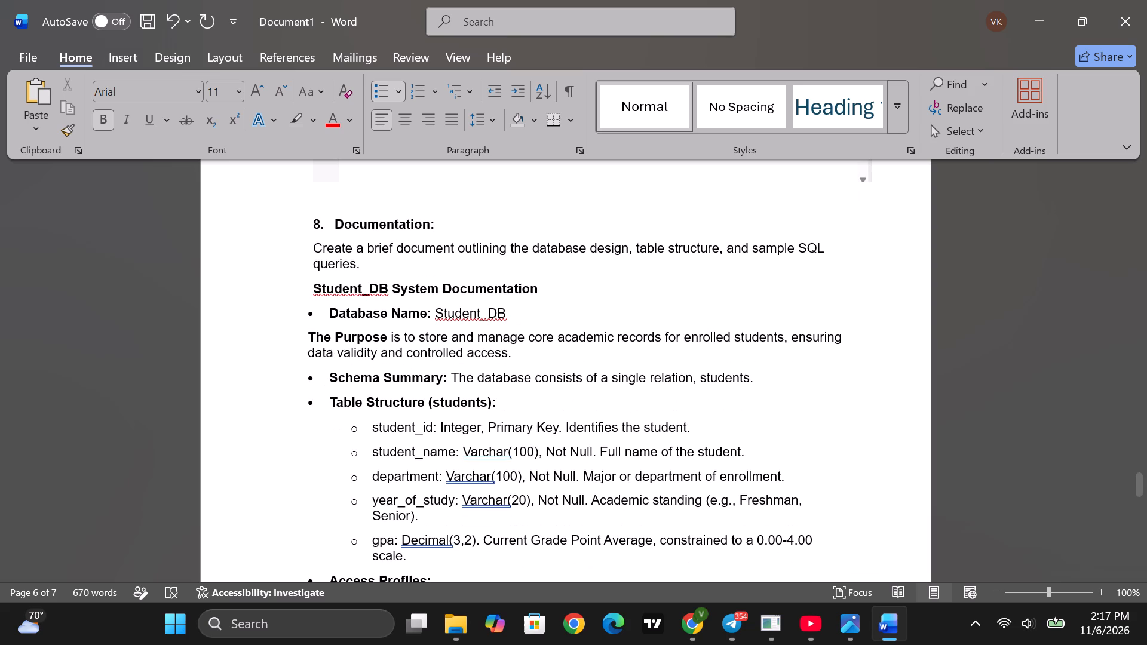
click(328, 382)
key(BackSpace)
key(BackSpace)
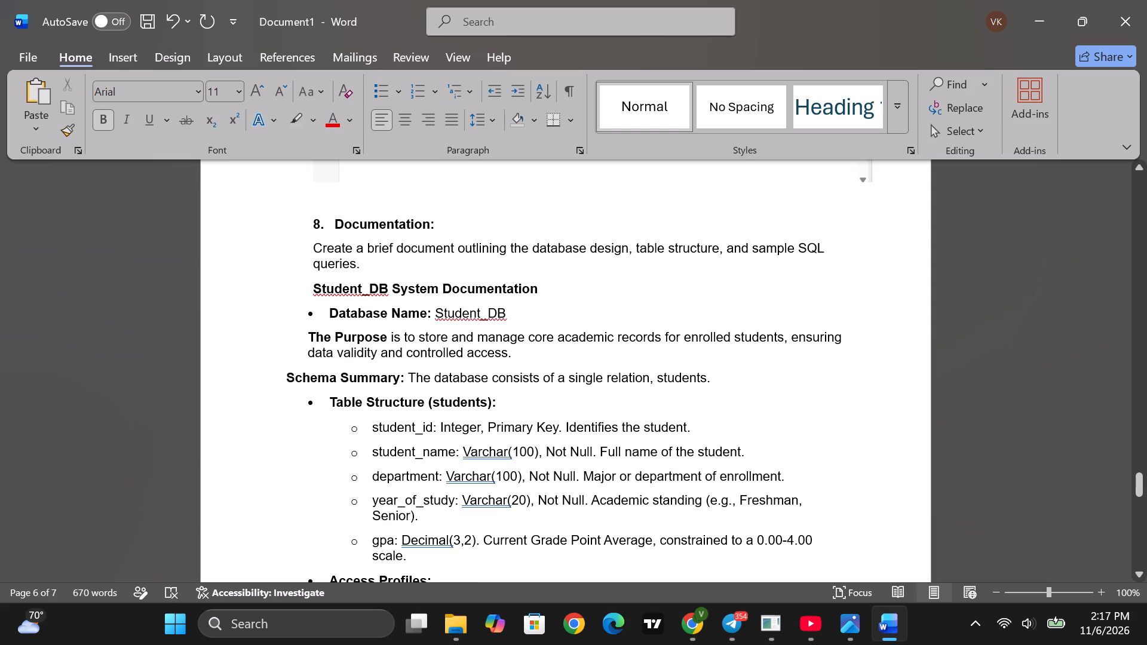
Remove the left indent of "The Purpose" paragraph to align it with the Schema Summary line.
click(308, 334)
key(BackSpace)
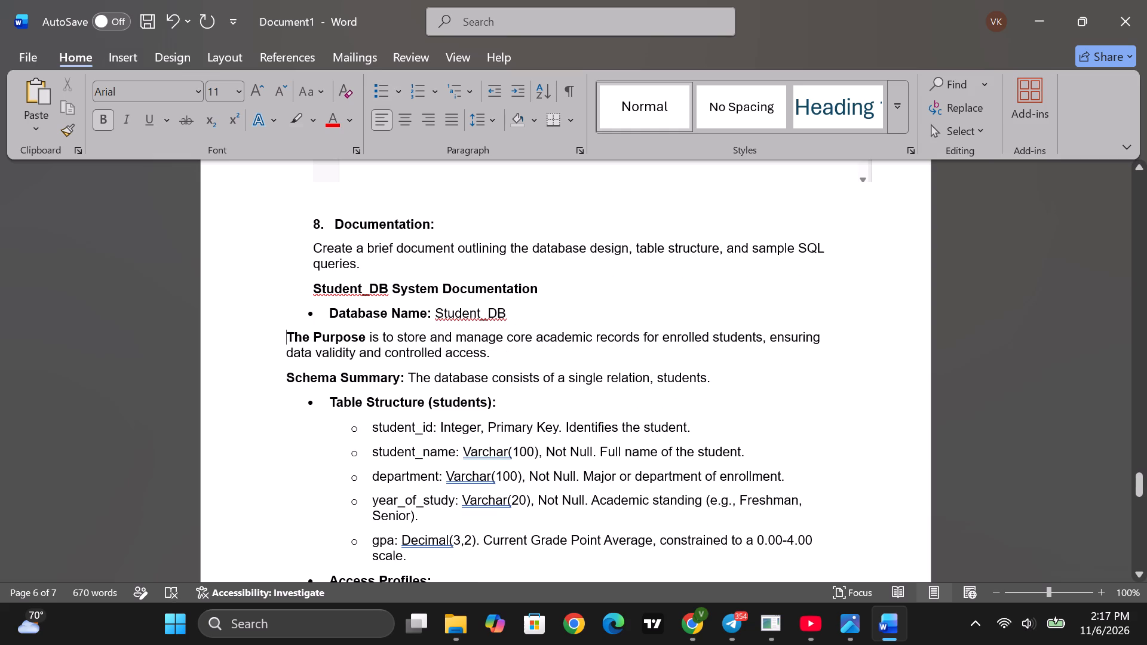
Remove the bullet and the left indent from the "Database Name:" line.
click(325, 313)
key(BackSpace)
key(BackSpace)
Remove the left indent of the "Student_DB System Documentation" heading to align it with the lines below.
click(312, 293)
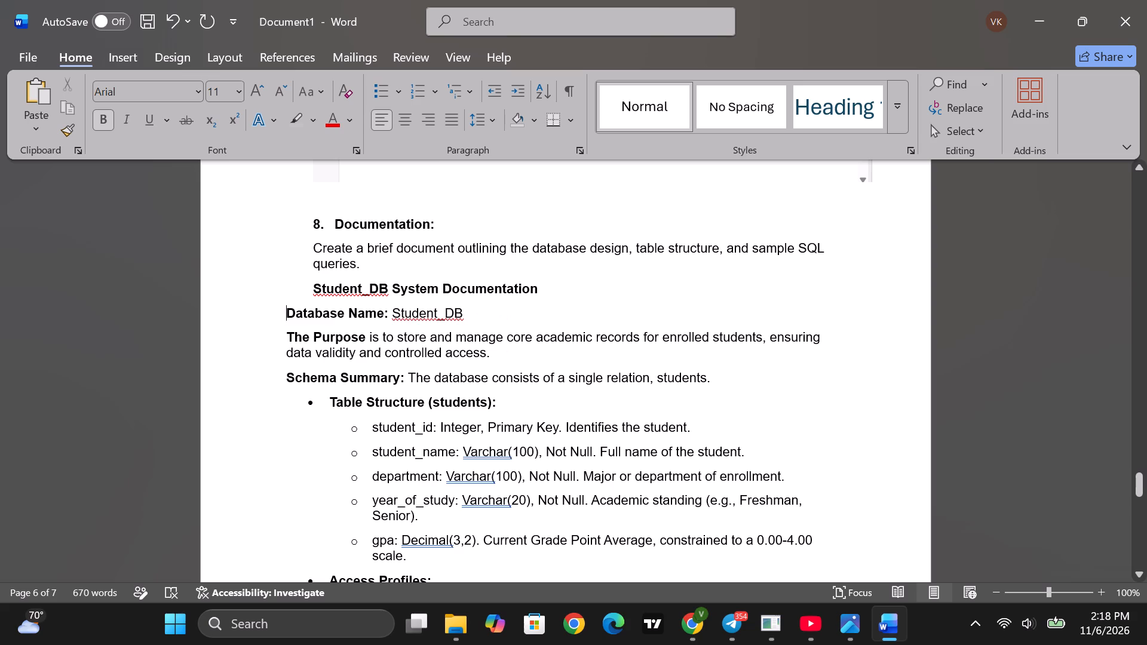
key(BackSpace)
Remove the bullet and the left indent from the "Table Structure (students):" line.
scroll(365, 373, down, 1)
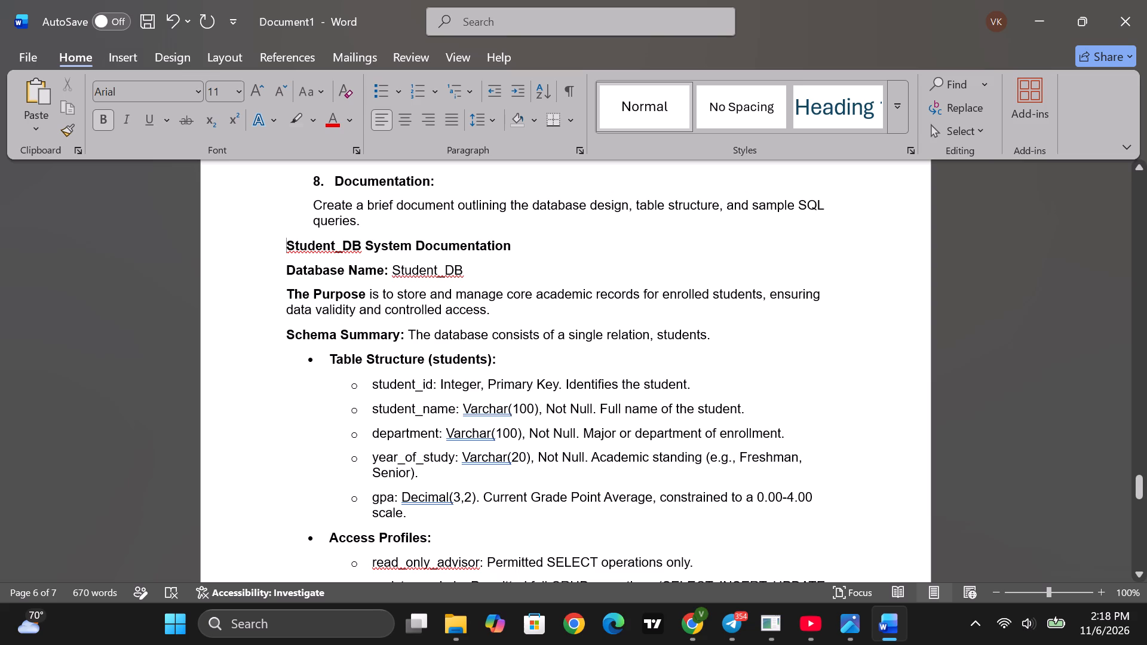
click(323, 360)
key(BackSpace)
key(BackSpace)
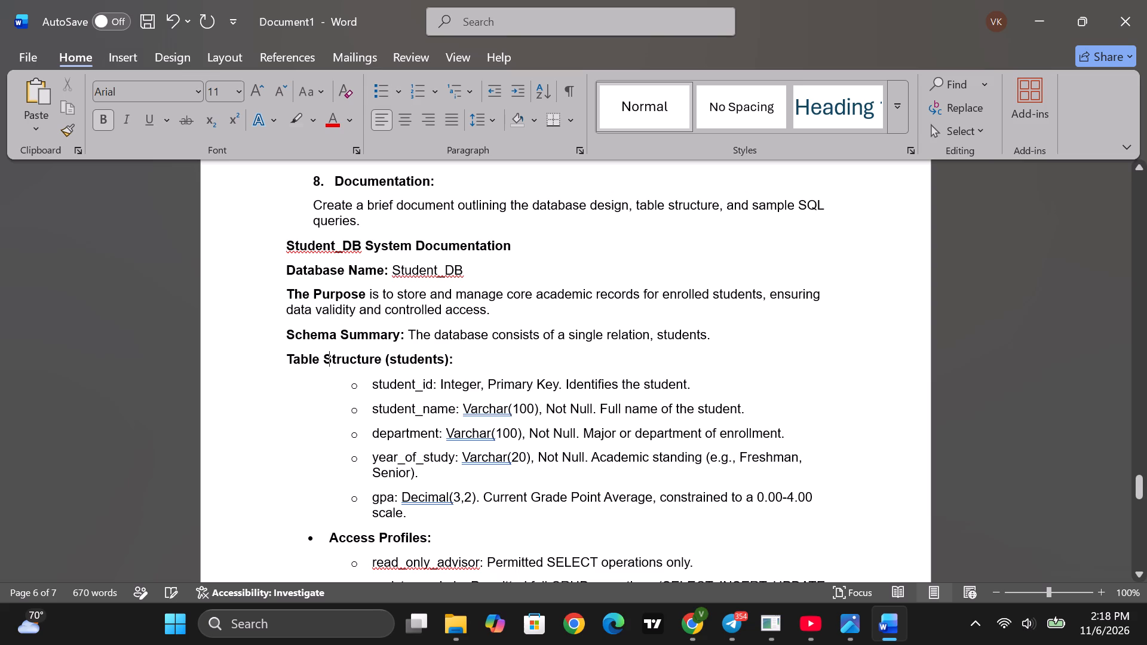
Underline the "Student_DB System Documentation" heading.
scroll(348, 410, down, 1)
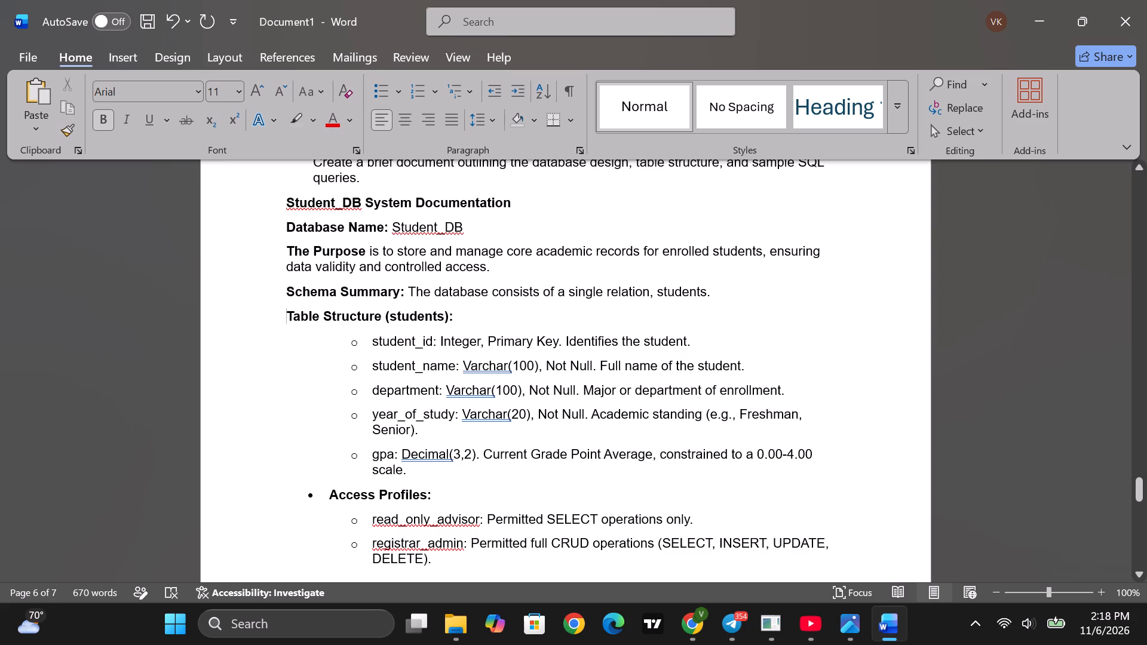
scroll(375, 414, up, 7)
scroll(375, 416, down, 3)
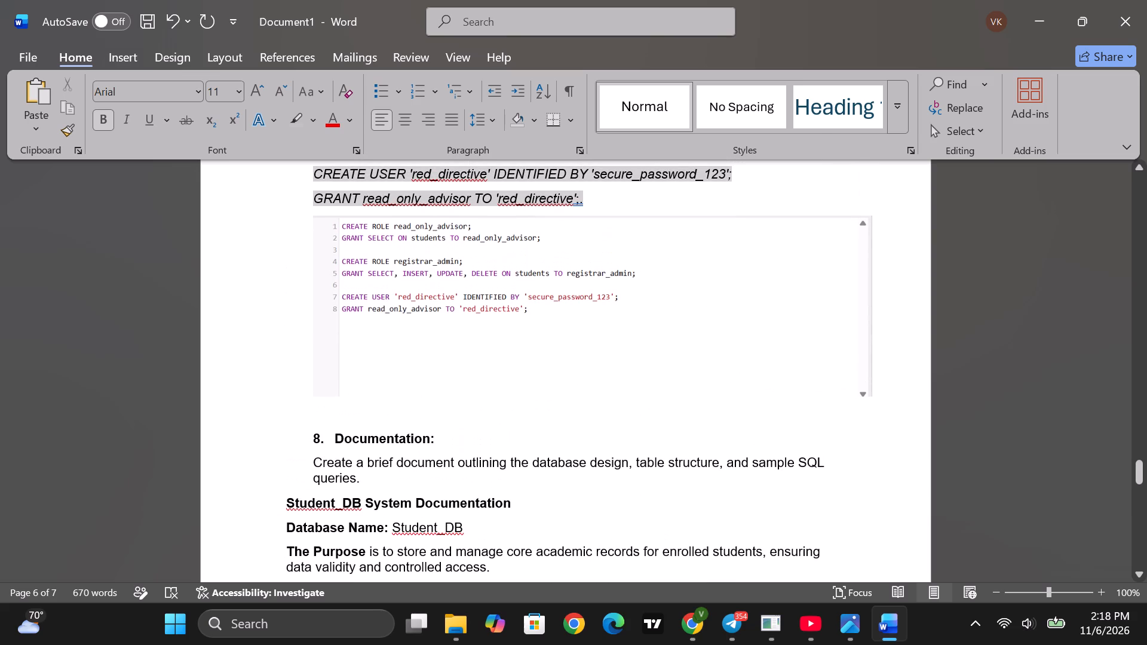
scroll(355, 389, down, 3)
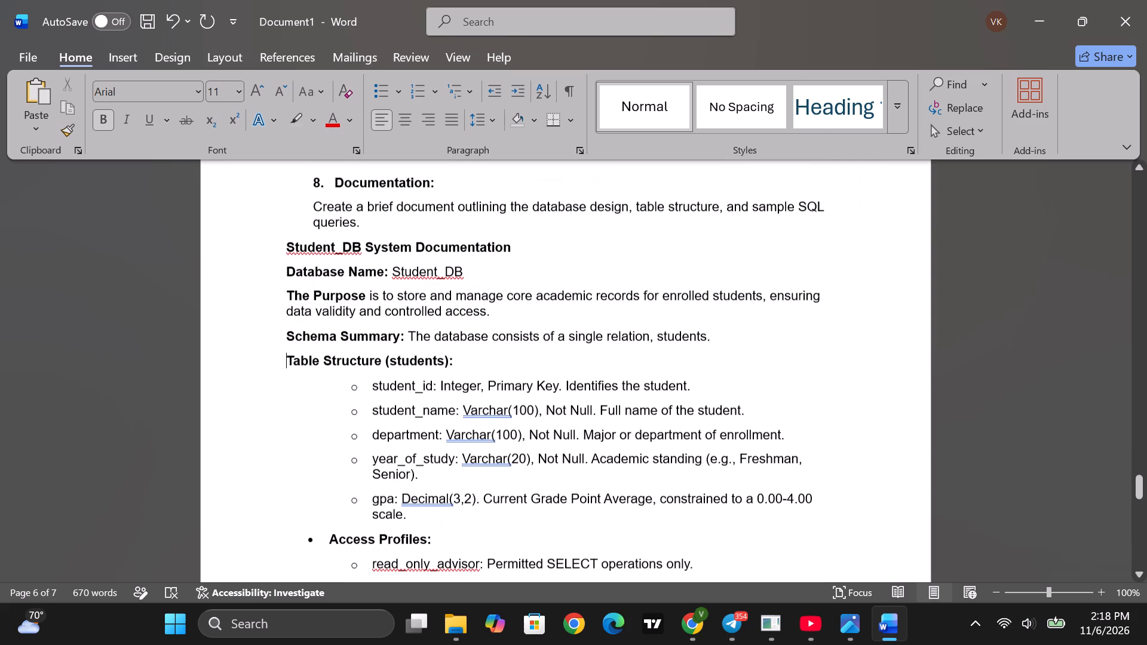
scroll(355, 390, down, 1)
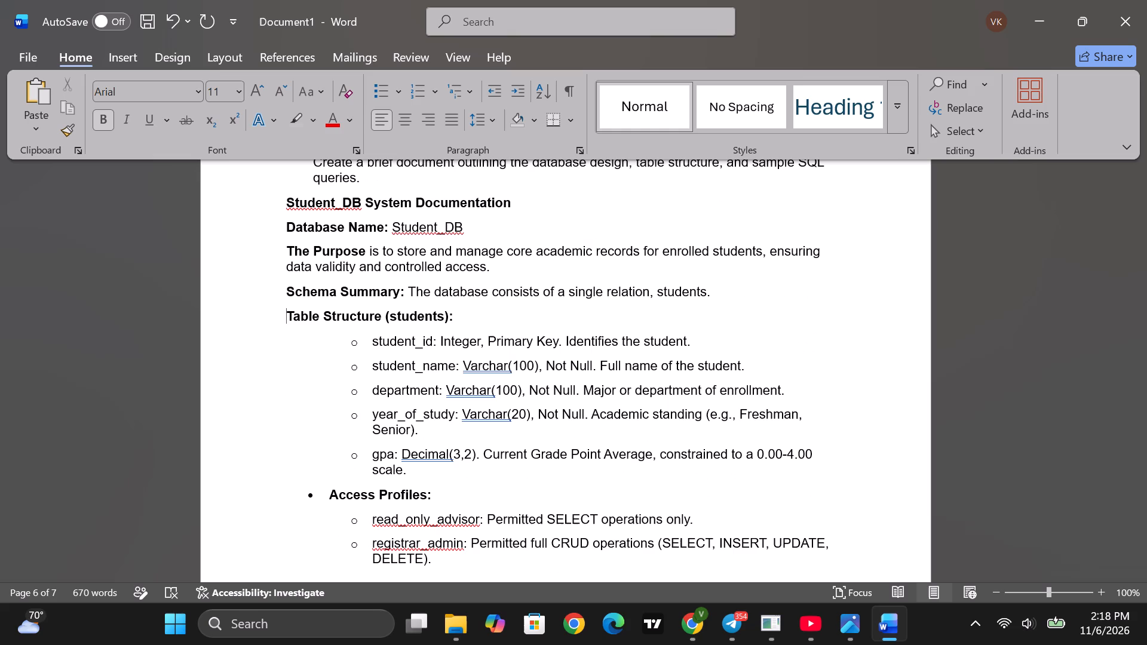
drag(525, 213, 437, 316)
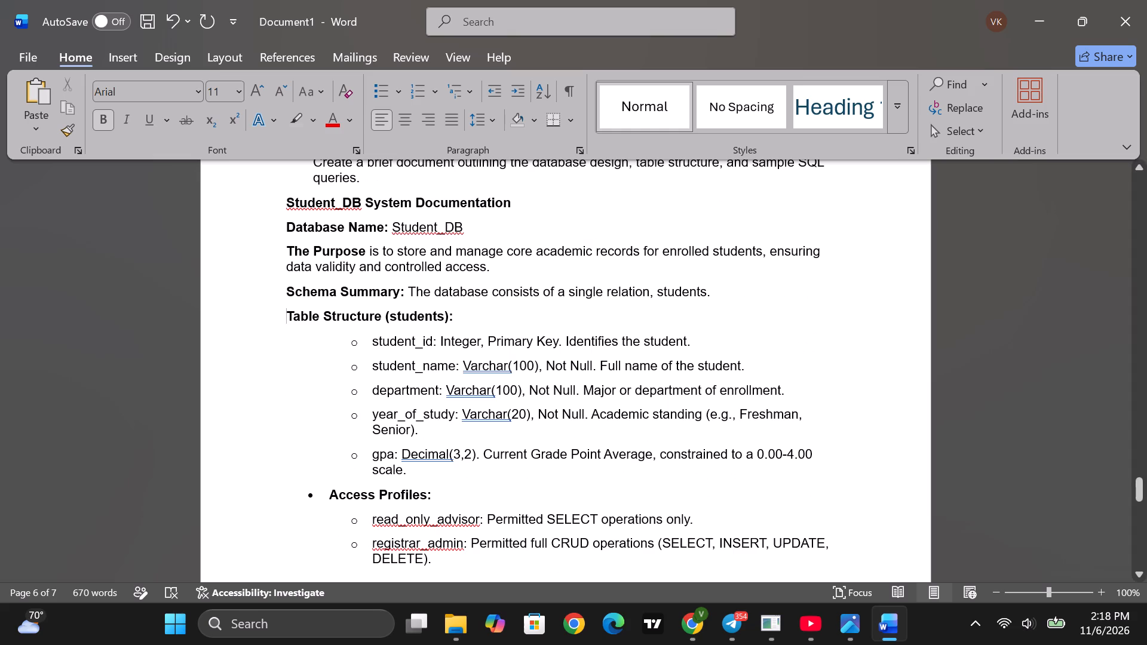
drag(437, 316, 275, 214)
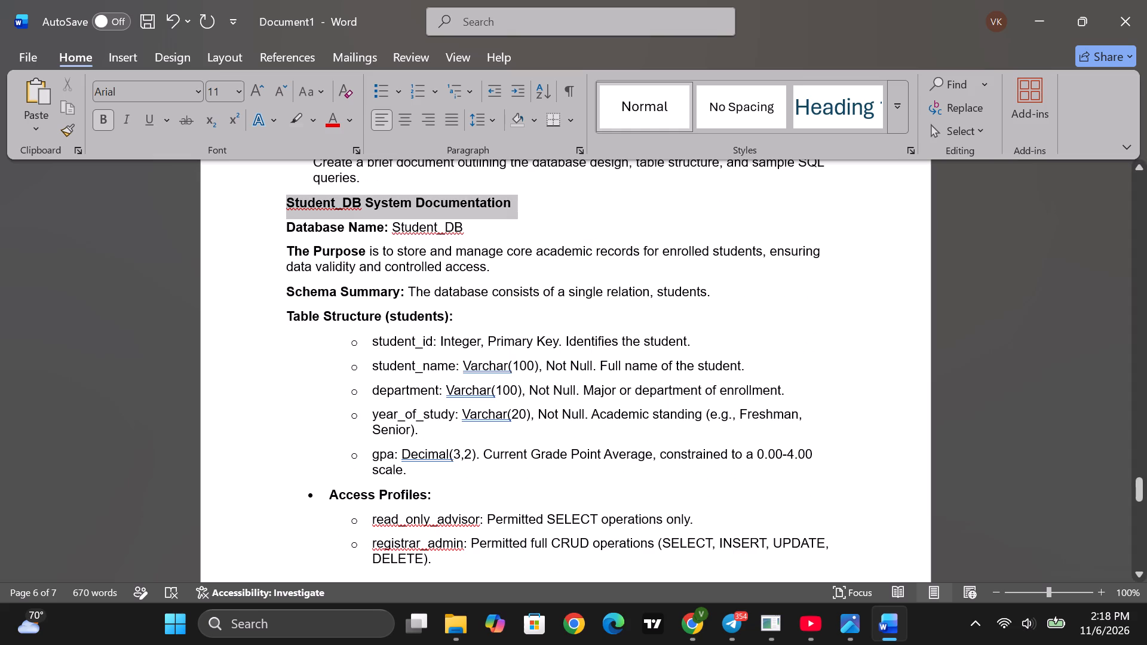
click(323, 186)
click(250, 248)
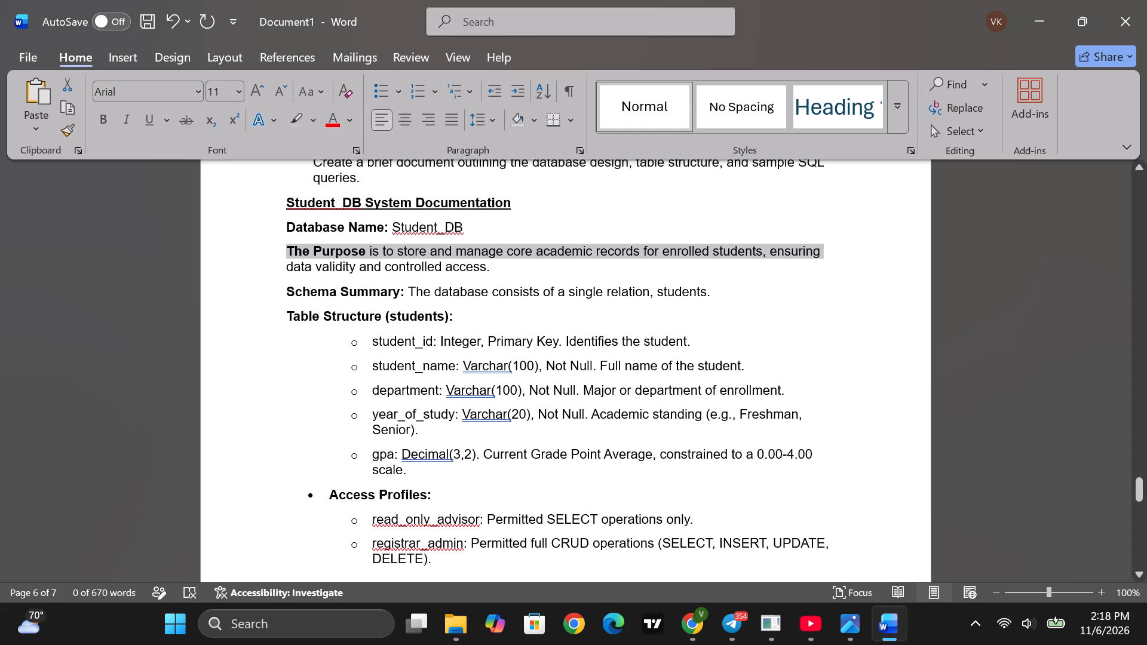
Run the spelling and grammar check on the whole document, ignoring once each Varchar and Decimal punctuation flag in the table structure list.
click(413, 59)
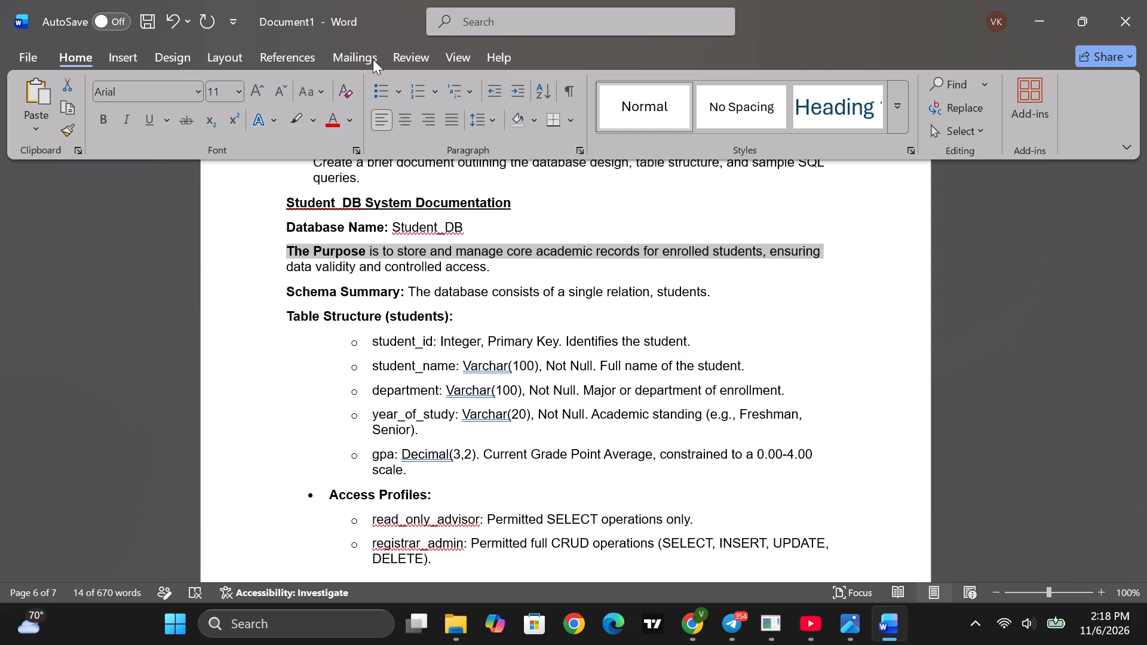
click(42, 109)
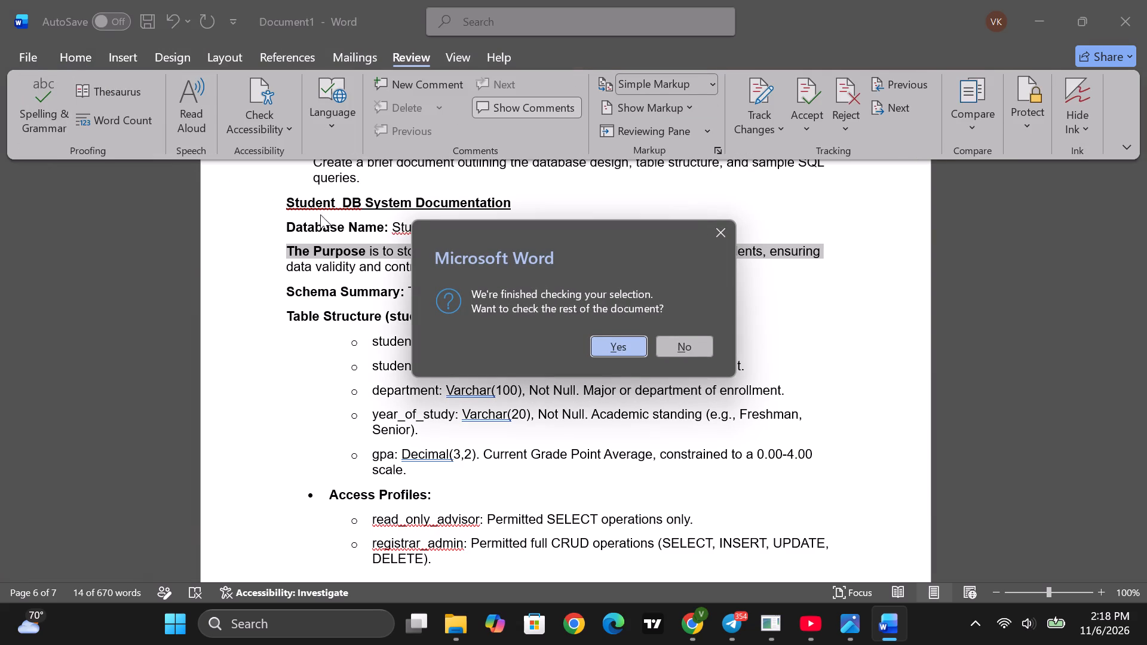
click(612, 340)
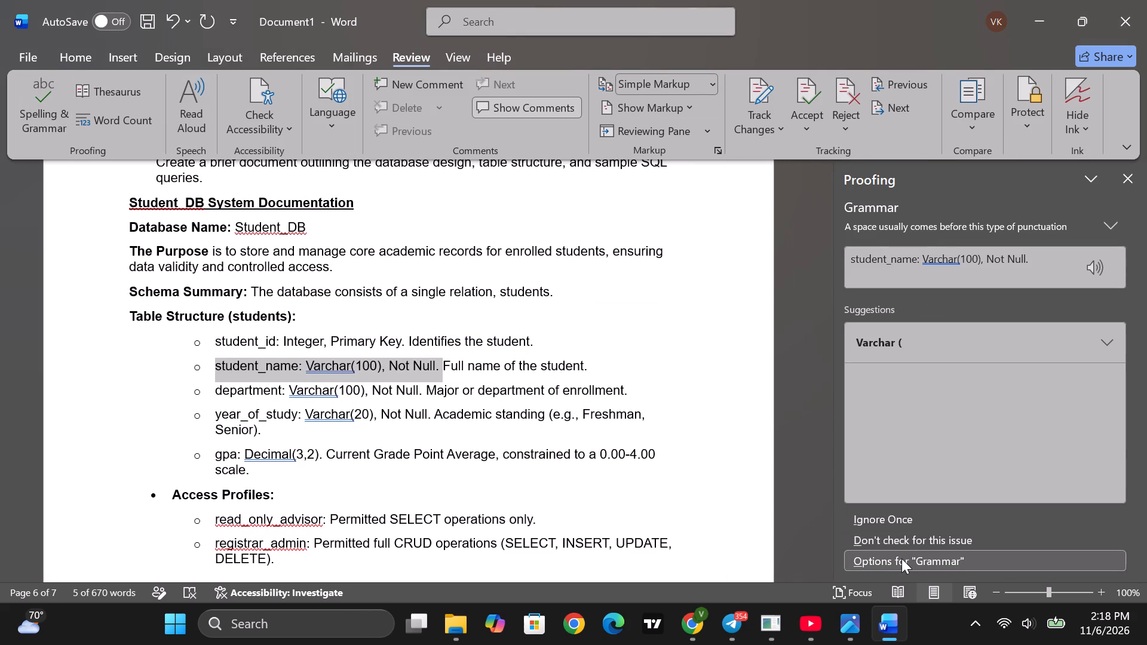
click(899, 523)
click(899, 523)
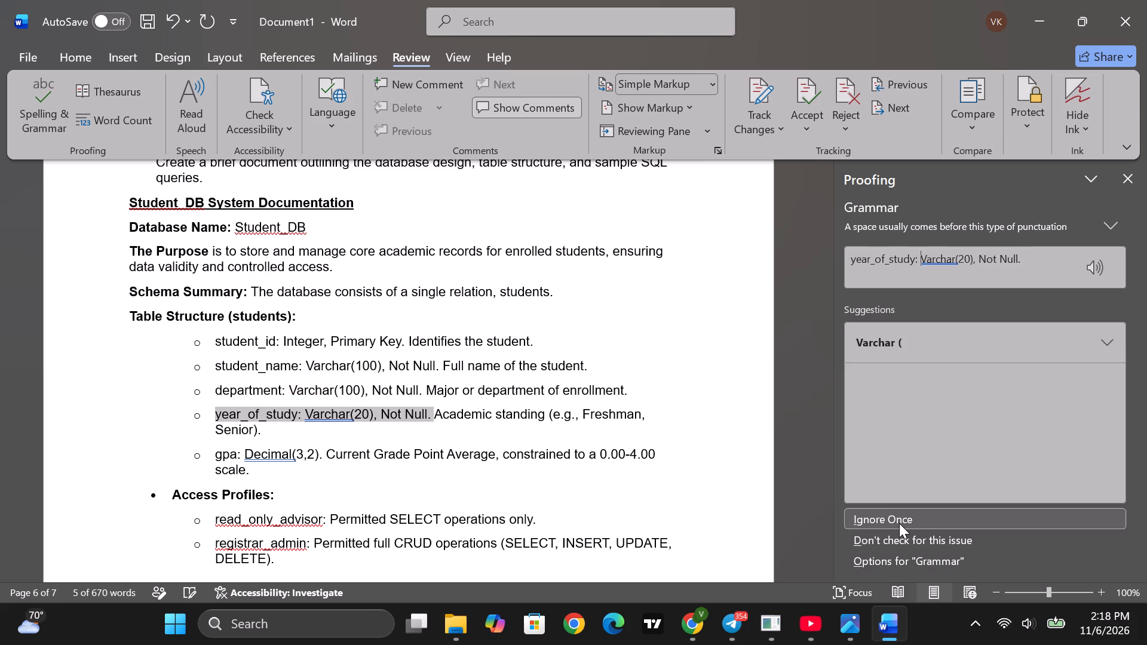
click(899, 523)
click(899, 523)
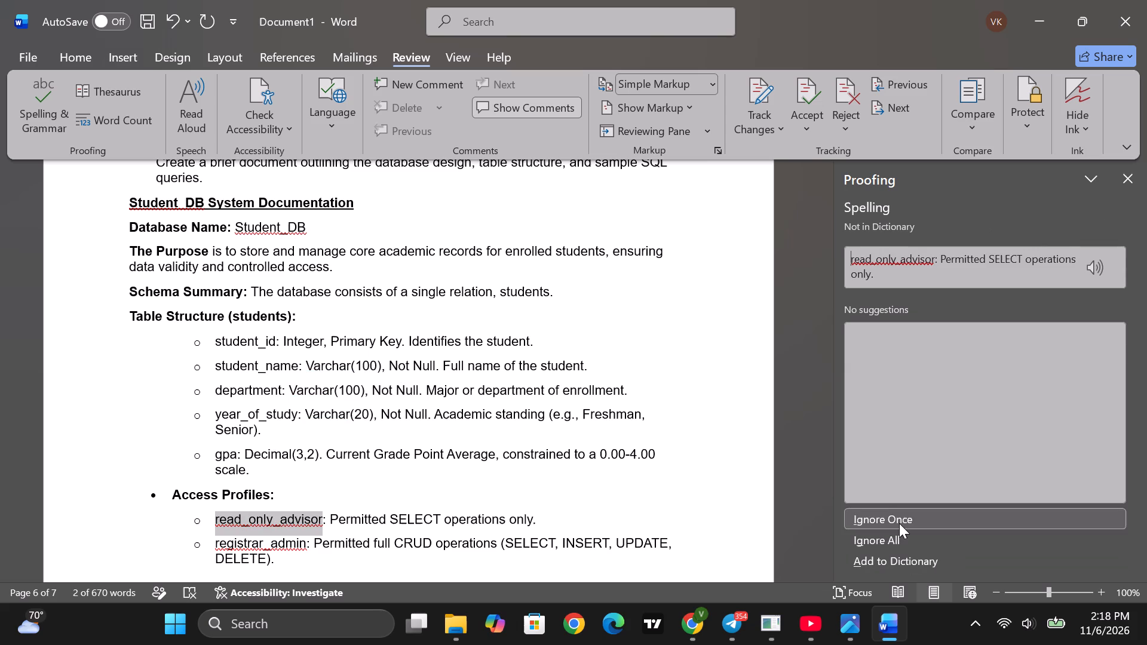
Ignore all spelling flags for read_only_advisor, registrar_admin, fgg and Student_DB, and ignore once the possessive suggestion for "students".
click(898, 540)
click(898, 540)
click(898, 540)
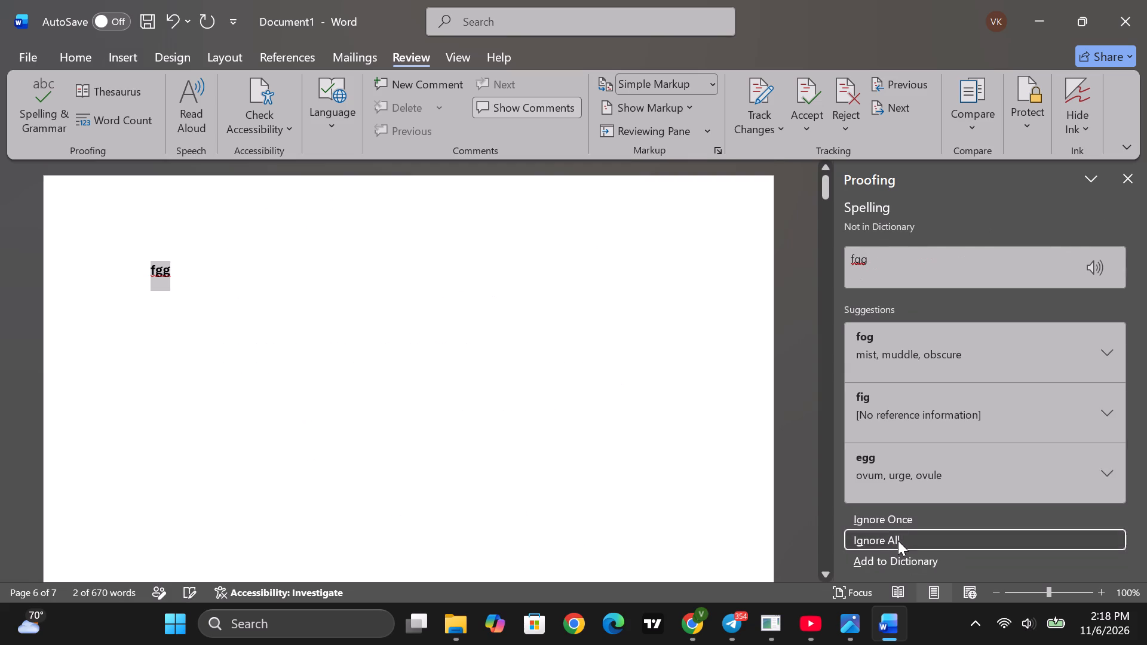
click(898, 540)
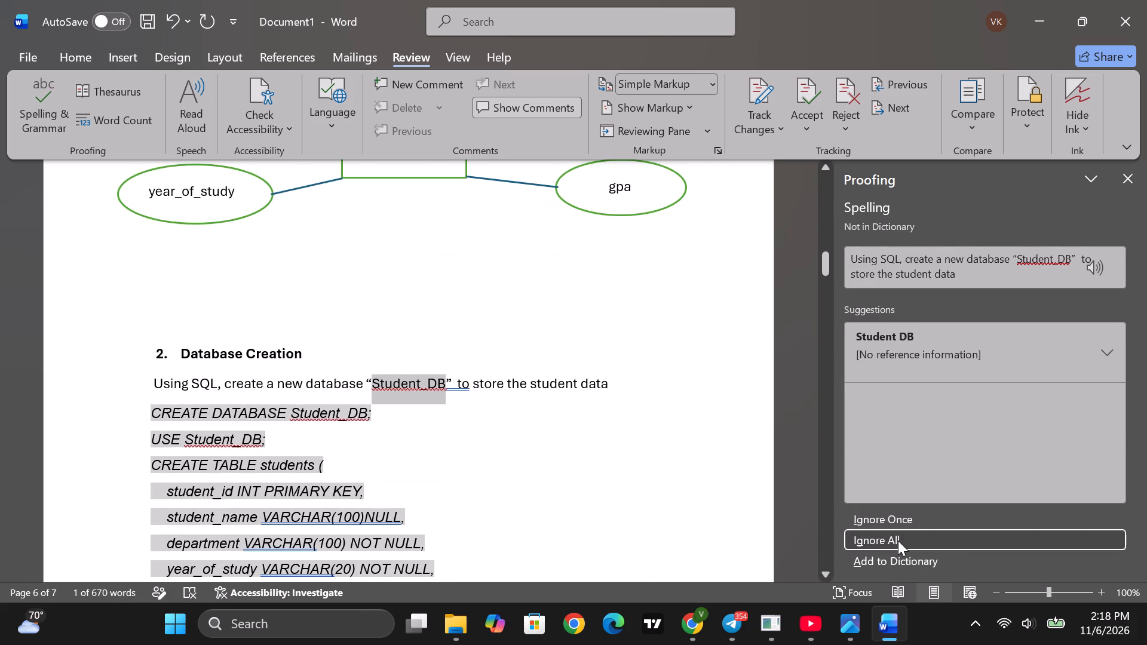
click(898, 540)
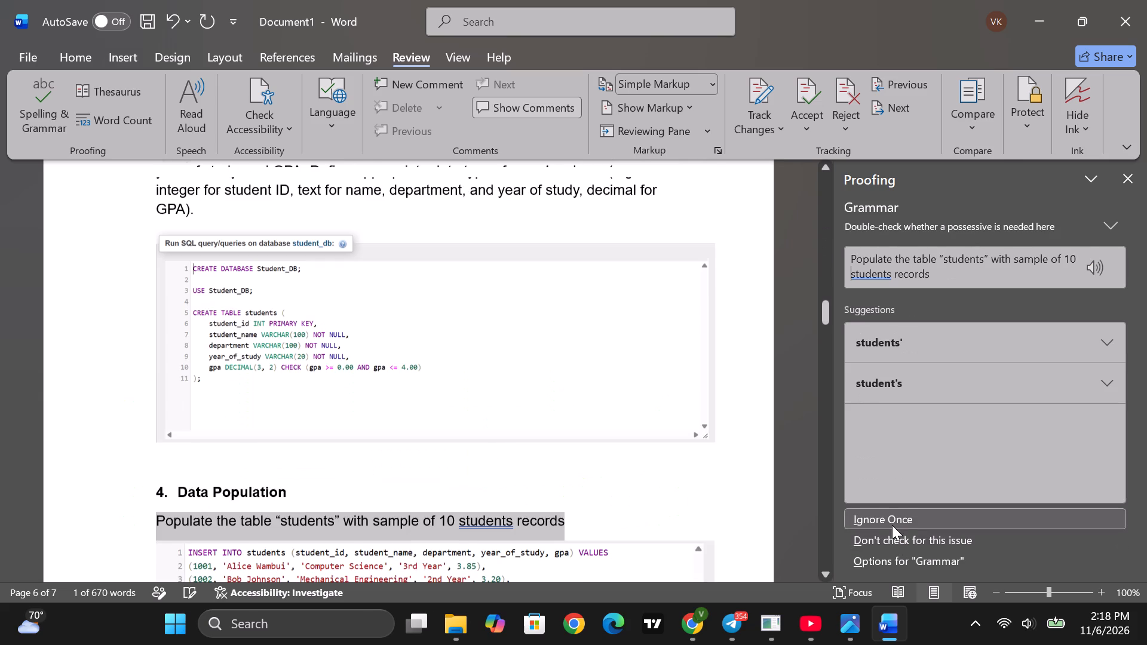
click(897, 524)
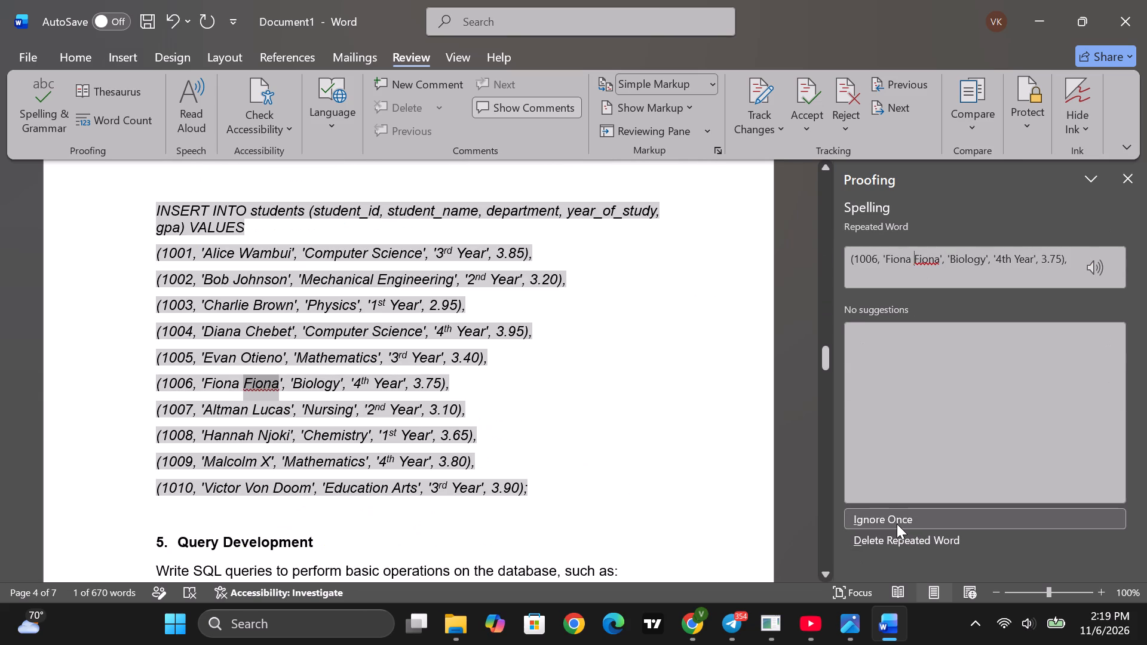
click(896, 534)
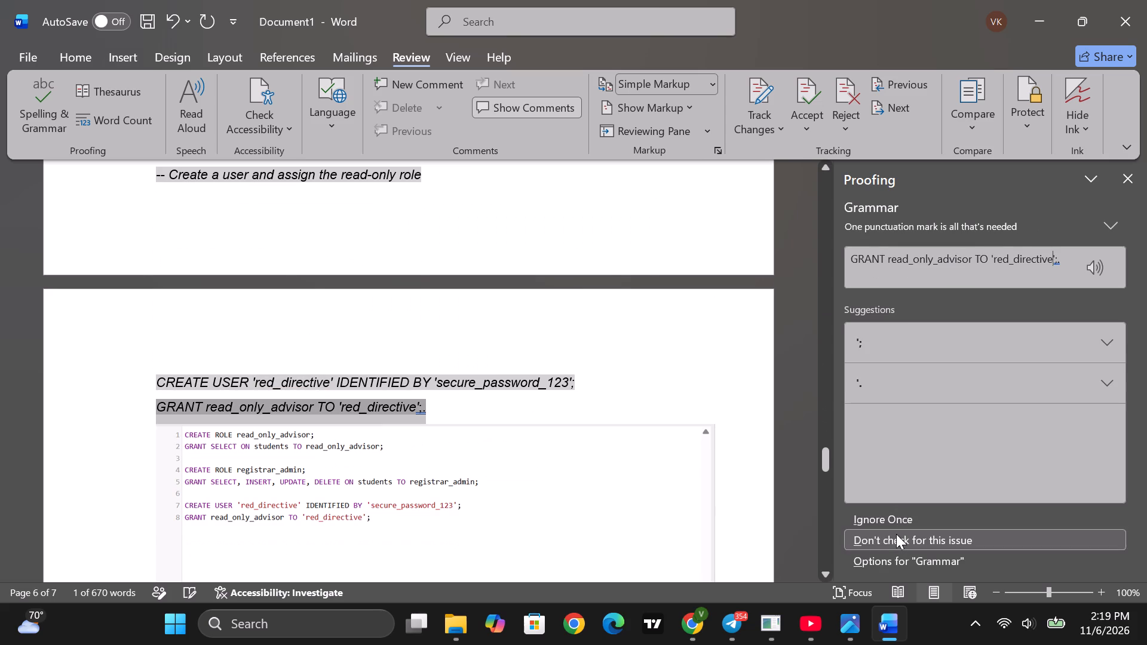
Ignore once the punctuation flag at the end of the "GRANT read_only_advisor" line and finish the spelling and grammar check.
click(897, 521)
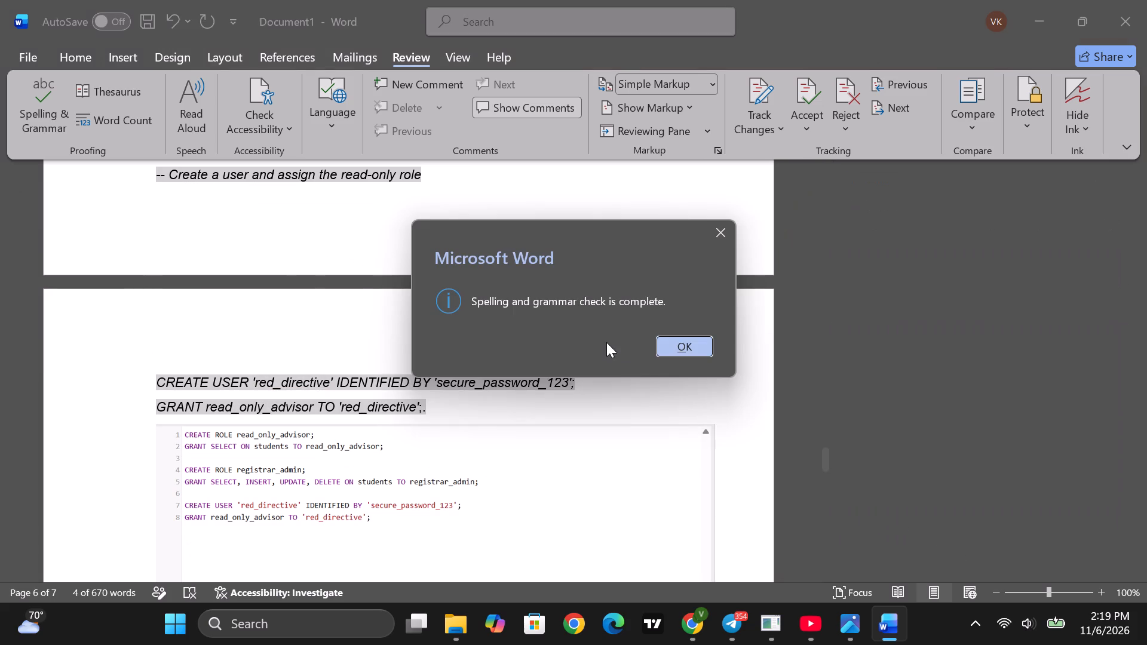
click(700, 351)
scroll(651, 388, down, 2)
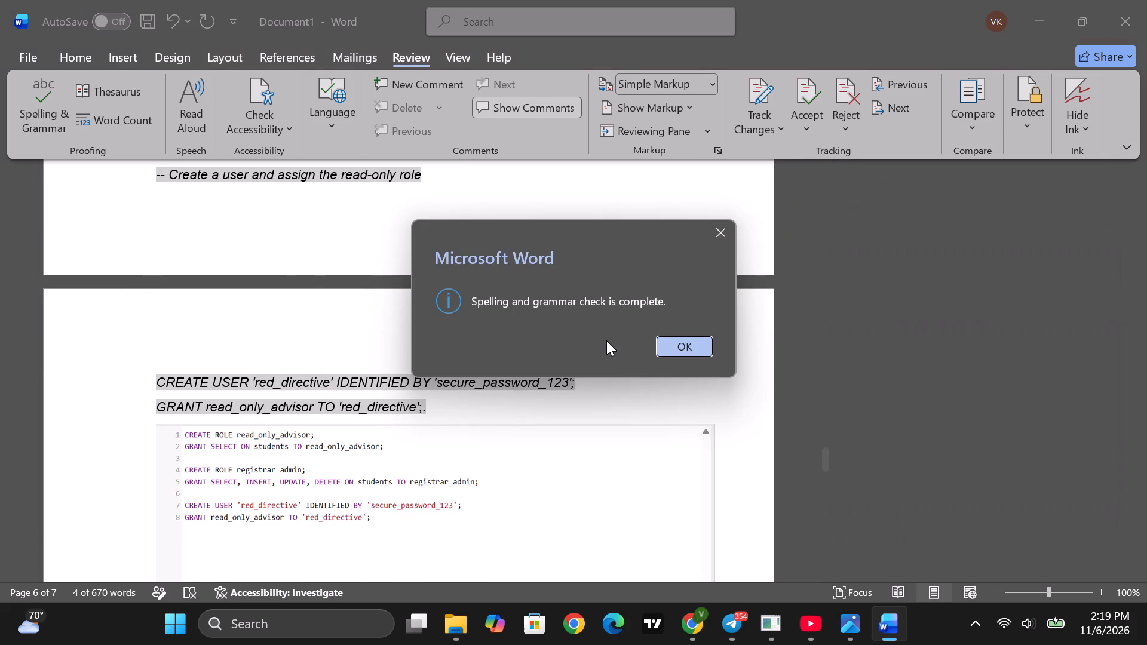
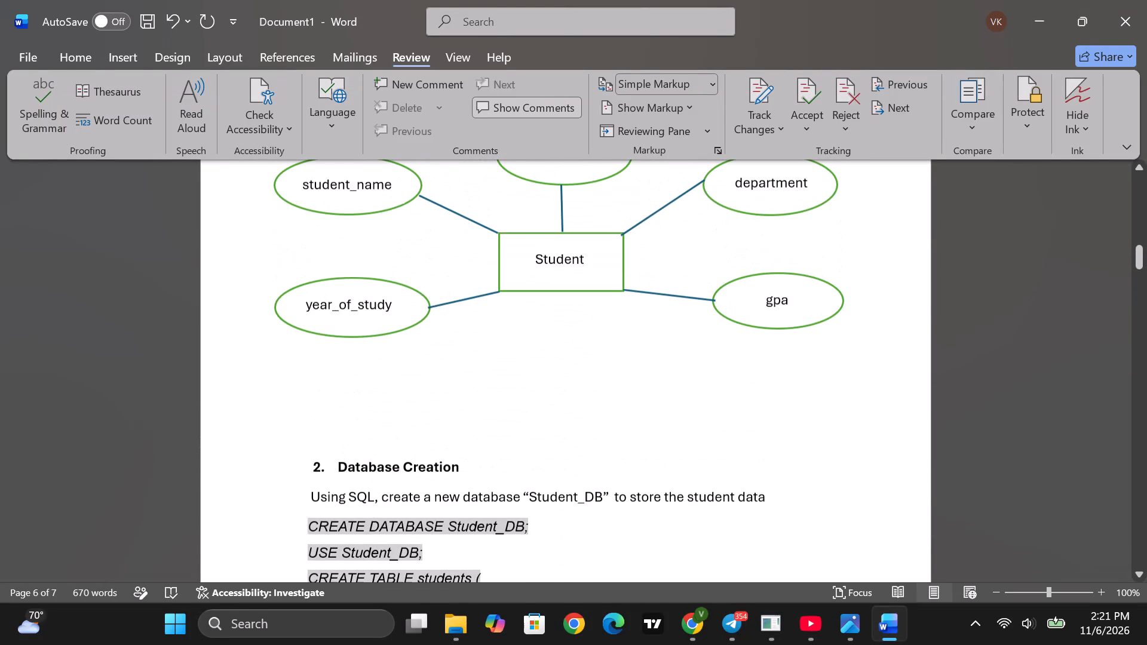
Delete the stray text "fgg" from the top of the document's first page.
scroll(429, 383, up, 10)
click(346, 270)
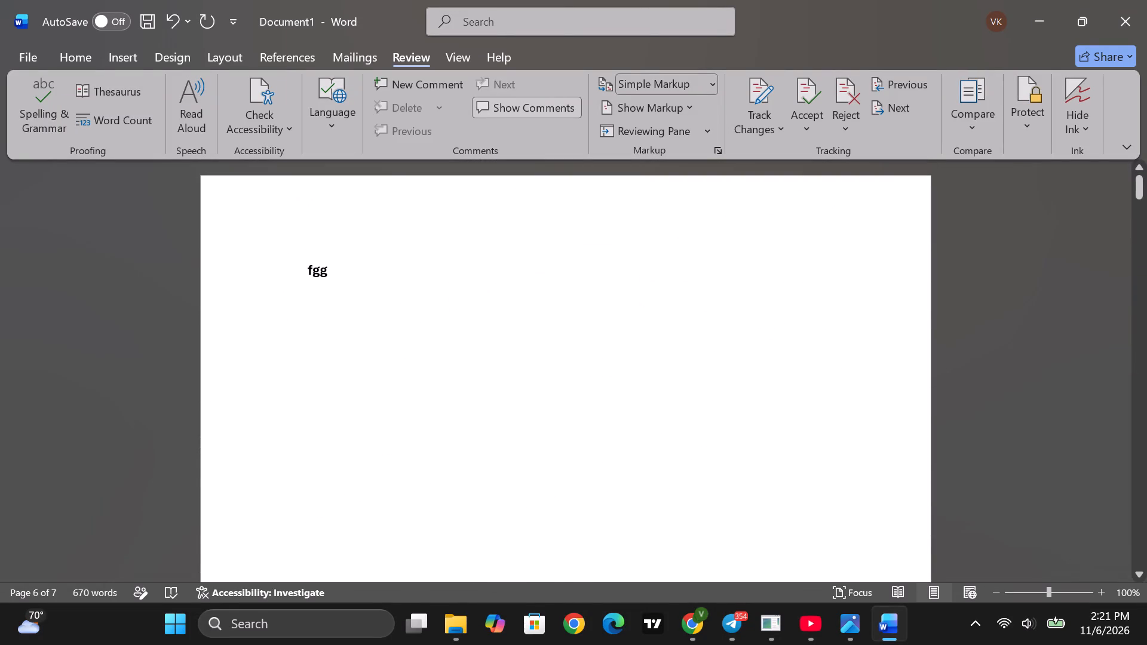
key(BackSpace)
key(BackSpace)
key(BackSpace)
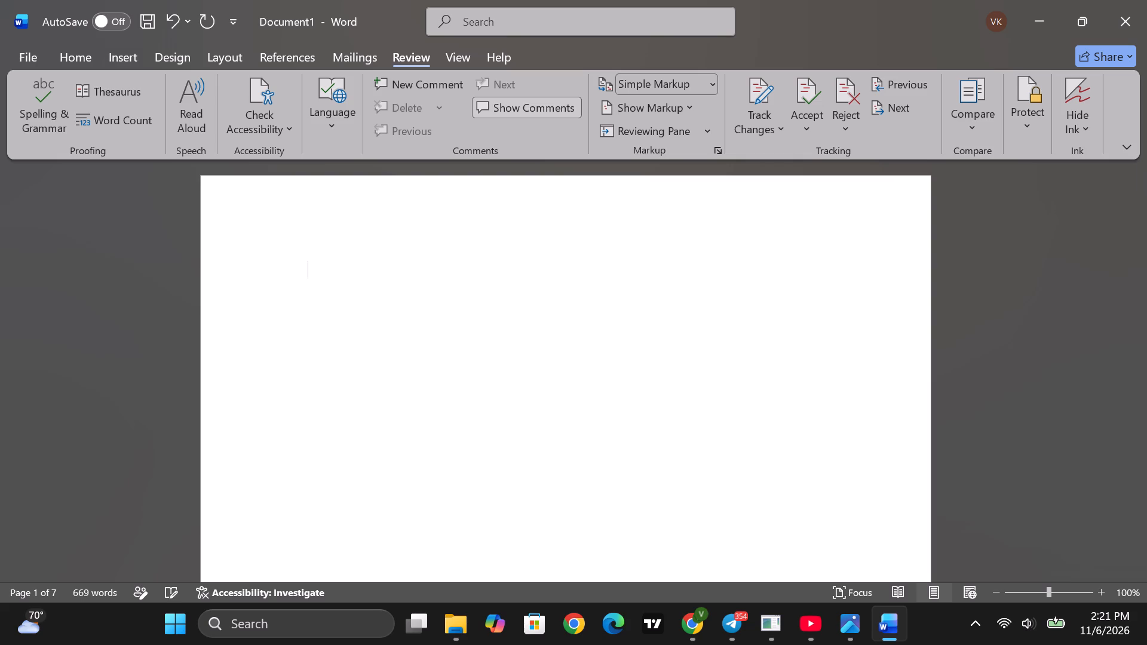
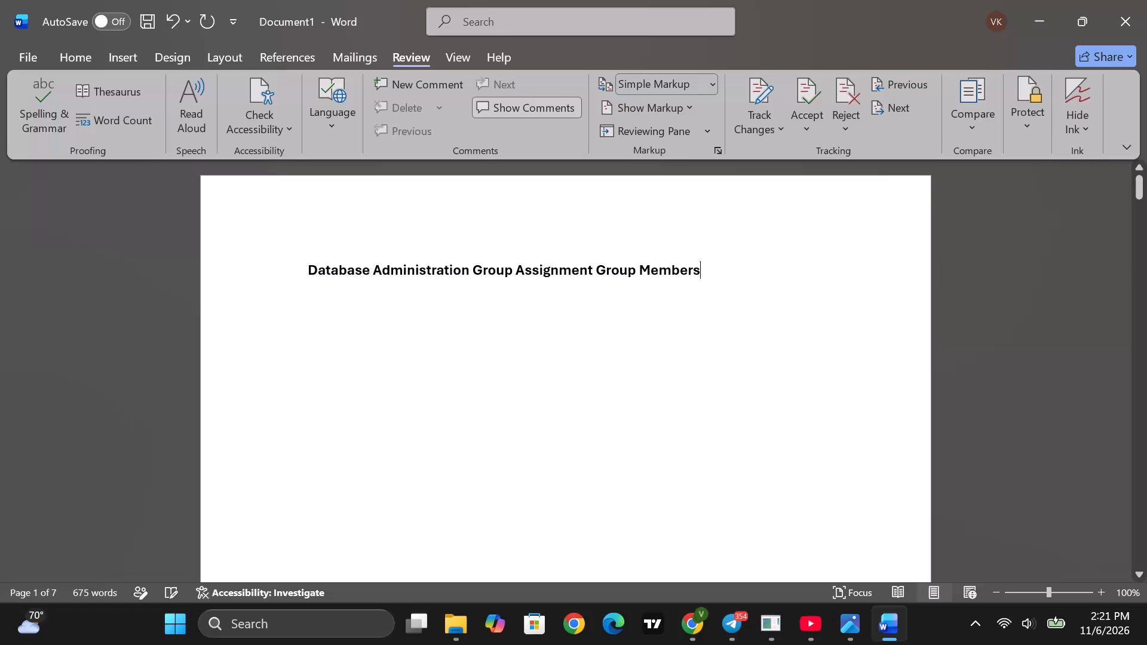
Split the title line so that "Group Members" sits on its own line below "Database Administration Group Assignment".
click(594, 269)
key(Return)
Start a new empty line below "Group Members" and get ready to adjust its text formatting.
click(420, 305)
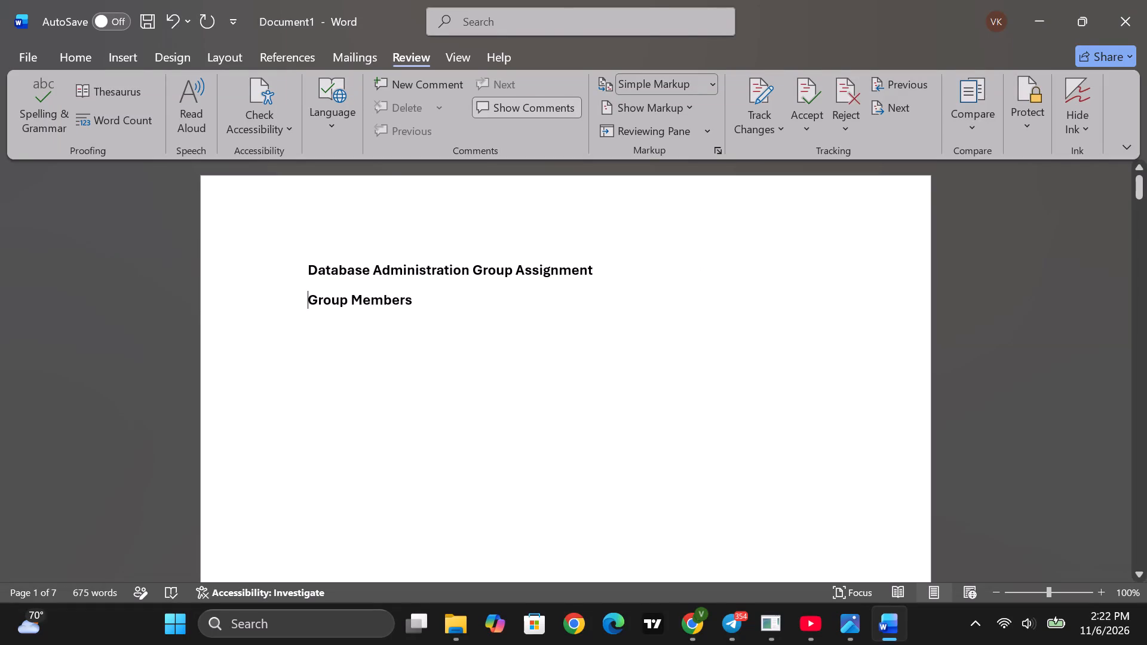
key(Return)
click(72, 56)
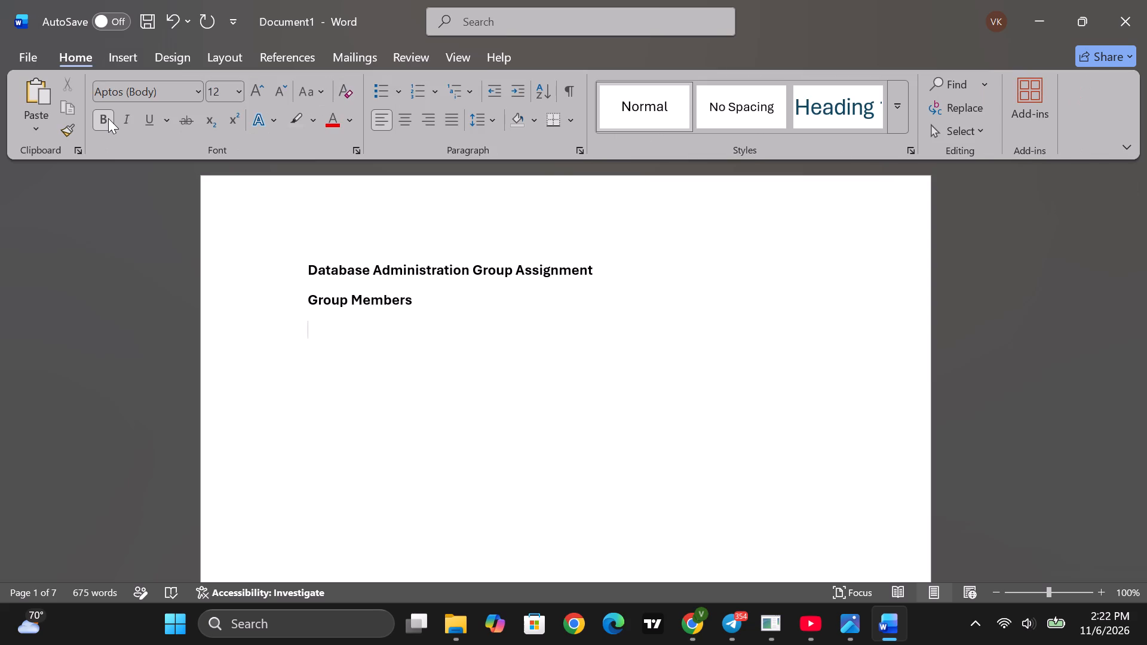
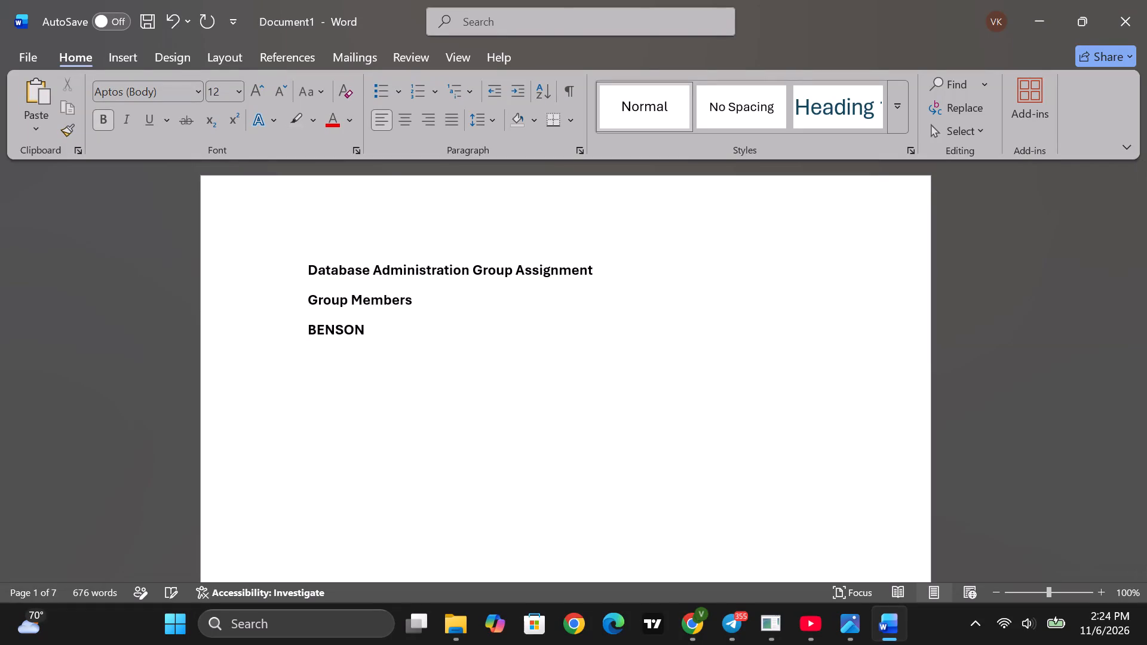
Add a colon after the first group member's name on the title page and enter that member's registration number.
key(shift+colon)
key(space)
key(BackSpace)
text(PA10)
Continue entering the first group member's registration number after the name under the "Group Members" heading.
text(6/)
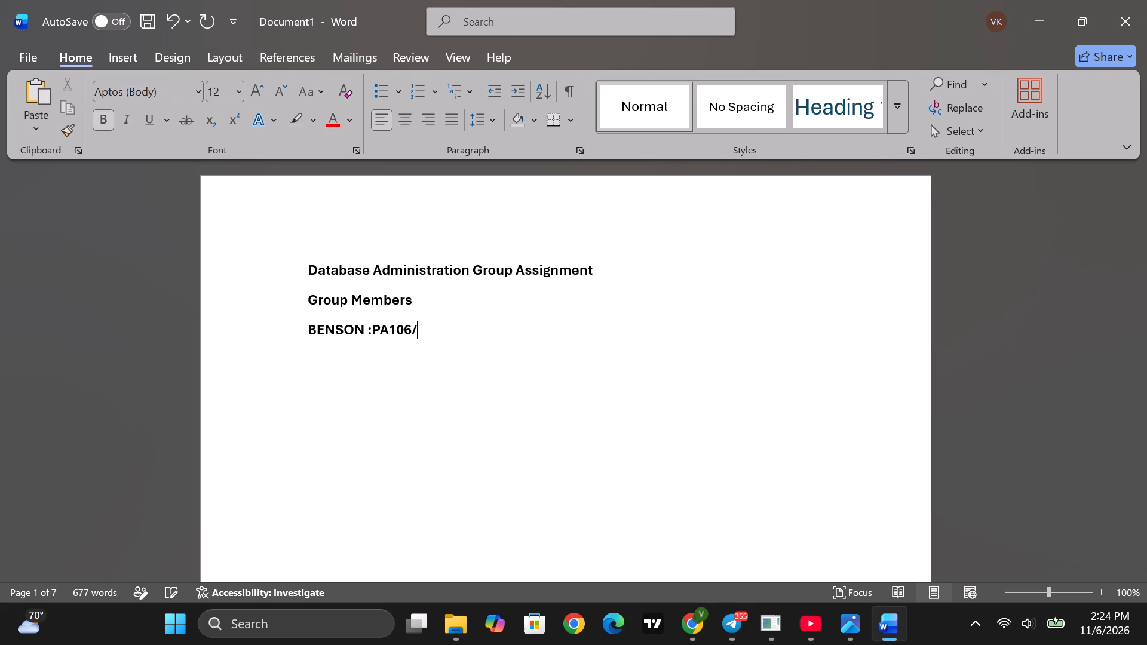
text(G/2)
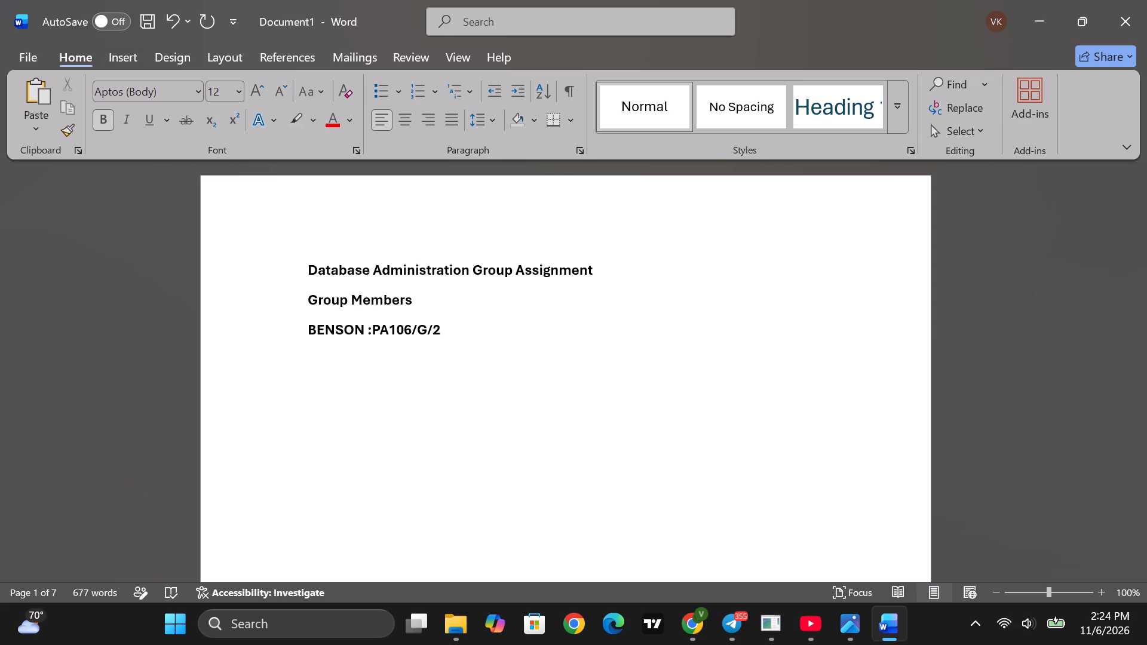
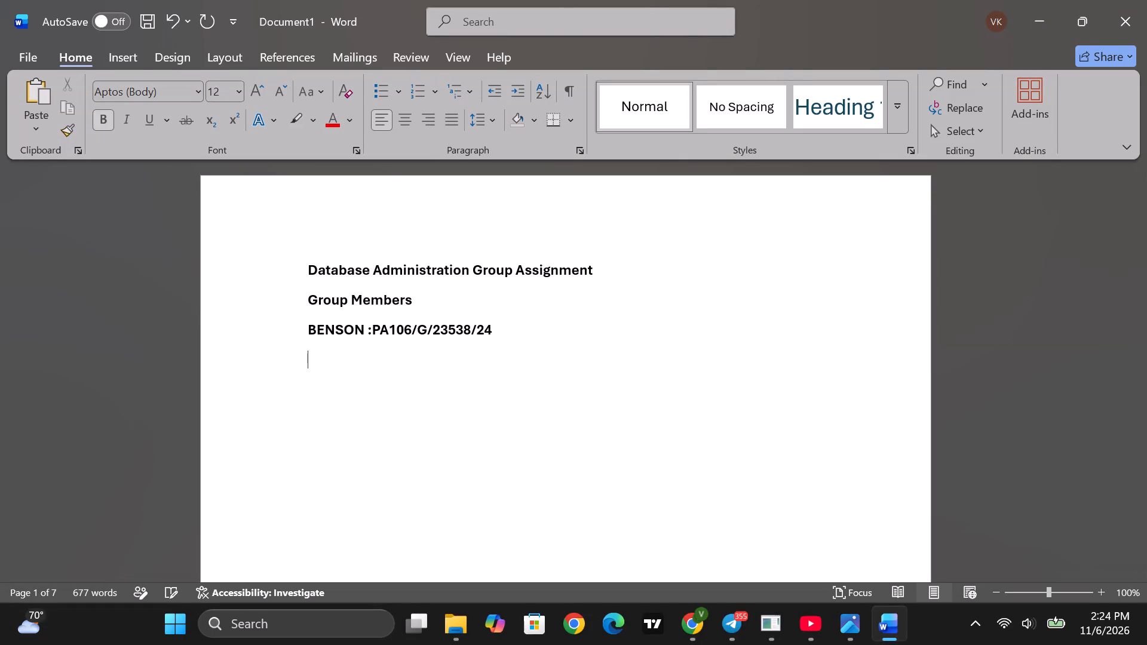
Add the second group member's full name in capitals, followed by a spaced colon and the registration number, on the line below the first member.
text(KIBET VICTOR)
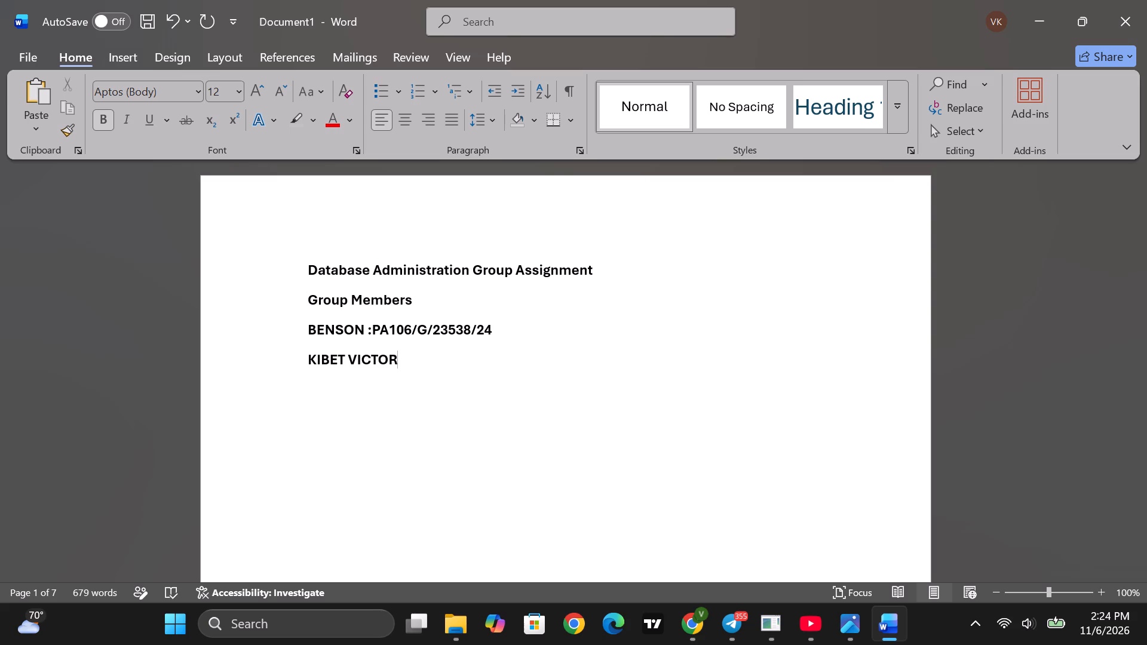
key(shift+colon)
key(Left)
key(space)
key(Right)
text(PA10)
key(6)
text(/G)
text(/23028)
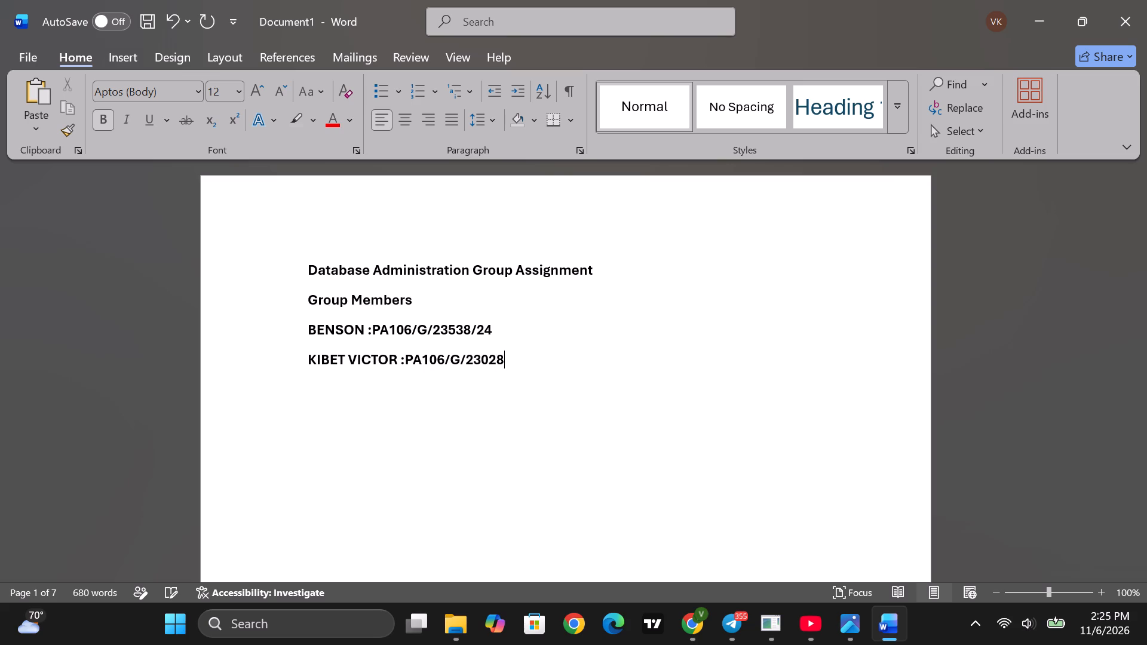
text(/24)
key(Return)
Add the third group member's full name in capitals, followed by a spaced colon and the registration number, below the second member.
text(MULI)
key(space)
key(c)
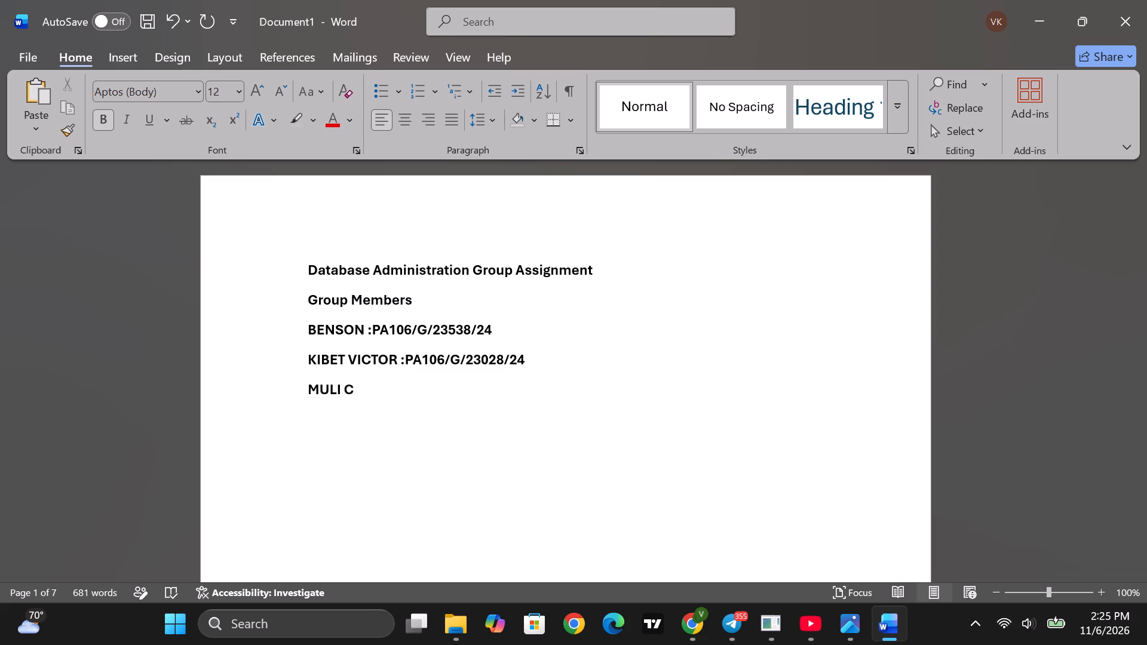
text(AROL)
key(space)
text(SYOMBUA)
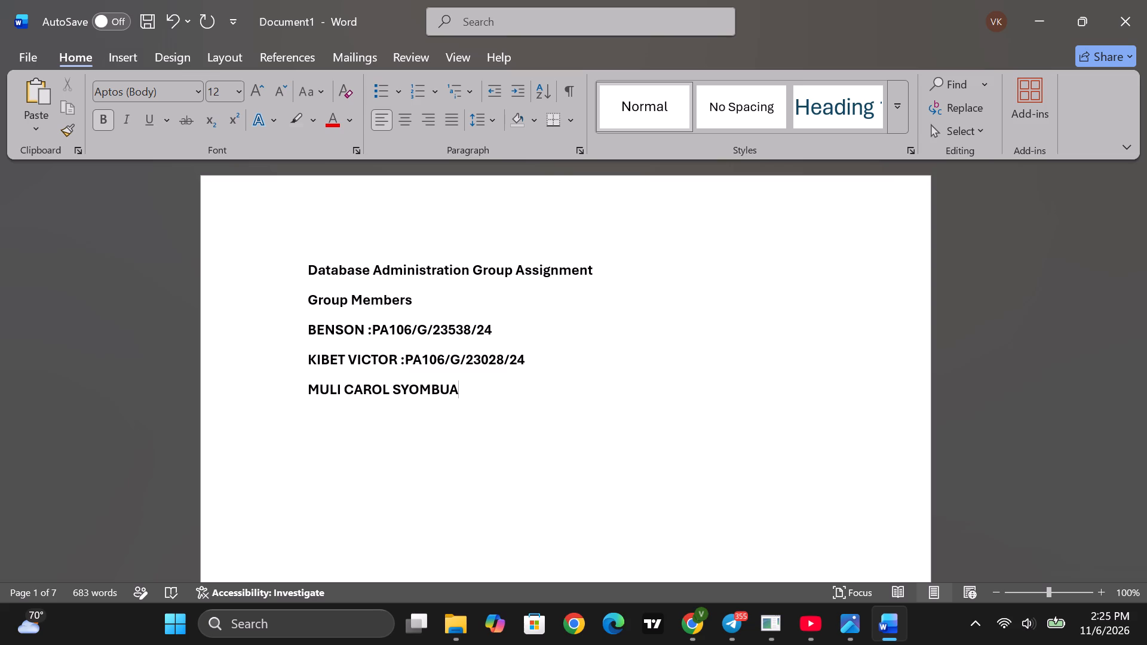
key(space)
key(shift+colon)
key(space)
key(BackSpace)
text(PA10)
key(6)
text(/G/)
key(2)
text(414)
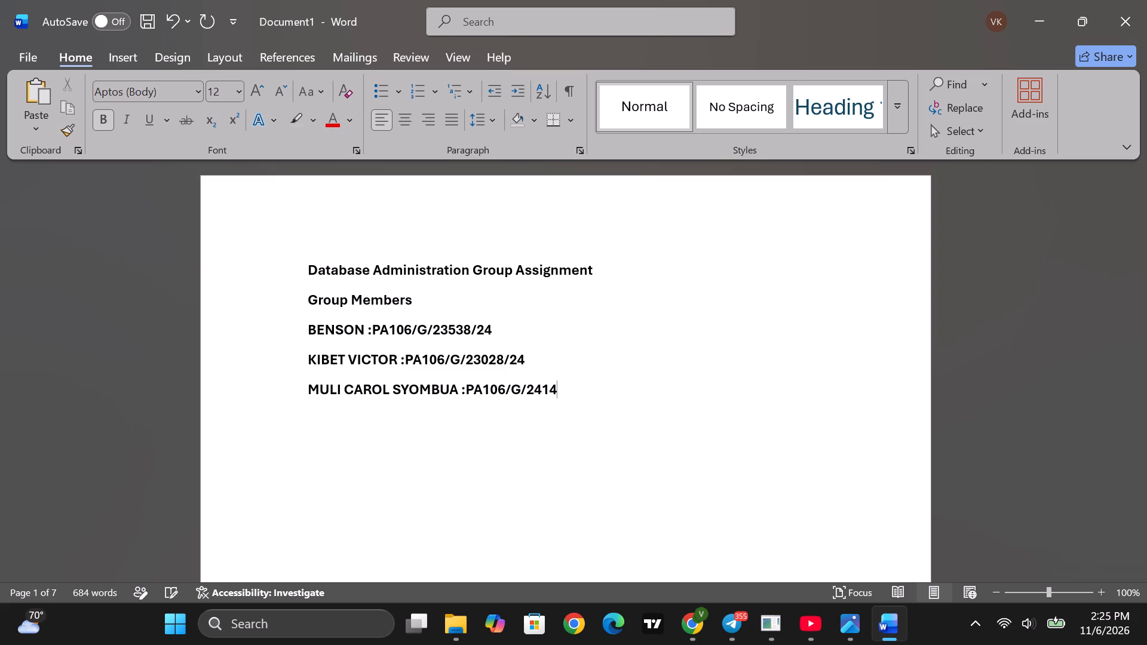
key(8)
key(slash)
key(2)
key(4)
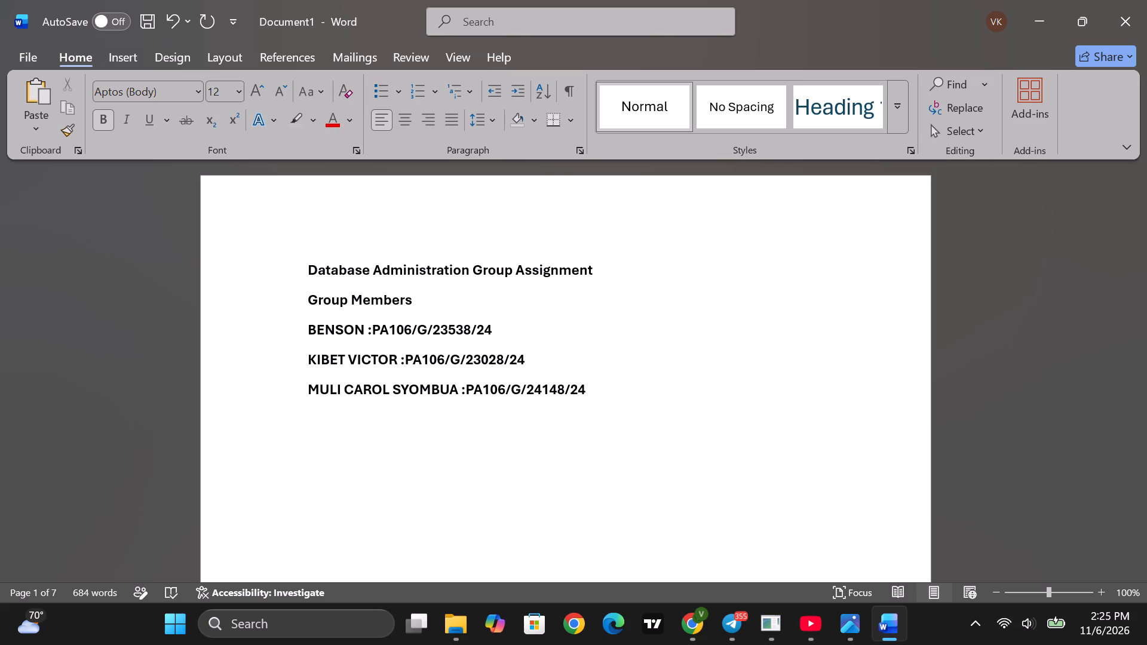
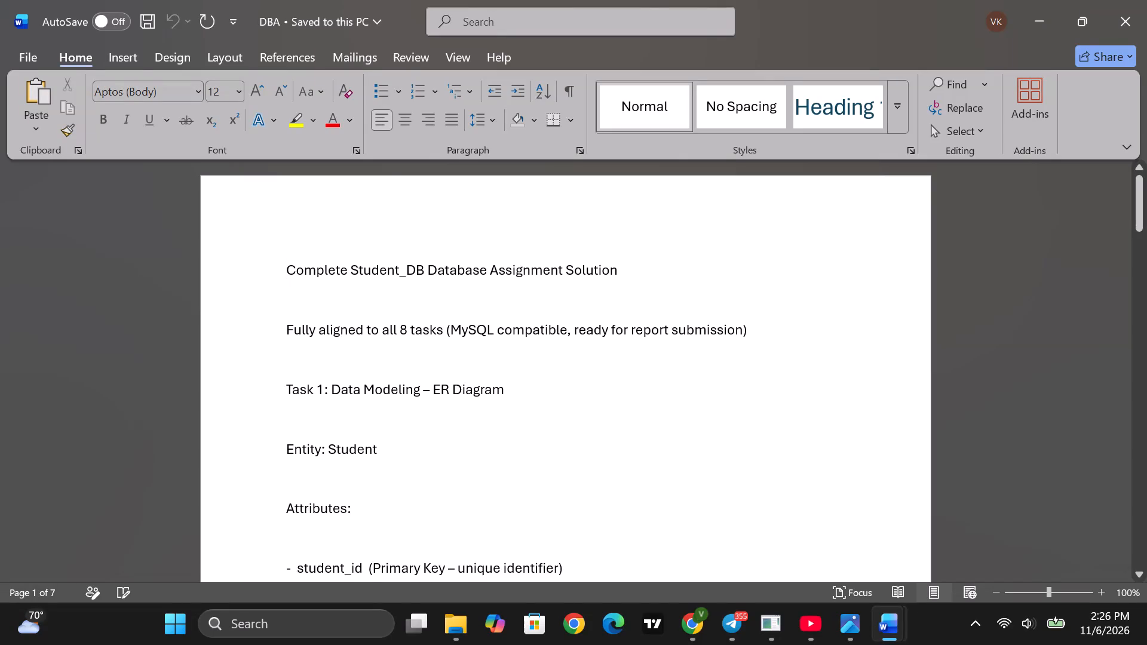
Read through the DBA solution document from the ER diagram section to Task 2, and close it.
scroll(557, 380, down, 1)
scroll(559, 372, up, 5)
scroll(559, 373, down, 16)
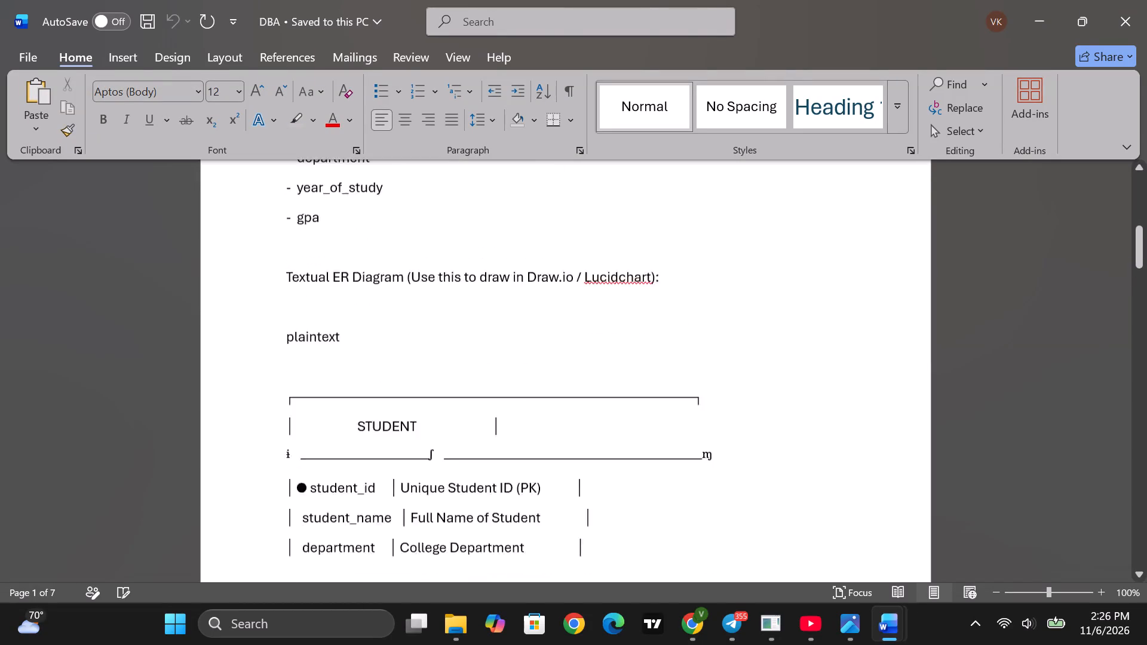
scroll(672, 370, up, 4)
scroll(671, 370, down, 12)
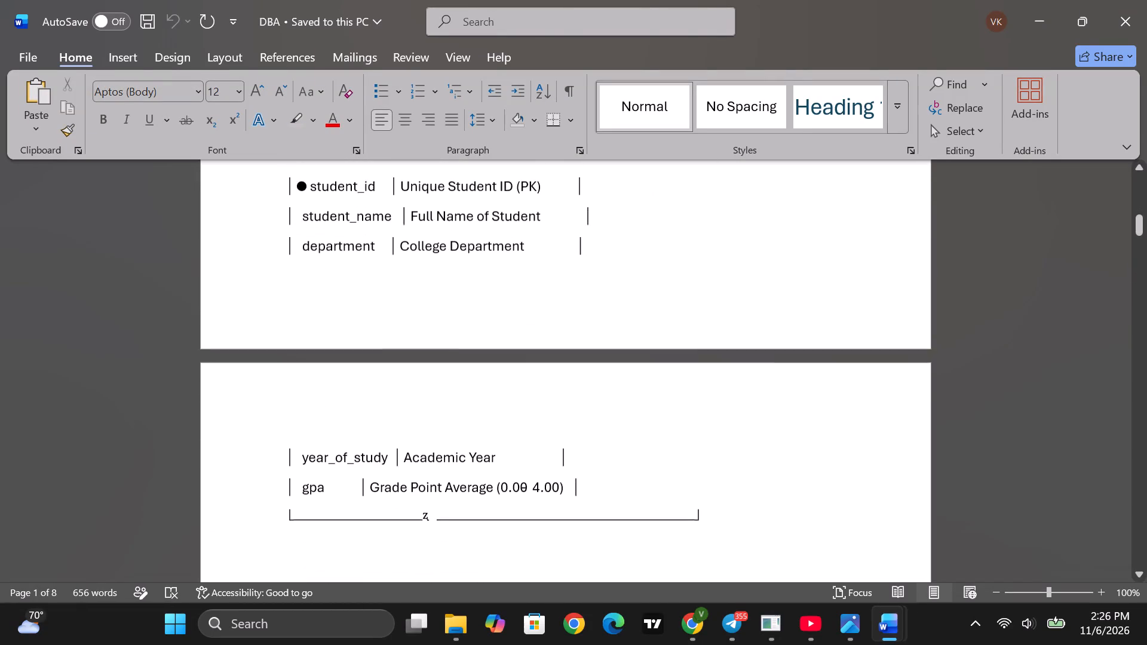
scroll(689, 371, down, 7)
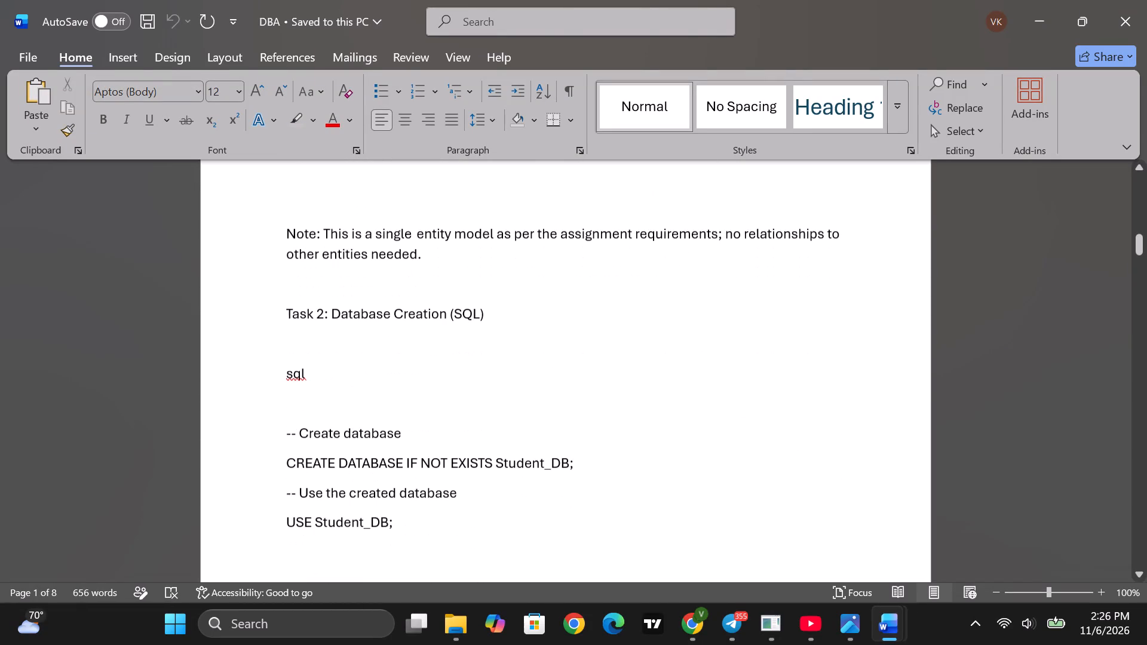
click(1122, 16)
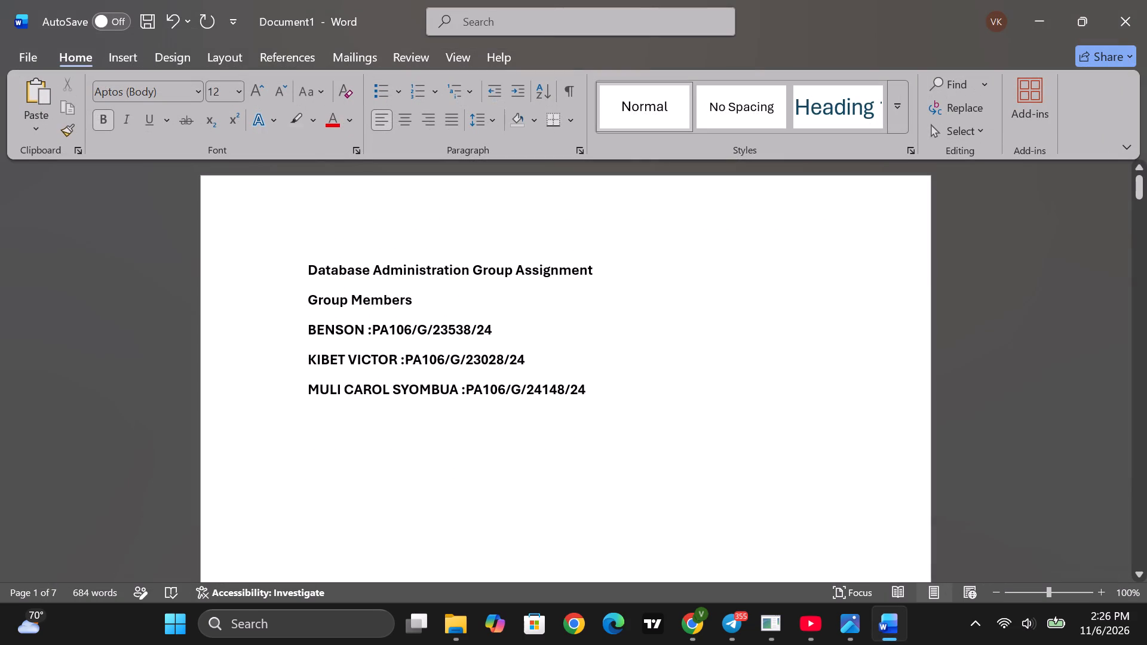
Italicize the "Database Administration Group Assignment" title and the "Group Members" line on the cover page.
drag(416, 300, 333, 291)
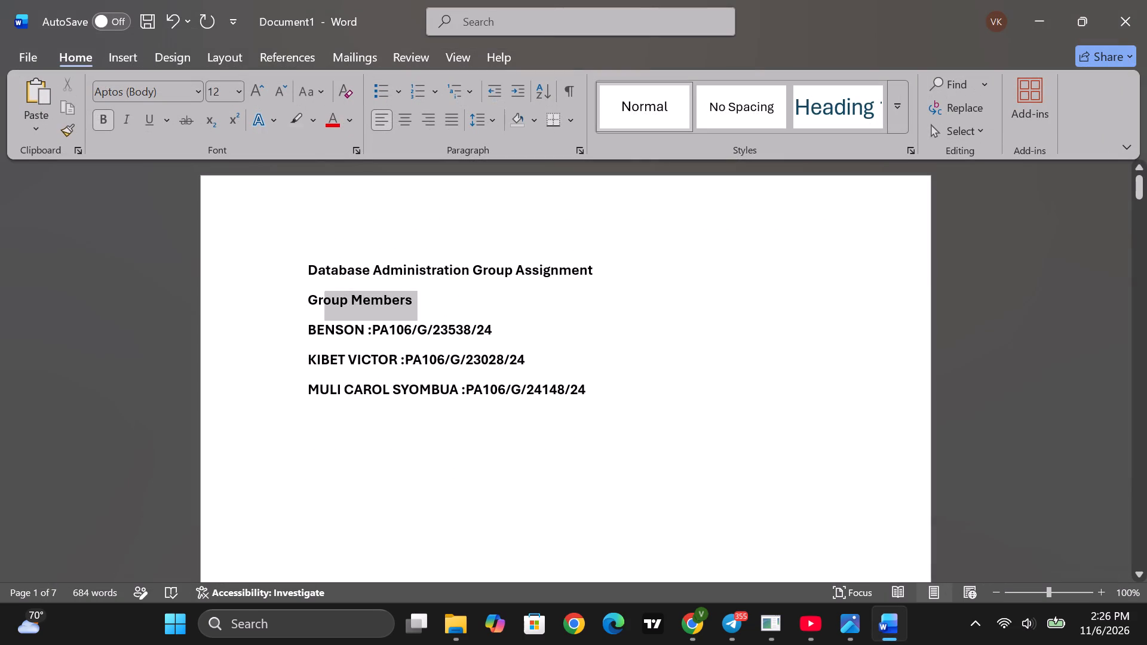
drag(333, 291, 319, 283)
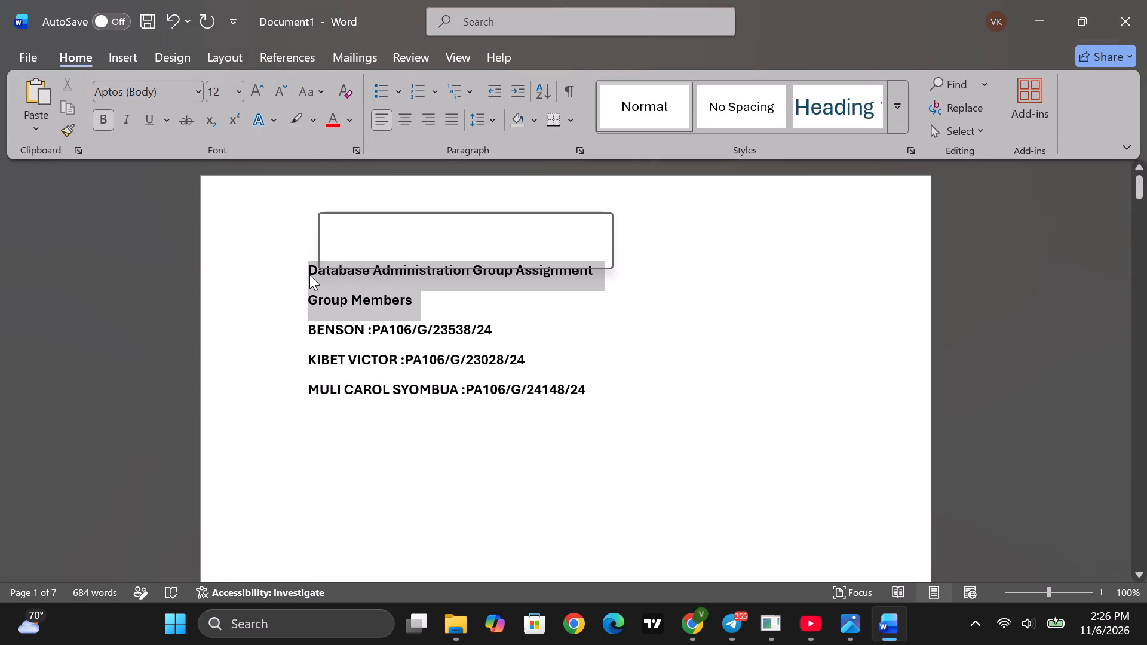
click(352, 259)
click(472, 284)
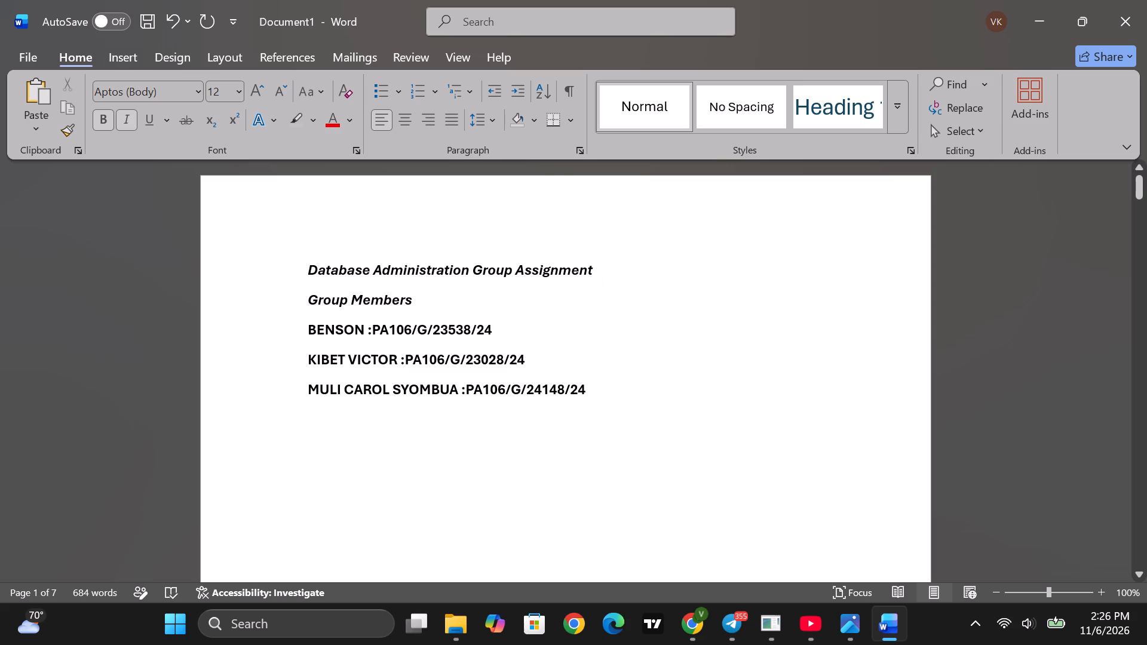
Underline the cover page's assignment title and "Group Members" line, removing the italics and keeping both lines bold.
drag(415, 301, 303, 271)
click(318, 242)
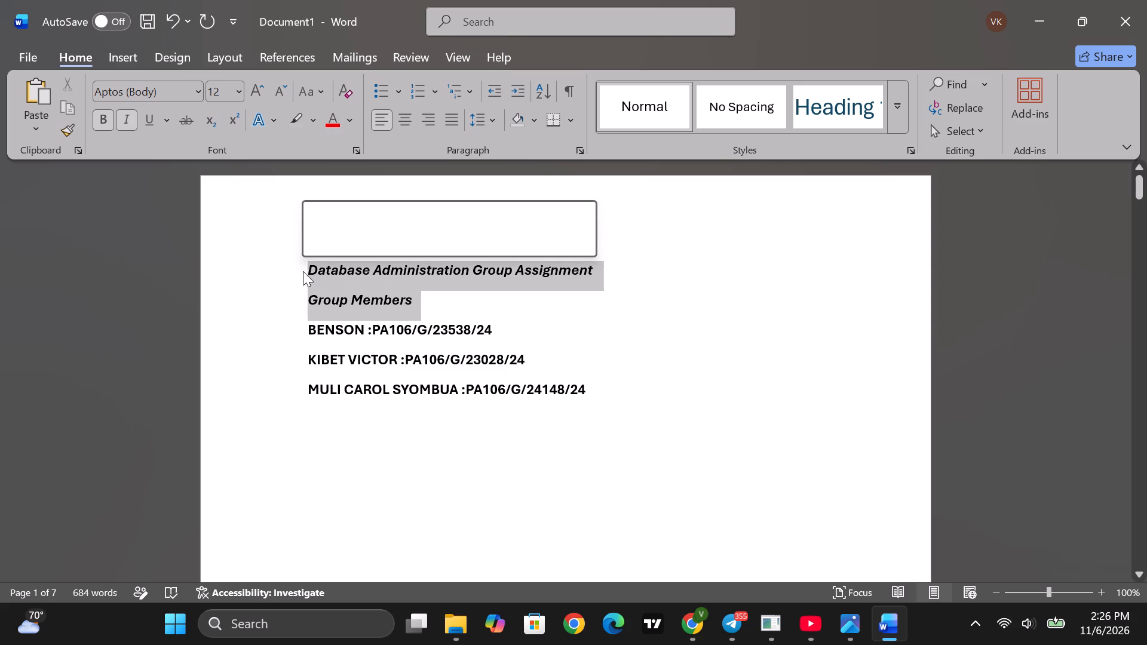
click(356, 238)
click(333, 240)
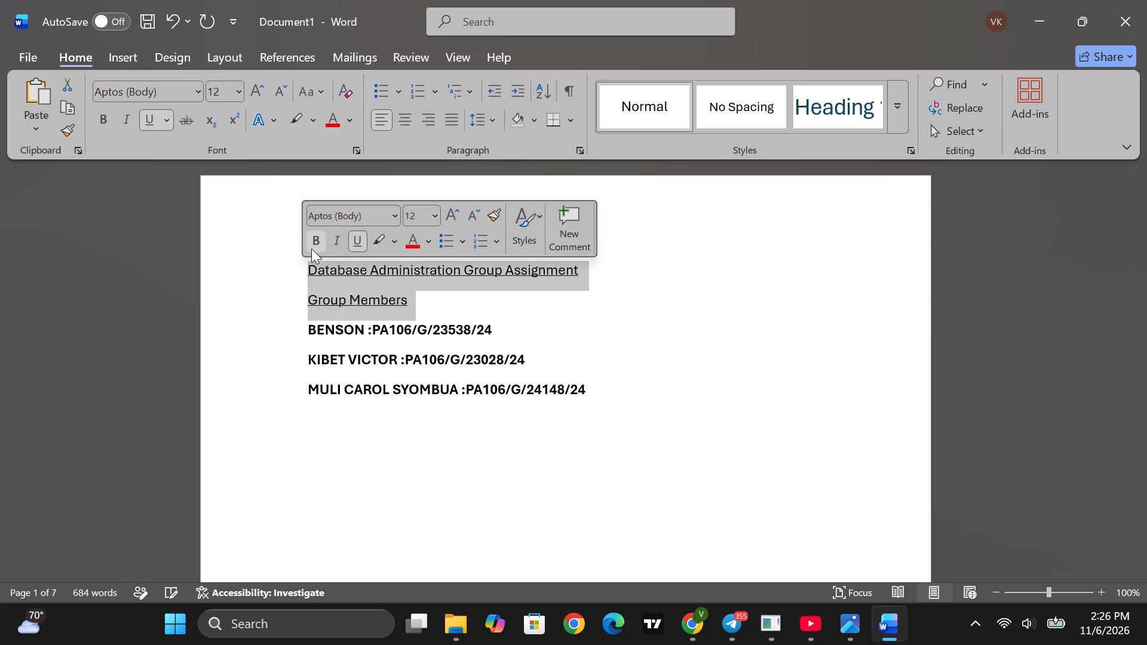
click(314, 245)
click(508, 310)
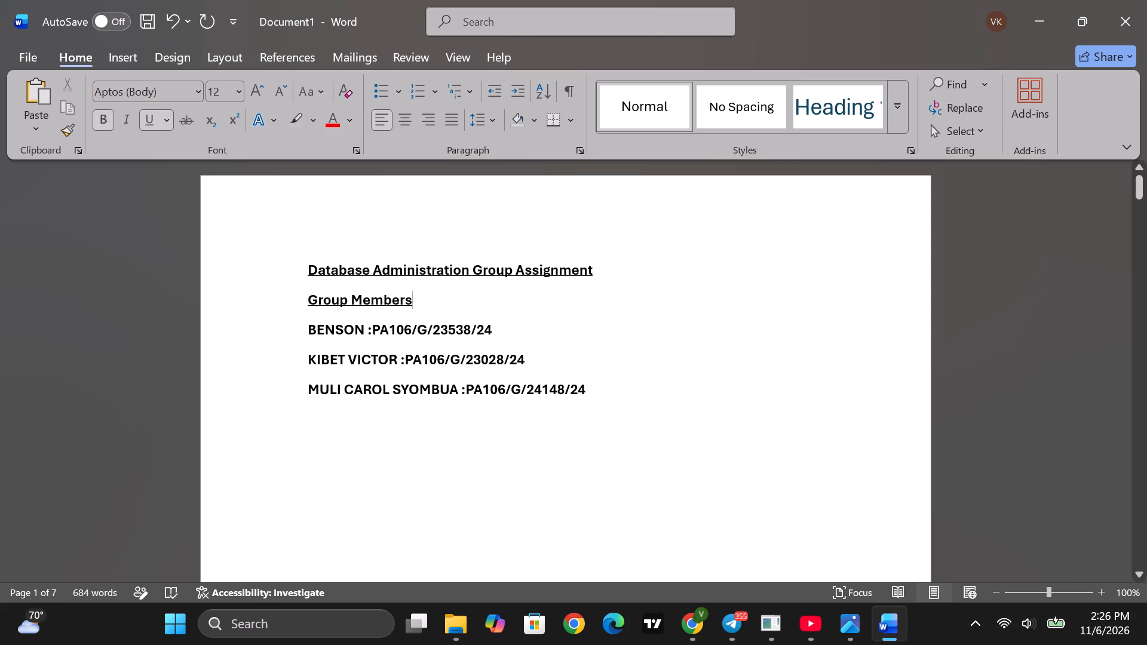
click(667, 428)
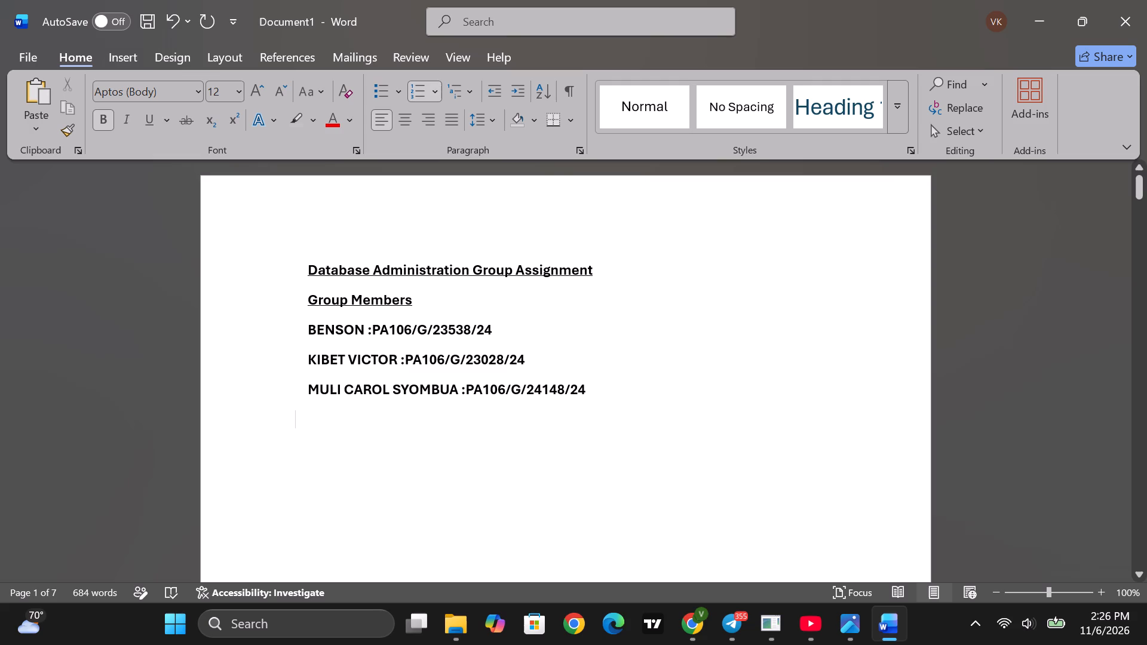
Review the assignment from the cover page through the data modeling, table creation, data population and query development sections.
scroll(591, 392, down, 17)
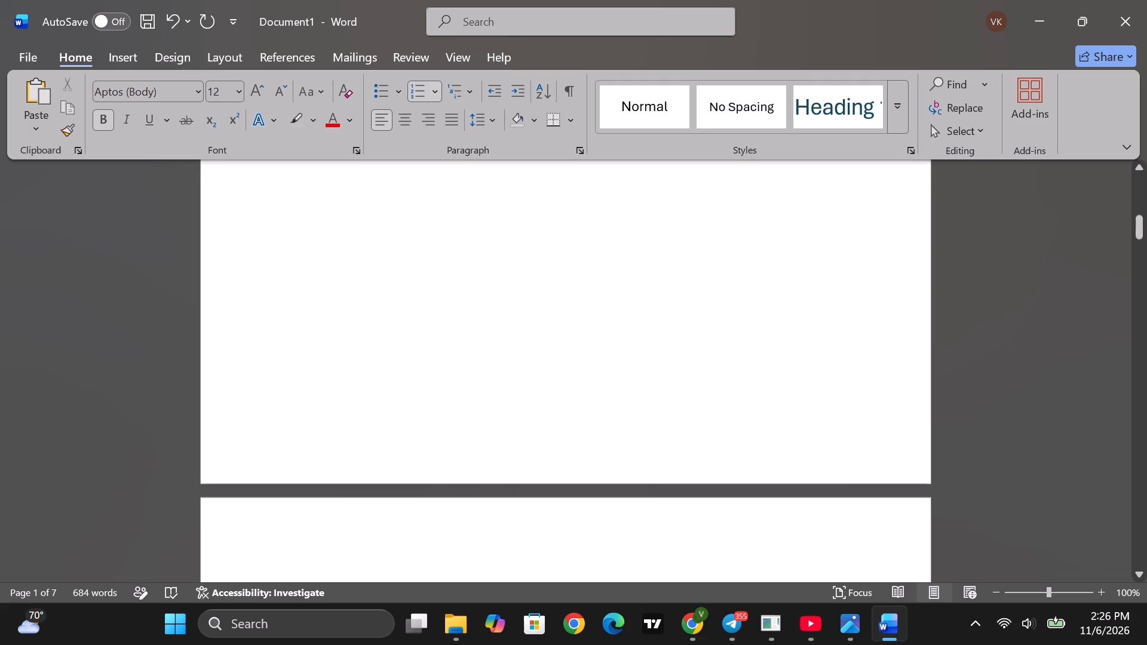
scroll(637, 406, down, 20)
scroll(642, 407, down, 6)
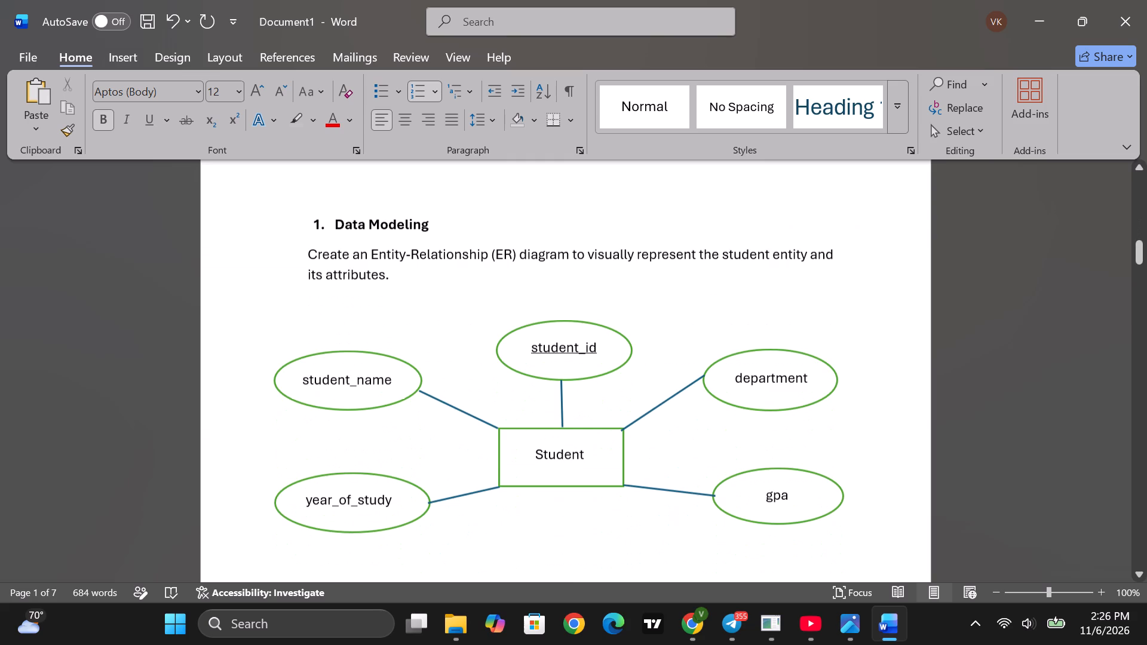
scroll(642, 408, down, 18)
scroll(643, 407, up, 6)
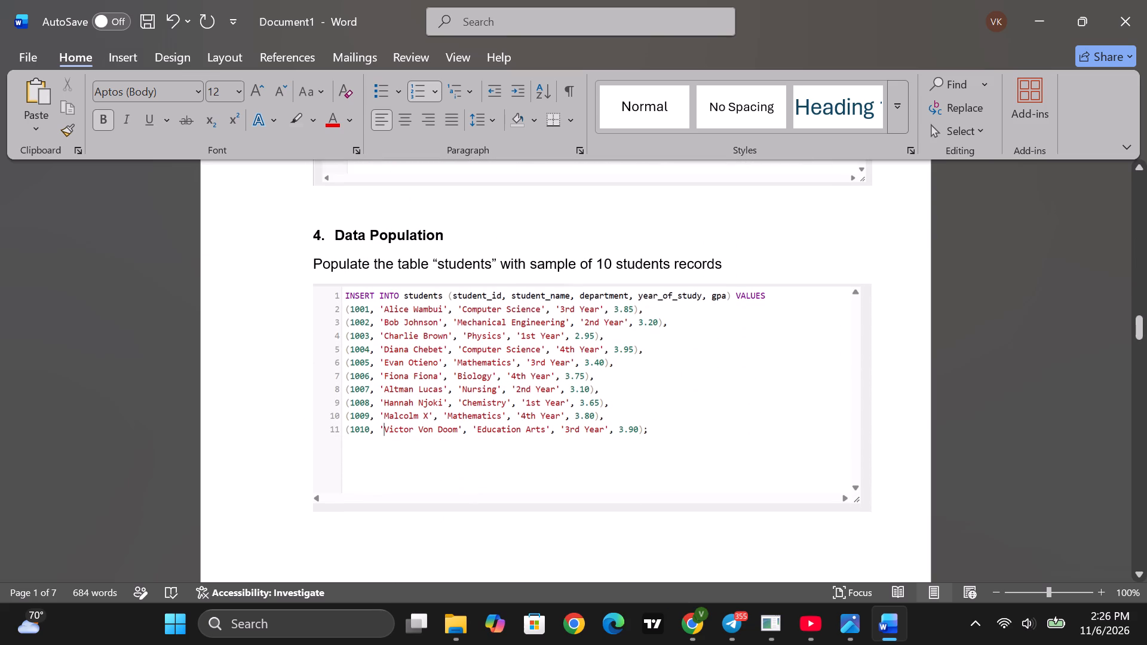
scroll(642, 401, up, 7)
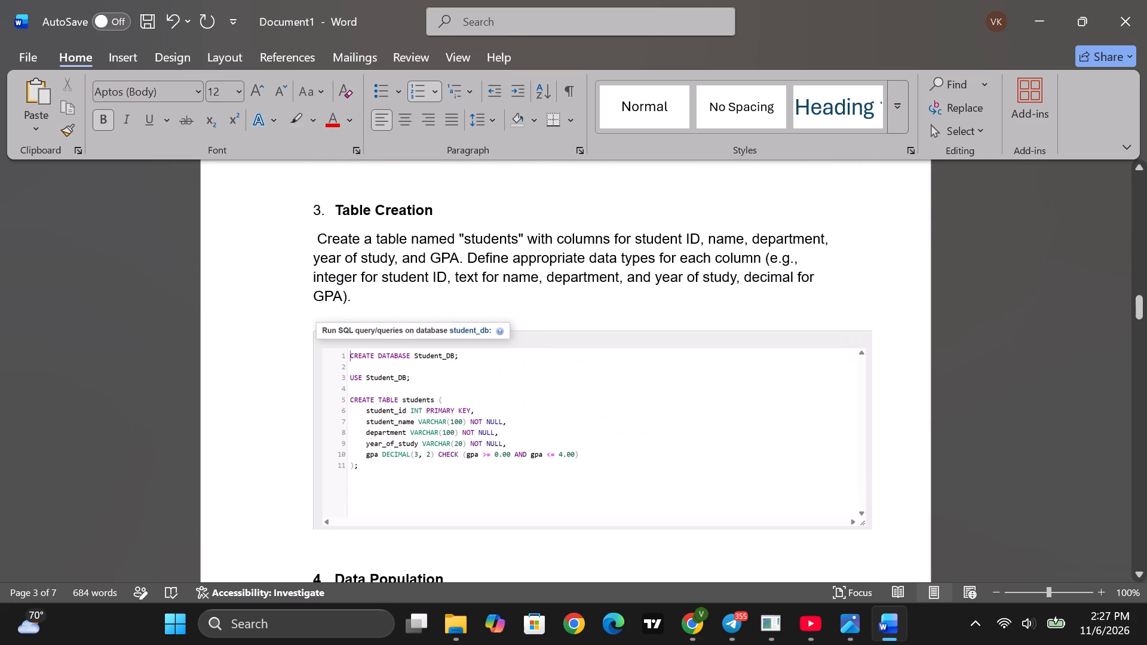
scroll(642, 401, up, 8)
scroll(658, 403, down, 16)
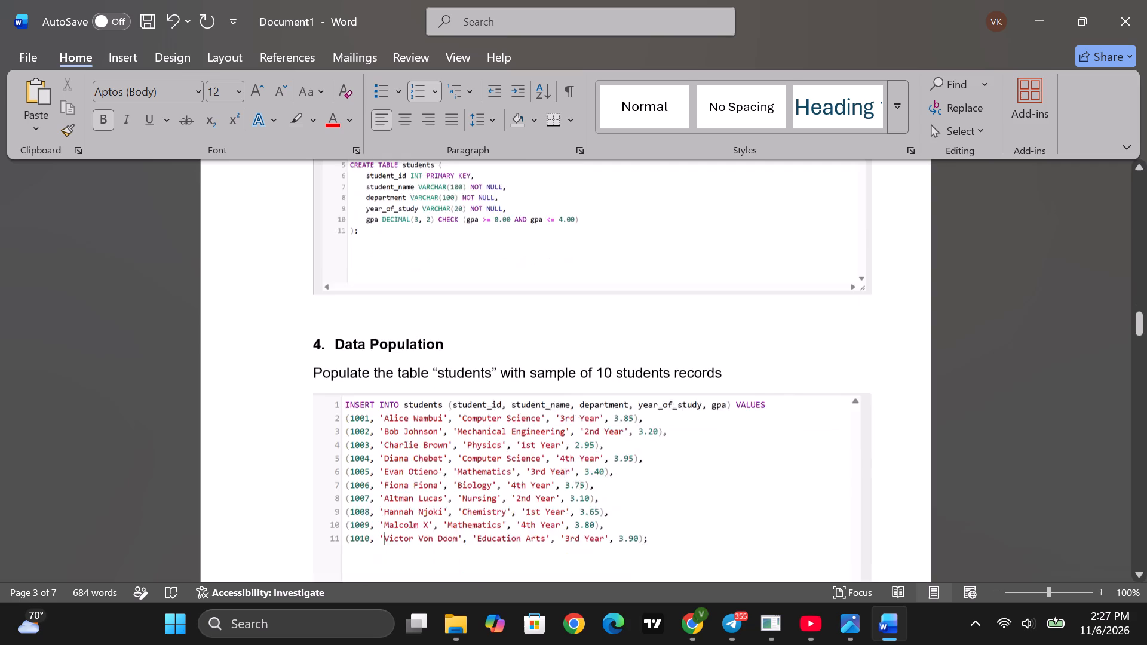
scroll(669, 404, down, 12)
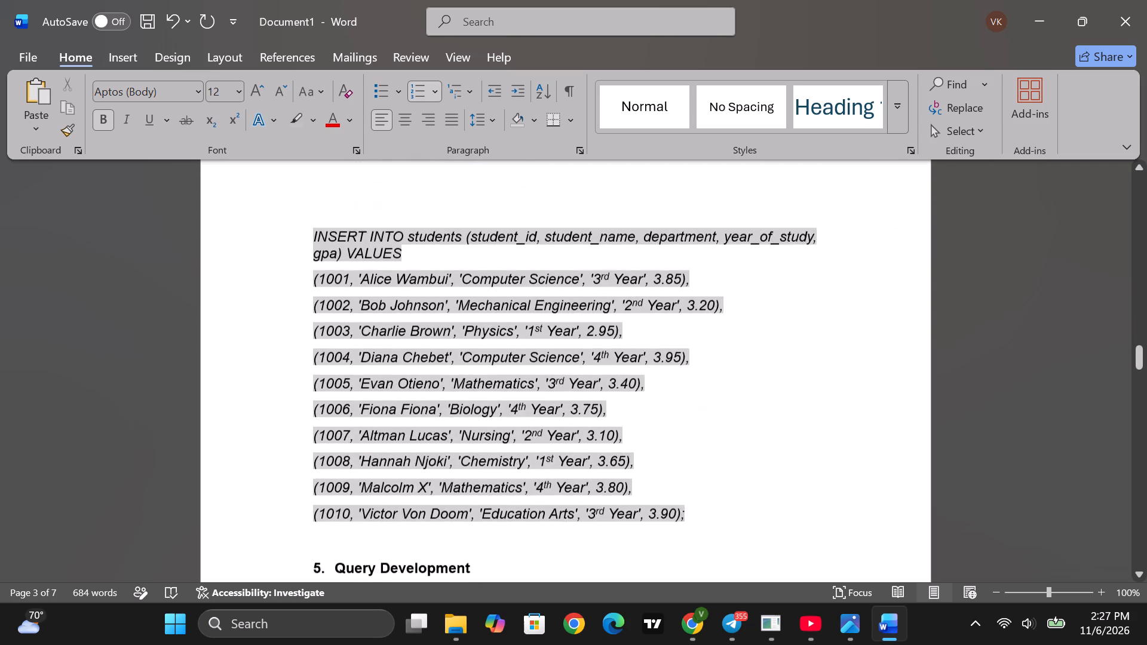
scroll(669, 403, down, 13)
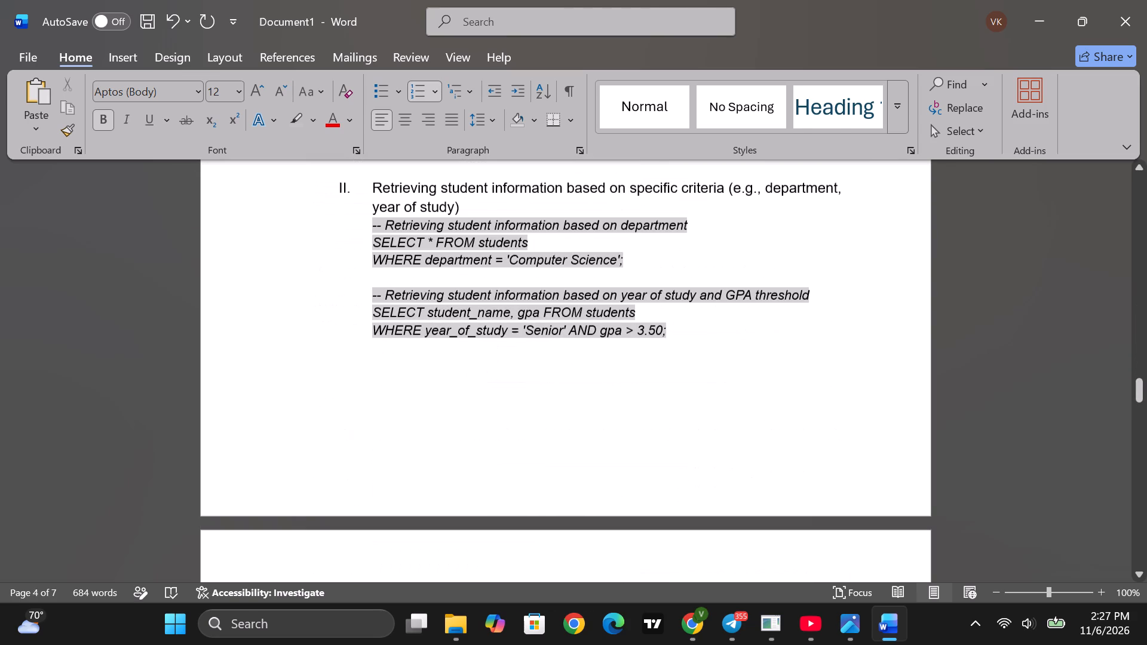
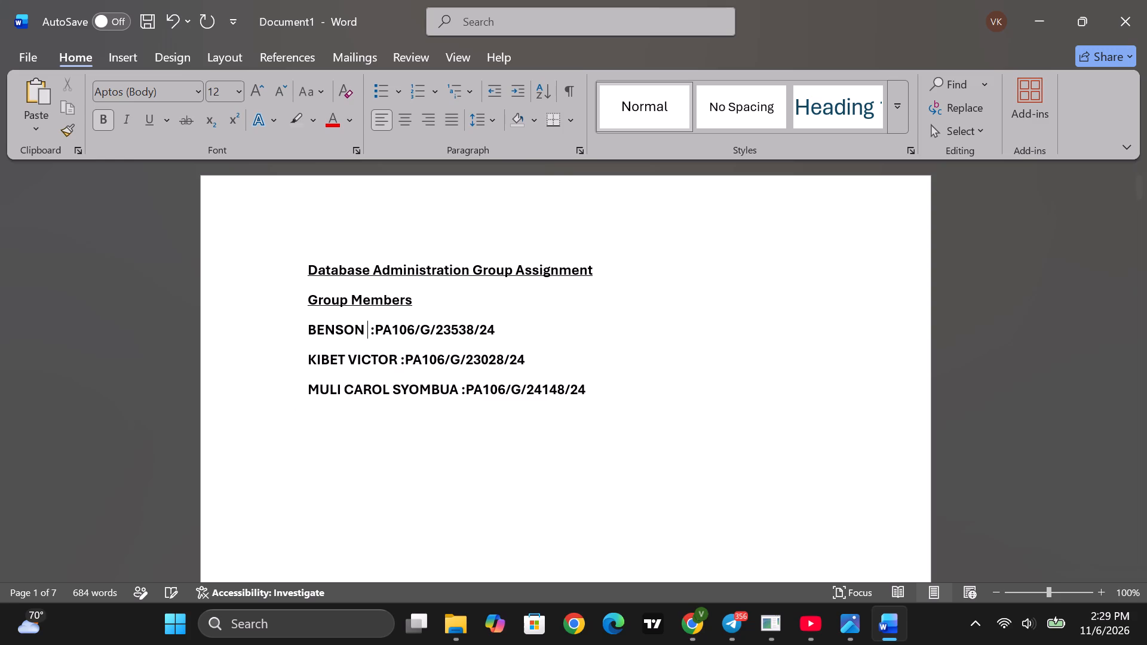
Paste the first group member's remaining names before the registration number, and format them in uppercase at font size 14.
key(ctrl+v)
drag(464, 333, 373, 337)
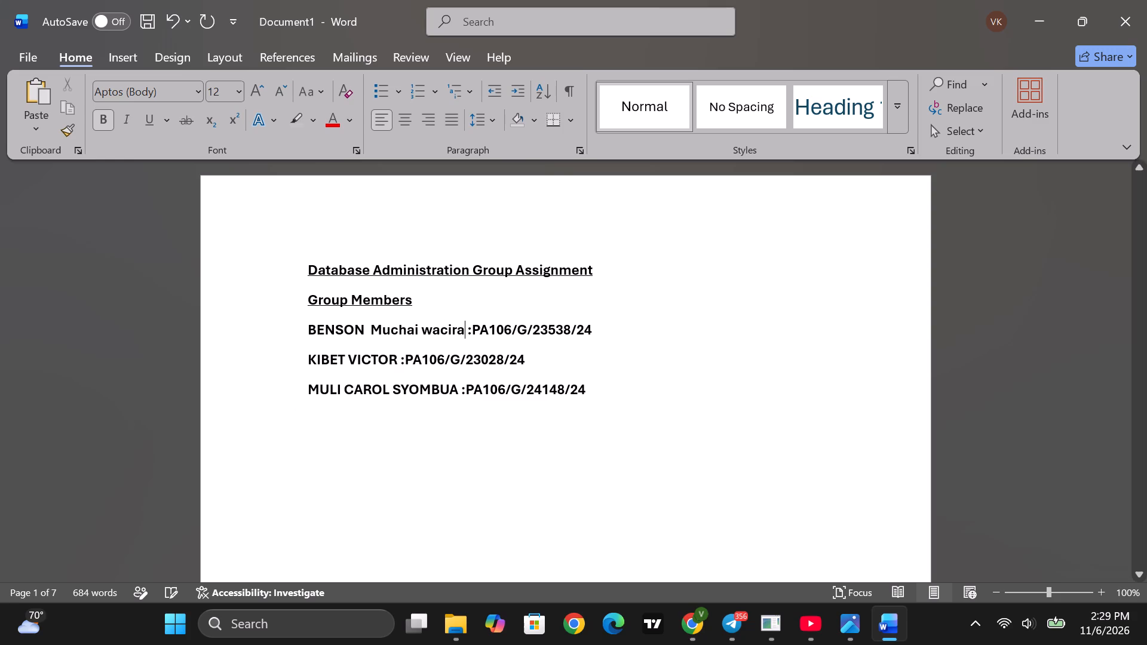
drag(373, 337, 390, 335)
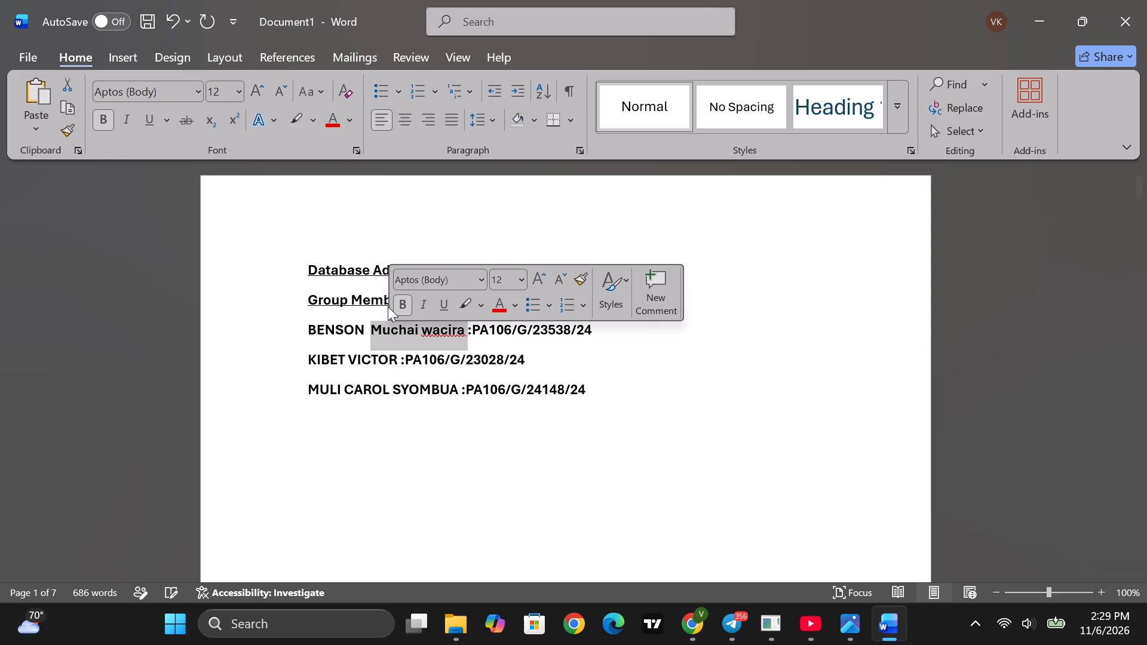
click(262, 93)
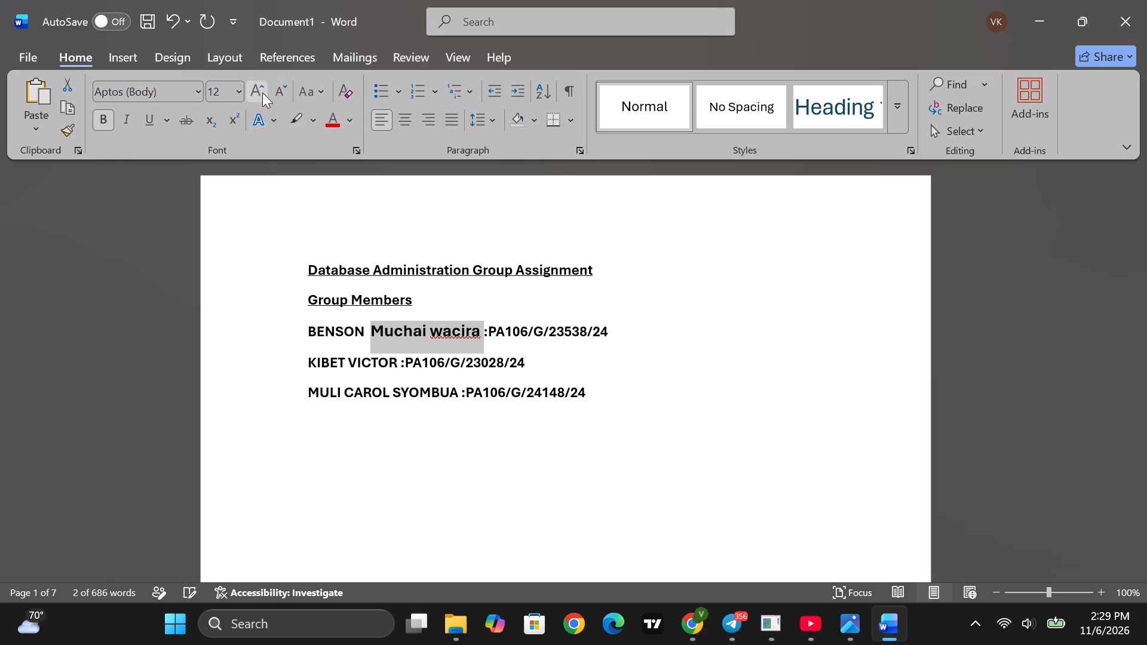
click(316, 90)
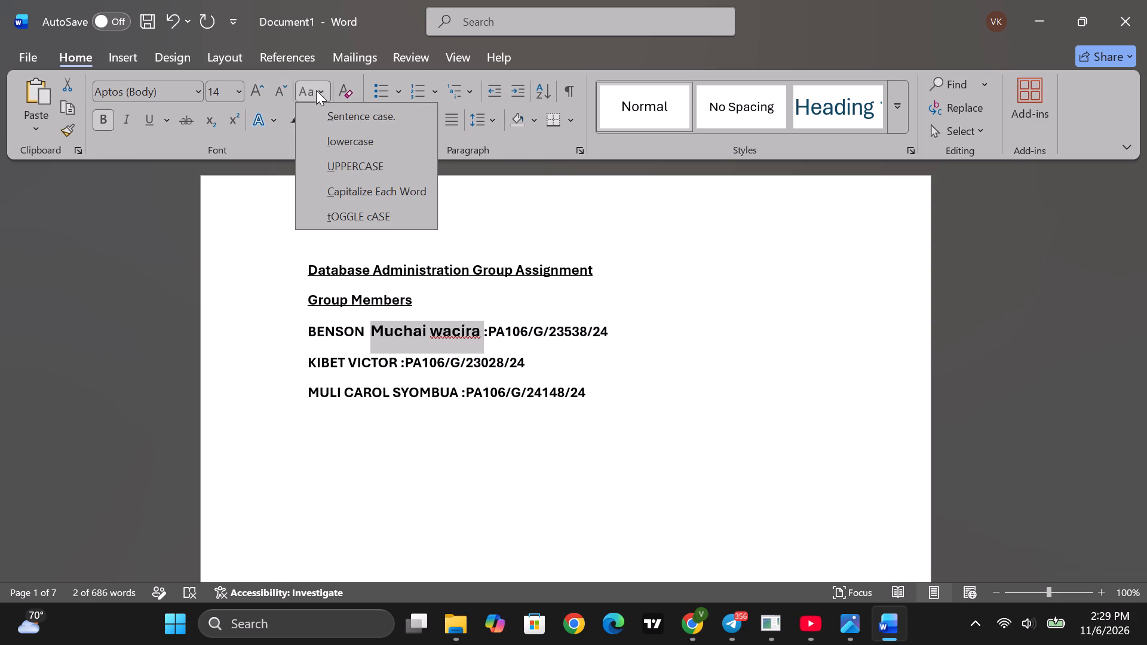
click(351, 164)
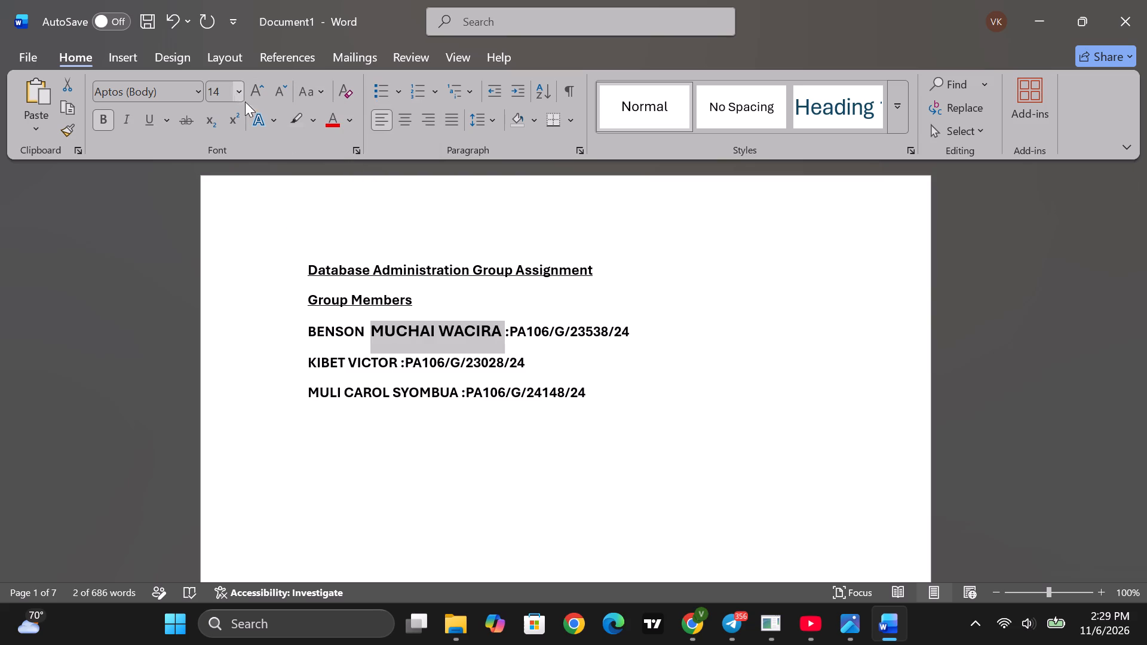
click(369, 415)
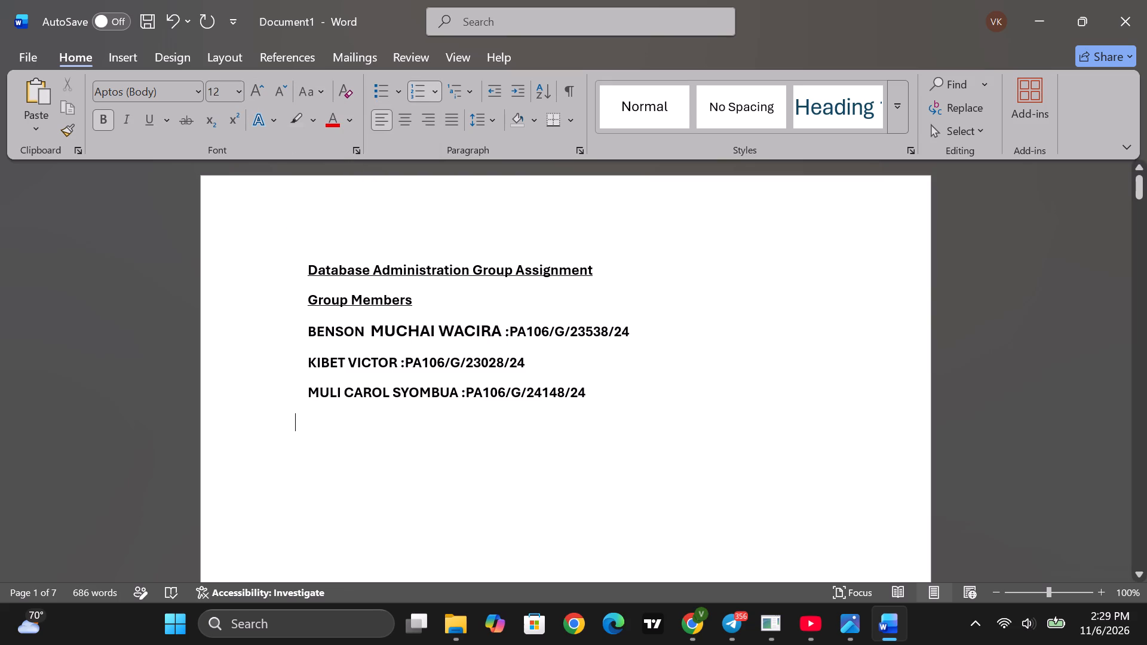
Set the first group member's entire name on the cover page to font size 12, matching the other members.
drag(500, 333, 320, 373)
click(382, 413)
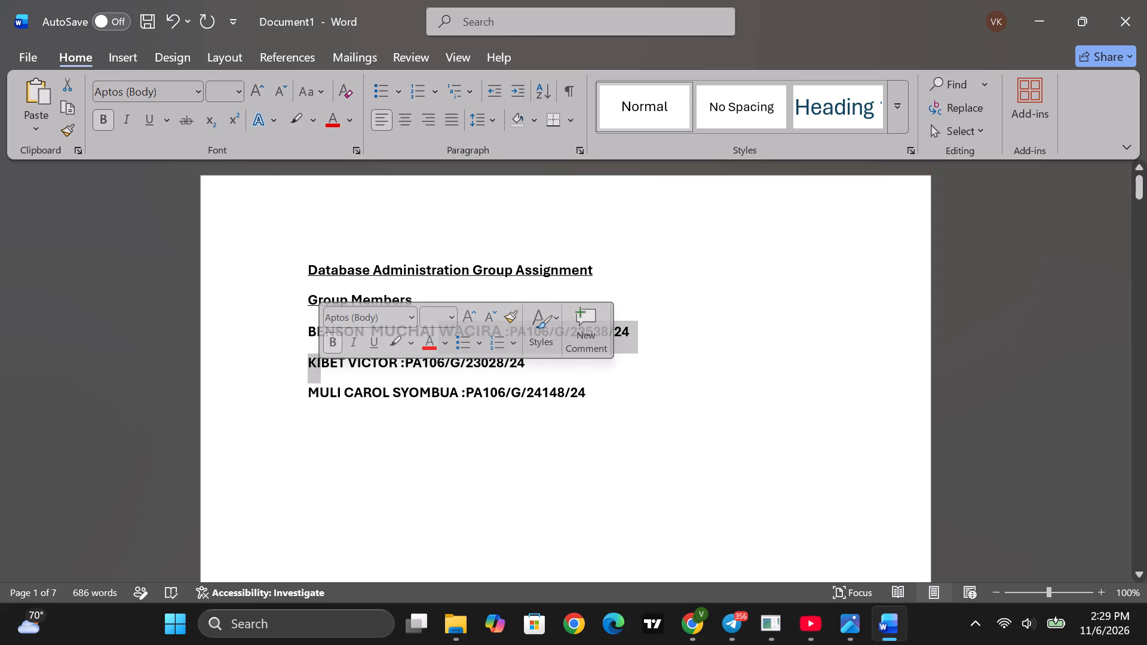
drag(458, 397, 308, 392)
click(381, 420)
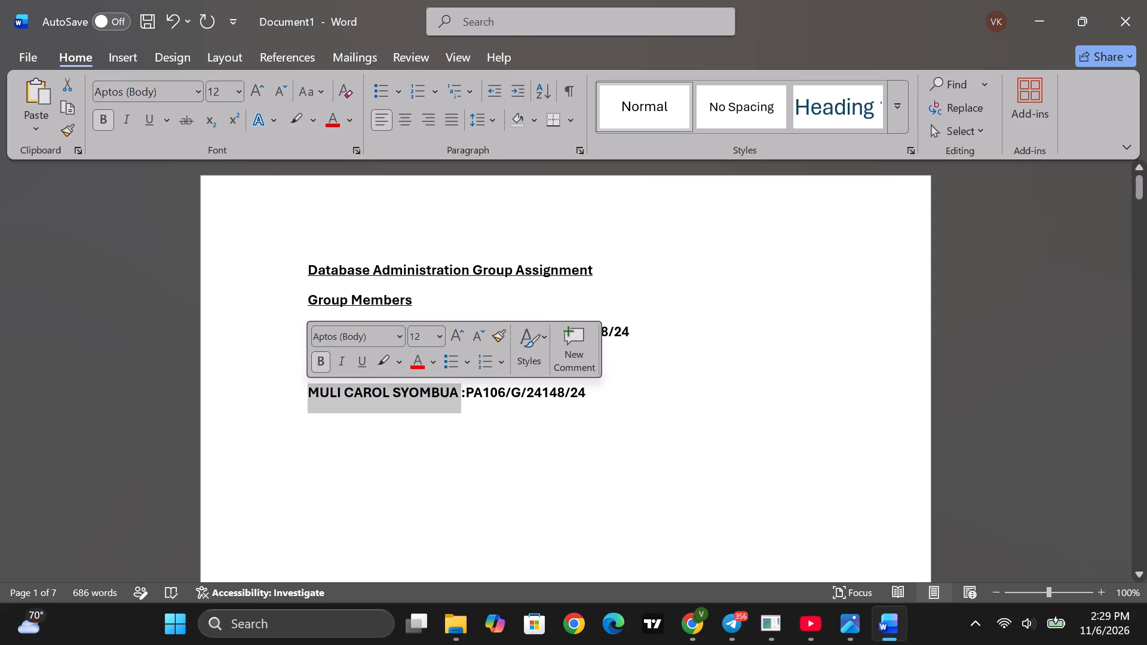
drag(498, 330, 295, 344)
click(423, 285)
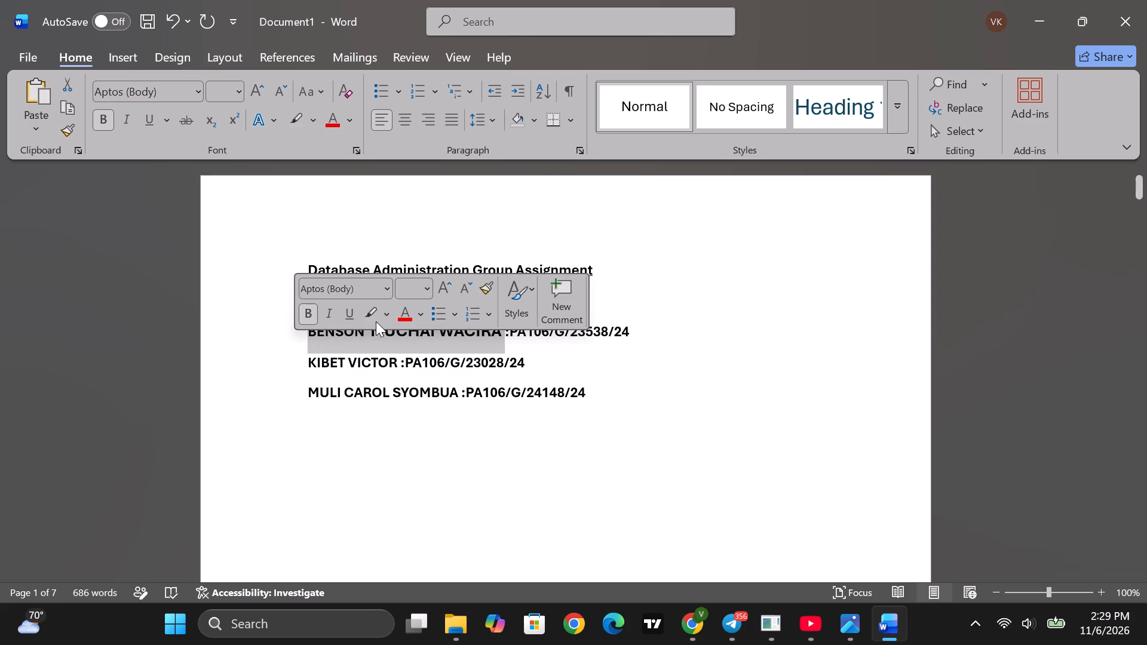
click(400, 400)
click(354, 433)
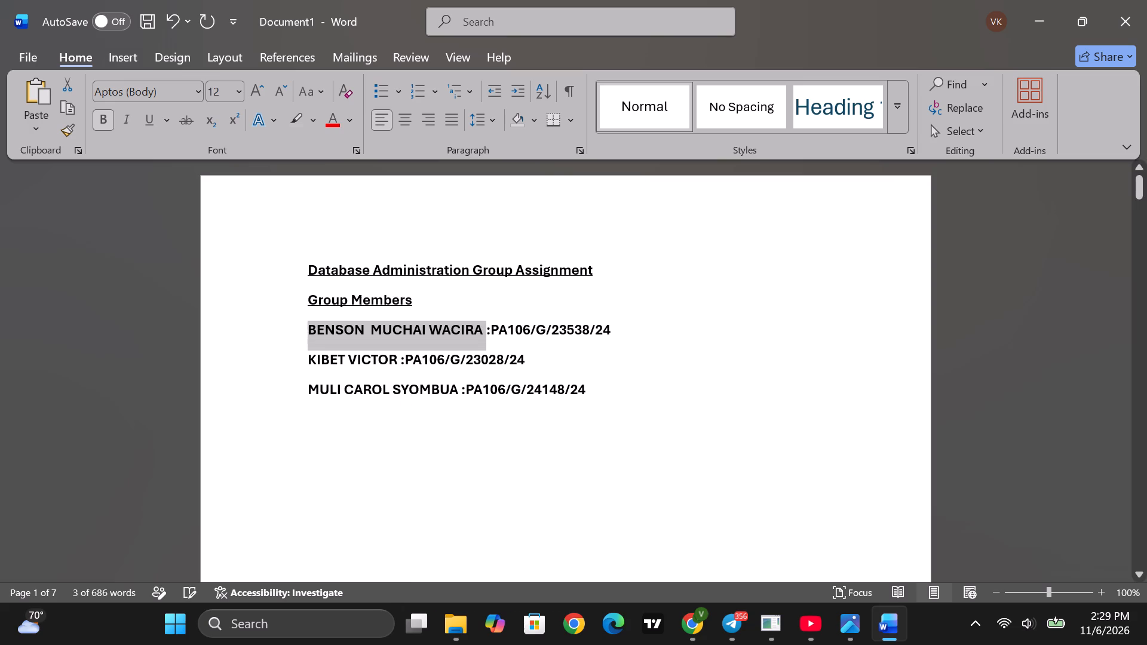
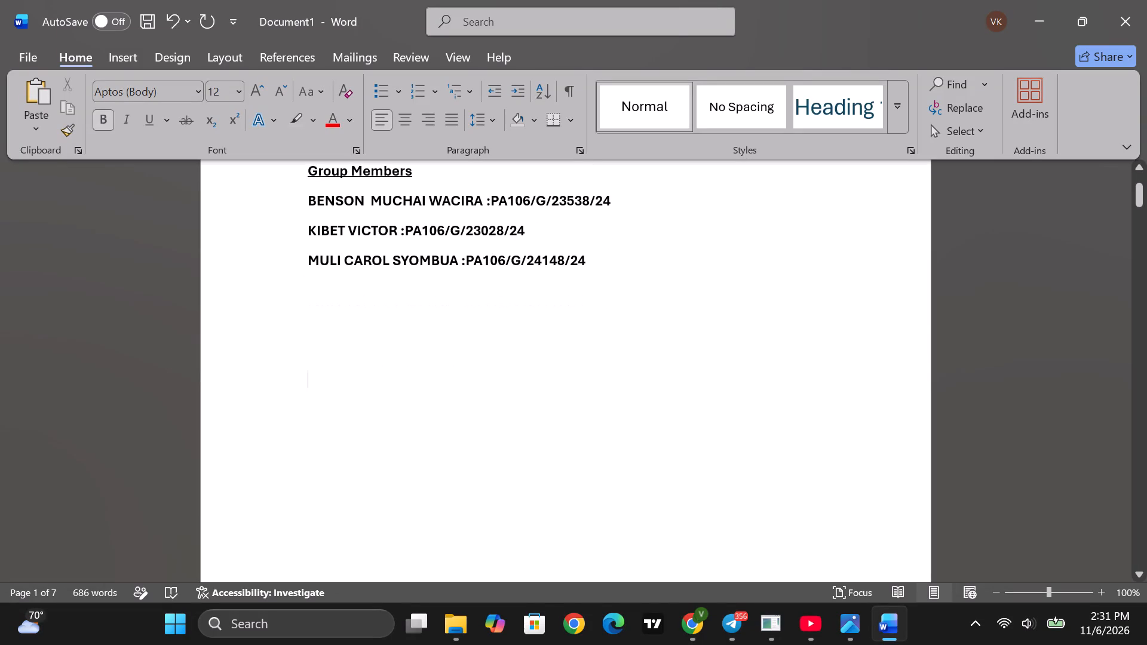
Paste the copied paragraph describing Student_DB below the group members on the cover page, and remove its bold formatting.
key(ctrl+v)
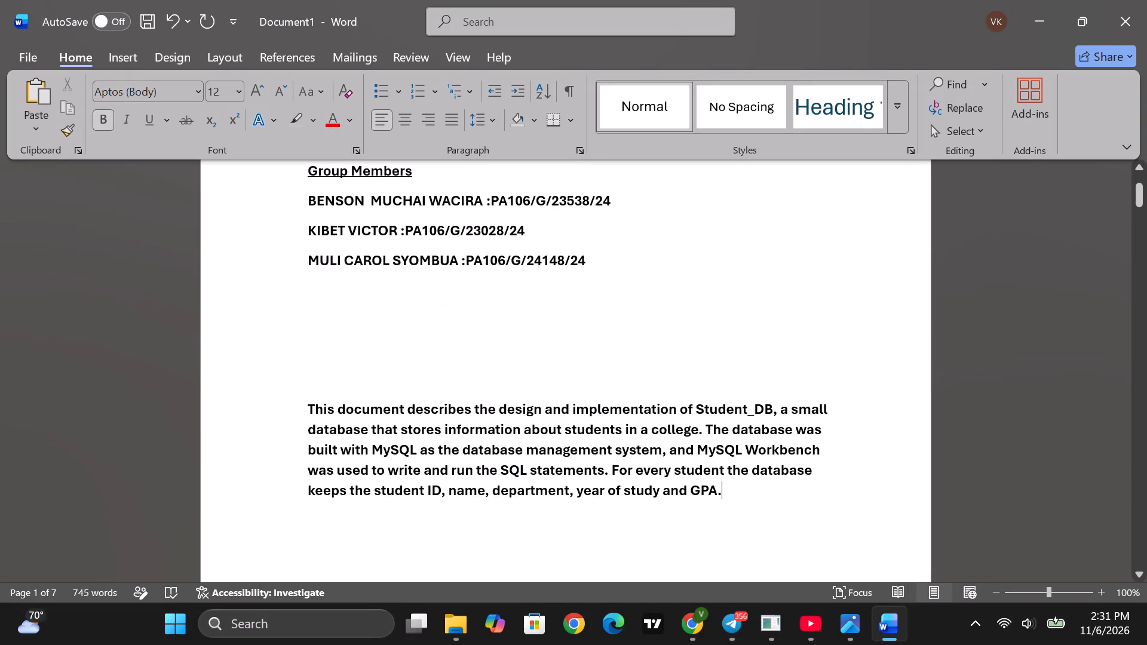
drag(721, 494, 286, 406)
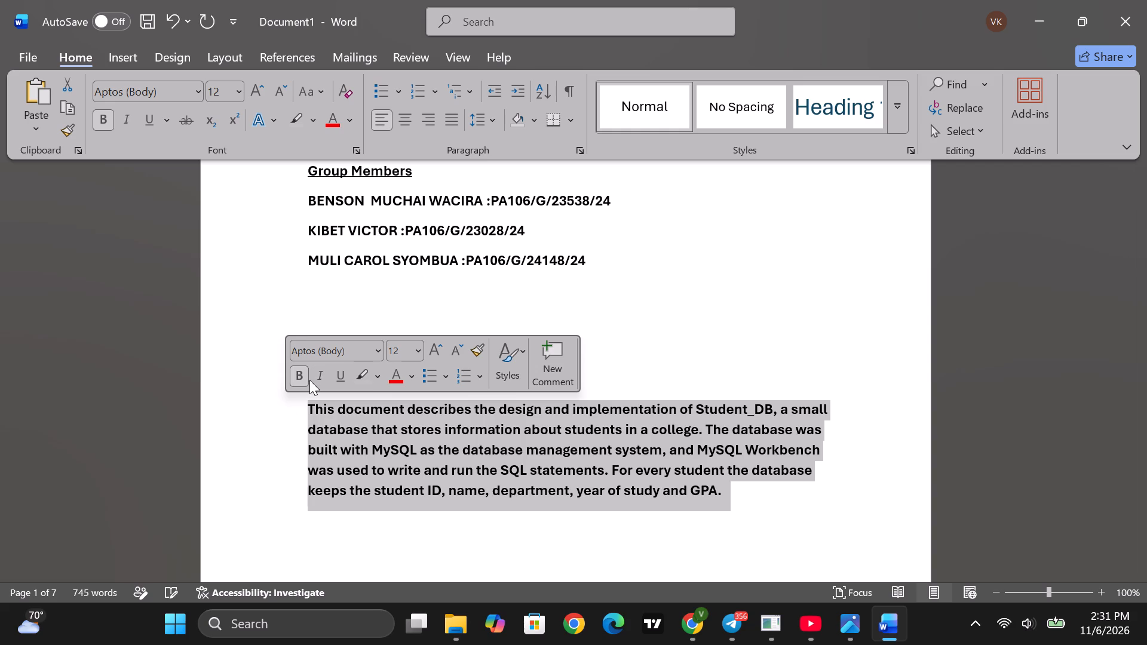
click(304, 380)
click(339, 318)
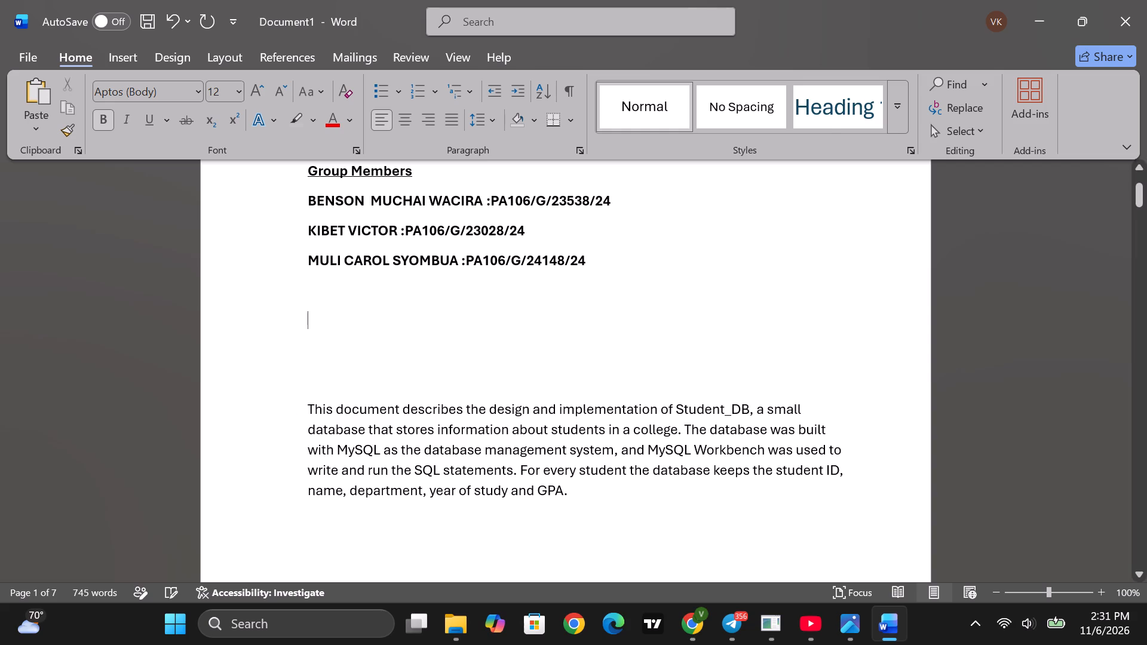
Add the bold, underlined heading INTRODUCTION on the empty line directly above the Student_DB paragraph.
click(324, 386)
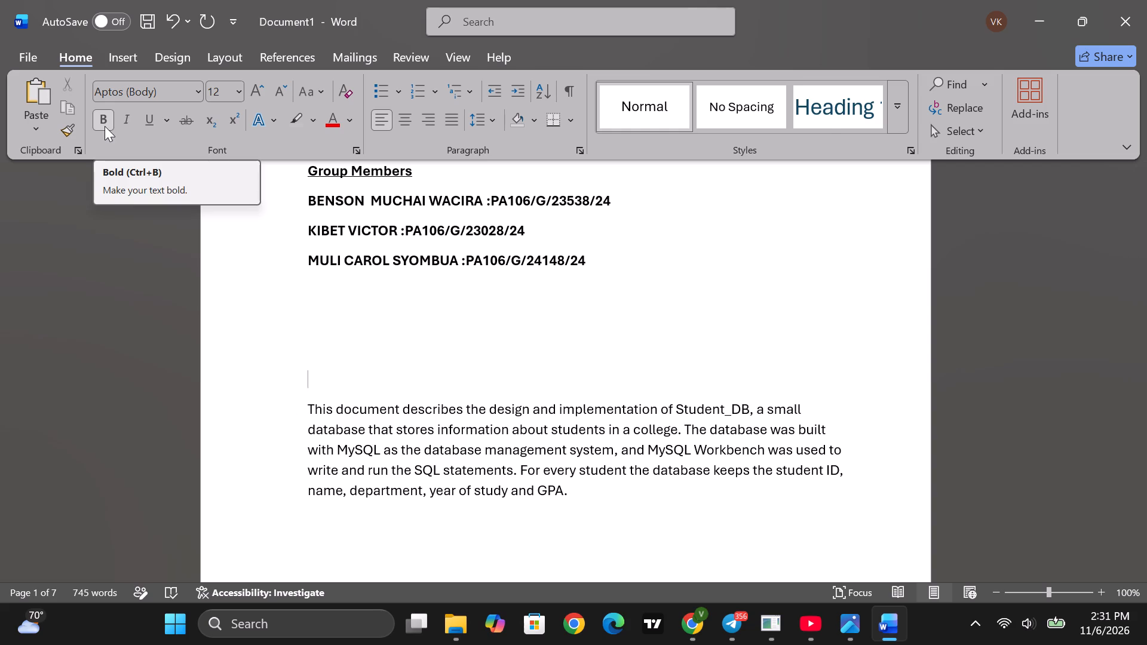
text(INTRO)
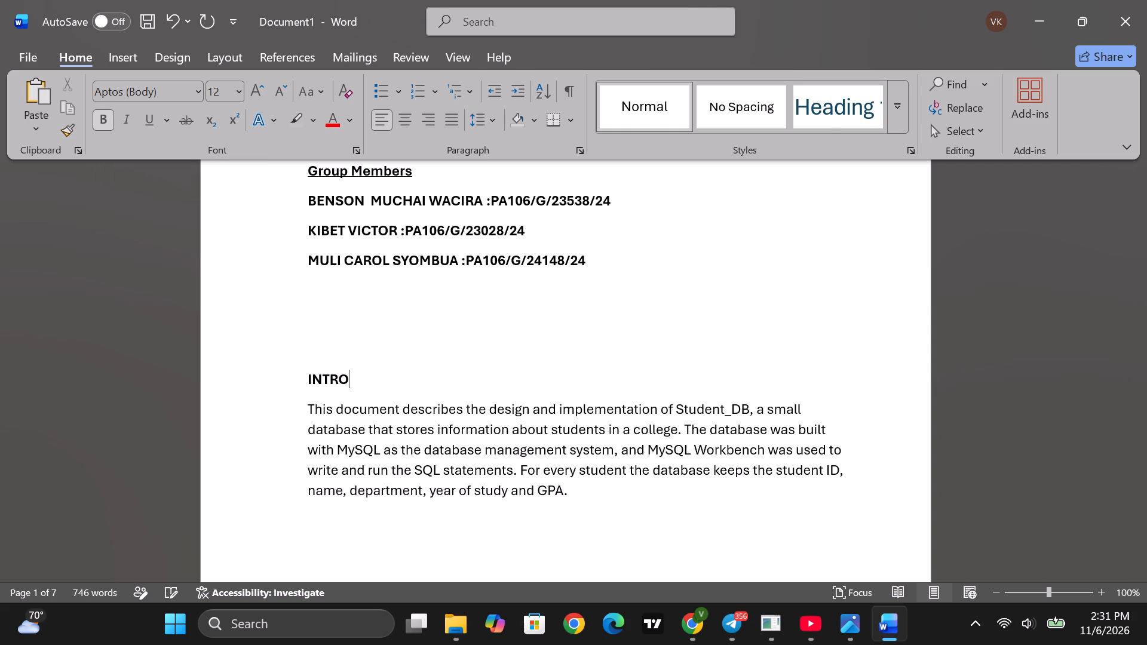
text(DUCTION)
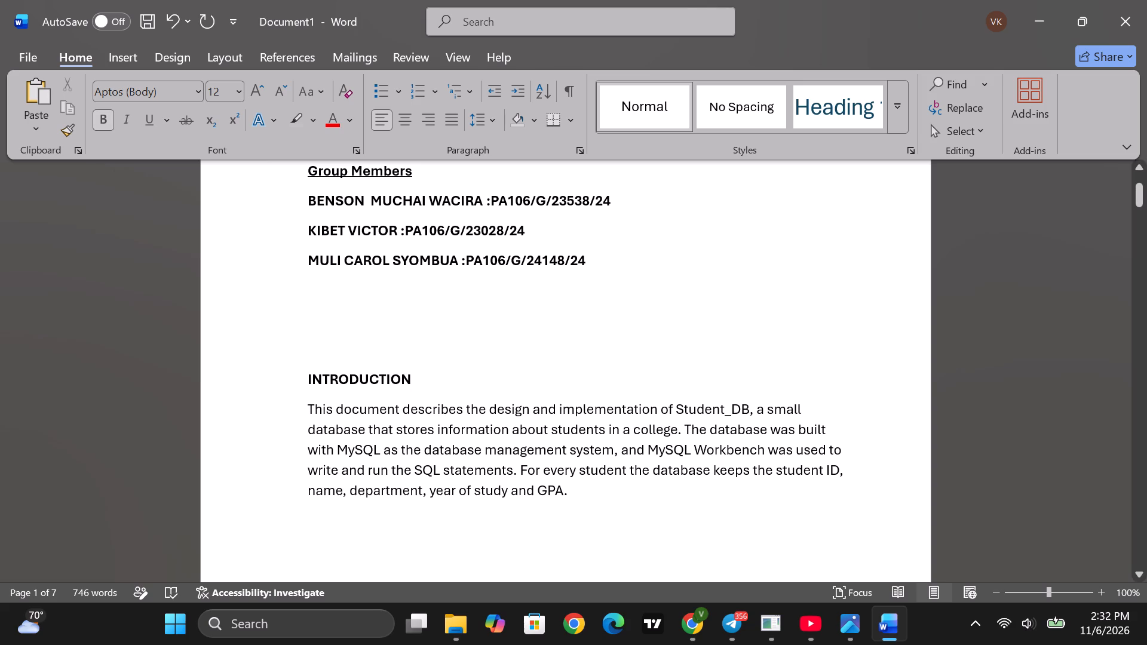
drag(418, 382, 309, 377)
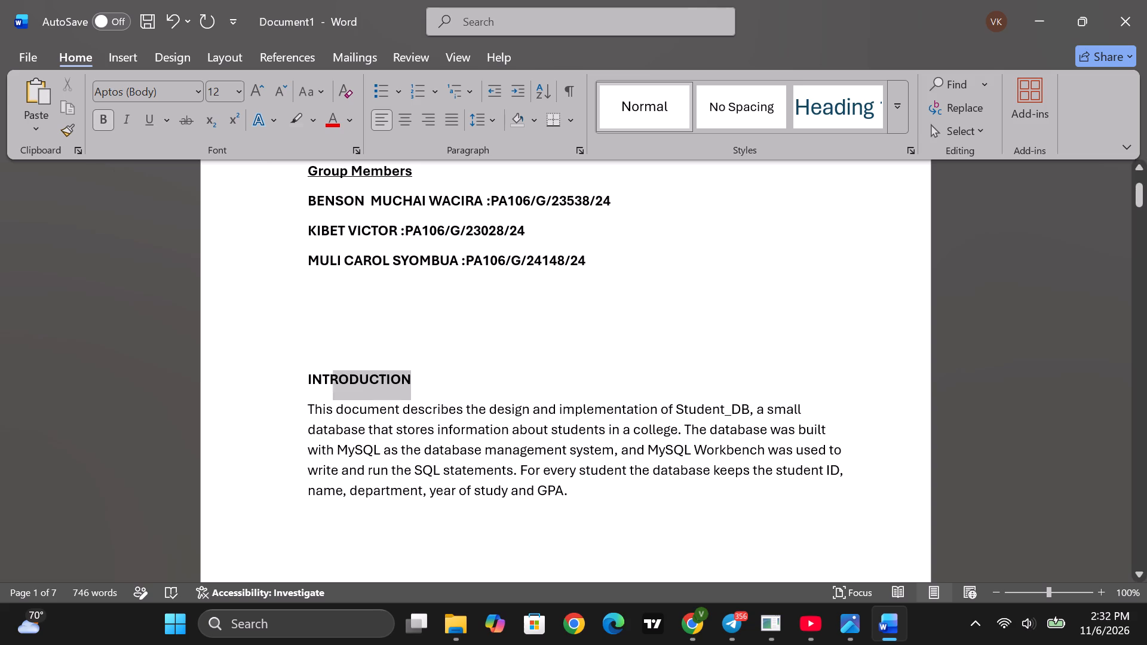
drag(309, 377, 299, 377)
click(347, 349)
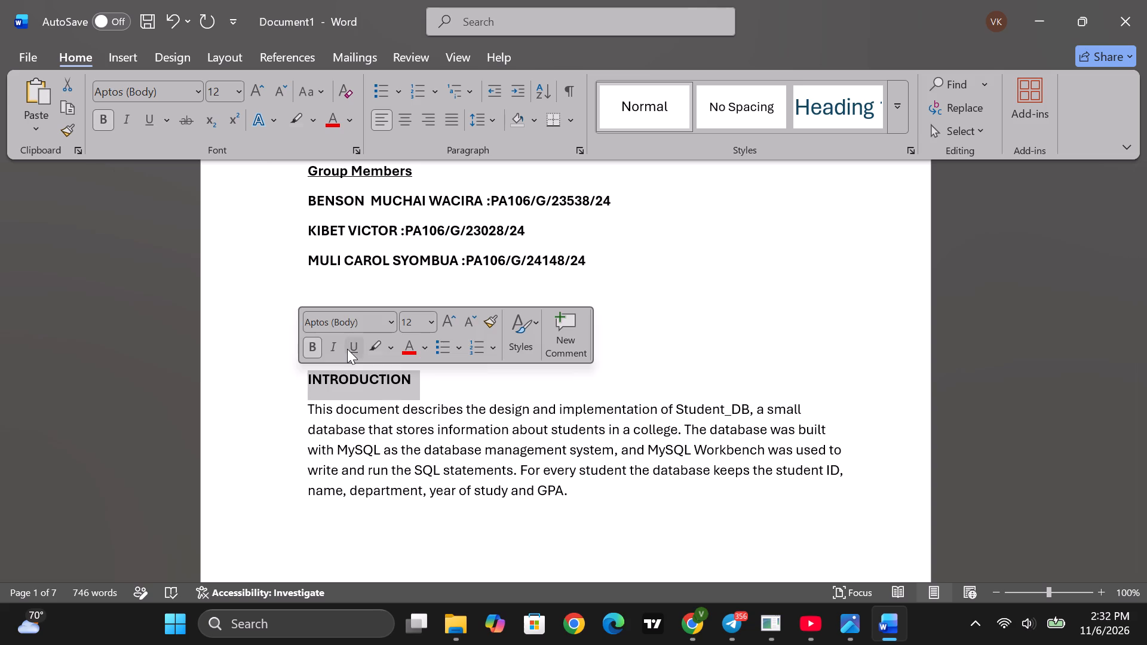
click(430, 457)
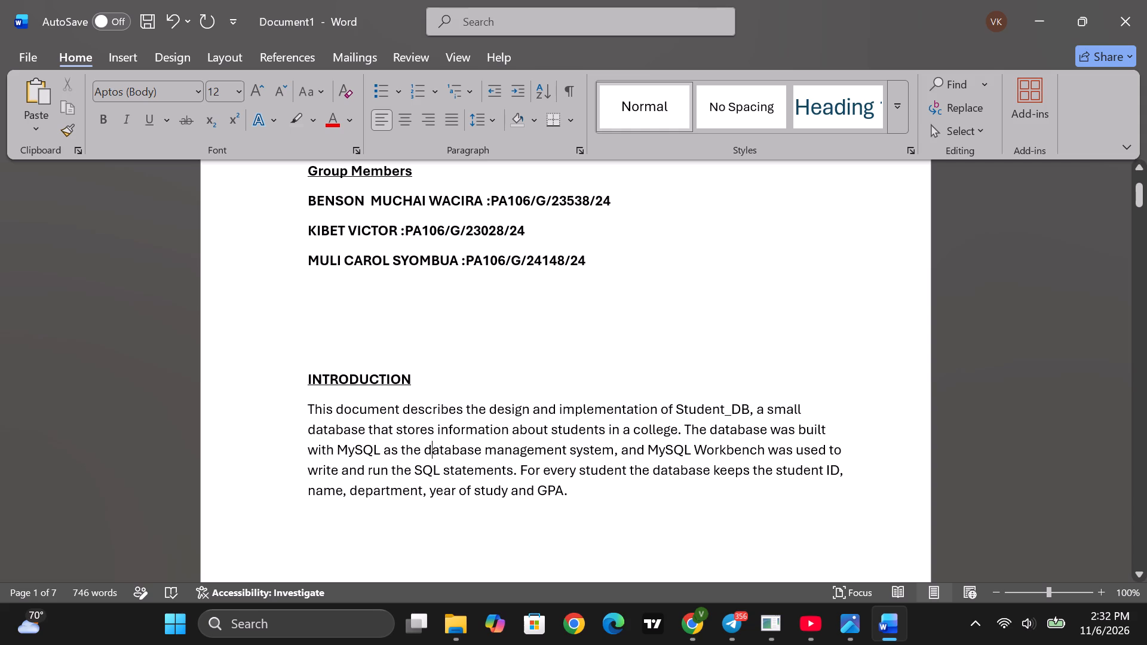
Review the layout from the cover page's introduction through the Data Modeling section and its ER diagram.
scroll(608, 470, up, 4)
scroll(608, 470, down, 7)
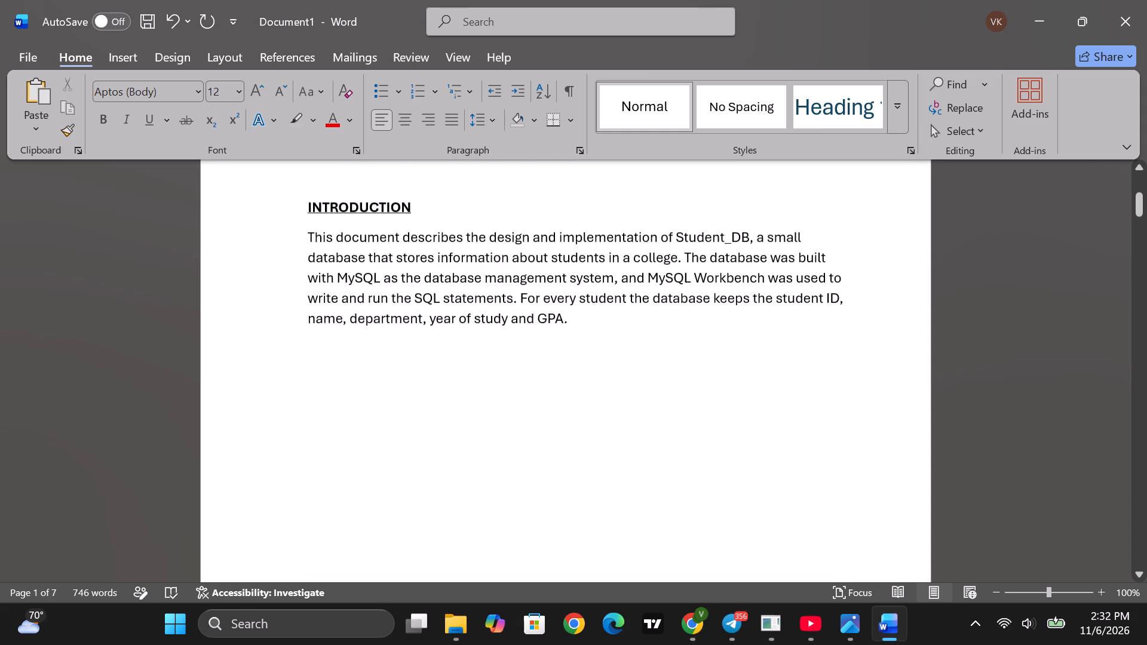
scroll(608, 474, down, 13)
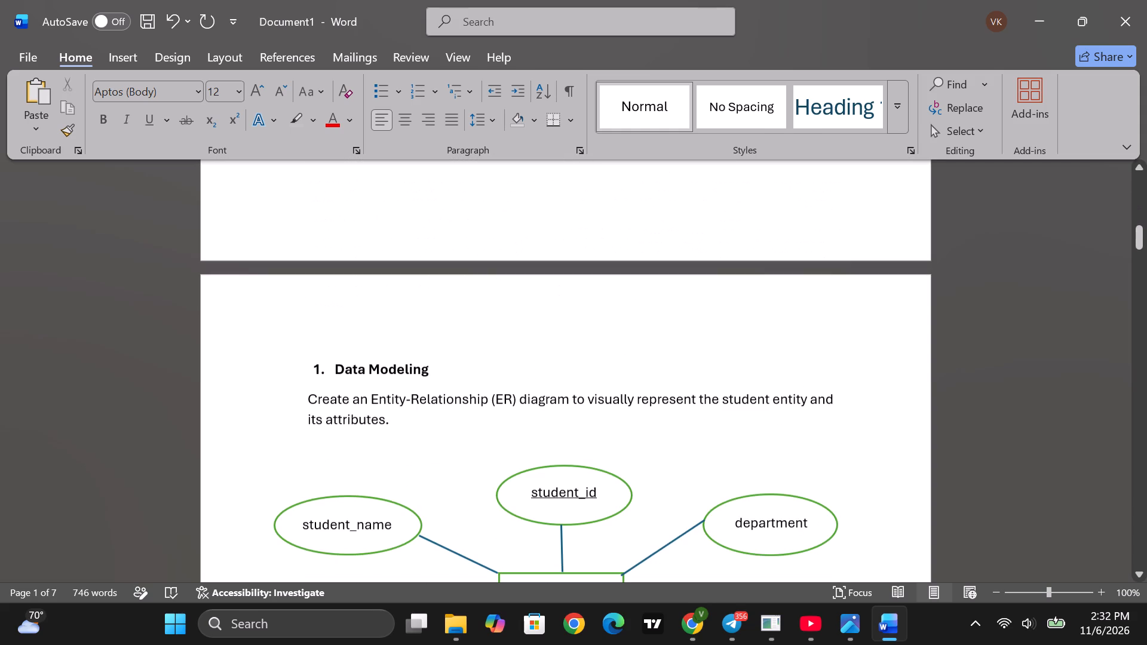
scroll(607, 476, down, 8)
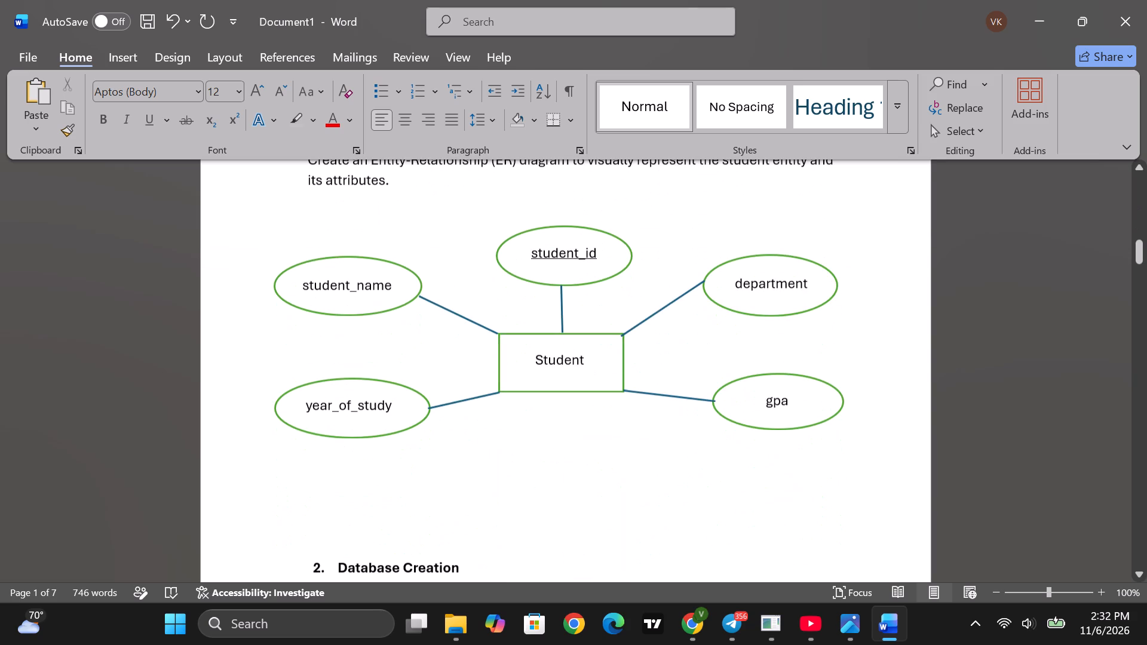
scroll(607, 475, up, 4)
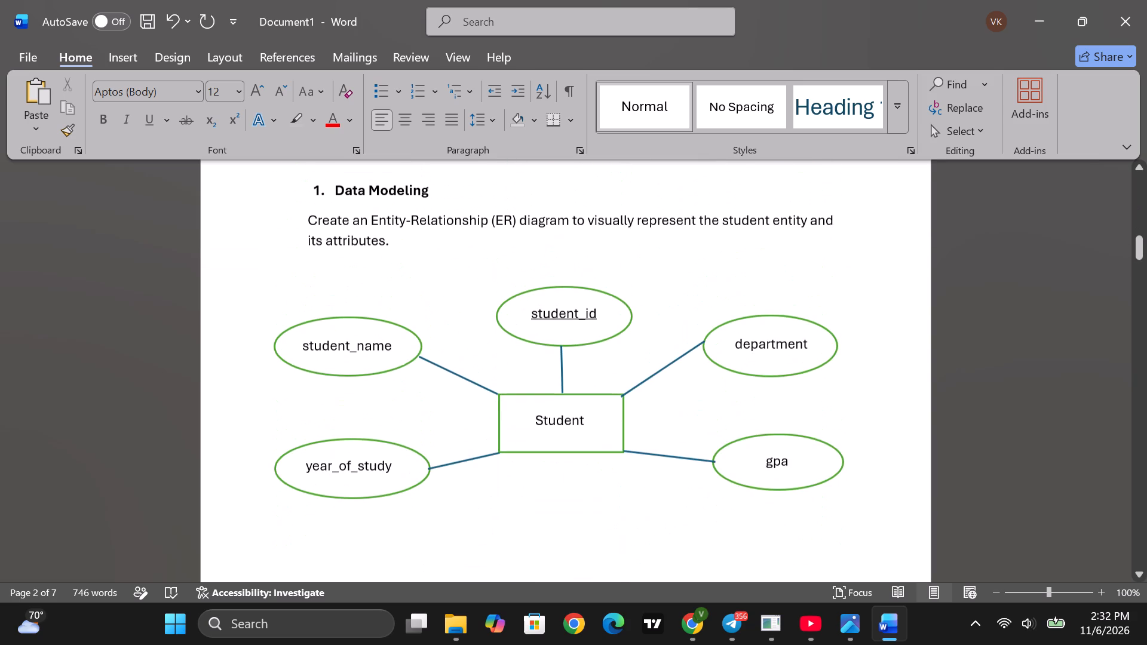
Switch to the XAMPP Control Panel and stop the MySQL and Apache modules.
click(771, 619)
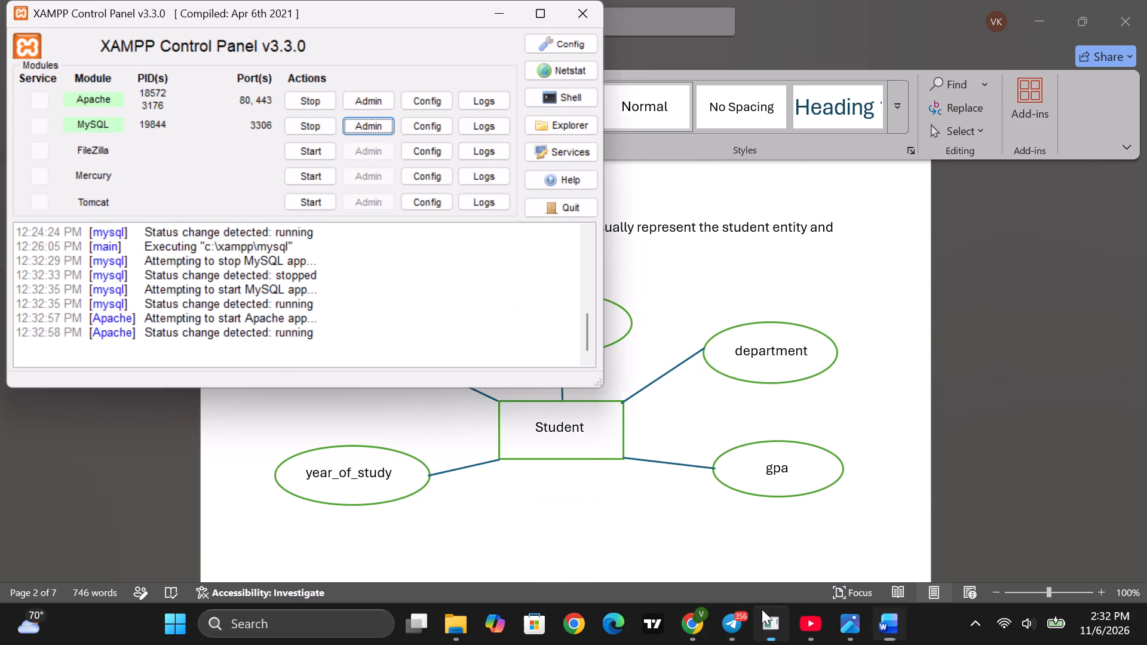
click(317, 127)
click(317, 104)
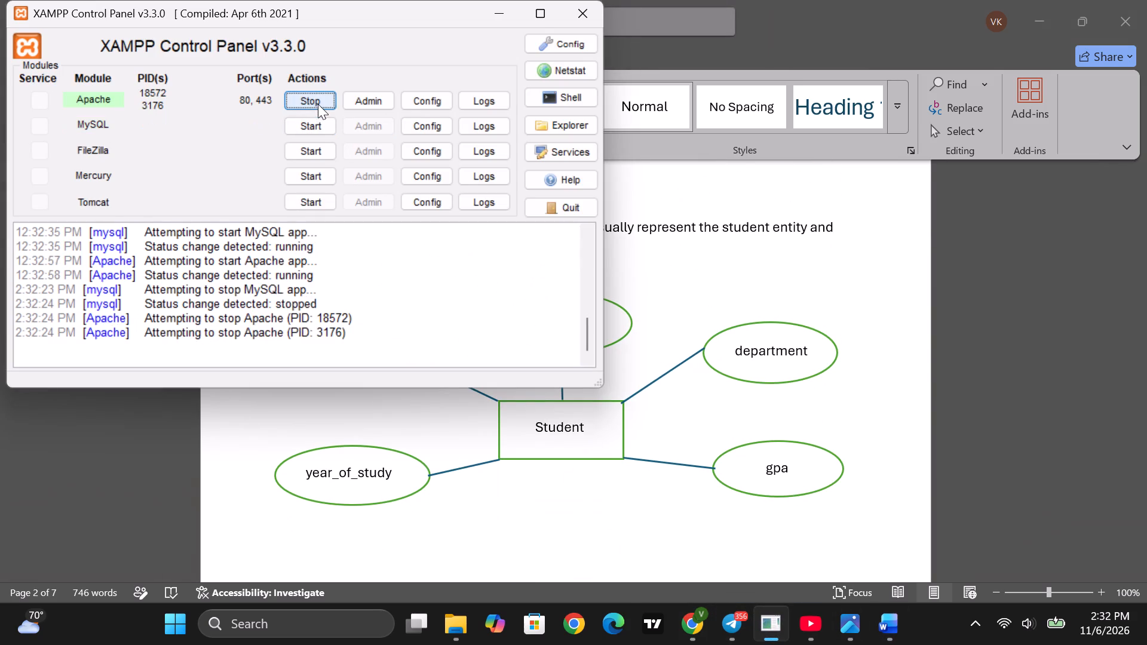
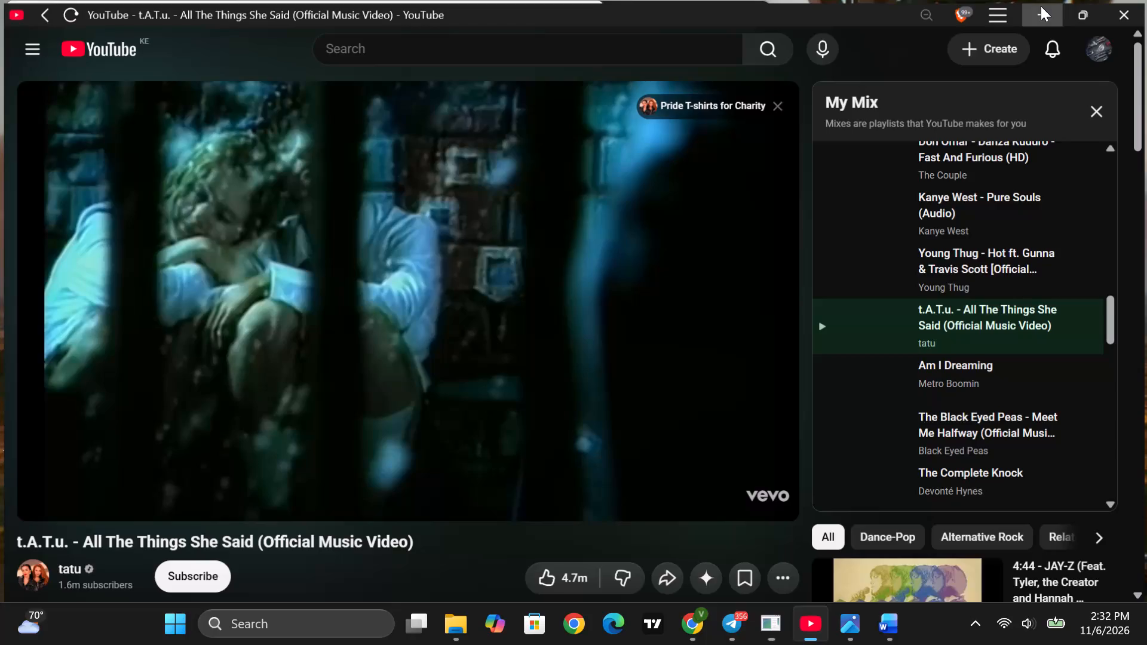
Clear the YouTube window out of the way and close the two open image viewer windows showing the query screenshots.
click(661, 11)
click(949, 142)
click(902, 128)
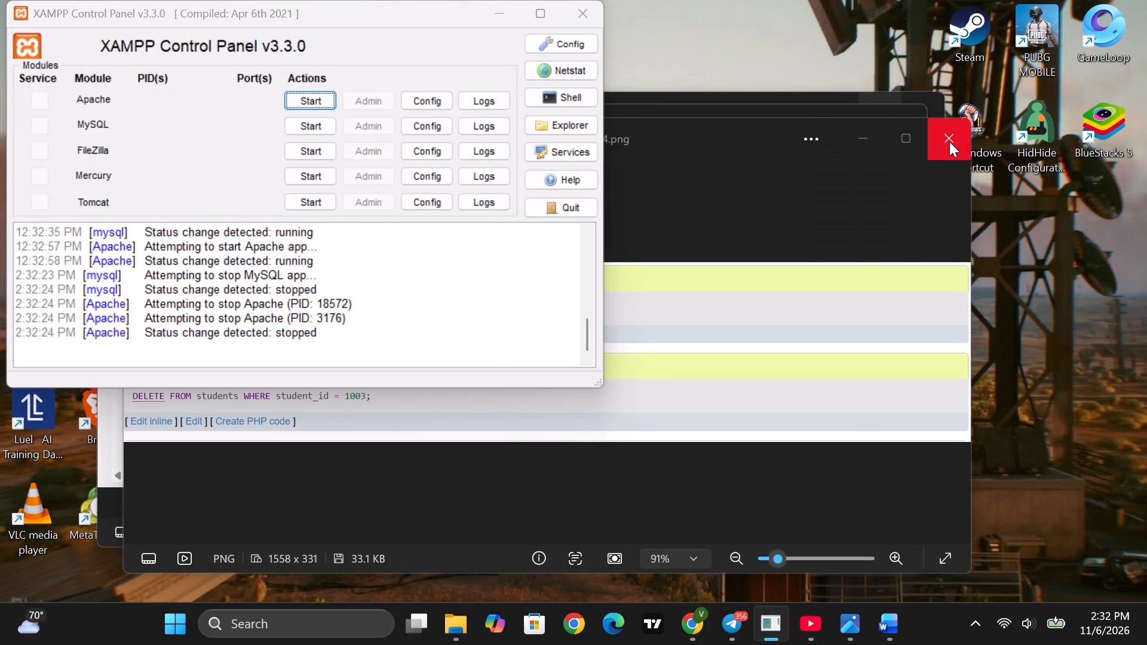
Close the remaining image viewer window and the XAMPP Control Panel window.
click(921, 112)
click(573, 7)
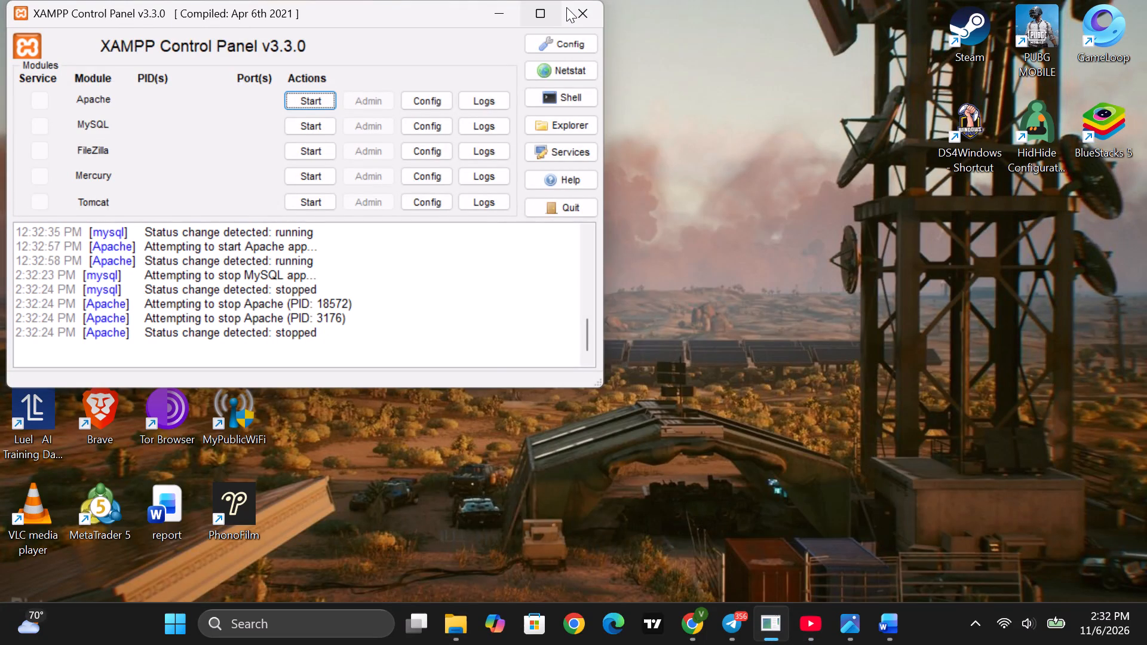
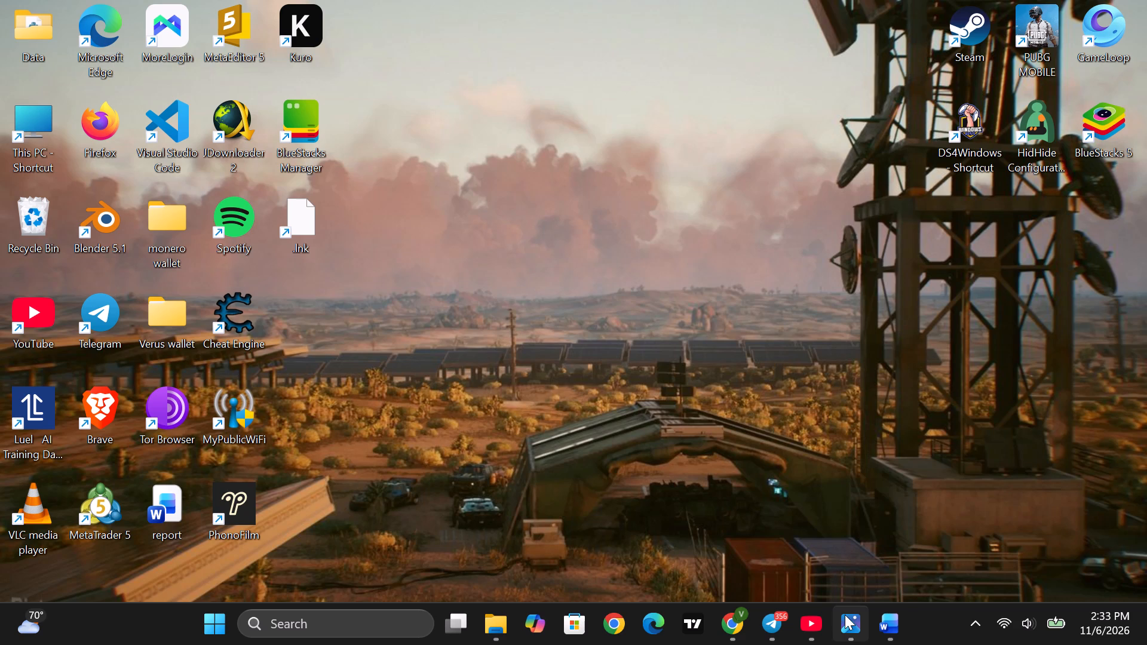
Review the Word document from the Table Creation section through Data Population to the Query Development queries for inserting, retrieving, updating and deleting records.
scroll(633, 354, down, 16)
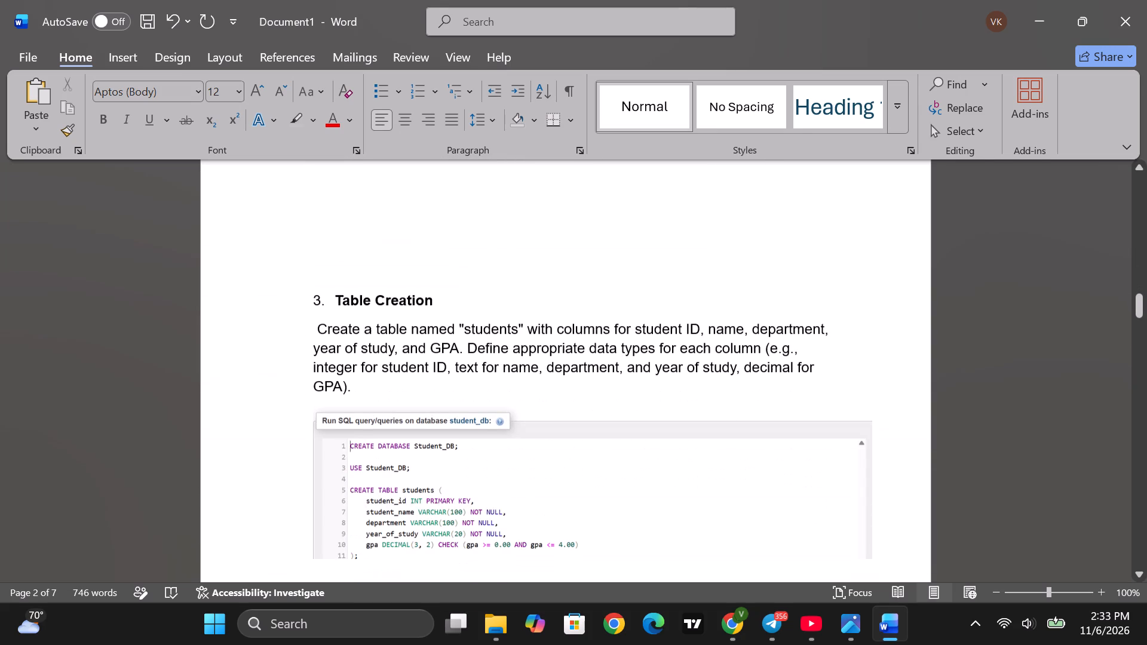
scroll(633, 359, down, 11)
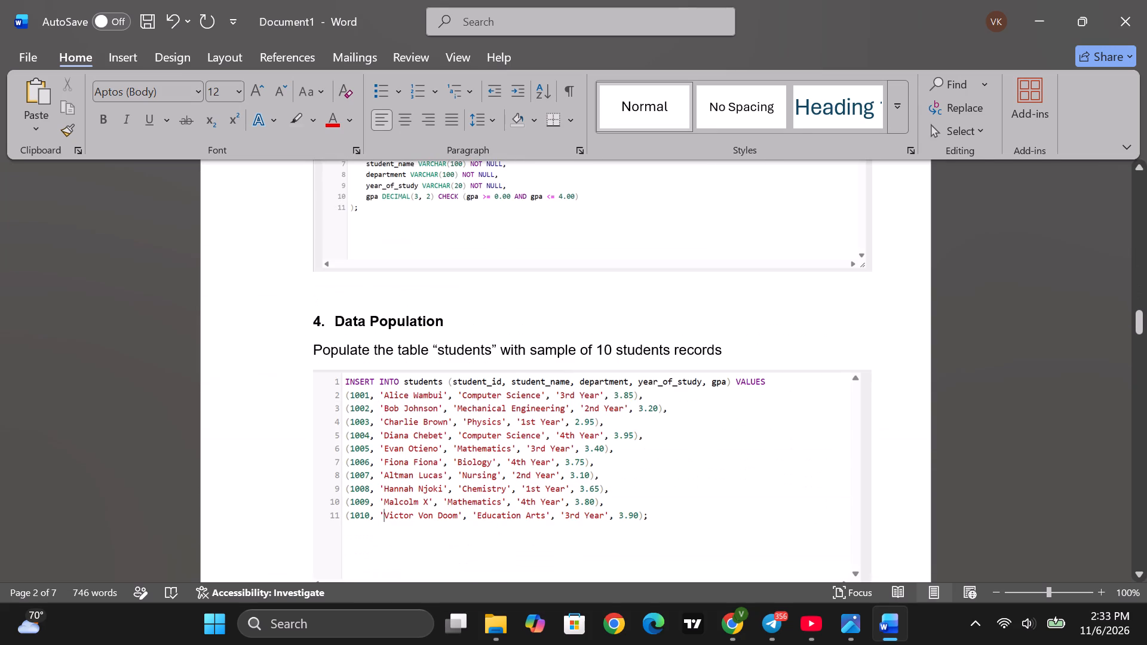
scroll(634, 358, down, 15)
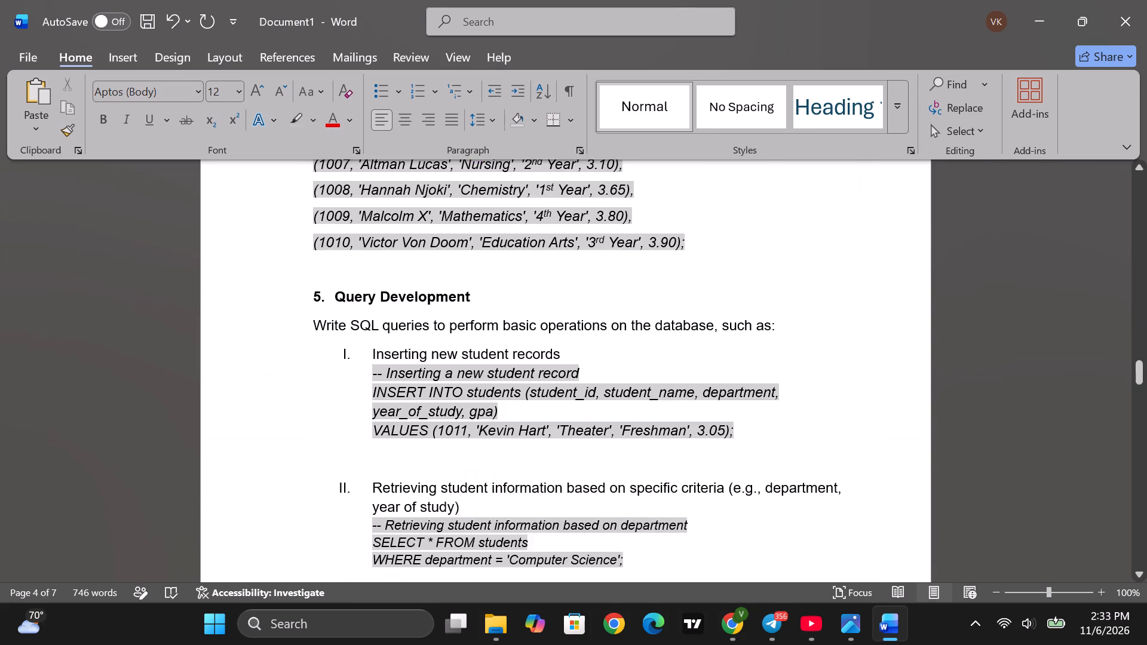
scroll(633, 361, down, 11)
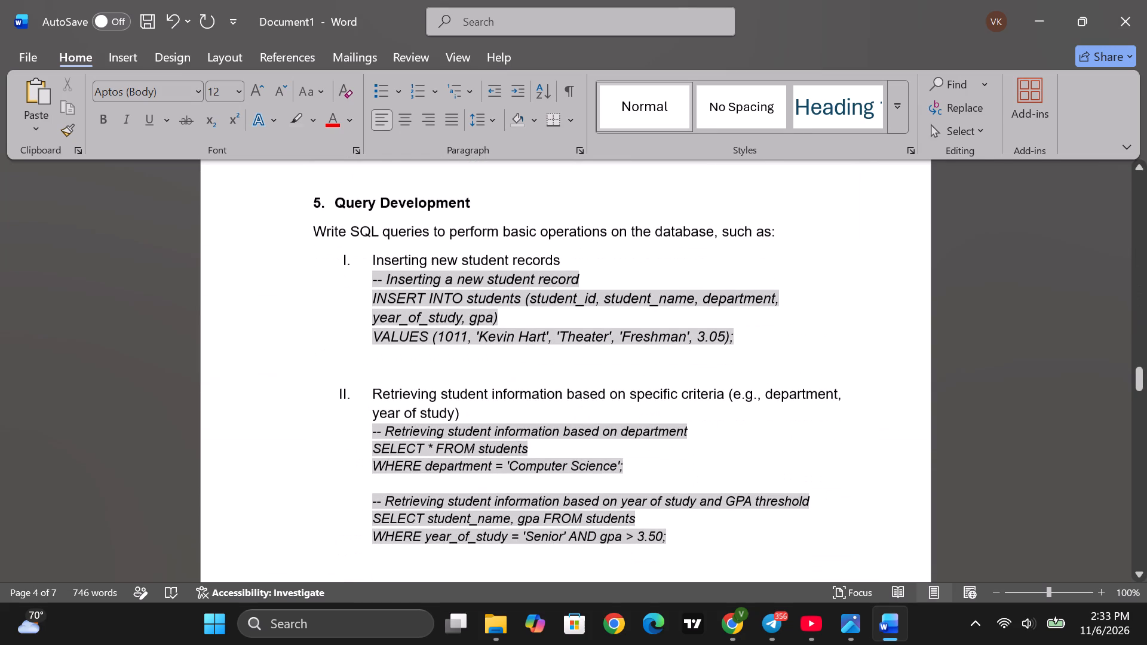
scroll(633, 361, down, 7)
scroll(635, 360, up, 8)
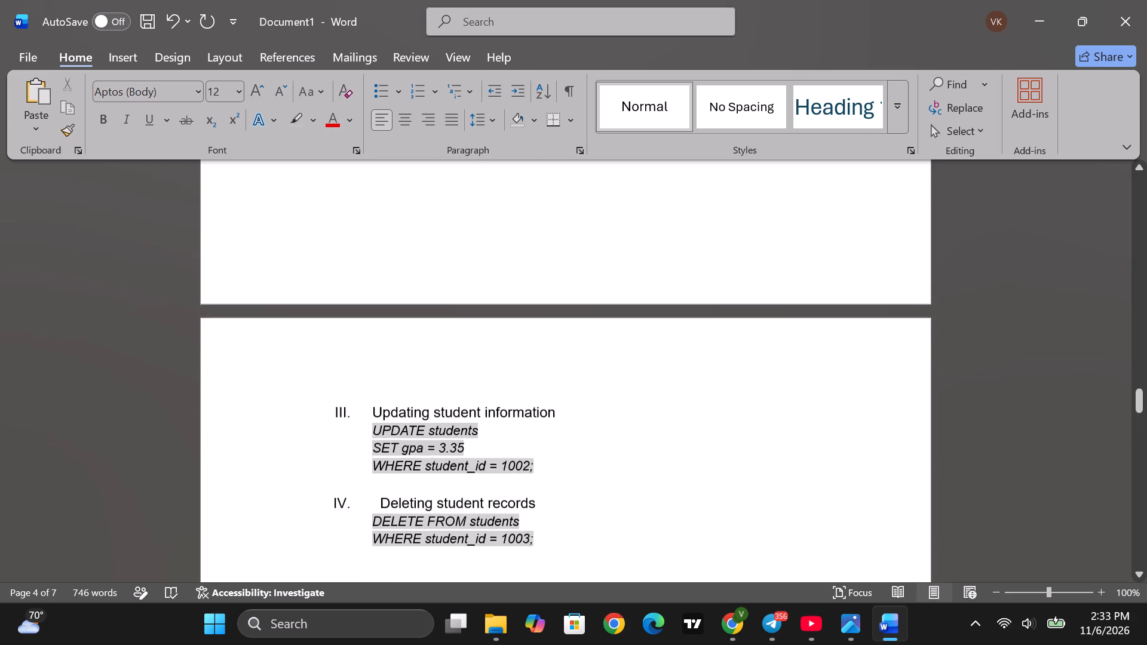
scroll(635, 360, up, 12)
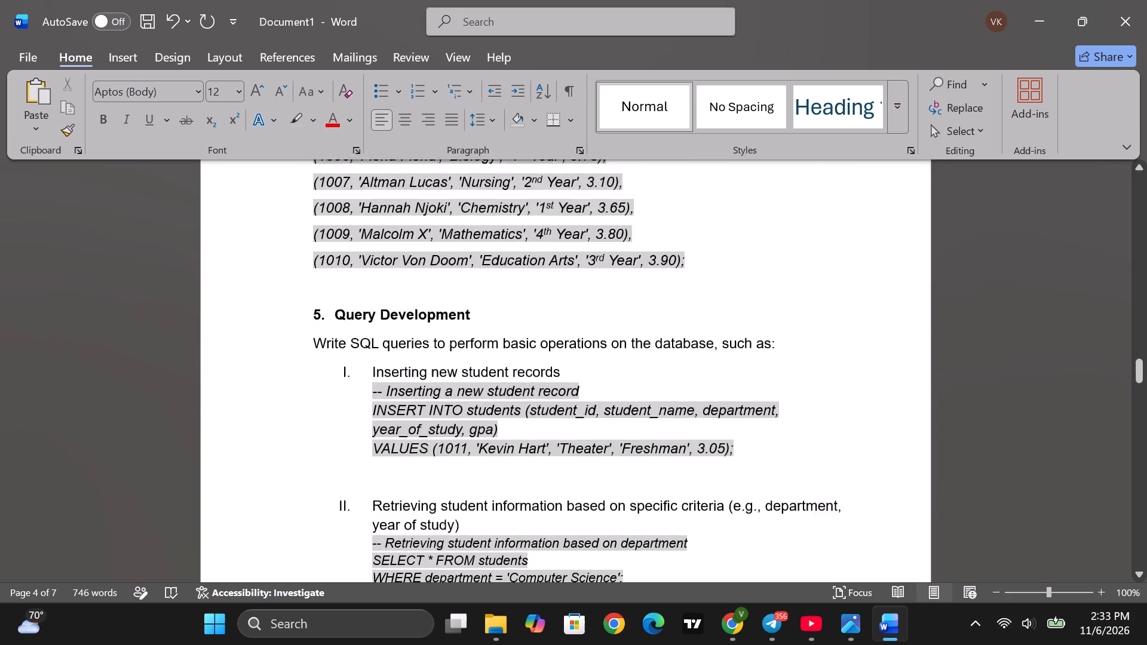
scroll(635, 360, down, 3)
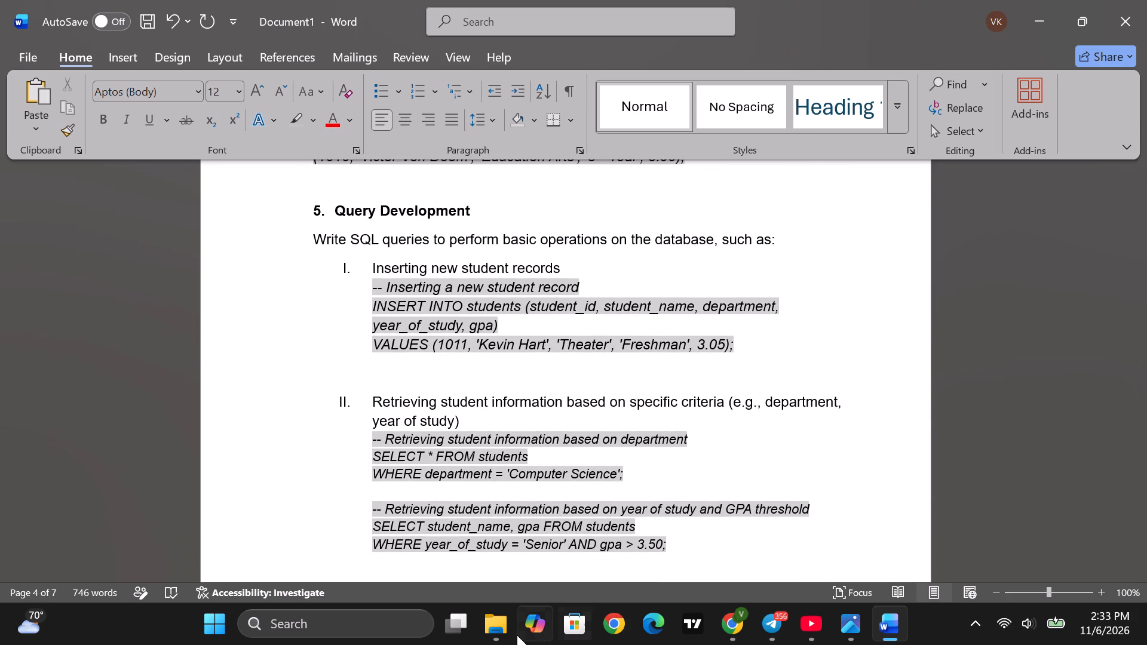
Switch to the File Explorer window showing the Screenshots folder with the query captures.
click(502, 626)
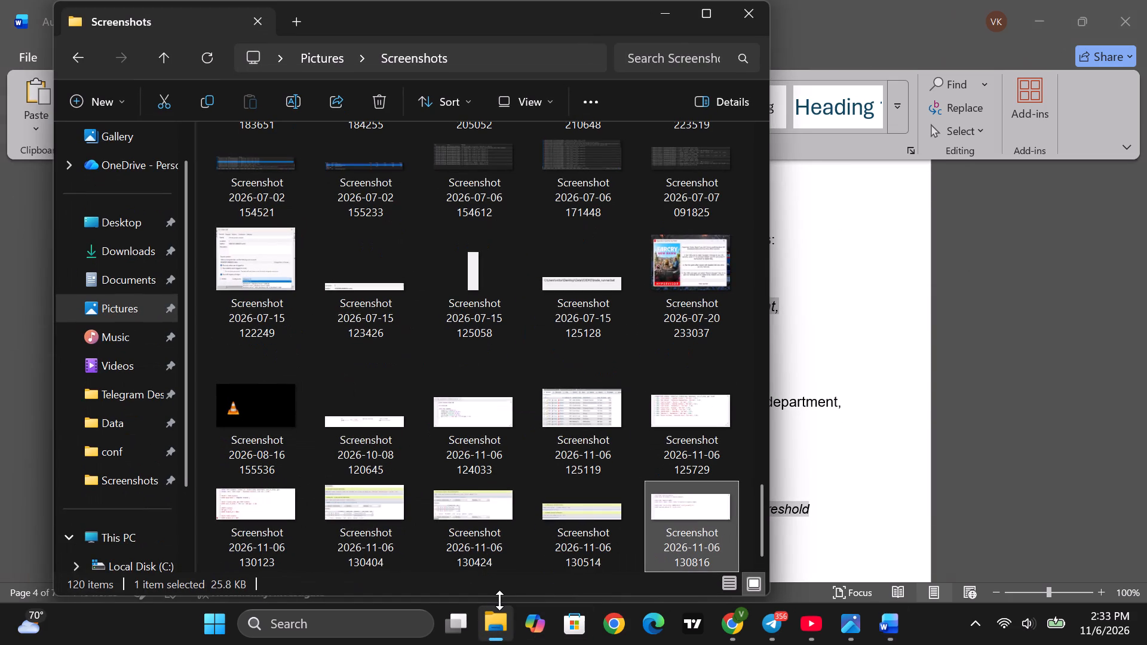
scroll(419, 409, down, 2)
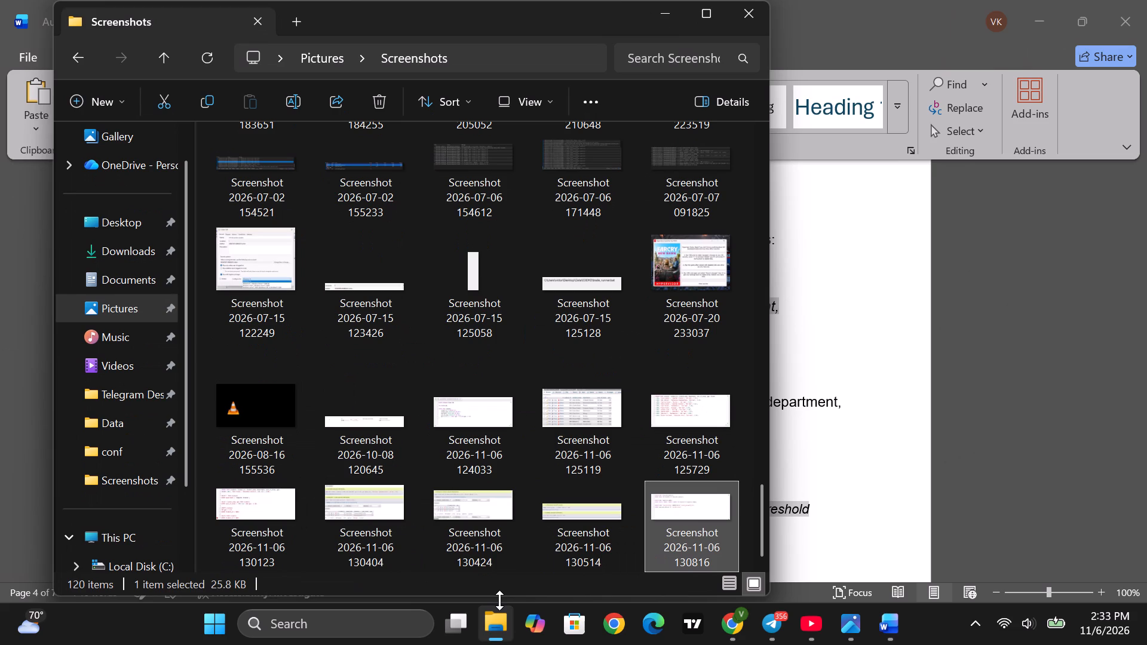
scroll(504, 466, down, 2)
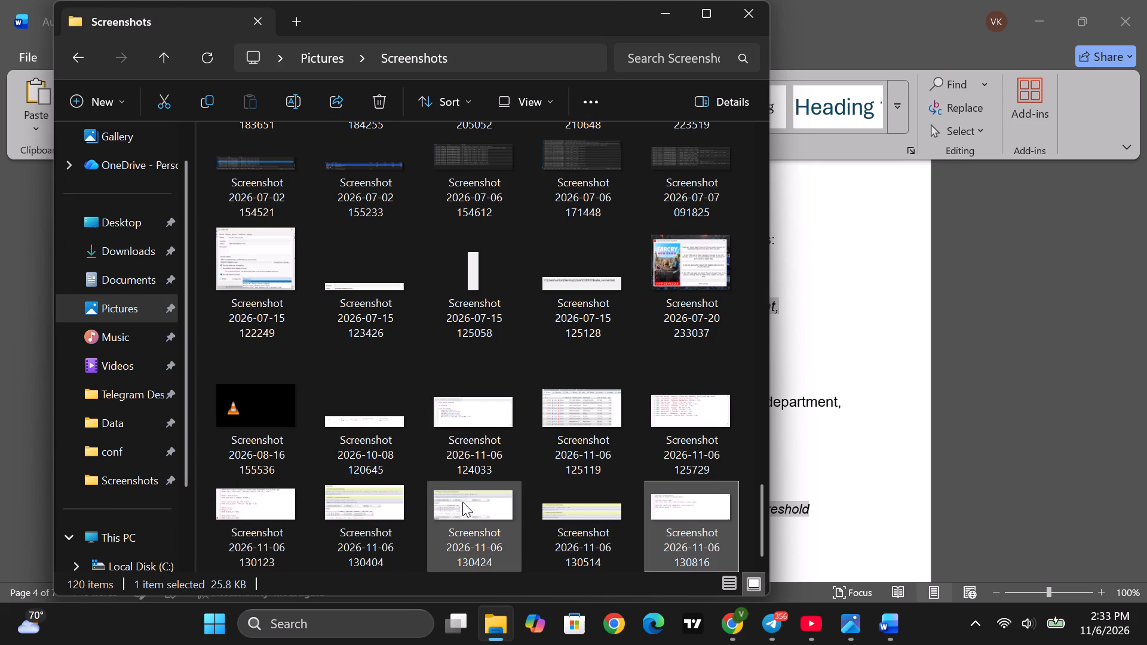
double_click(365, 511)
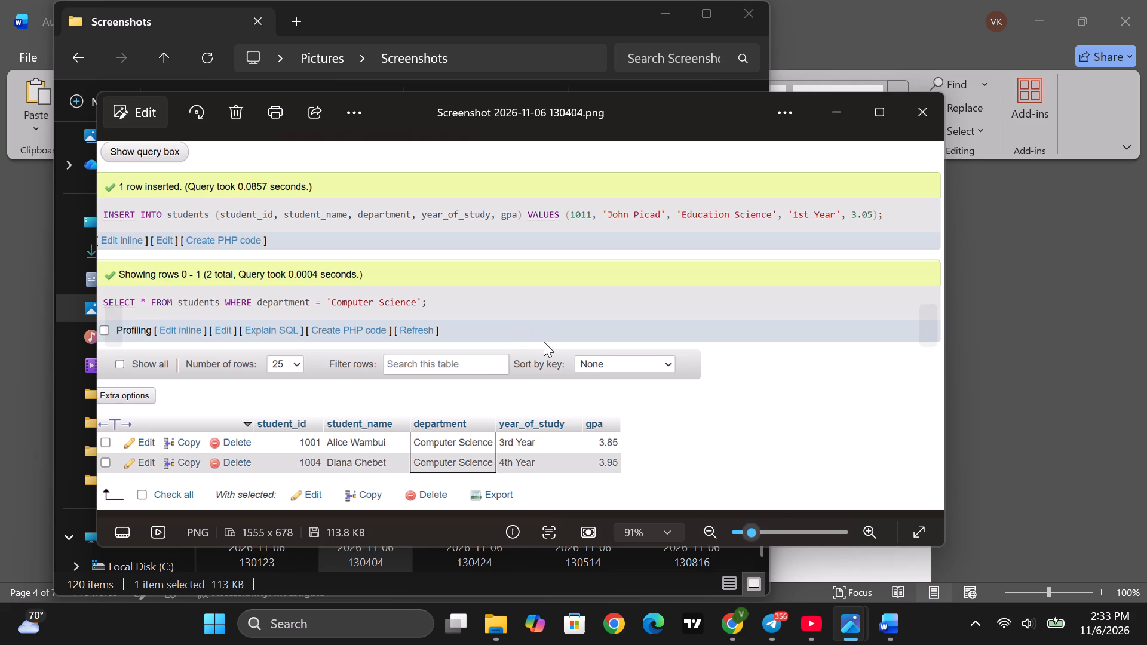
click(1047, 296)
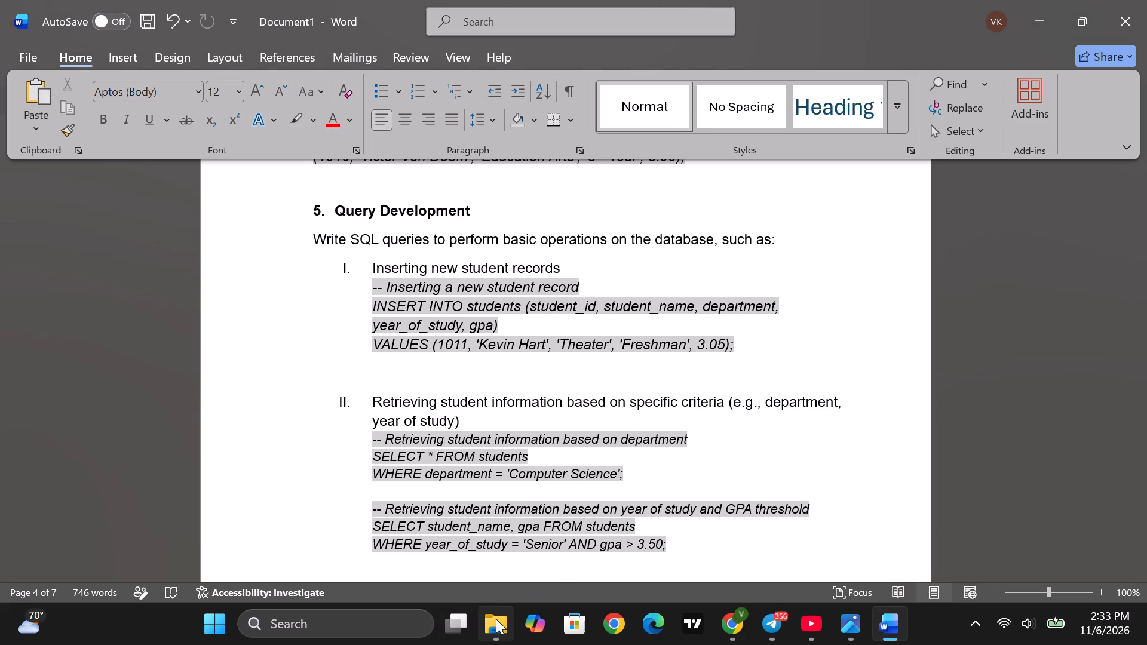
click(517, 385)
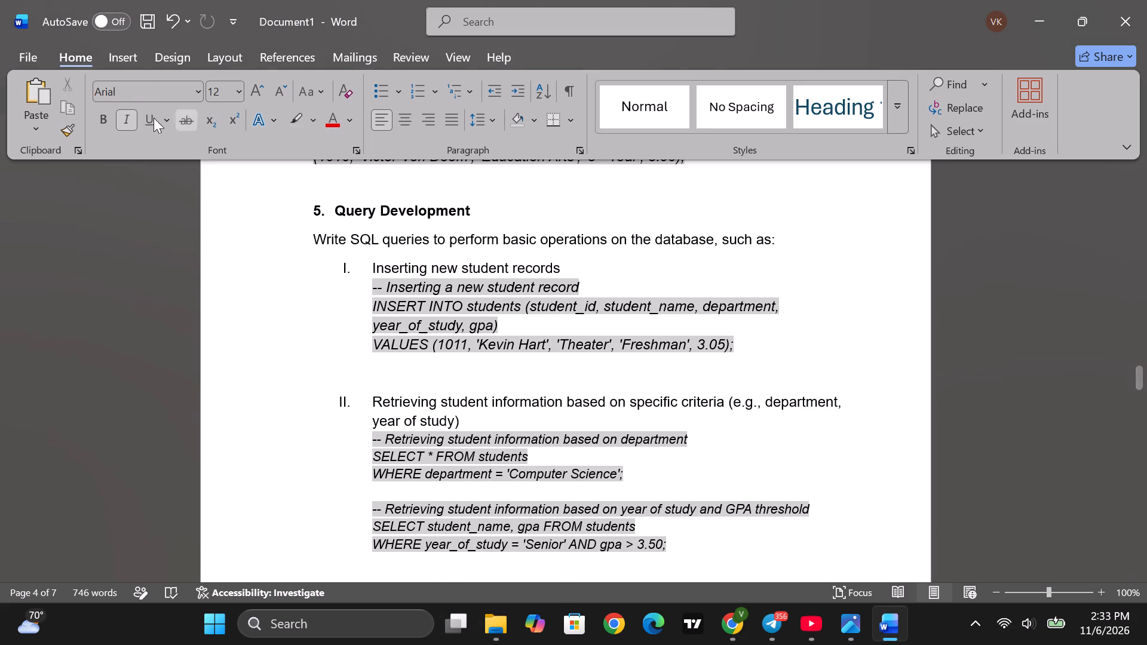
click(120, 115)
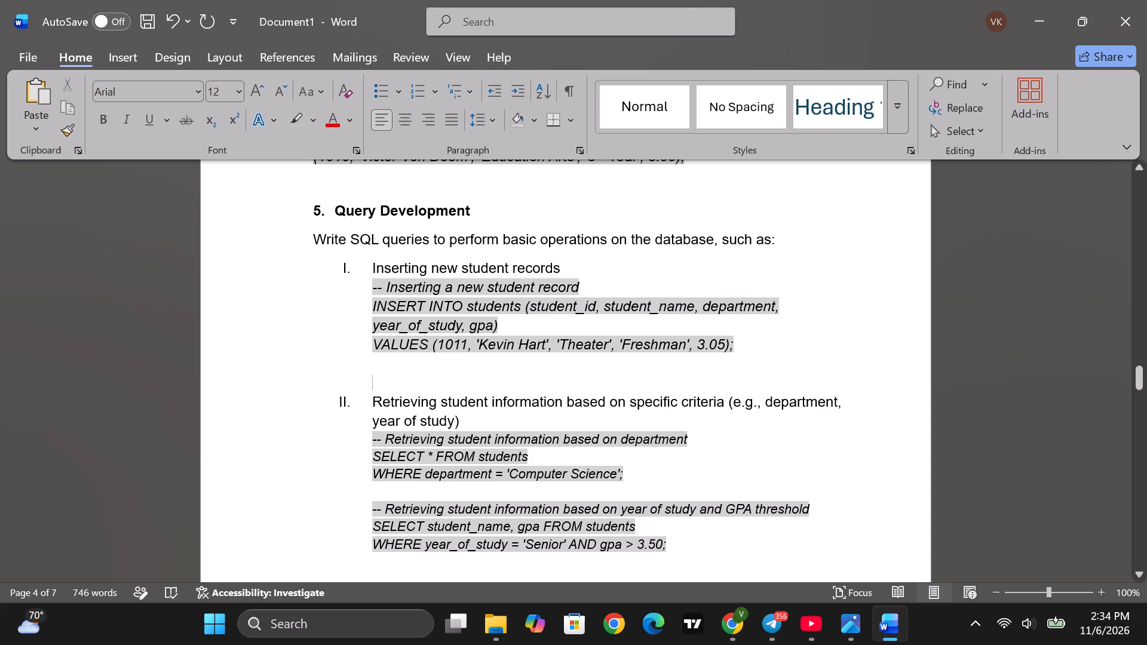
click(500, 620)
drag(376, 509, 786, 452)
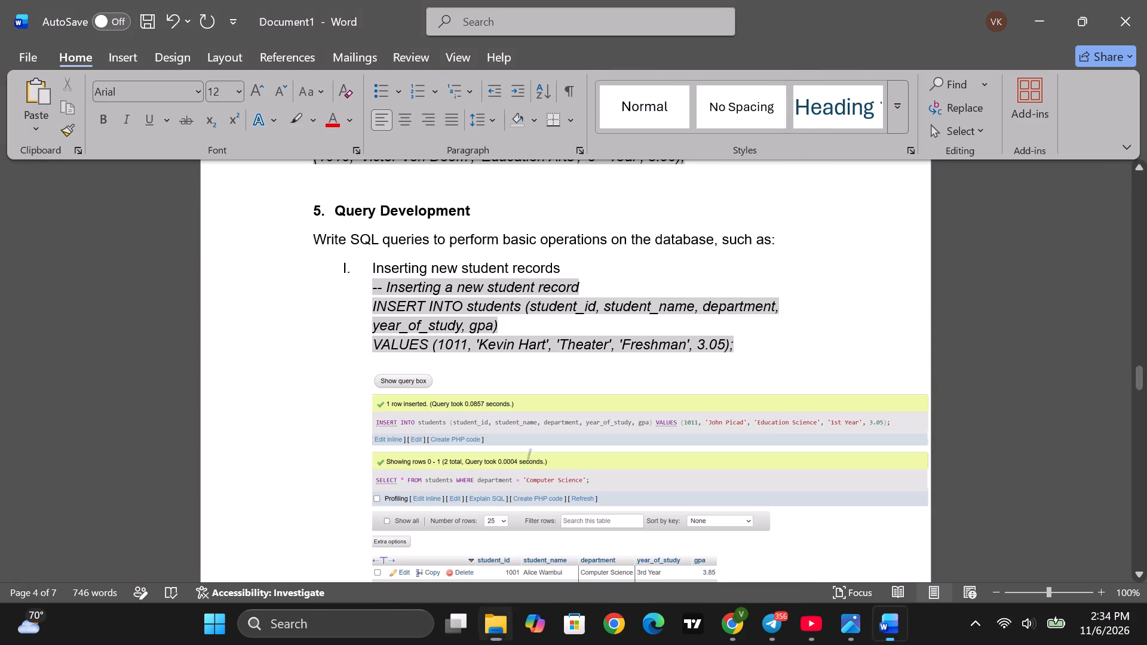
scroll(686, 441, down, 8)
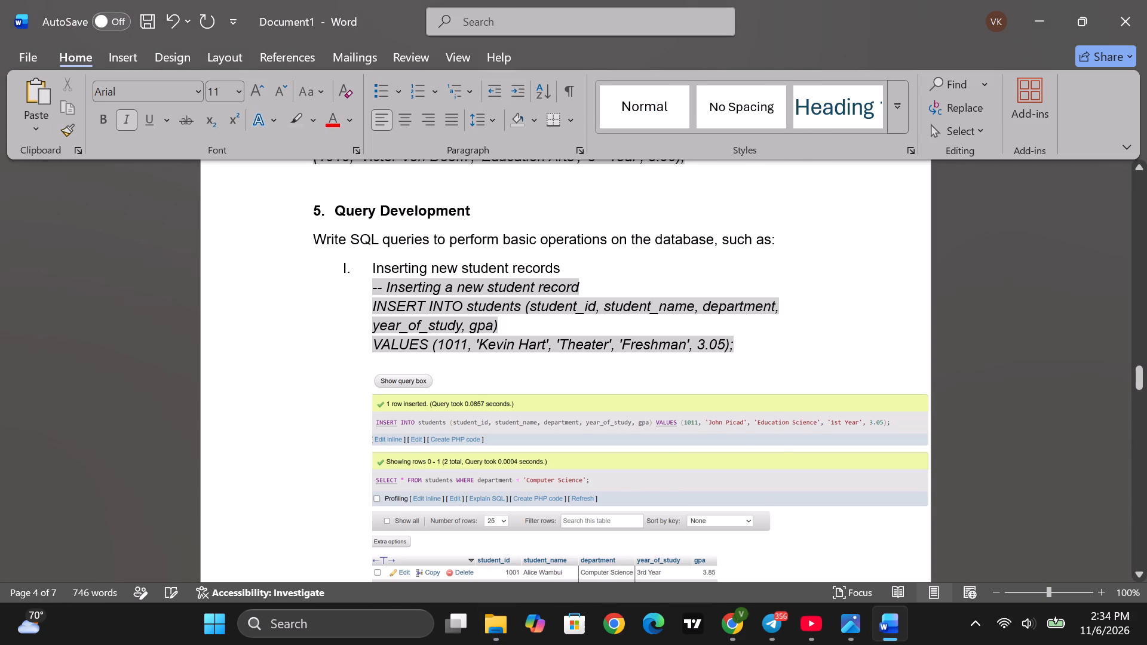
scroll(684, 441, down, 5)
click(538, 451)
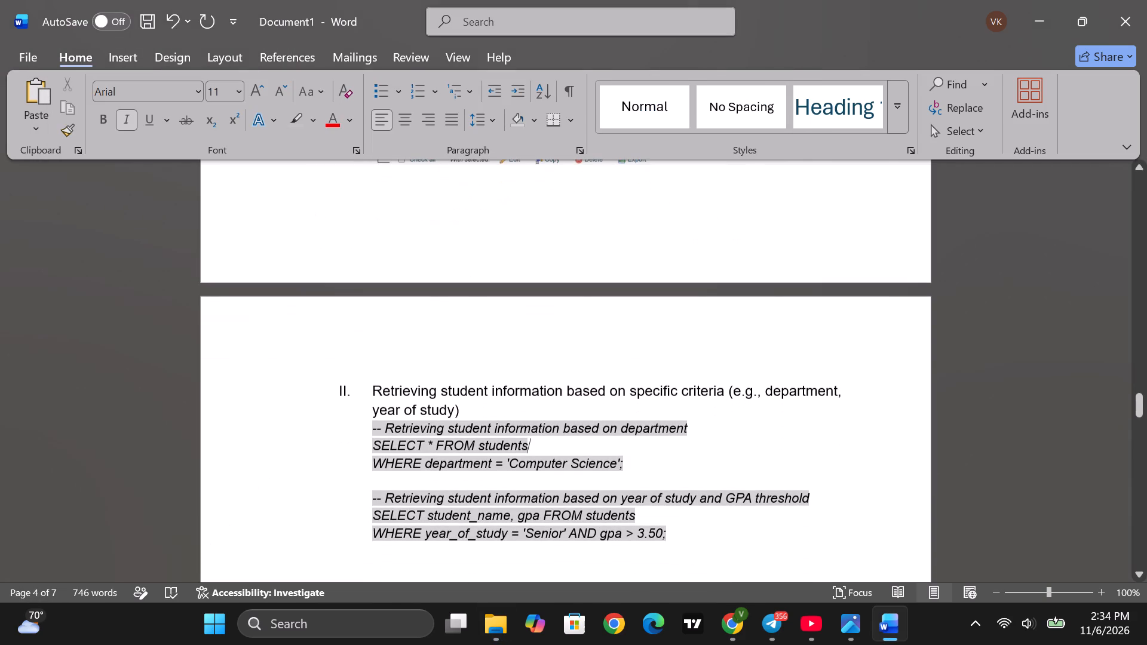
click(500, 623)
double_click(465, 495)
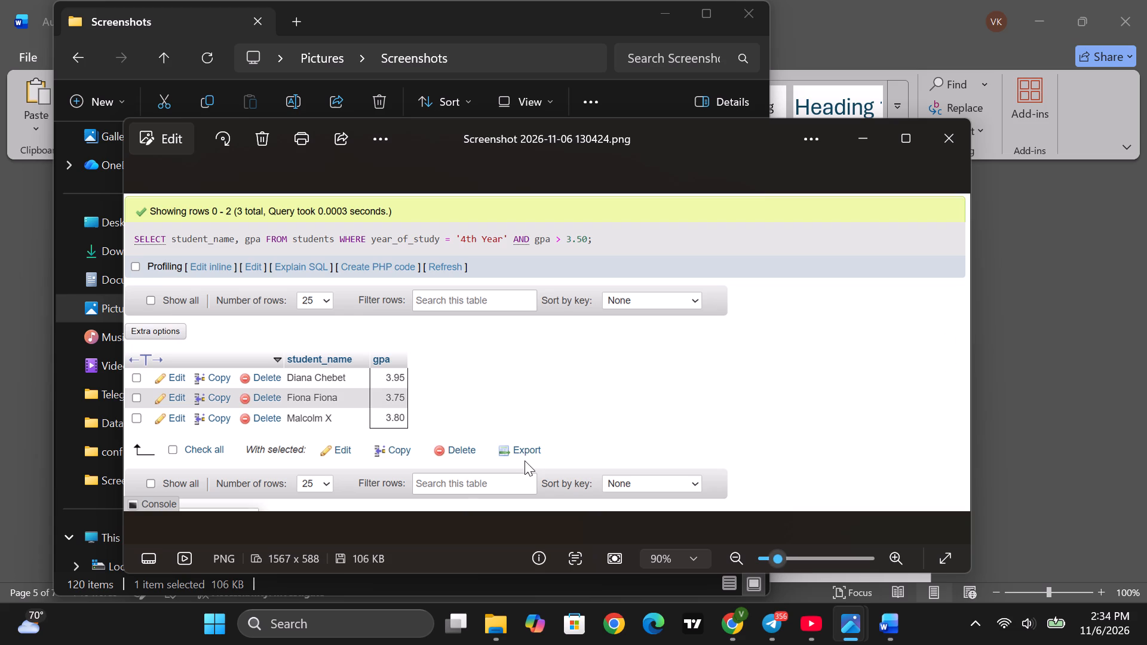
click(1057, 323)
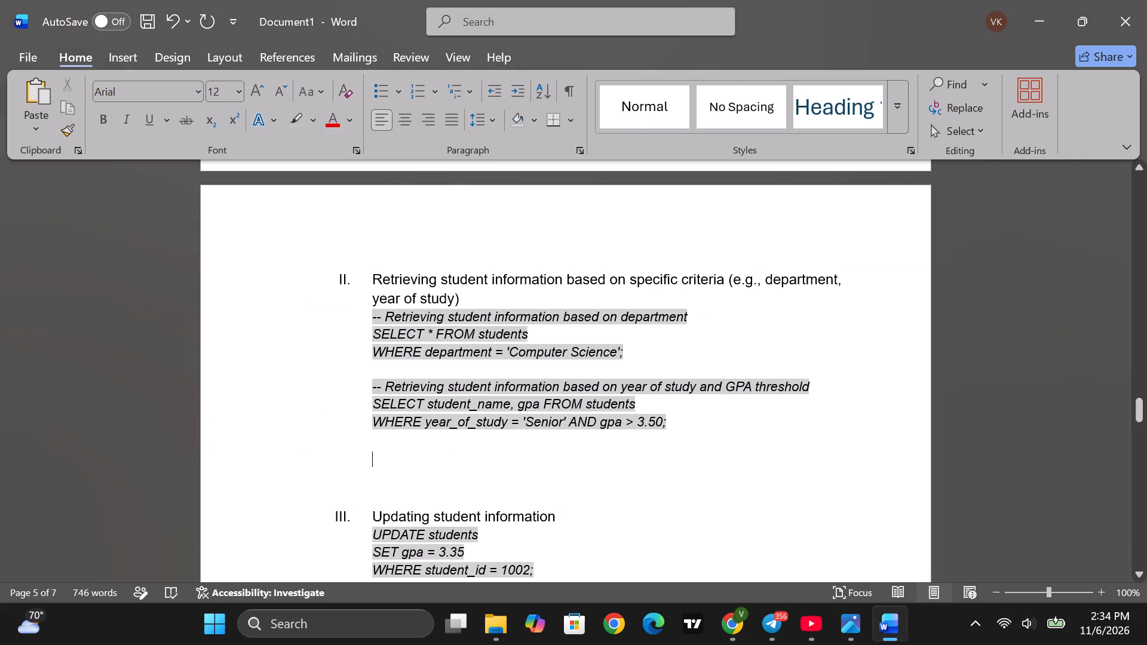
Replace 'Senior' with '4TH Year' in the year_of_study condition of the GPA threshold query.
click(562, 426)
key(Right)
key(BackSpace)
key(BackSpace)
key(BackSpace)
key(BackSpace)
key(BackSpace)
key(BackSpace)
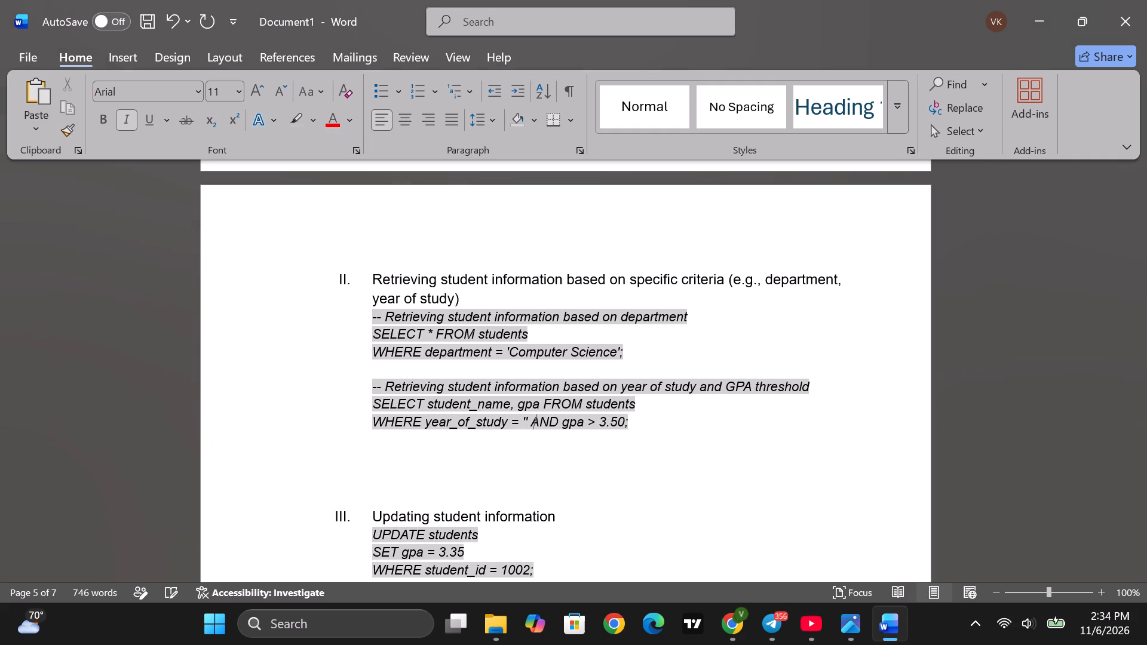
text(4TH)
key(space)
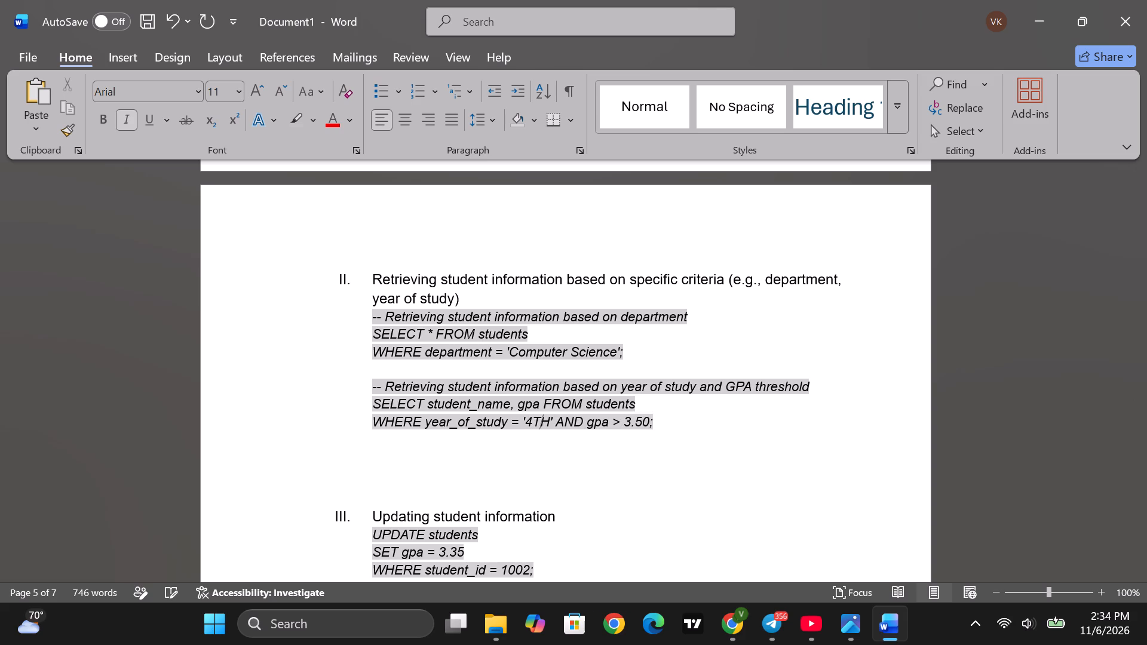
text(tear)
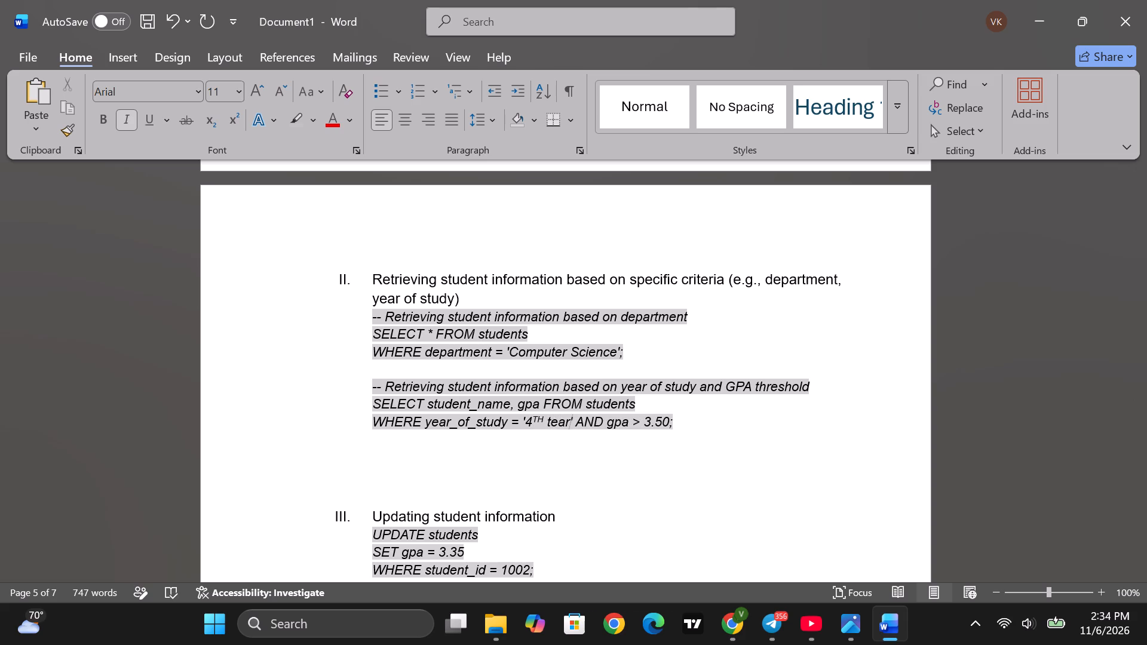
key(BackSpace)
key(BackSpace)
key(BackSpace)
key(BackSpace)
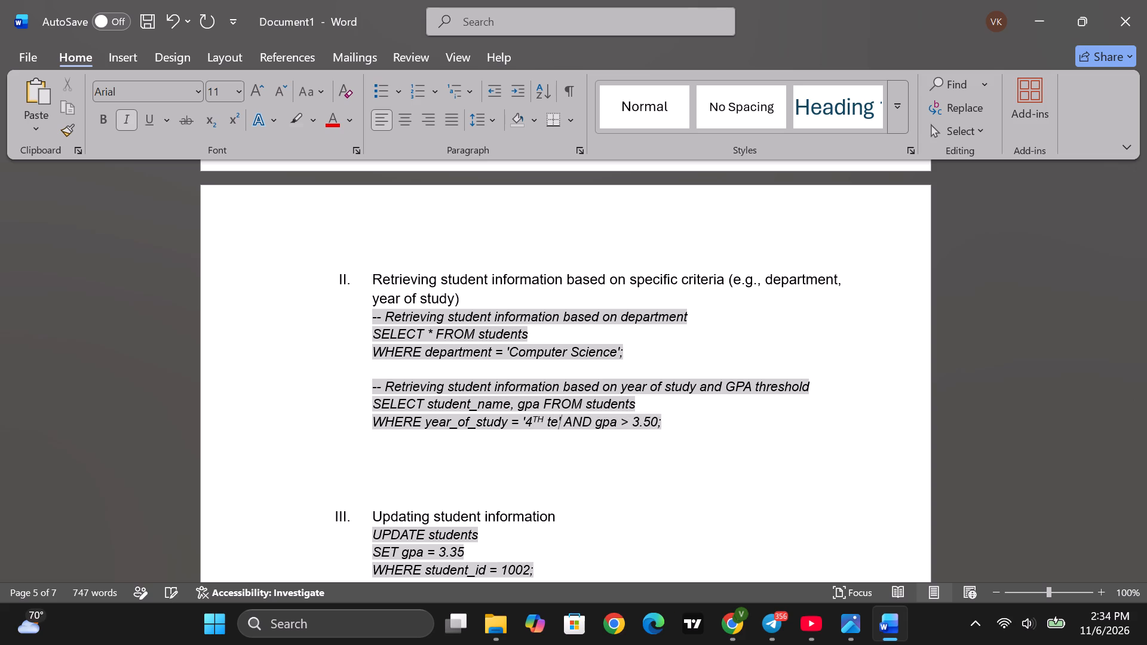
text(ear)
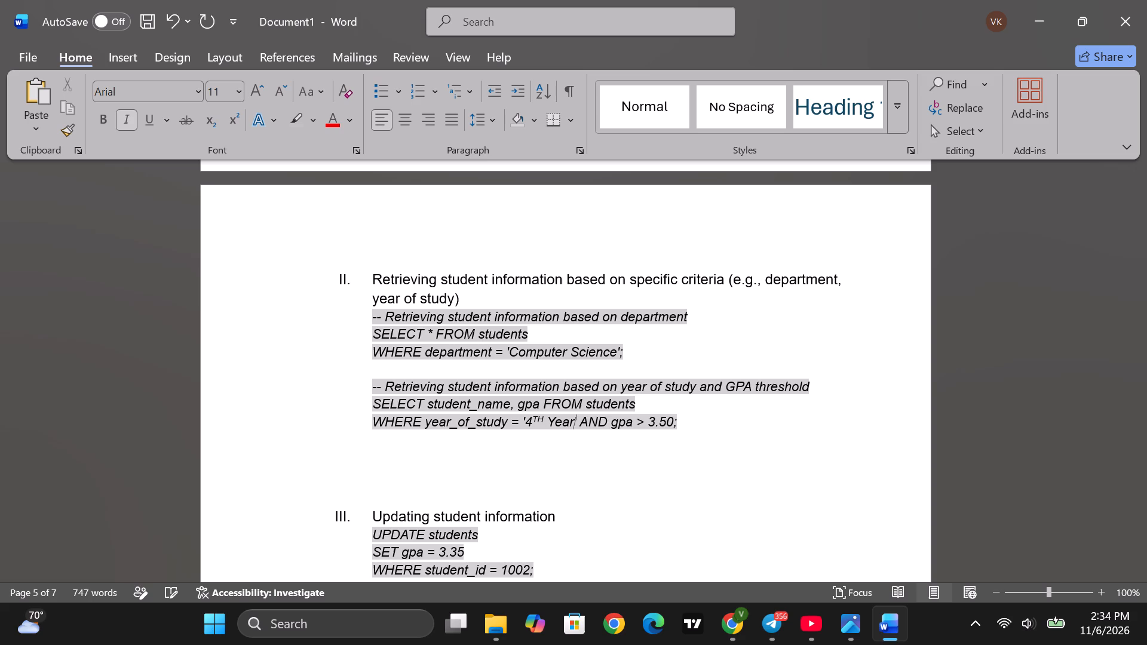
Change the ordinal suffix in the year_of_study value to lowercase so it reads '4th Year'.
key(Left)
key(Left)
key(Left)
key(Left)
key(Left)
key(Left)
key(Right)
key(BackSpace)
key(BackSpace)
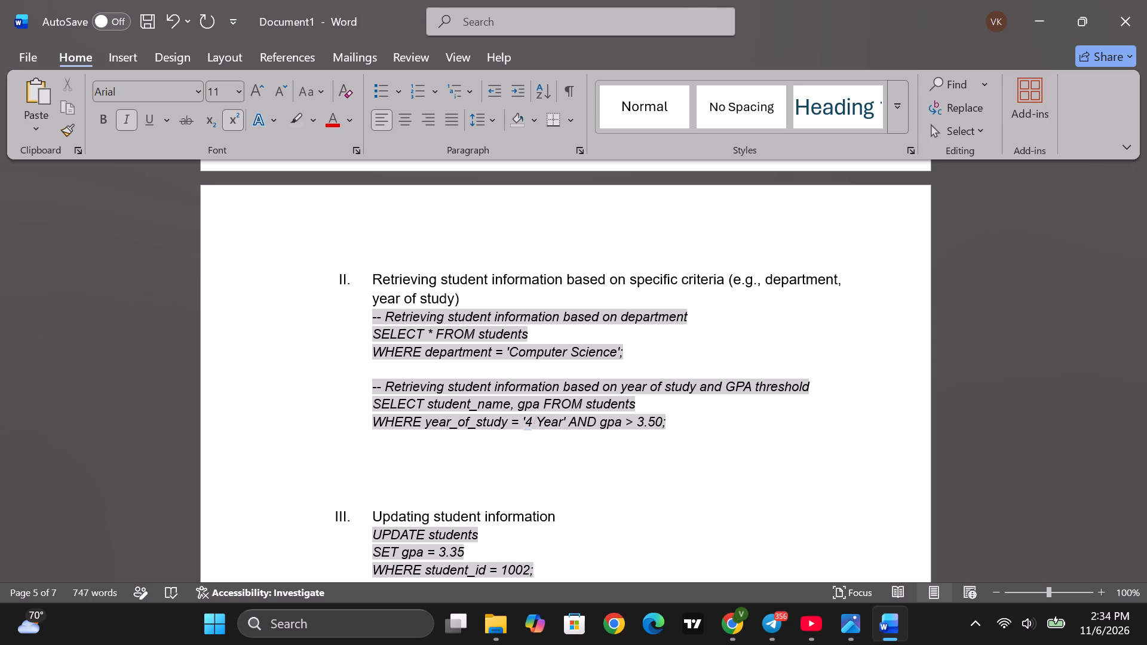
text(th)
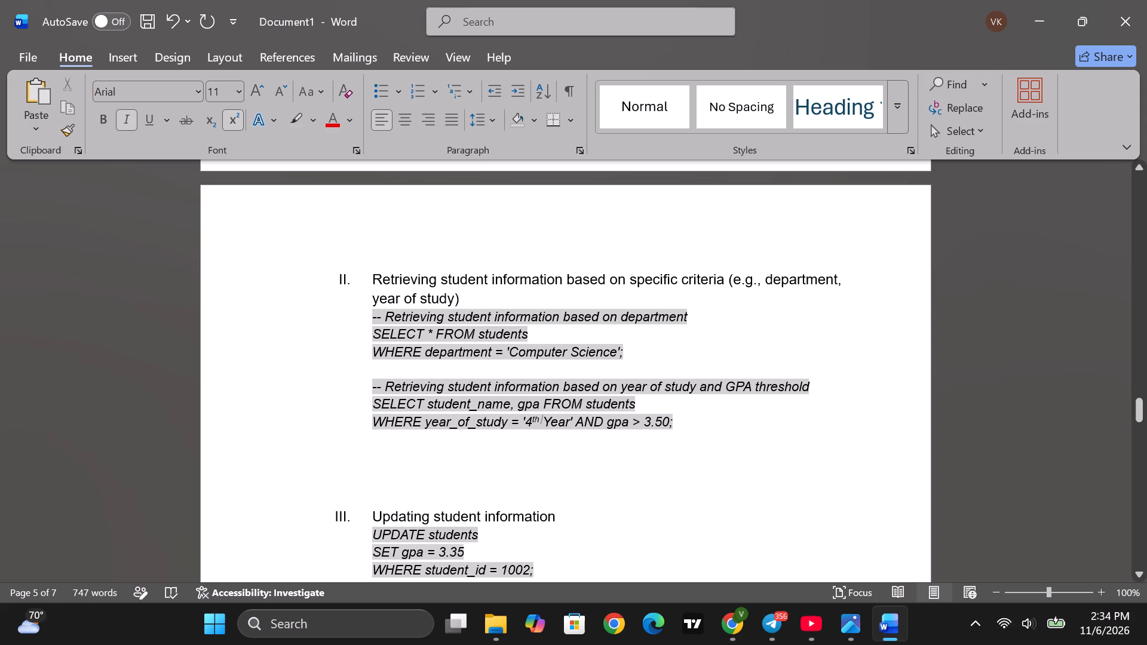
scroll(595, 460, down, 2)
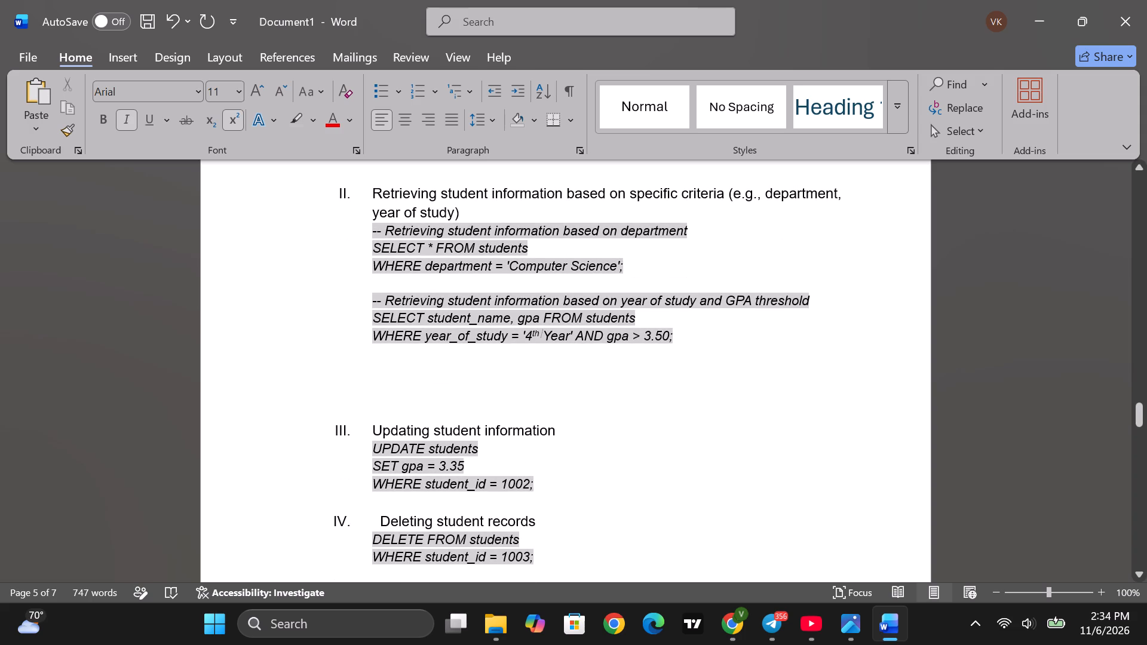
click(494, 405)
click(391, 358)
click(495, 618)
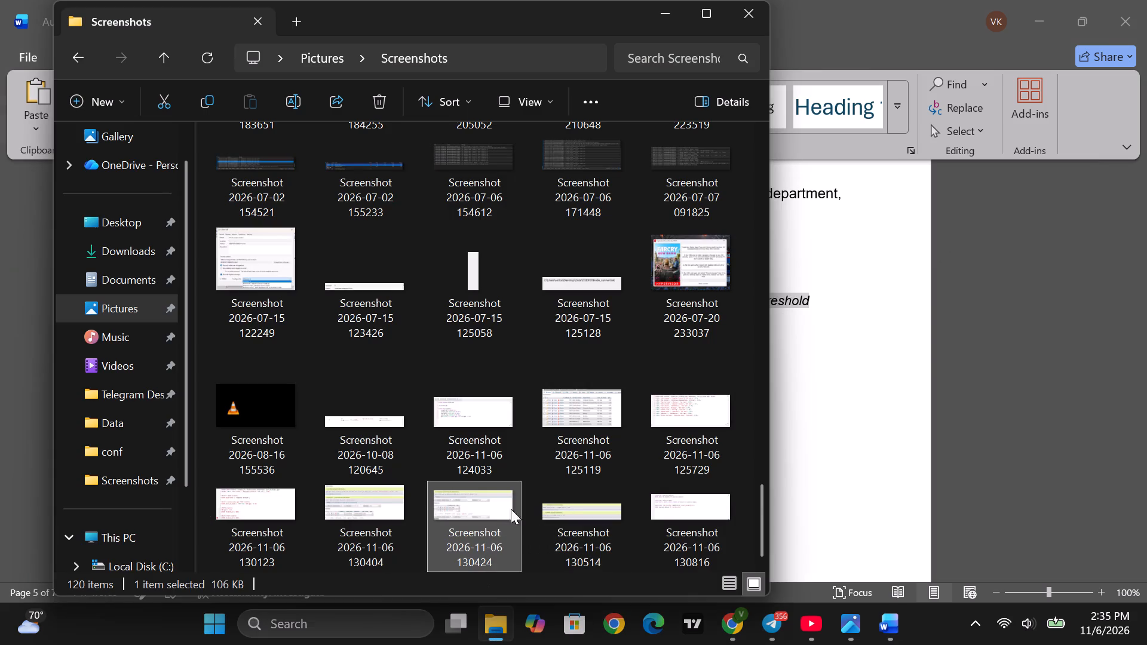
click(852, 619)
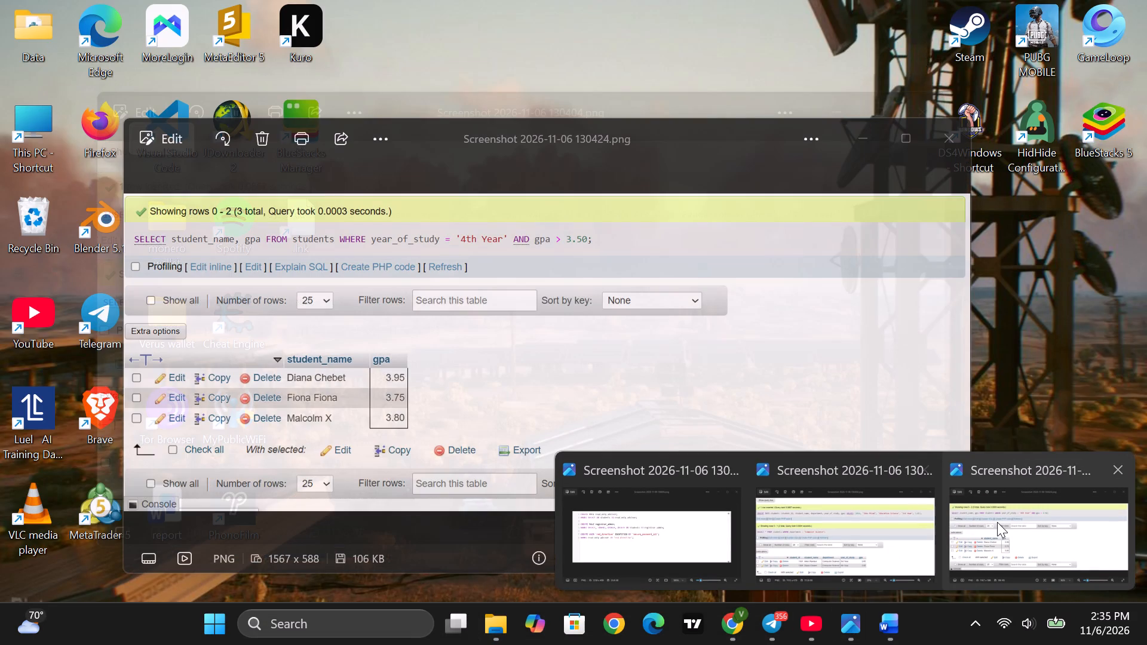
click(998, 522)
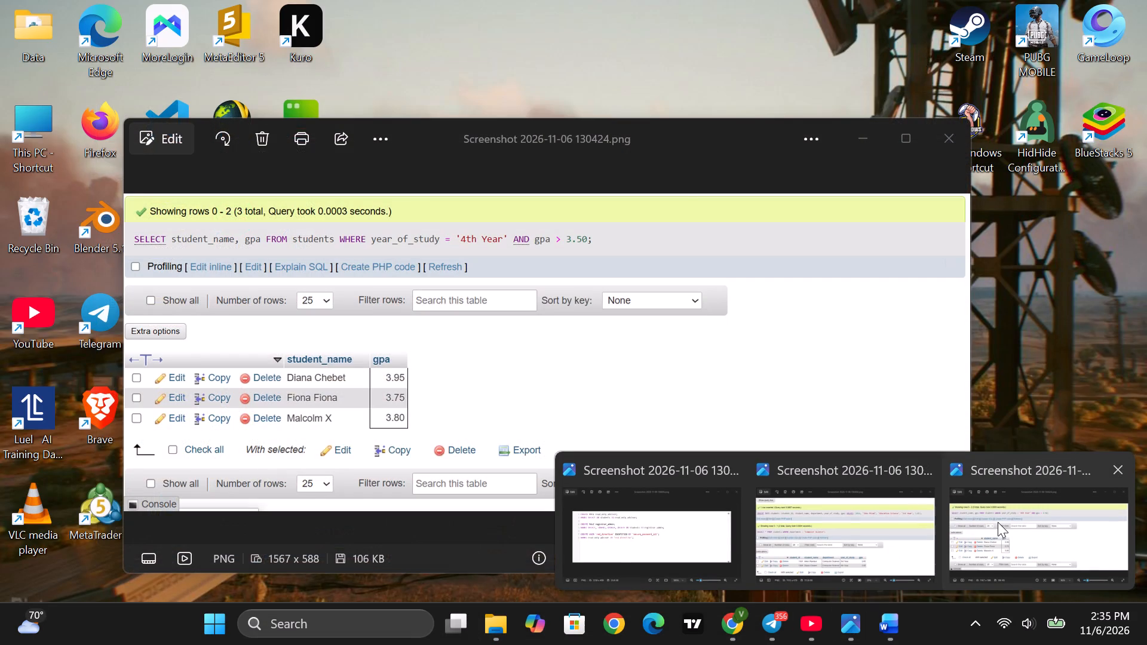
click(497, 626)
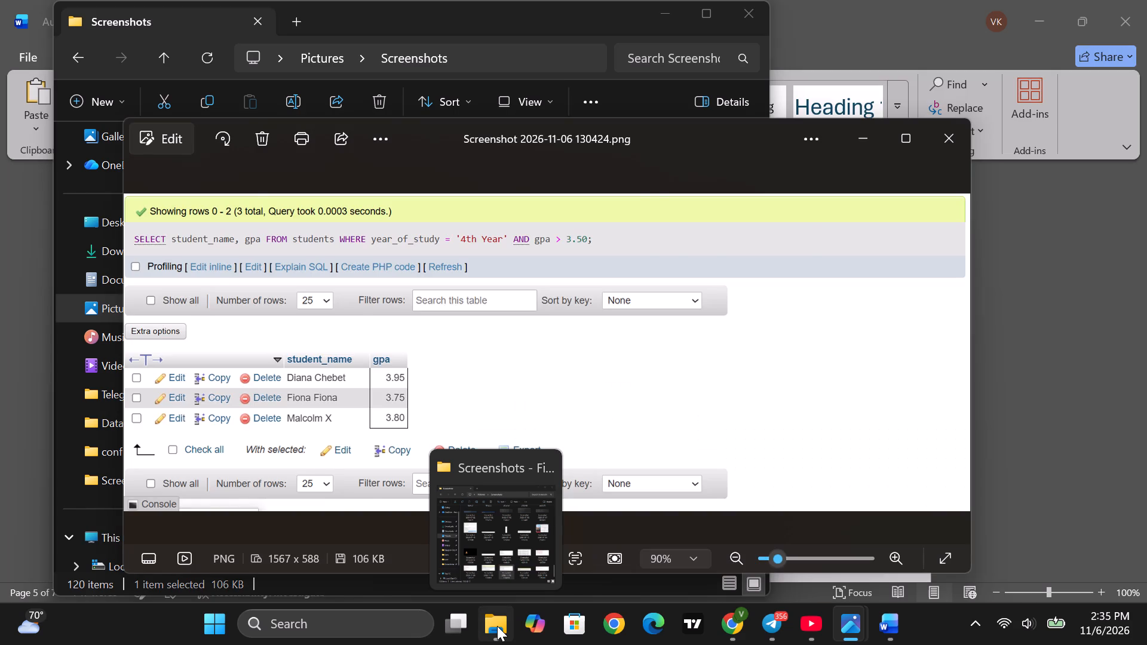
drag(479, 503, 835, 439)
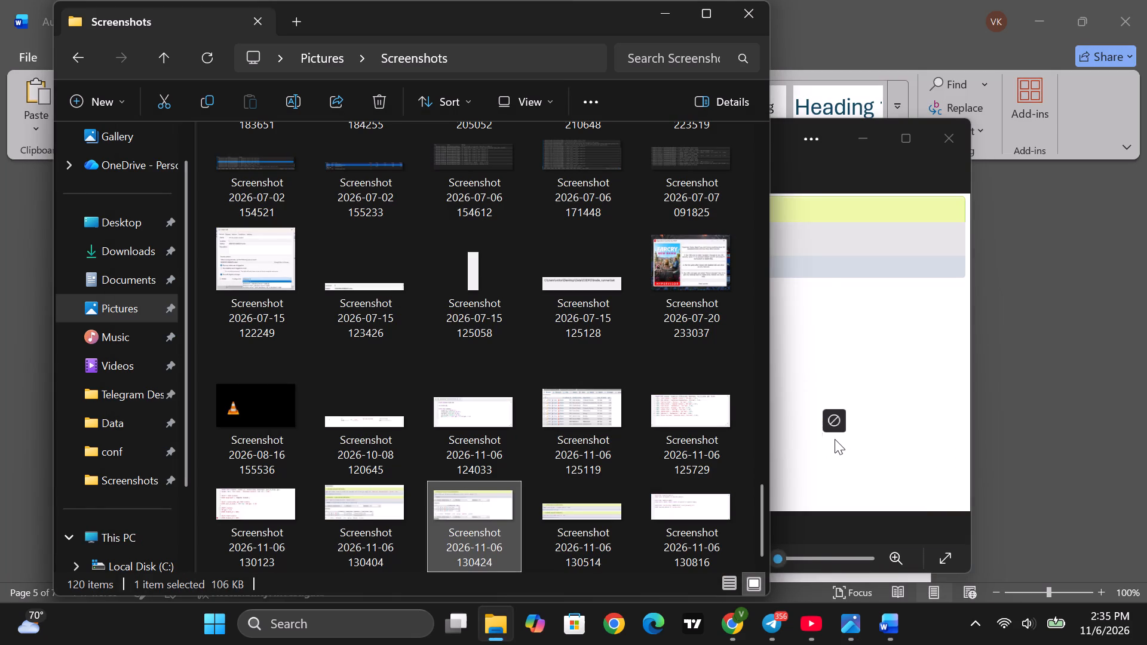
drag(835, 439, 817, 461)
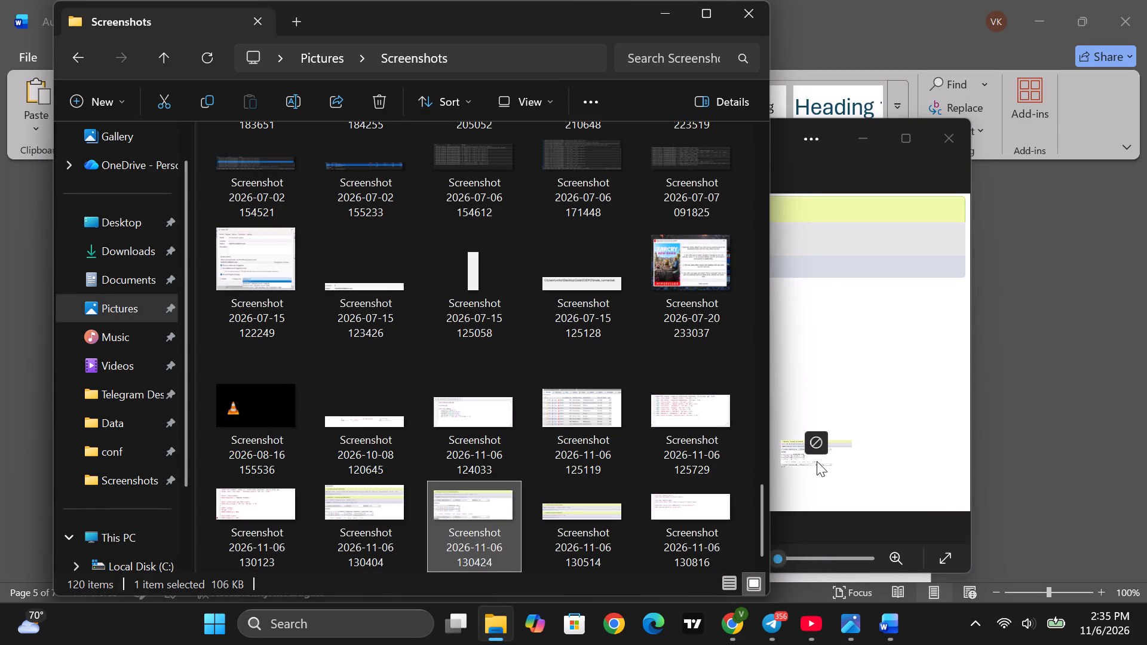
drag(817, 461, 1029, 462)
Review the Query Development items and the placement of the inserted screenshot around sections II to IV.
scroll(599, 462, down, 2)
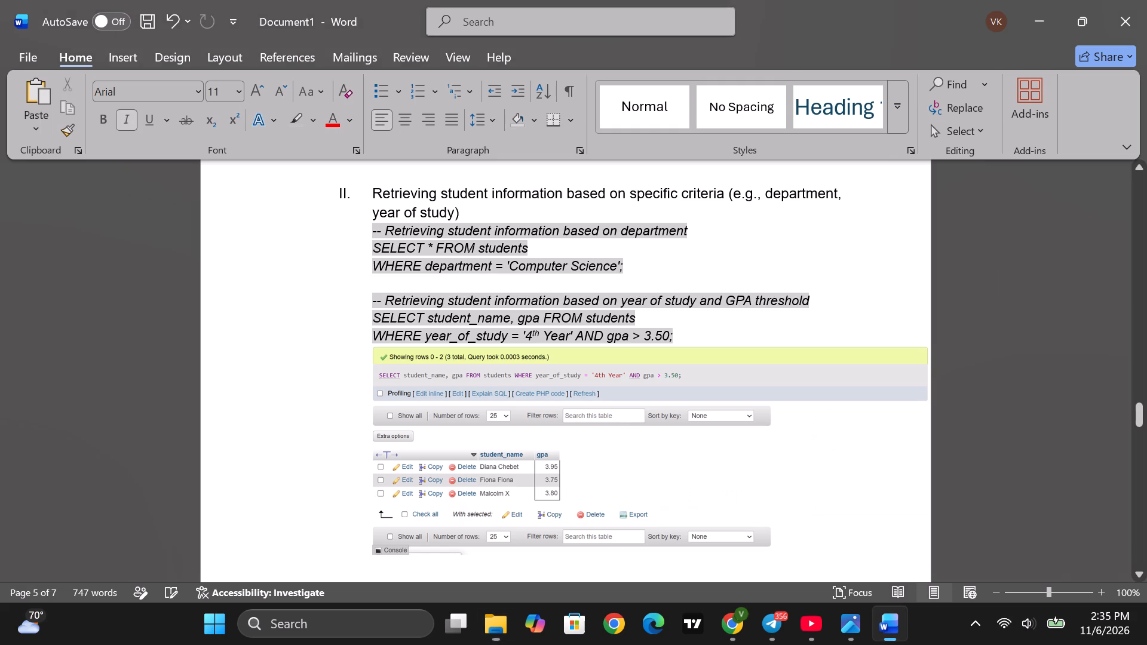
scroll(1029, 462, down, 2)
scroll(599, 462, down, 2)
scroll(599, 462, up, 4)
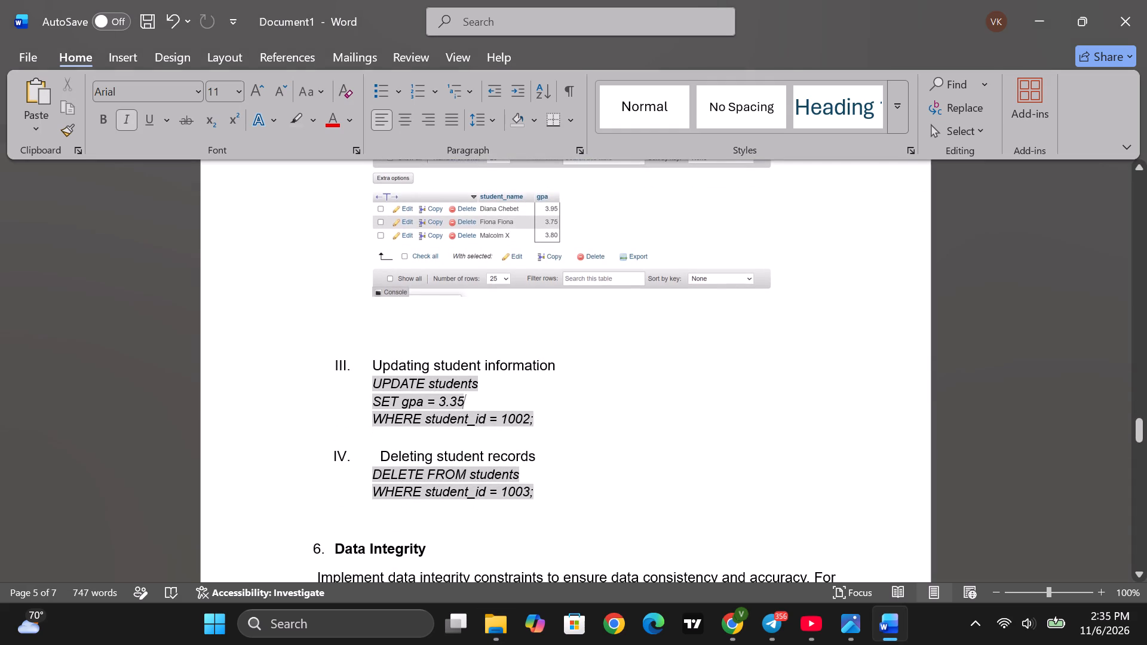
scroll(599, 462, up, 4)
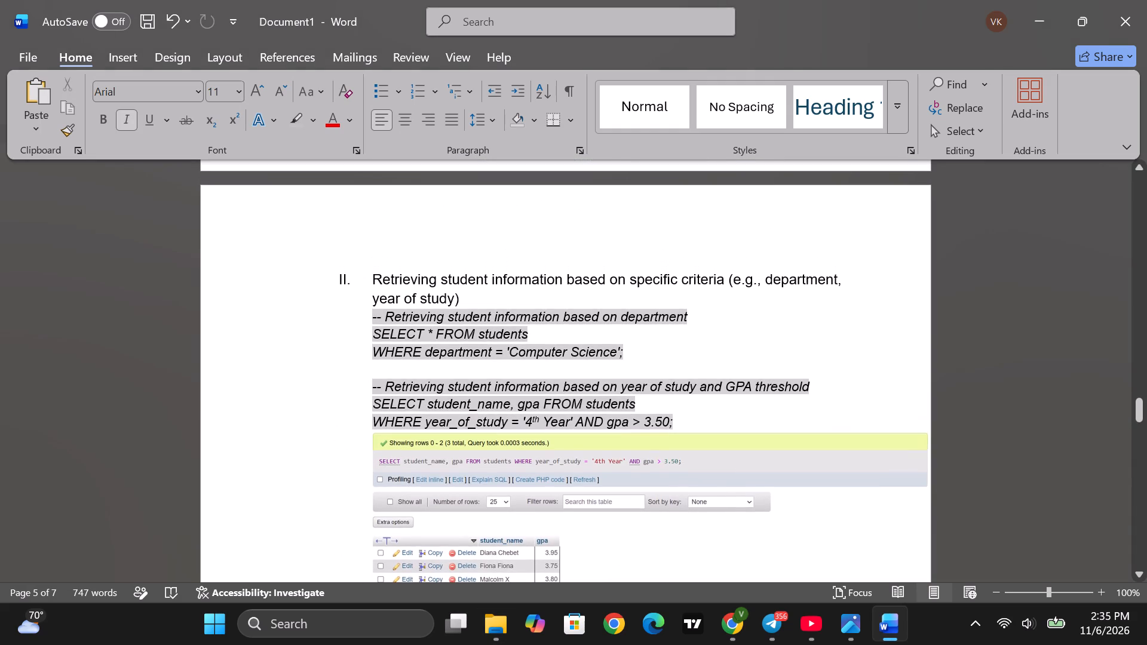
scroll(599, 463, down, 2)
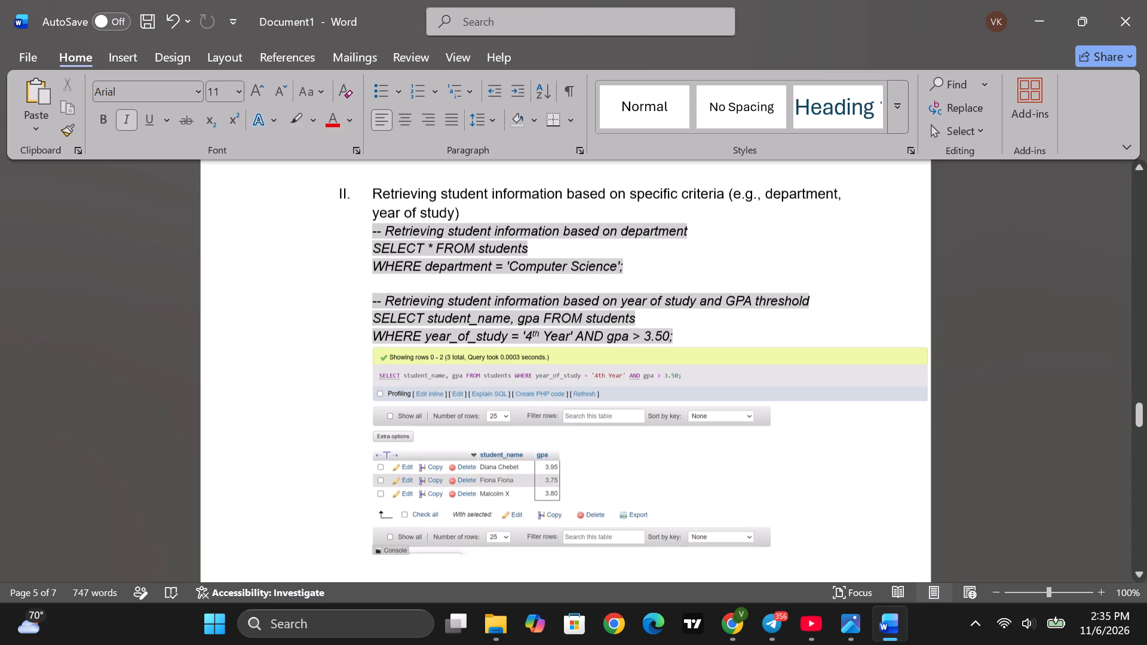
scroll(599, 465, down, 2)
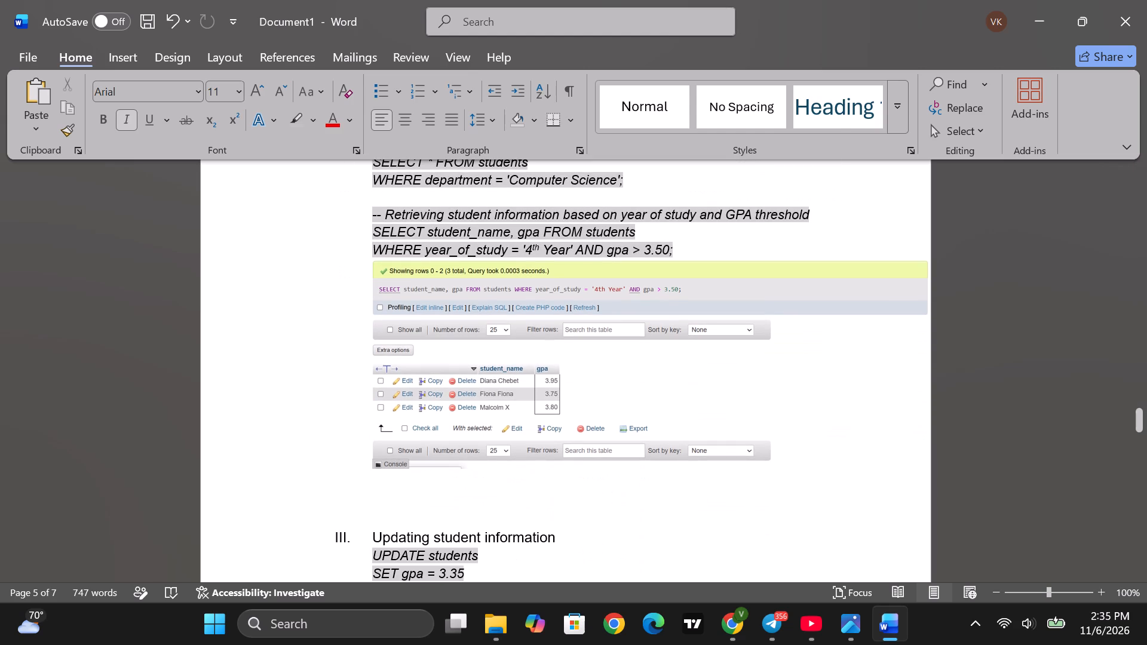
scroll(599, 465, up, 8)
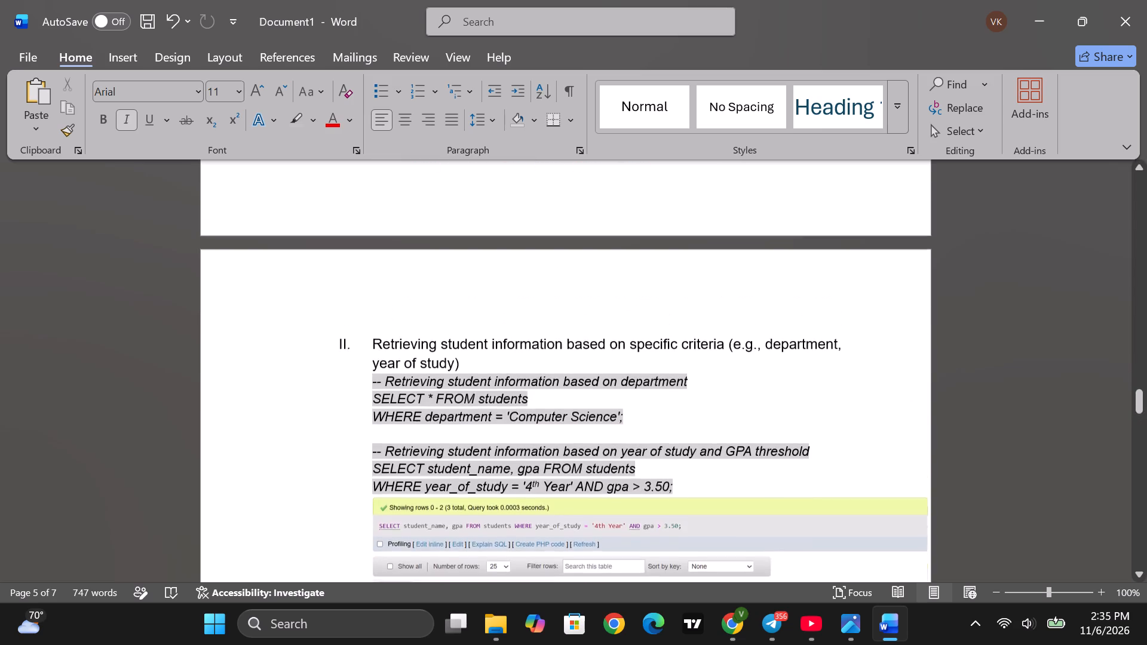
scroll(599, 465, up, 9)
scroll(599, 465, down, 8)
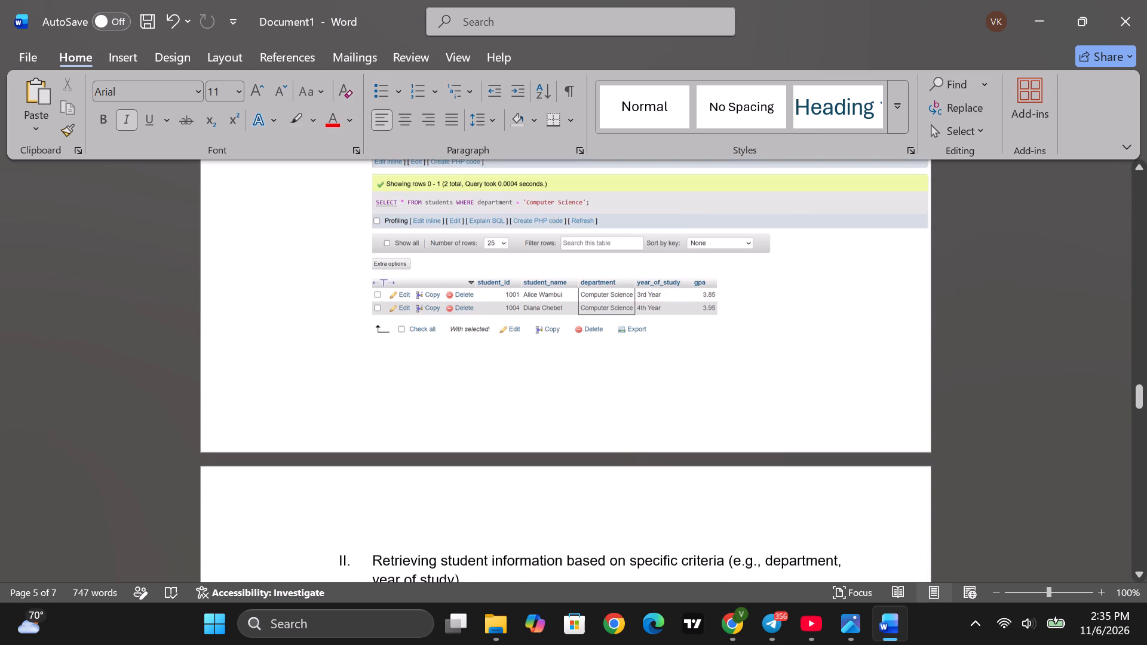
scroll(599, 468, down, 15)
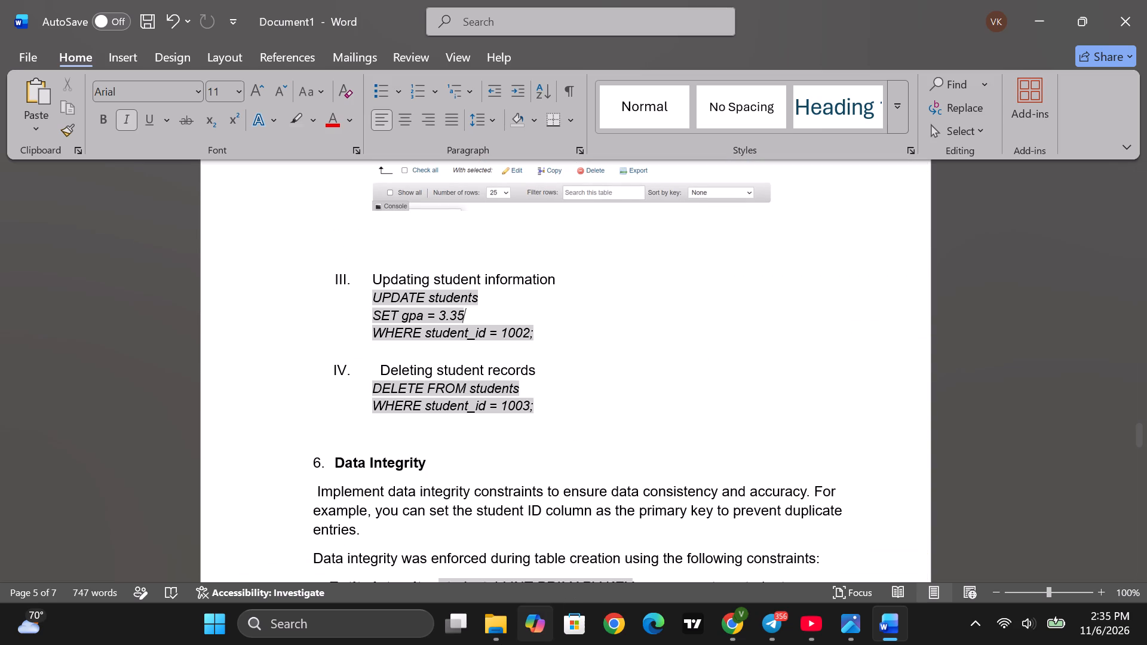
click(500, 631)
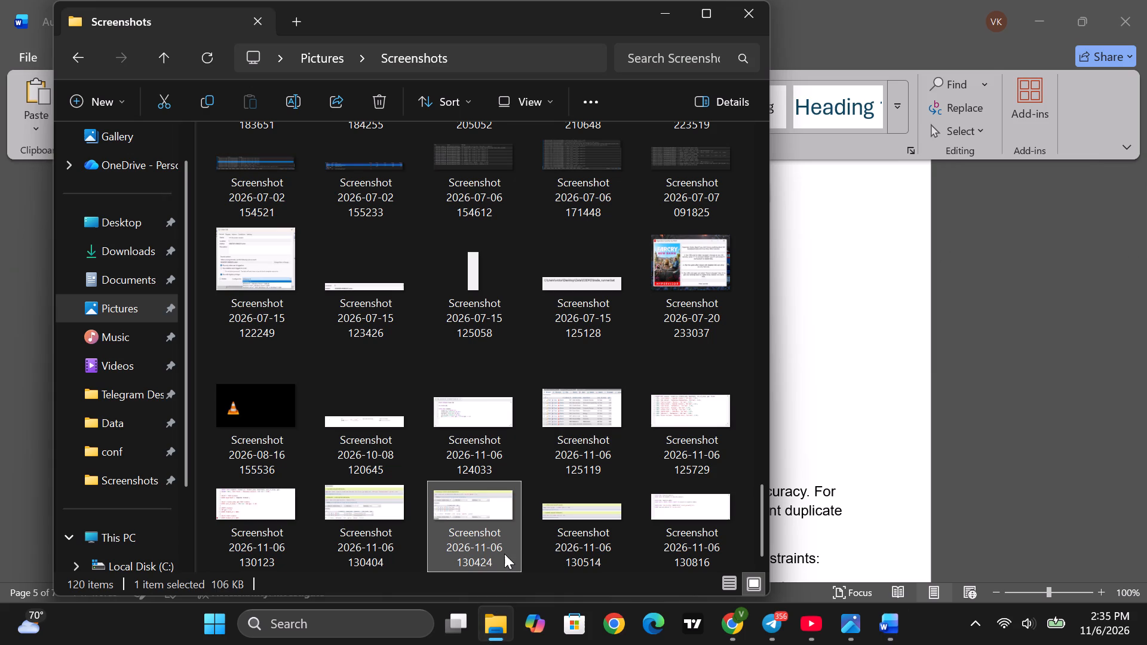
double_click(665, 505)
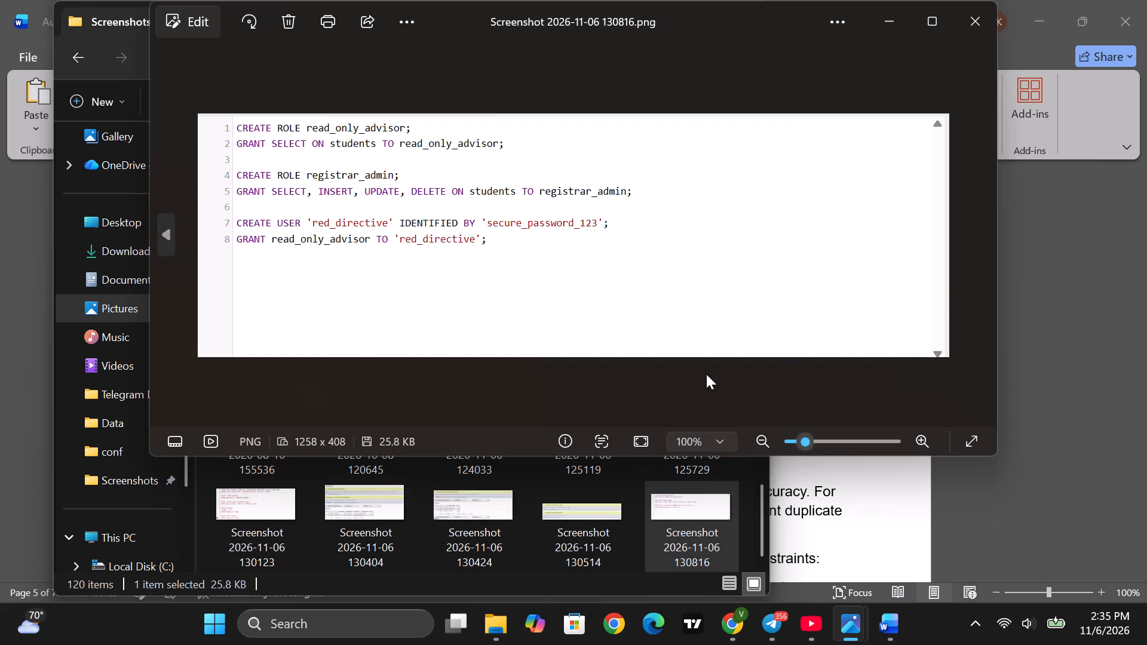
double_click(602, 518)
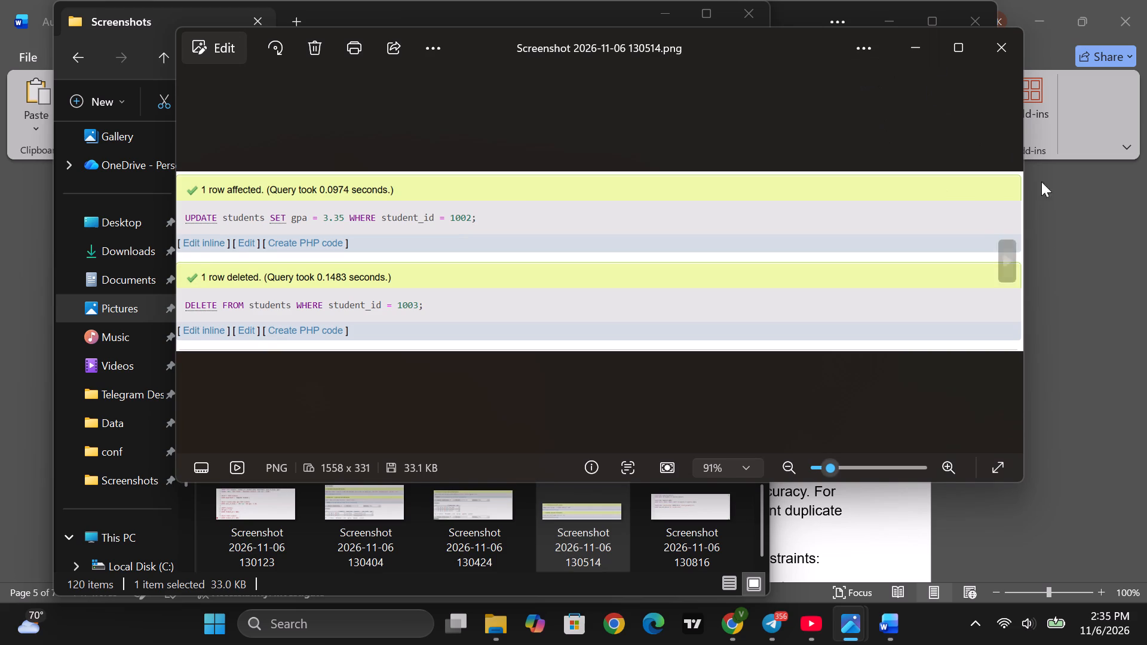
click(1057, 281)
scroll(720, 414, down, 1)
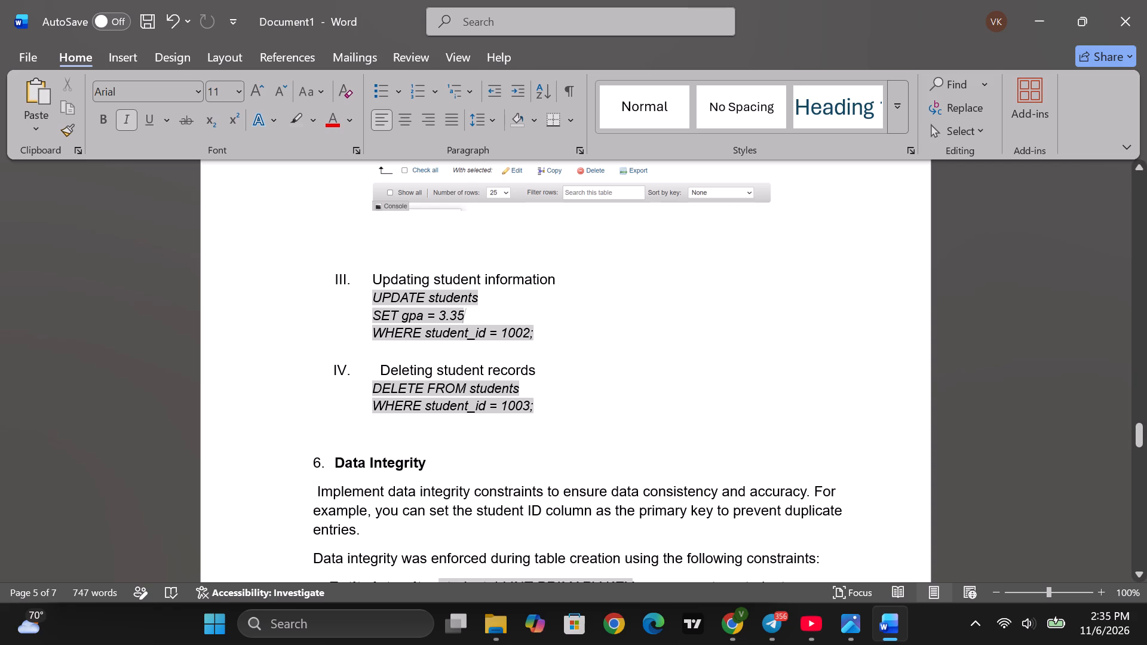
scroll(570, 373, up, 3)
scroll(570, 376, down, 2)
click(453, 348)
click(494, 623)
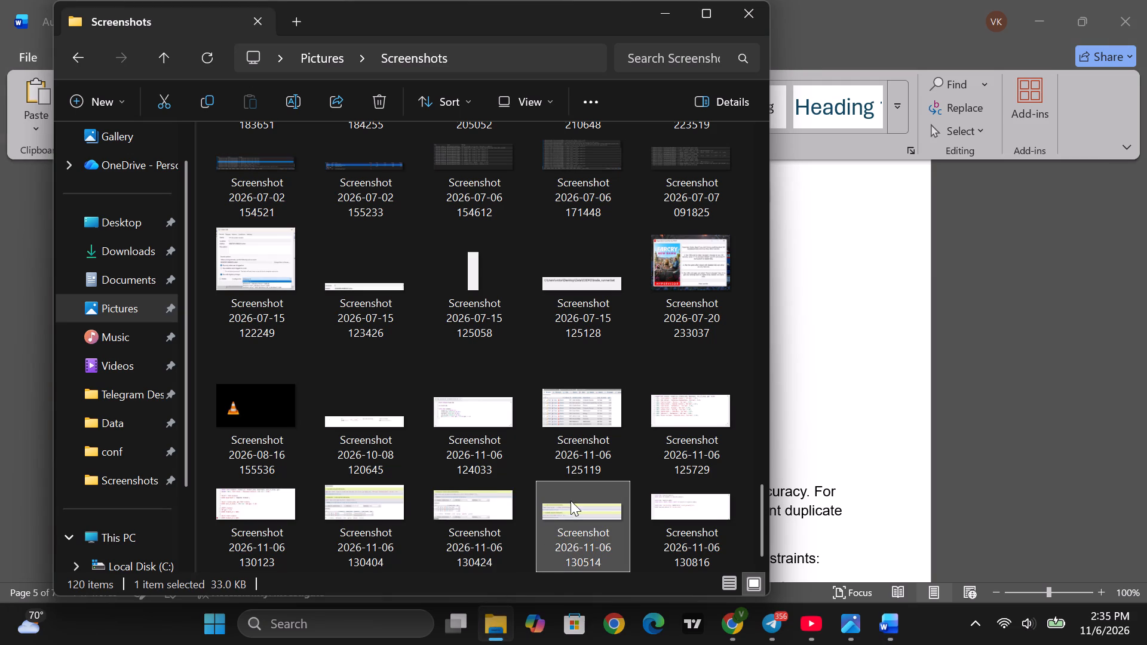
drag(571, 500, 808, 431)
scroll(623, 445, down, 3)
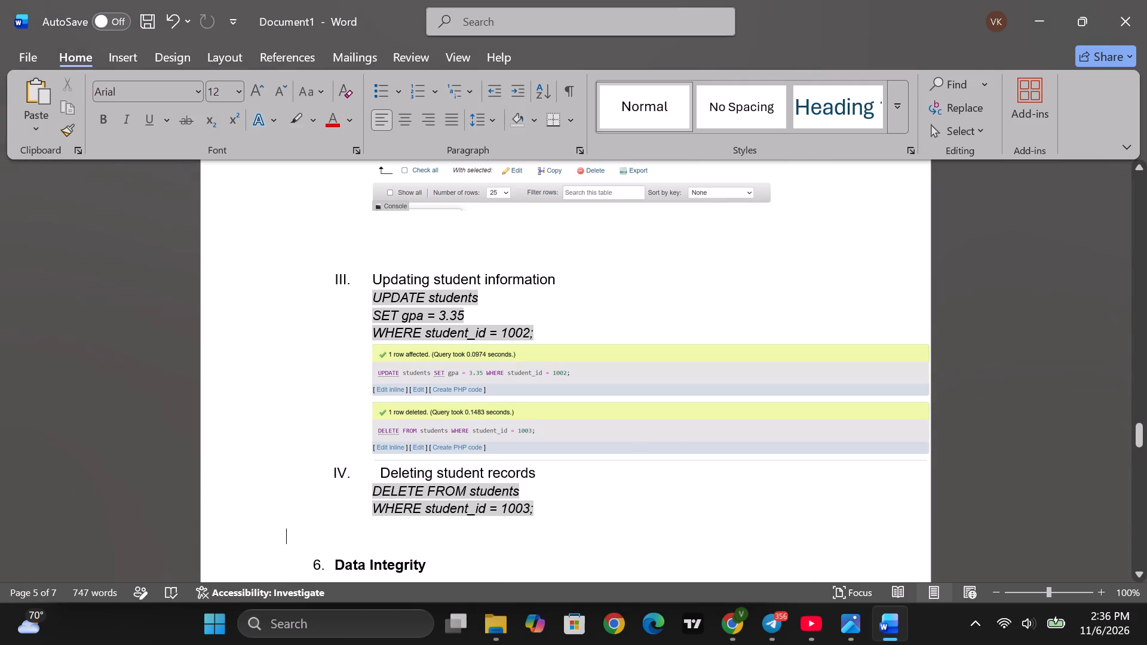
Add four empty lines before the Data Integrity heading to push it onto the next page.
scroll(606, 449, down, 4)
click(299, 265)
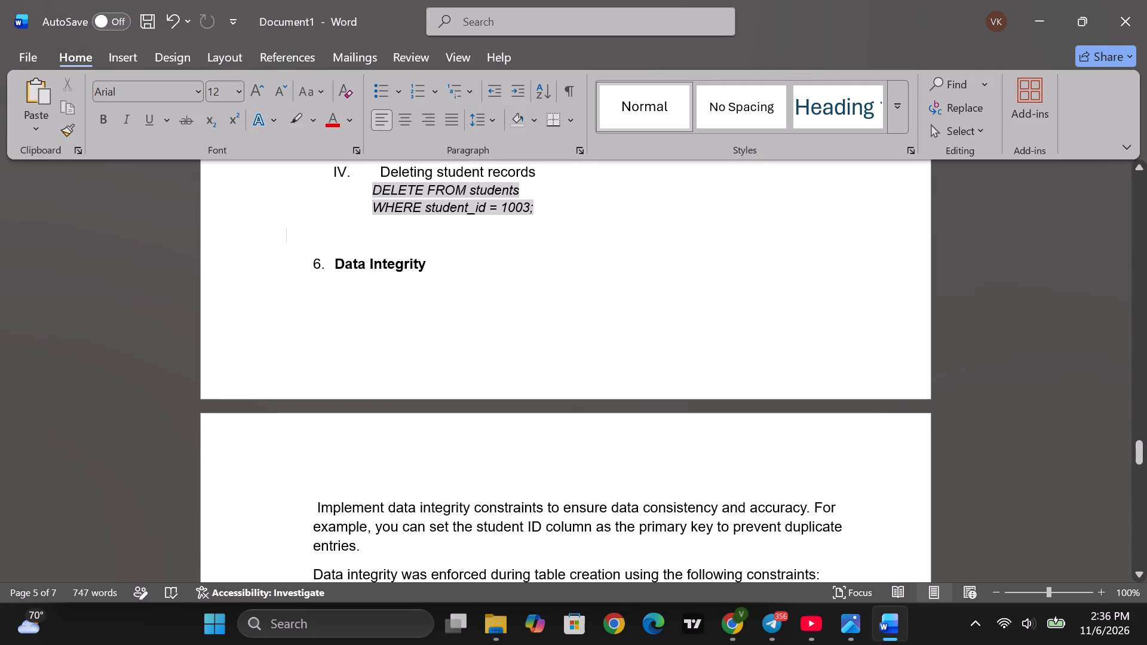
key(Return)
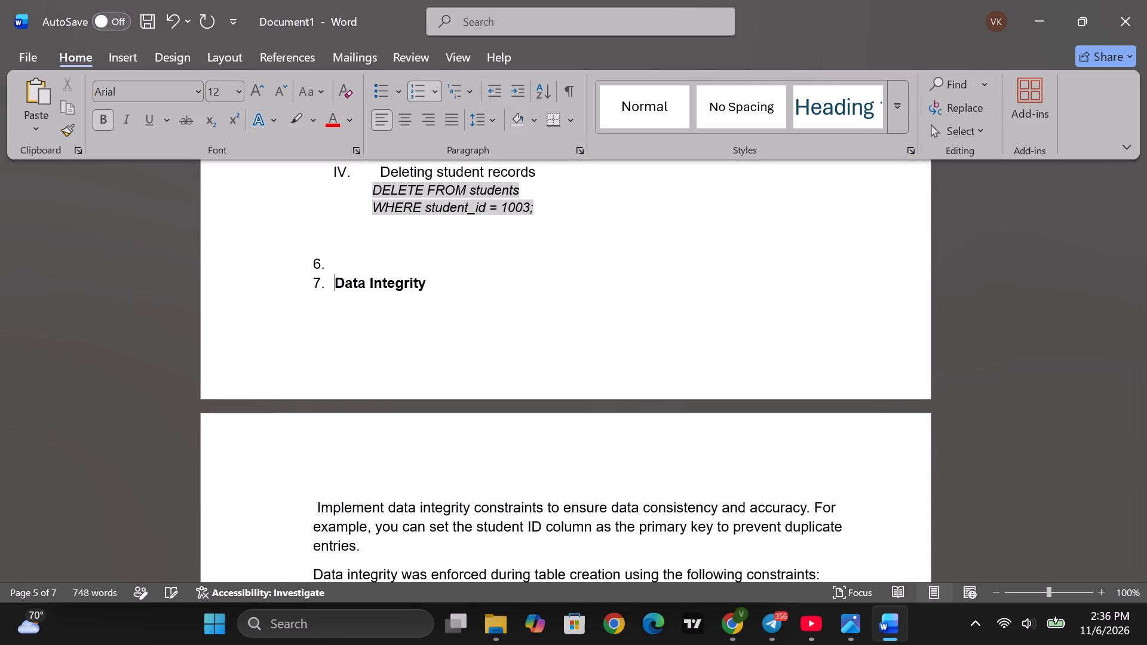
key(Return)
key(Return)
key(Return)
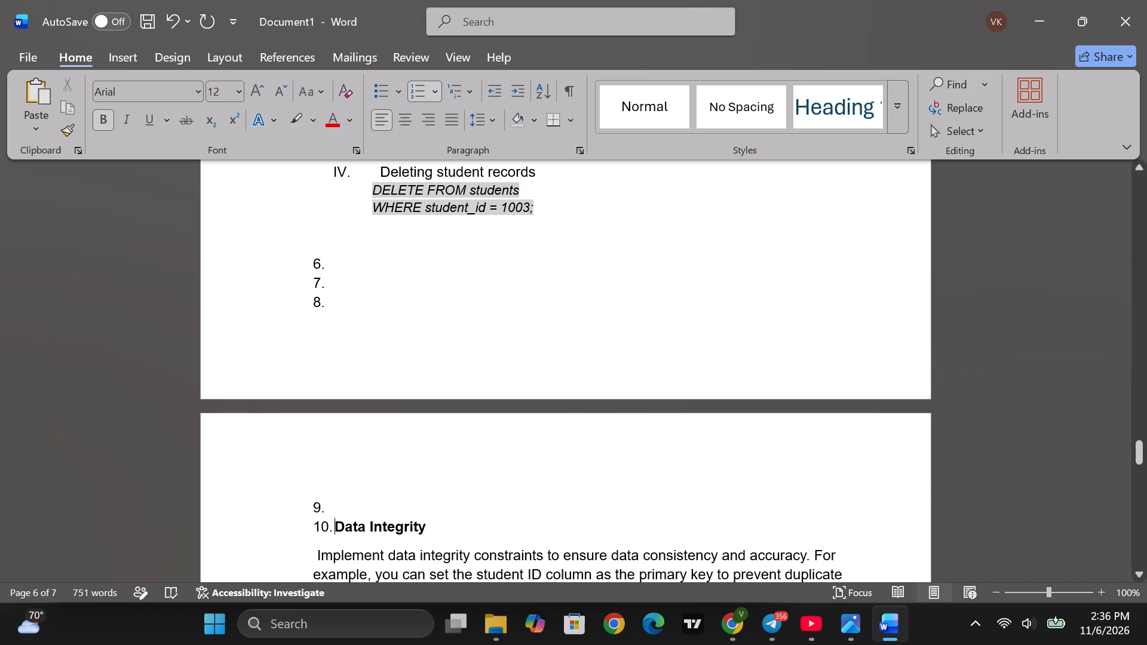
Remove the list numbering from the four empty lines above the Data Integrity heading.
click(324, 300)
click(348, 301)
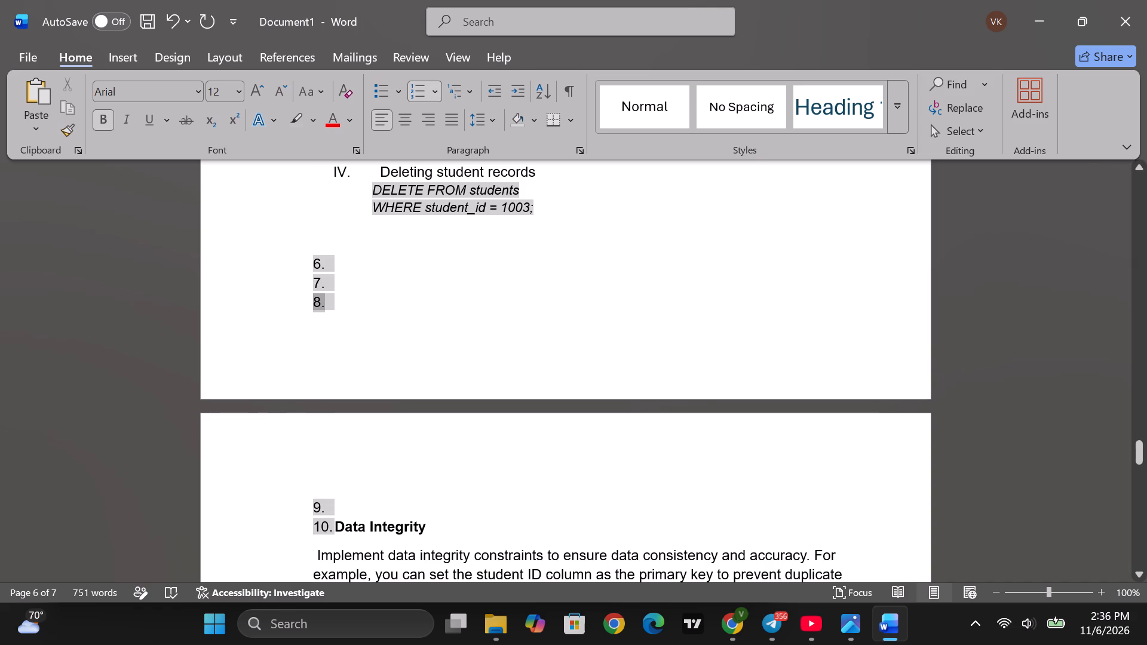
key(BackSpace)
click(335, 275)
key(BackSpace)
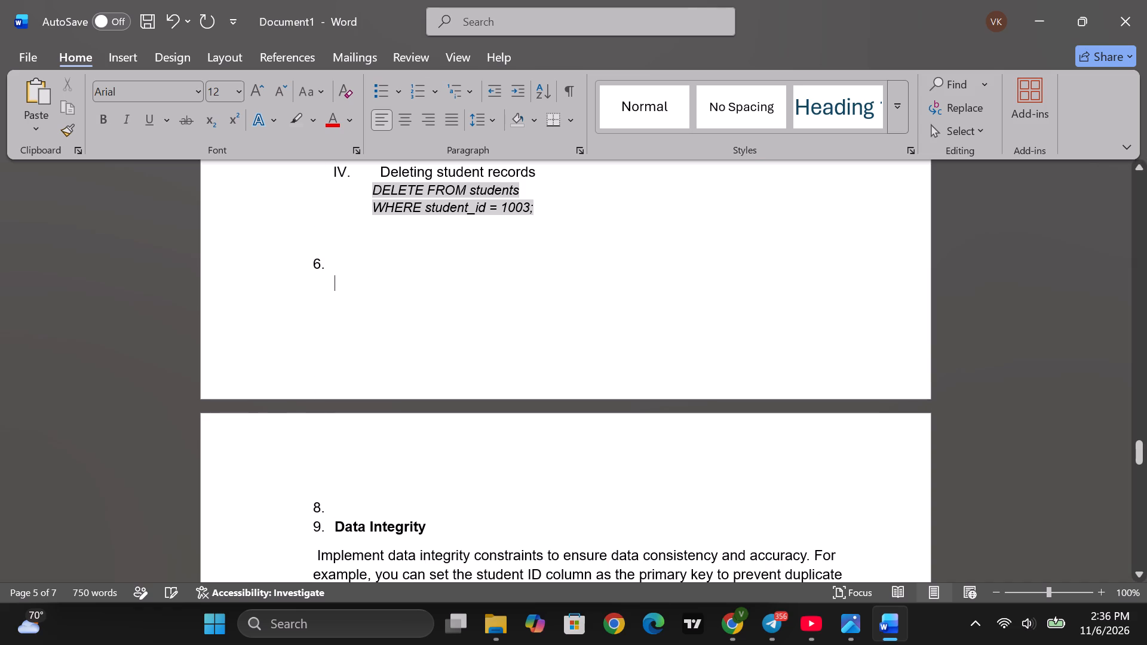
click(332, 262)
key(BackSpace)
click(335, 502)
key(BackSpace)
Remove the indent from the empty line directly above the Data Integrity heading and try to delete that line.
scroll(358, 441, up, 20)
scroll(355, 441, up, 7)
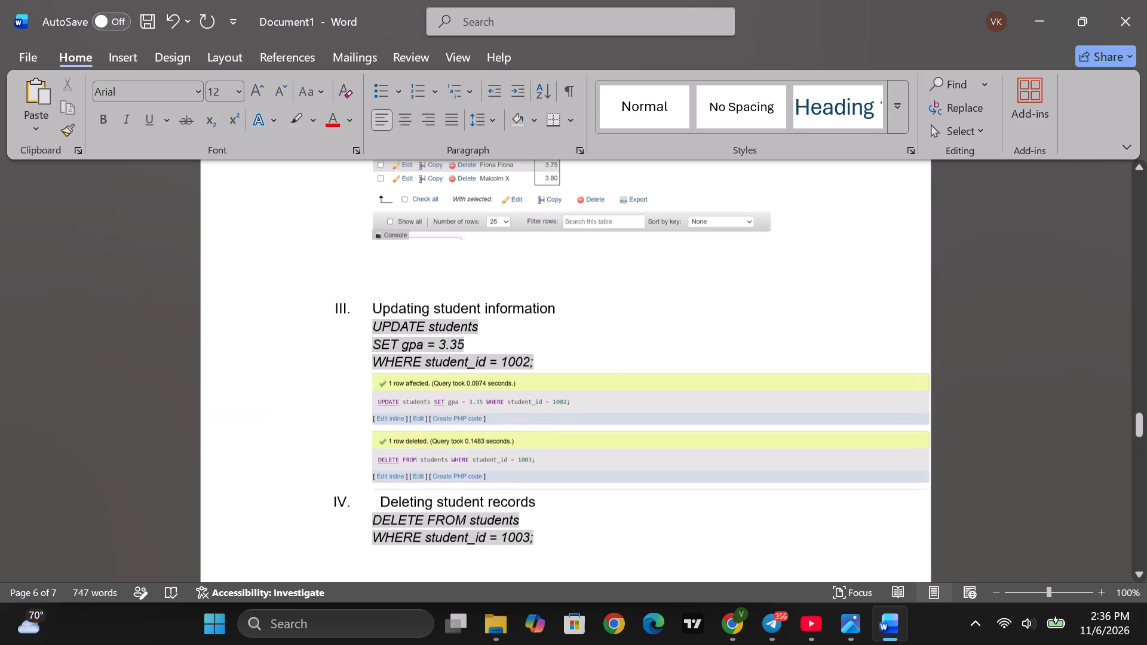
scroll(355, 441, up, 6)
scroll(354, 449, down, 20)
scroll(354, 449, down, 5)
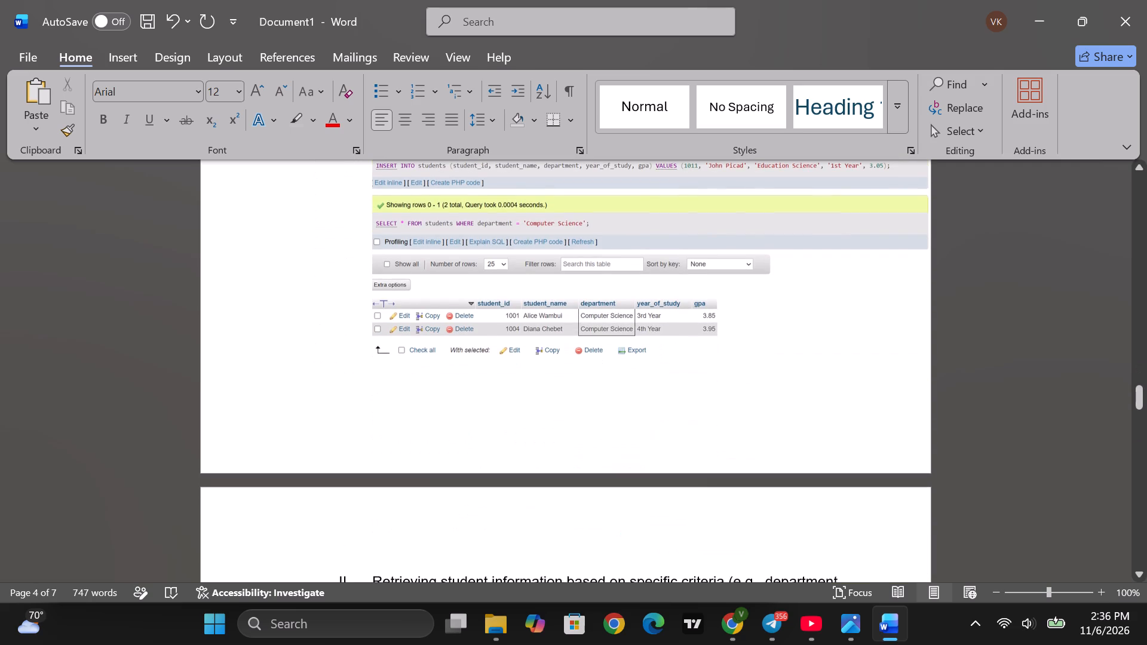
scroll(397, 463, down, 13)
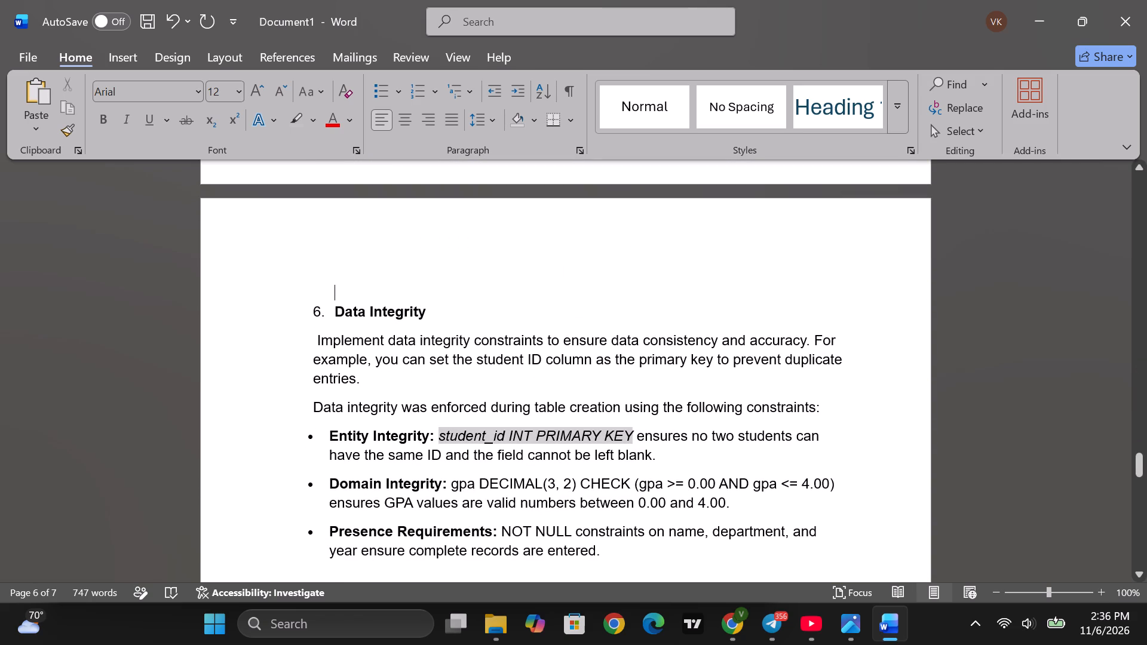
key(BackSpace)
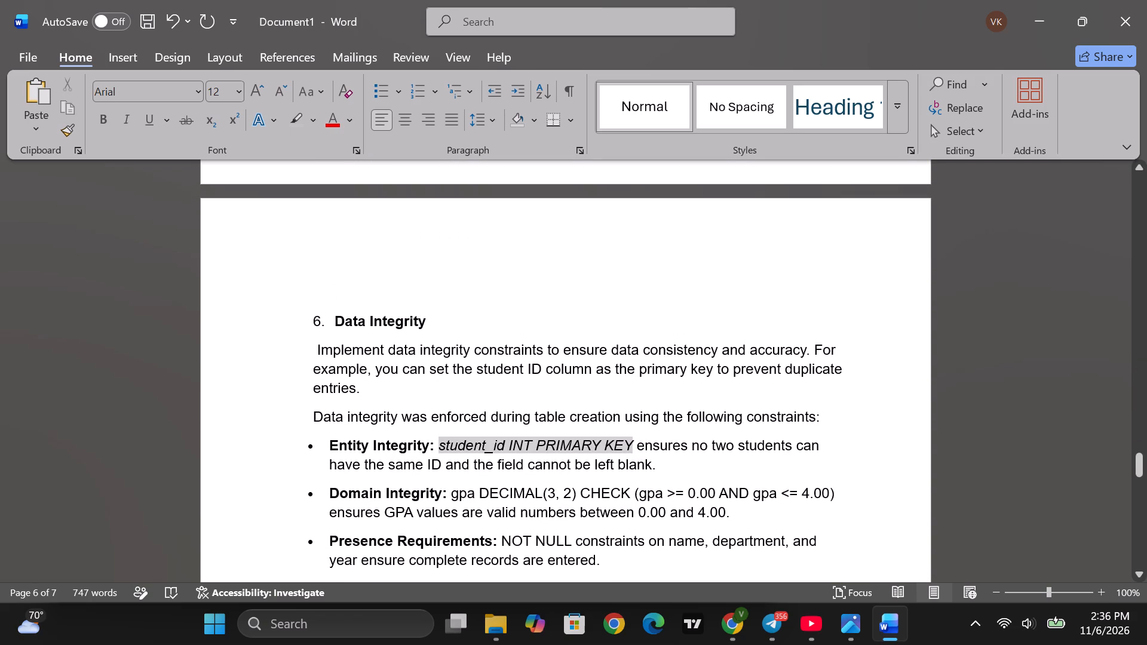
key(BackSpace)
click(305, 316)
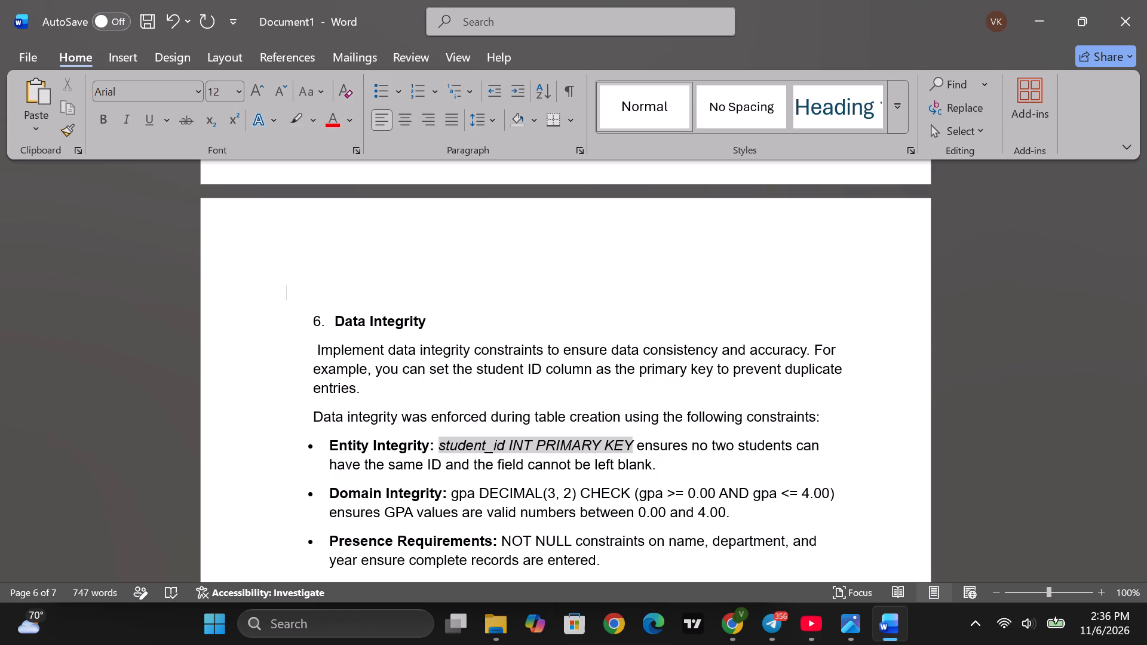
click(330, 291)
key(BackSpace)
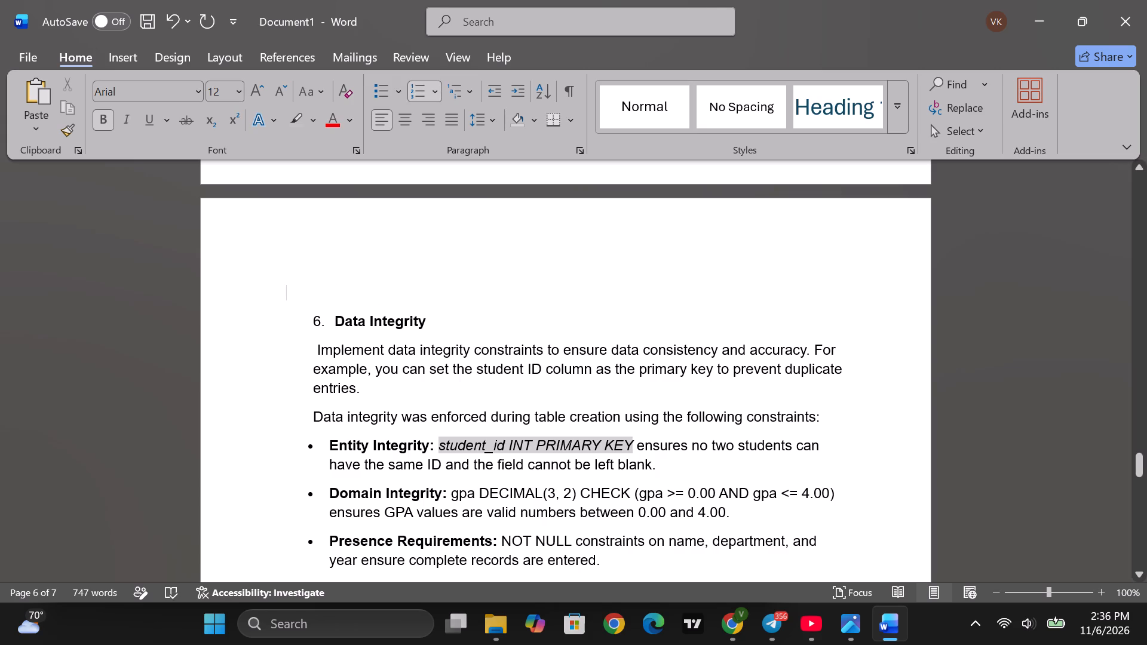
Review the role and user creation SQL, the screenshot that follows it and the start of the Documentation section.
scroll(332, 357, down, 20)
scroll(332, 357, down, 6)
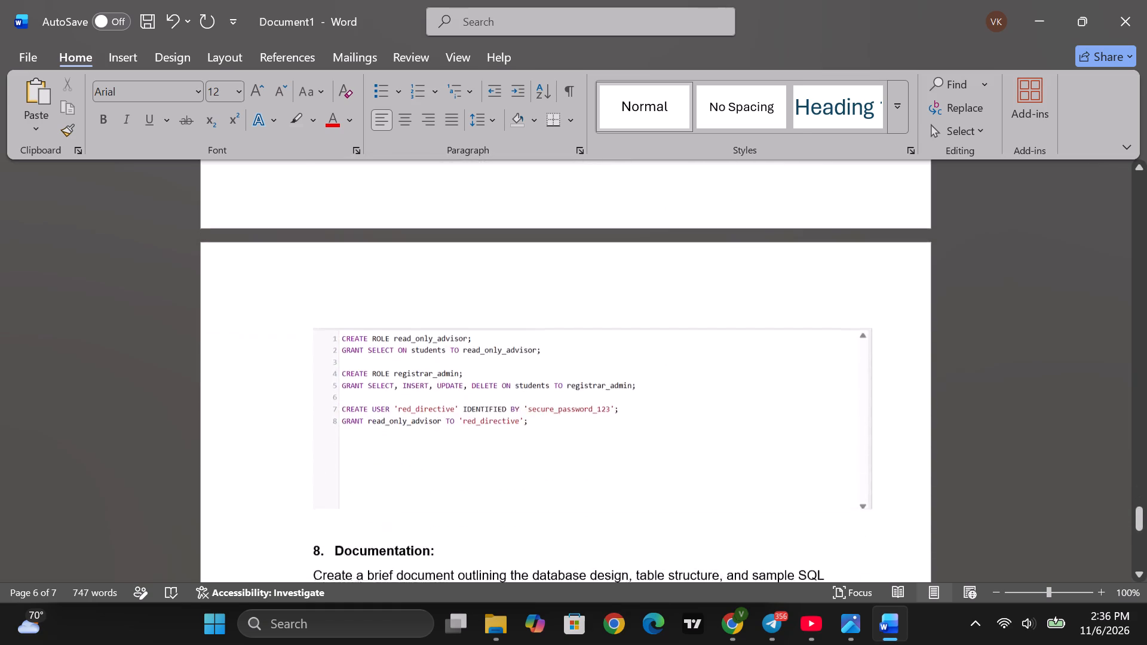
scroll(391, 426, down, 8)
scroll(394, 417, up, 12)
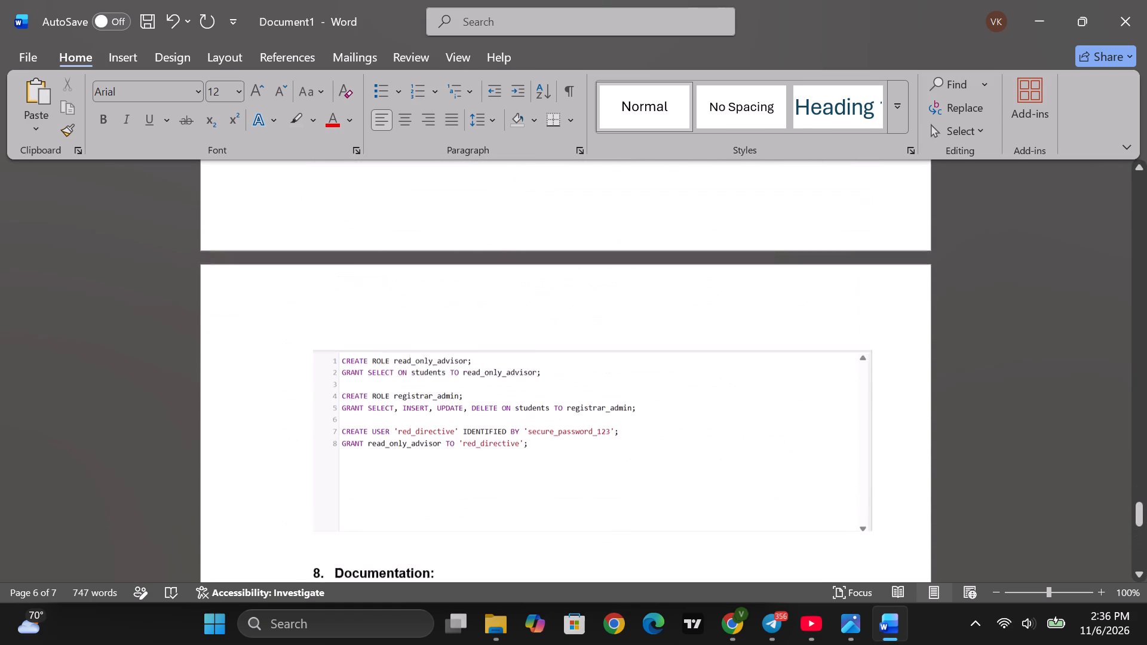
scroll(407, 419, up, 5)
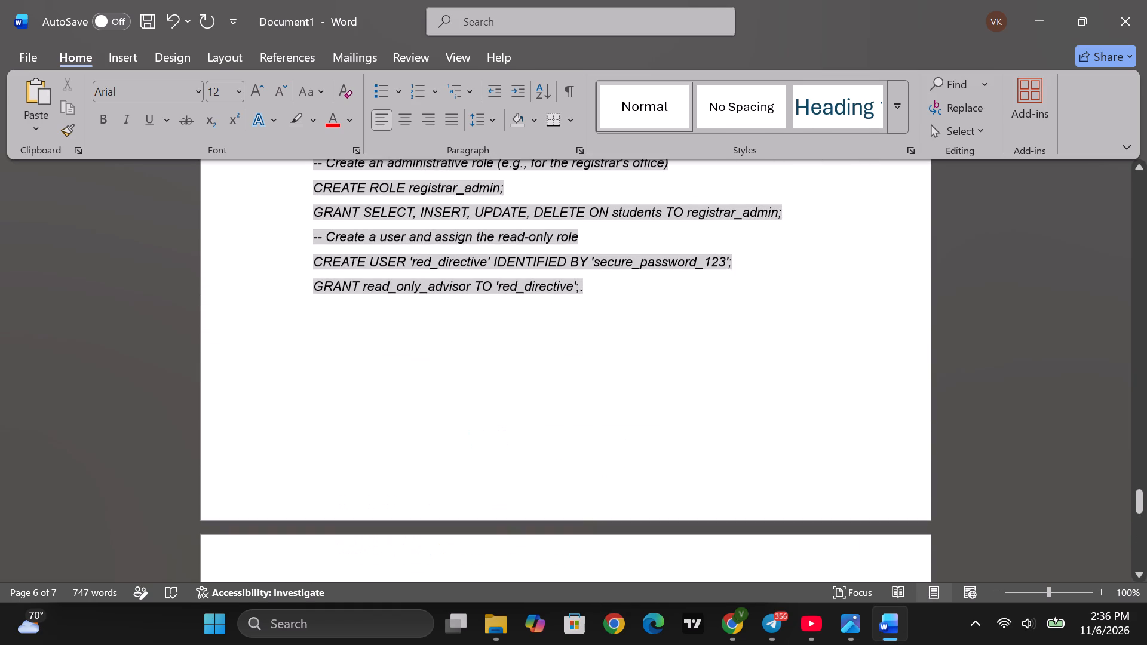
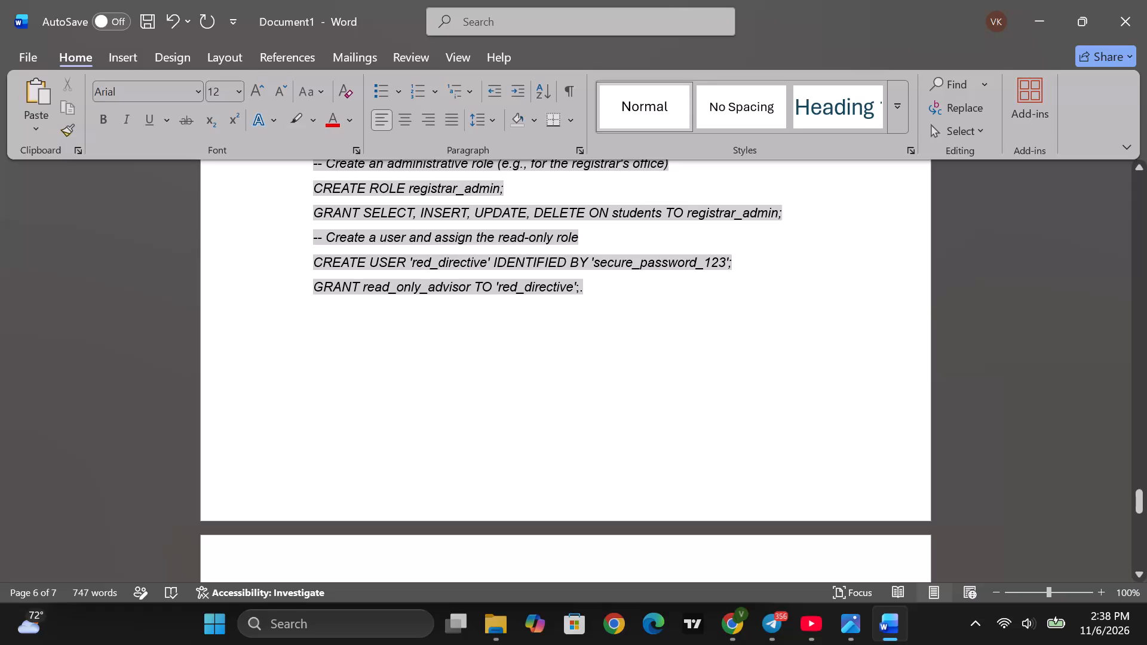
Review the Documentation section through to the document's end, and check the layout of all earlier sections back to the title page.
scroll(576, 393, down, 11)
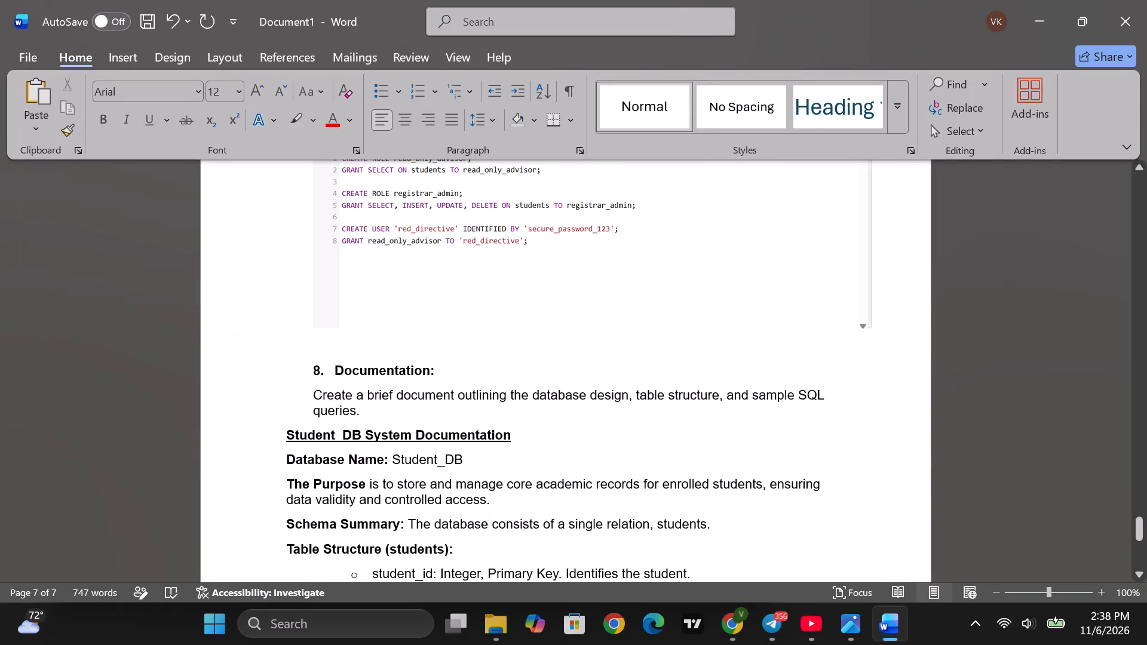
scroll(572, 398, down, 19)
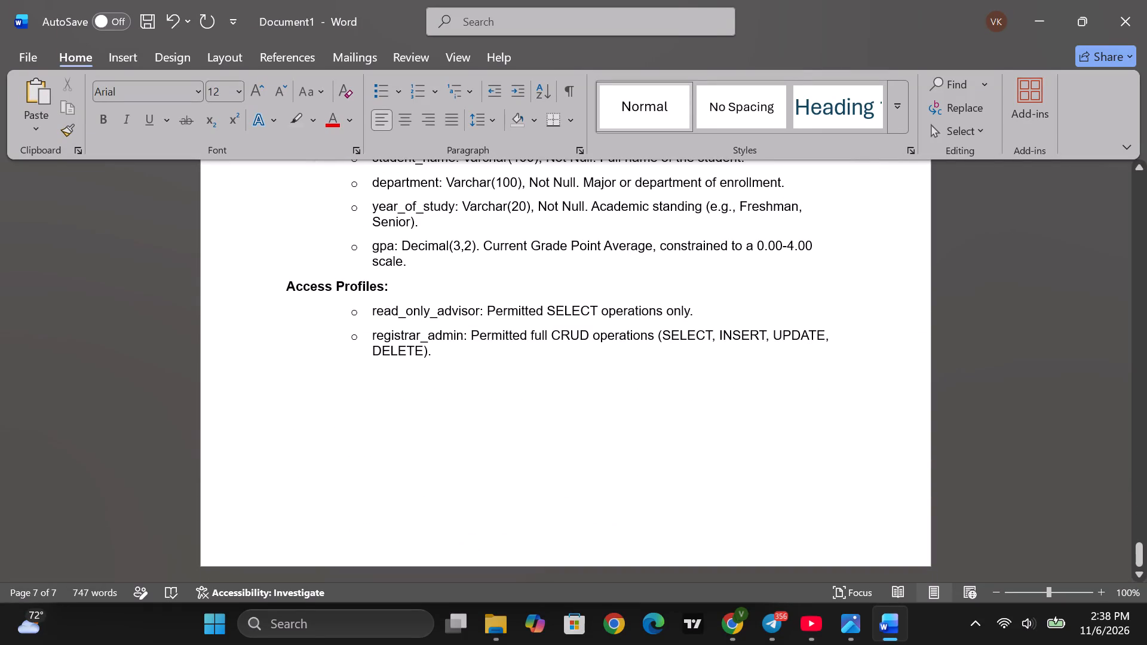
scroll(570, 414, down, 2)
scroll(570, 414, up, 7)
scroll(570, 414, up, 20)
scroll(570, 414, up, 9)
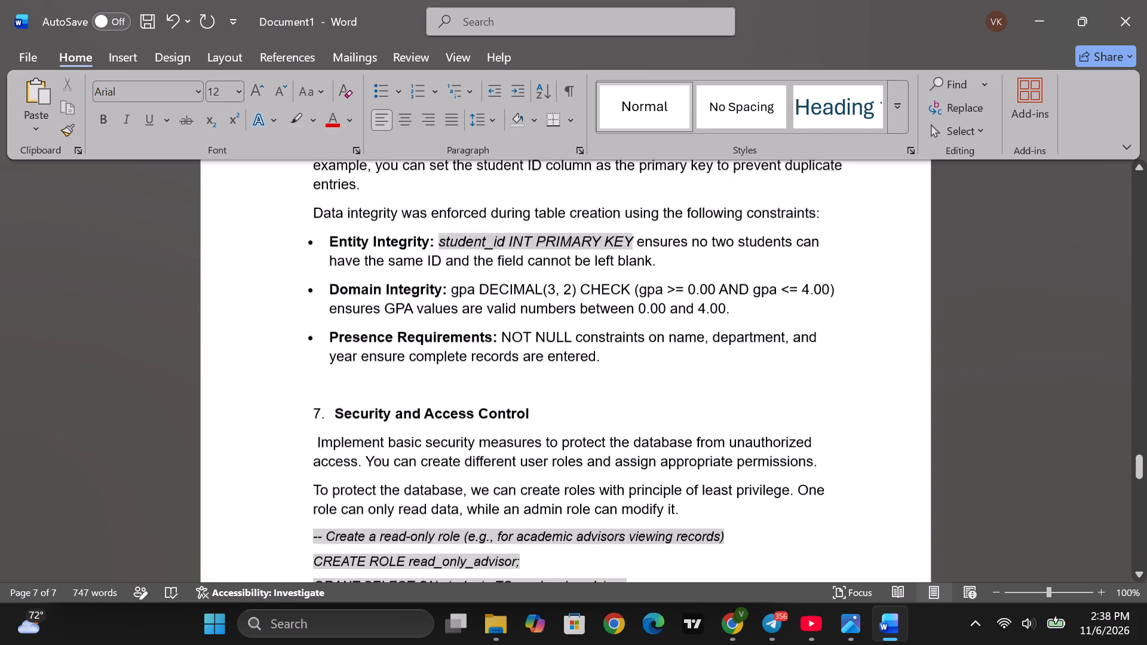
scroll(508, 429, up, 20)
scroll(508, 429, up, 20)
scroll(508, 429, up, 4)
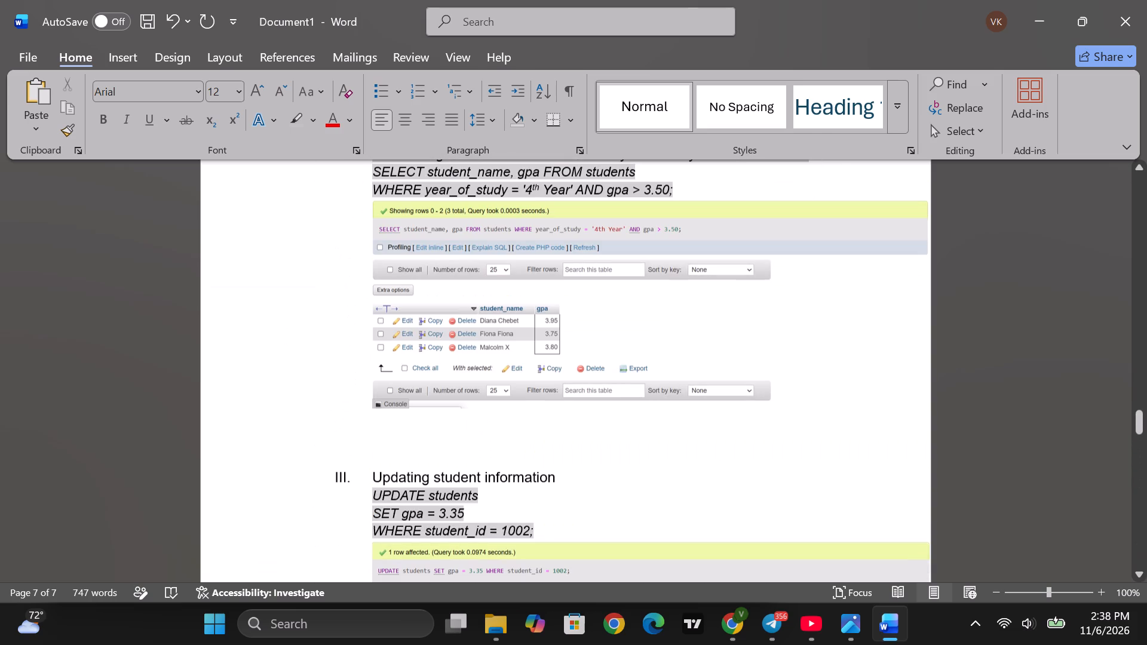
scroll(504, 431, up, 20)
scroll(504, 431, up, 20)
scroll(504, 431, up, 3)
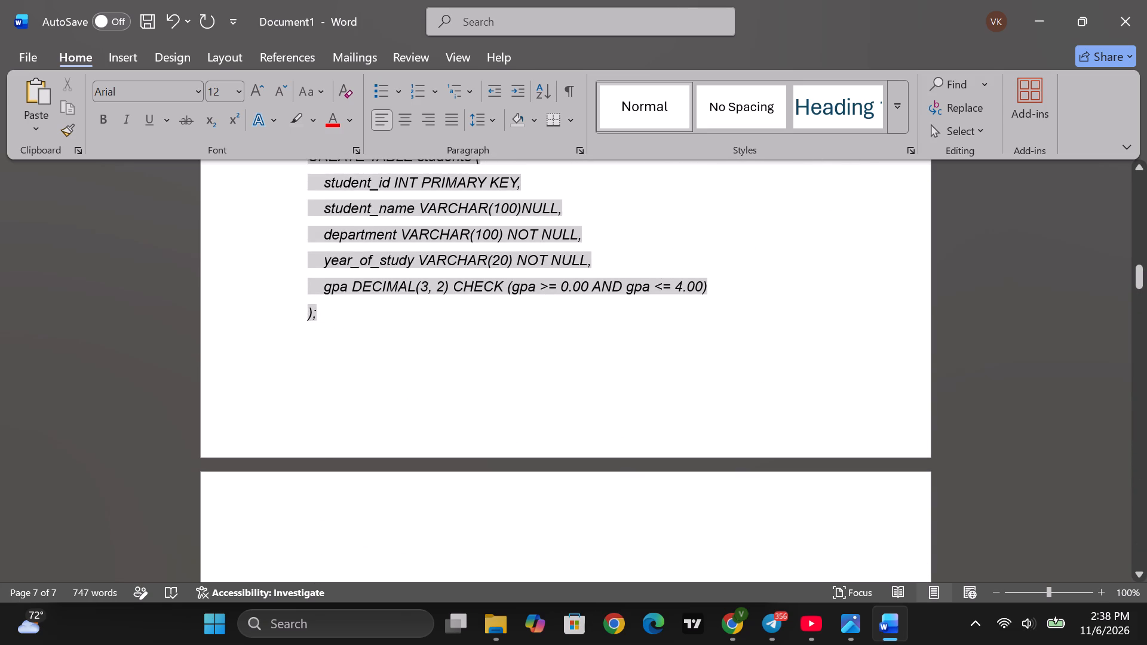
scroll(456, 438, up, 20)
scroll(456, 438, up, 5)
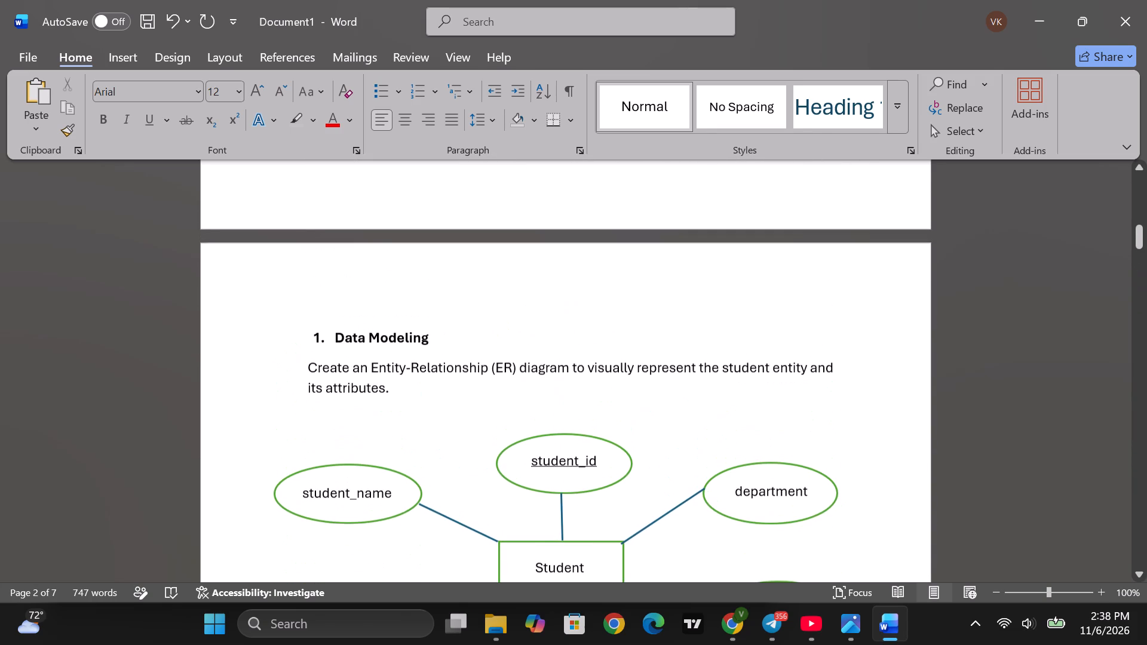
scroll(457, 429, up, 1)
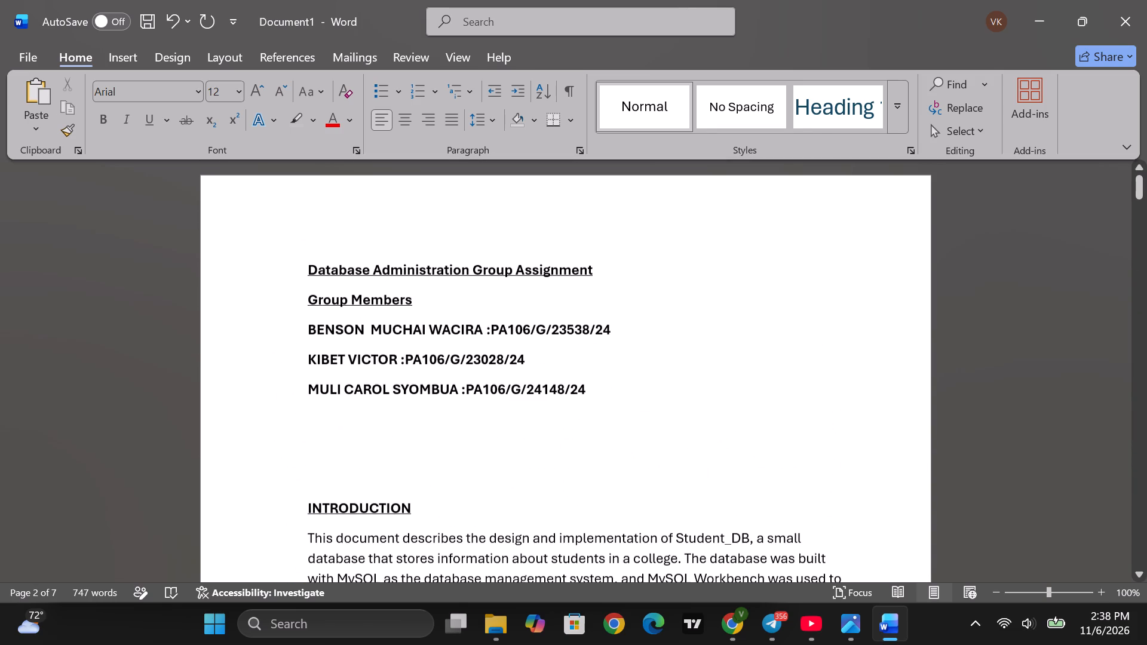
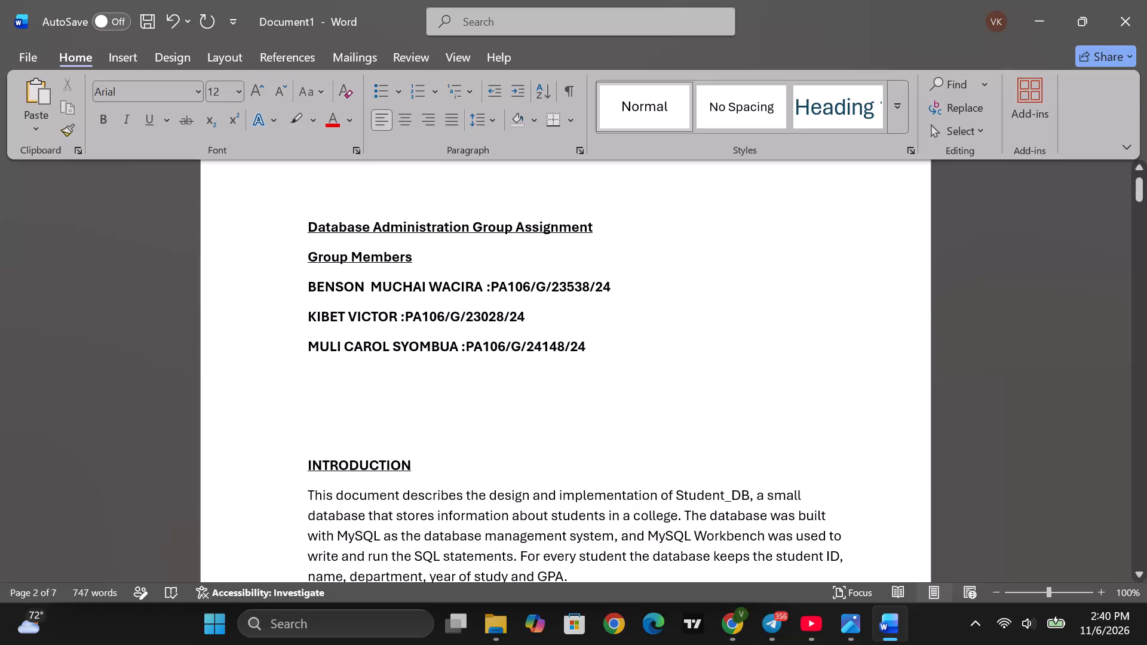
Save the document to the local Desktop folder as Database Administration Group Assignment.
key(ctrl+s)
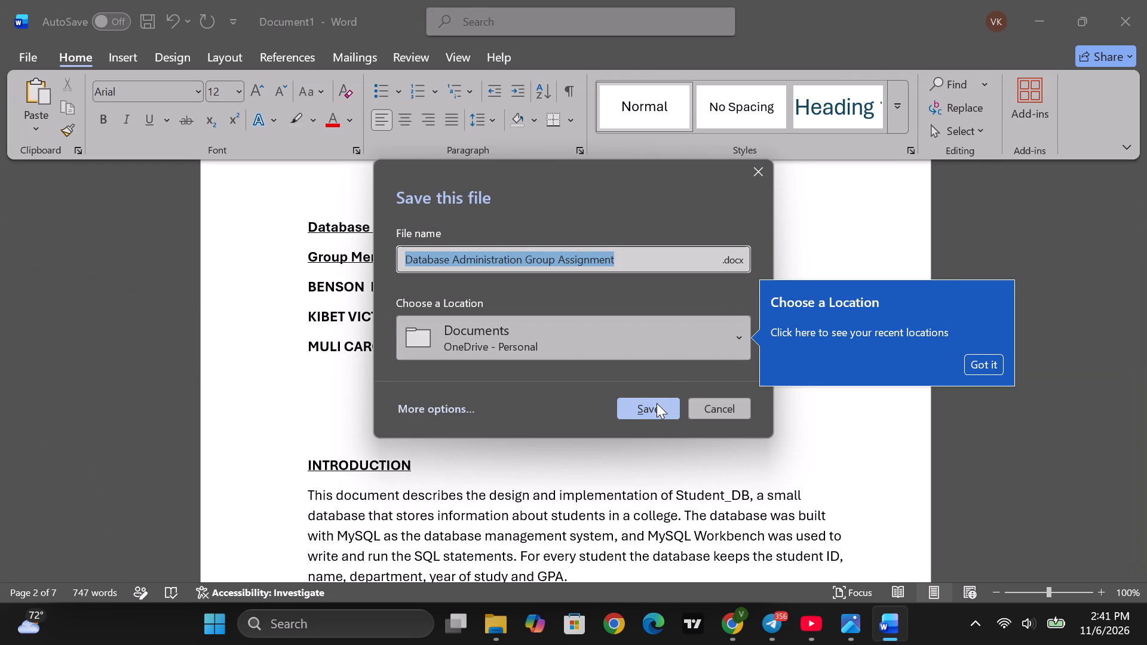
click(737, 327)
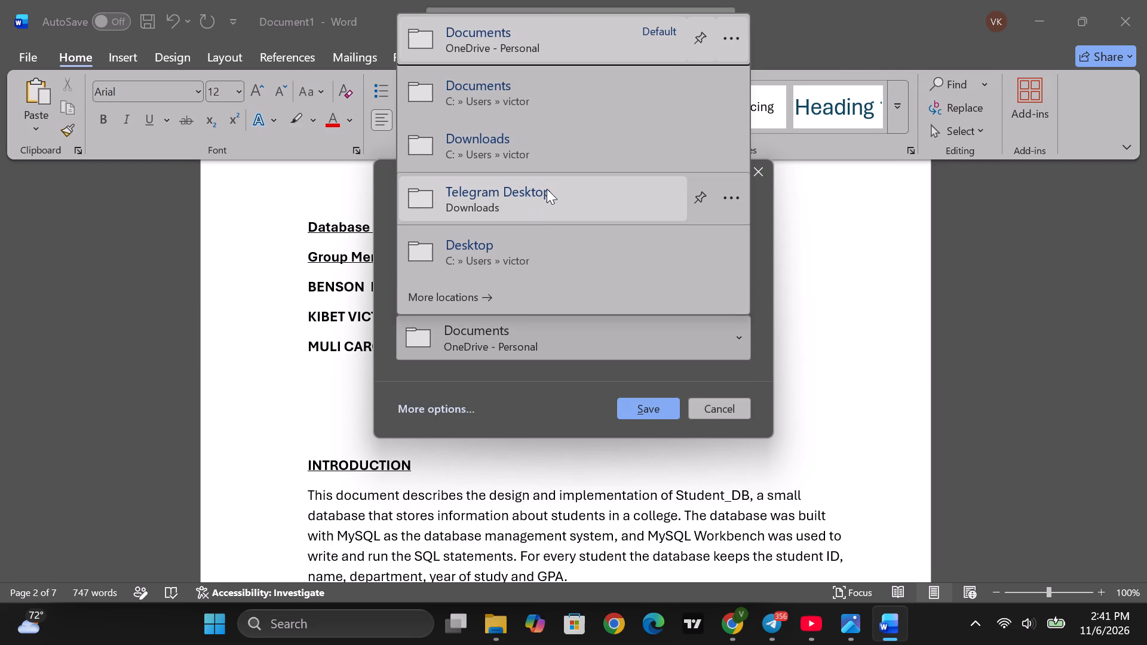
click(500, 238)
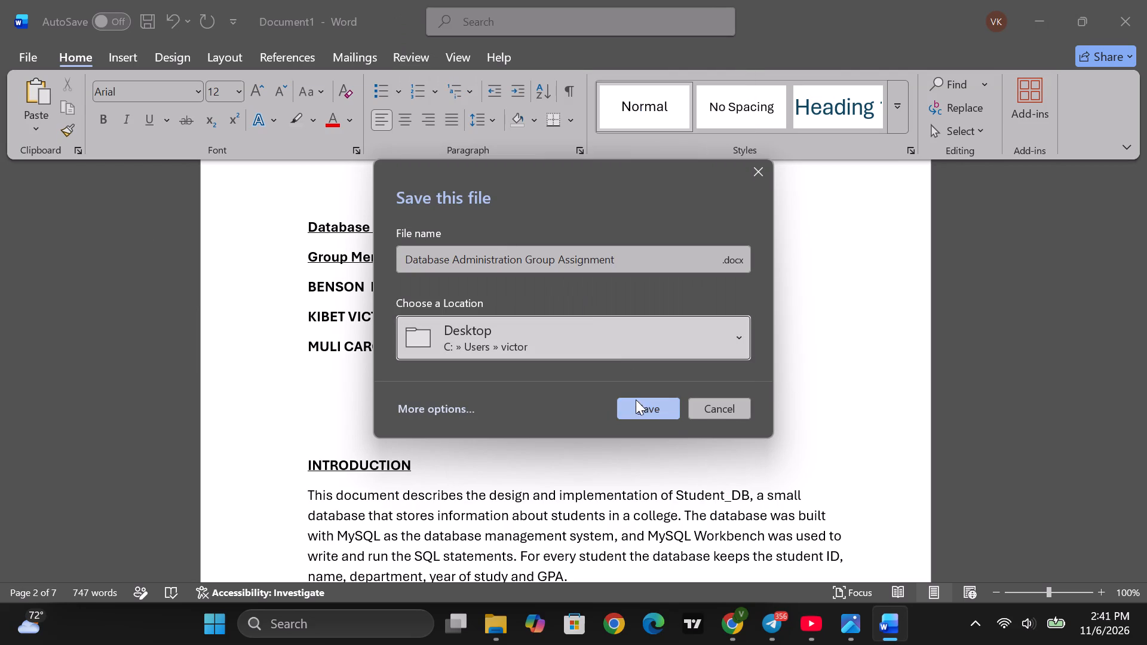
click(645, 410)
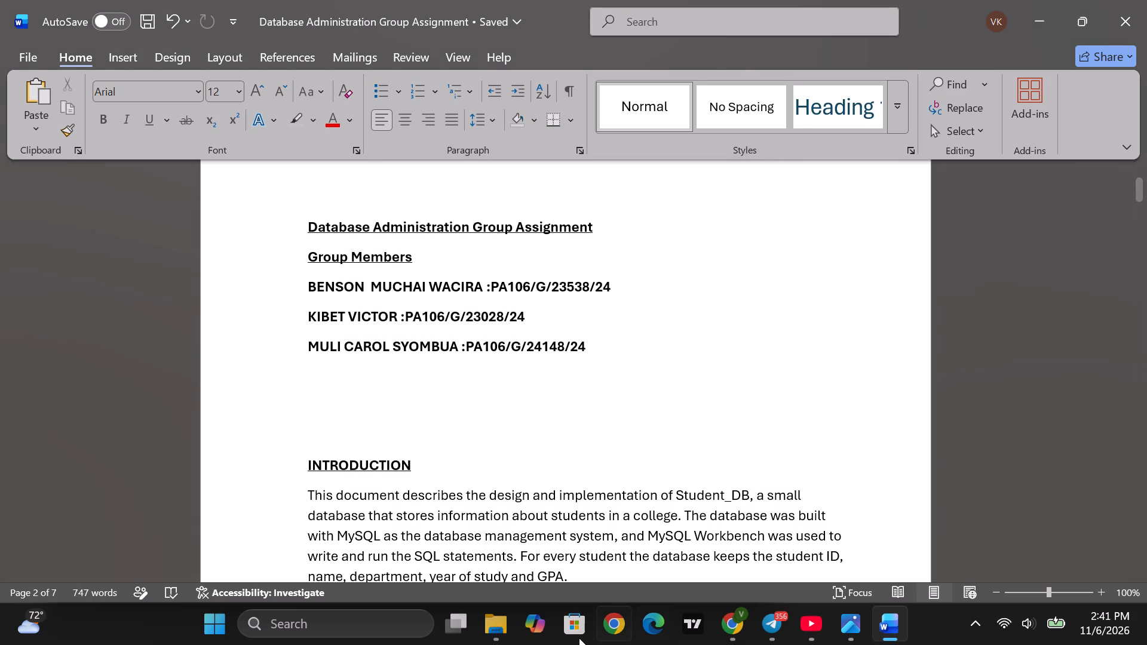
Clear the desktop by minimizing the document and Screenshots folder windows and closing all open screenshot image viewers.
click(1057, 11)
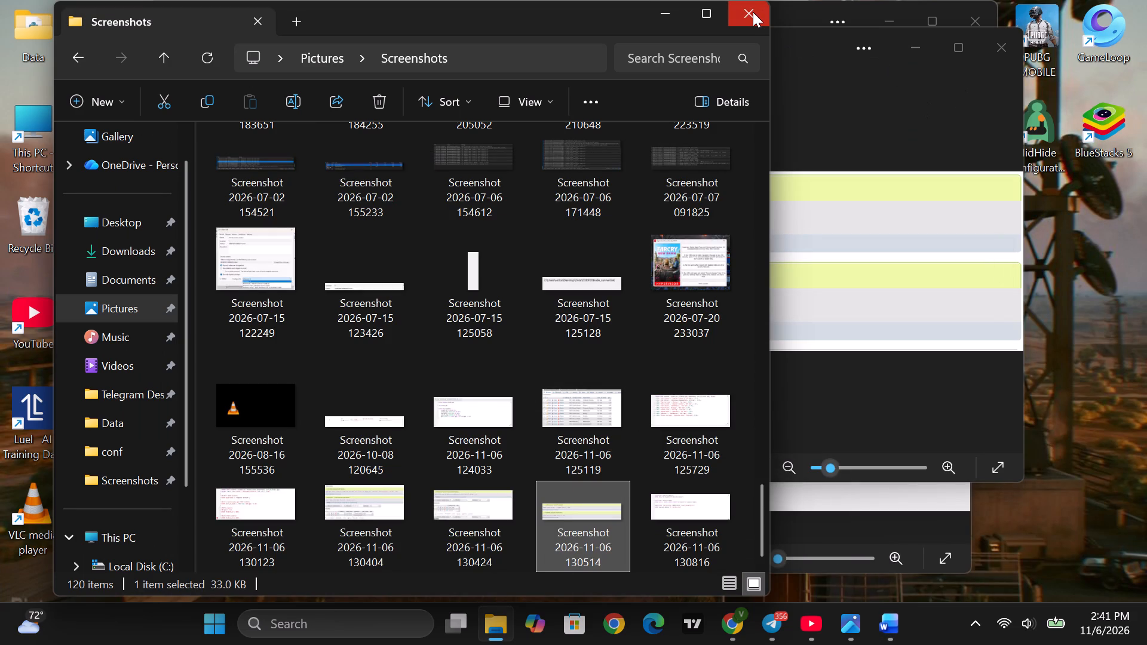
click(673, 11)
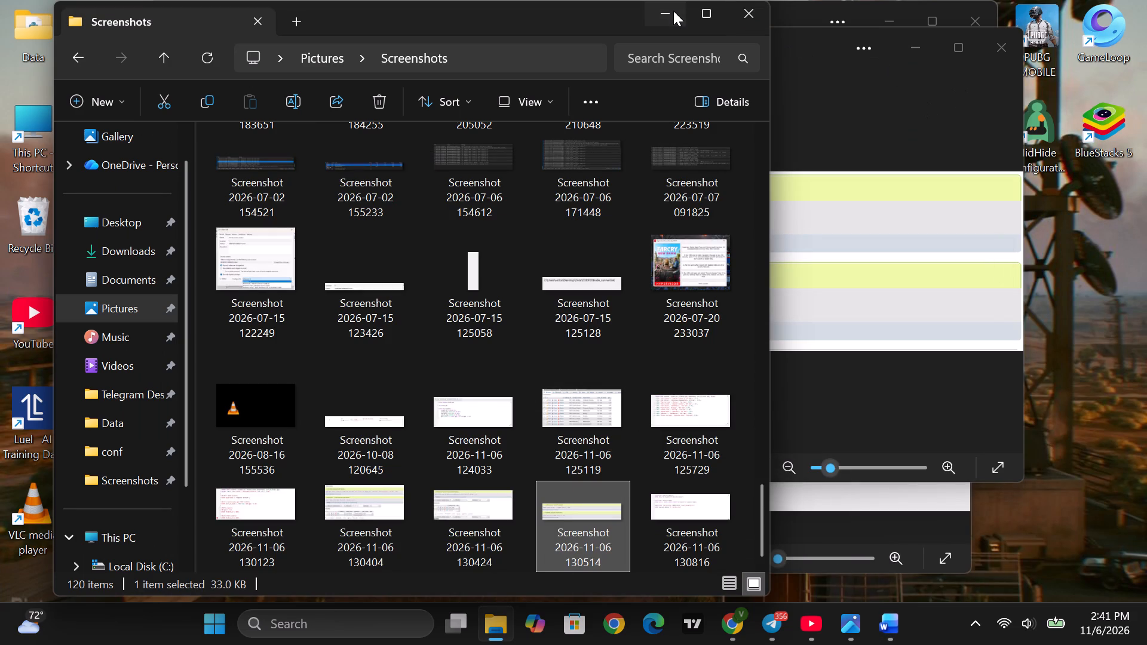
click(989, 37)
click(978, 30)
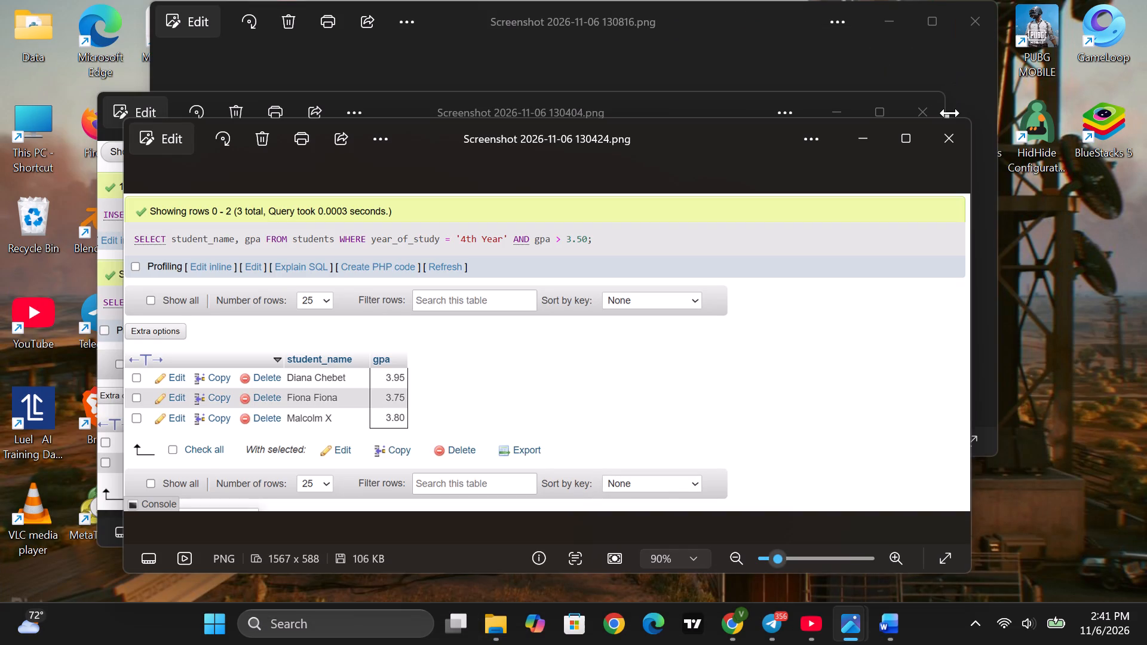
click(945, 136)
click(913, 121)
click(977, 21)
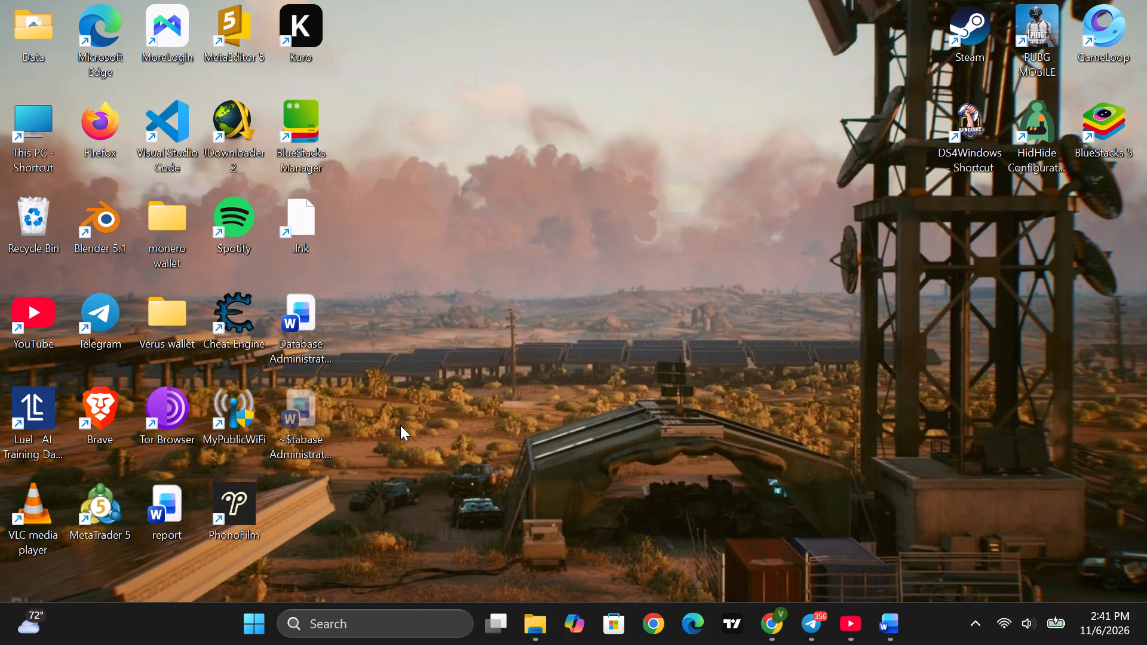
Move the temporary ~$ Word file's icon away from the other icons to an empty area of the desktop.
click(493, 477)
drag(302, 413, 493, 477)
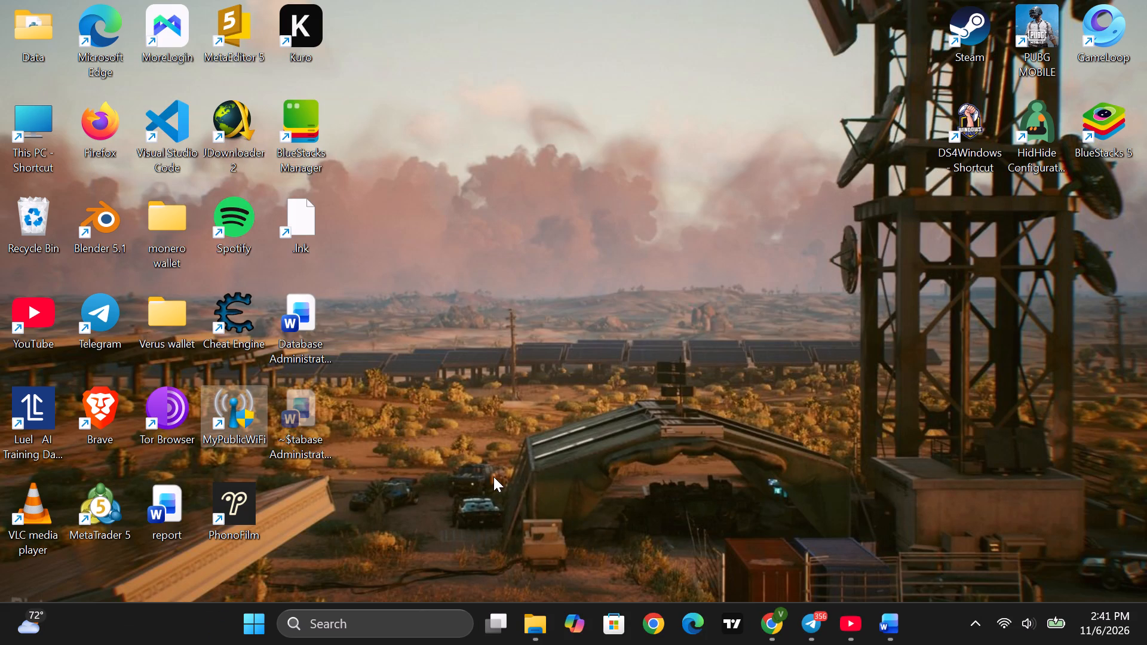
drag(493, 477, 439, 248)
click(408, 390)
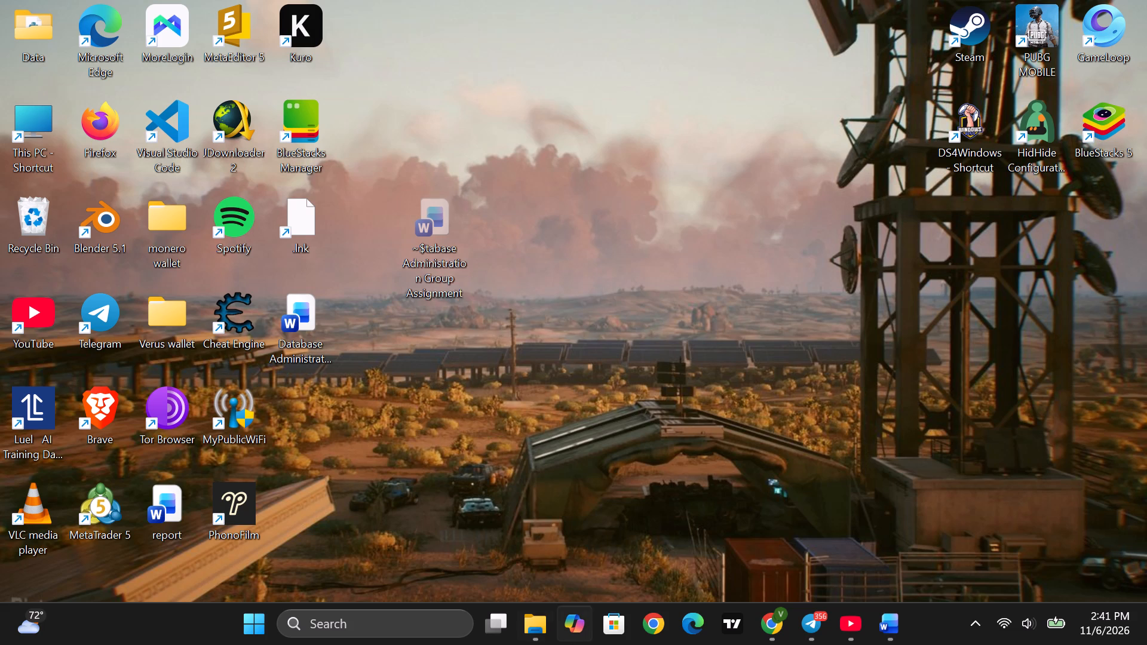
Look through the Documents and Desktop folders in File Explorer for the saved assignment file, and minimize the window.
click(538, 623)
click(121, 270)
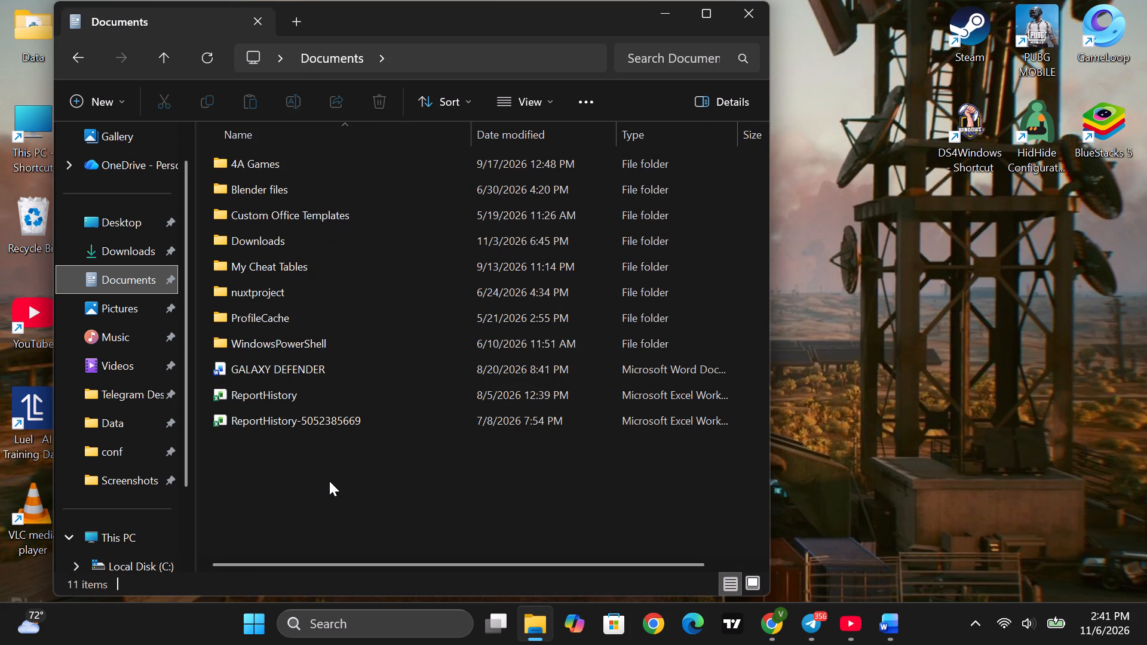
click(130, 245)
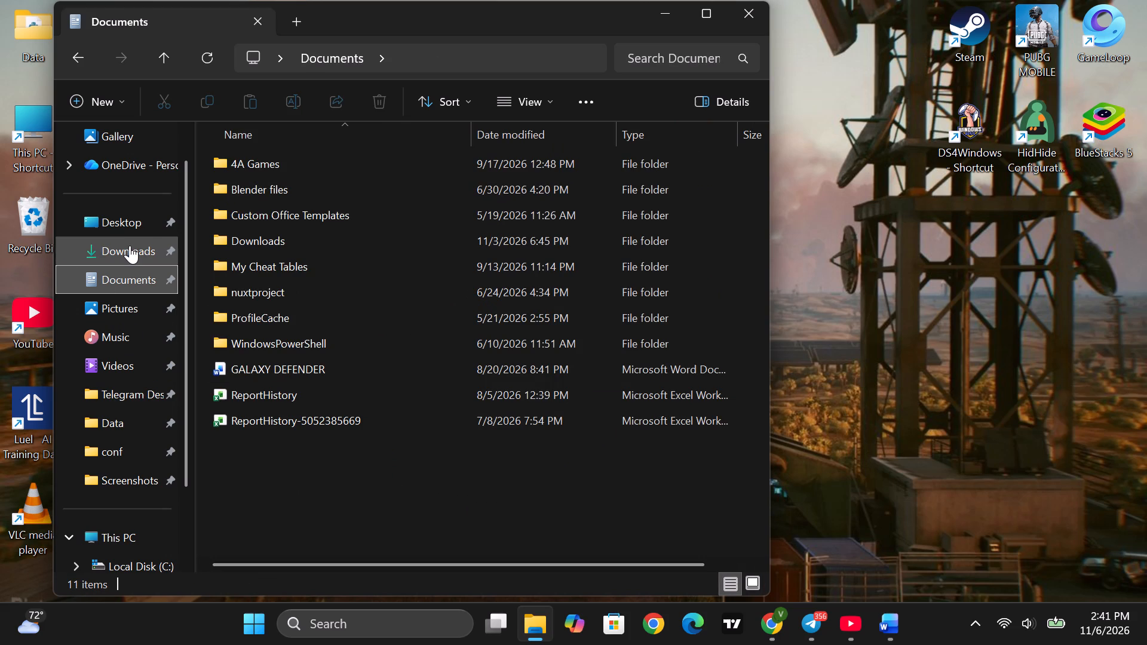
double_click(117, 219)
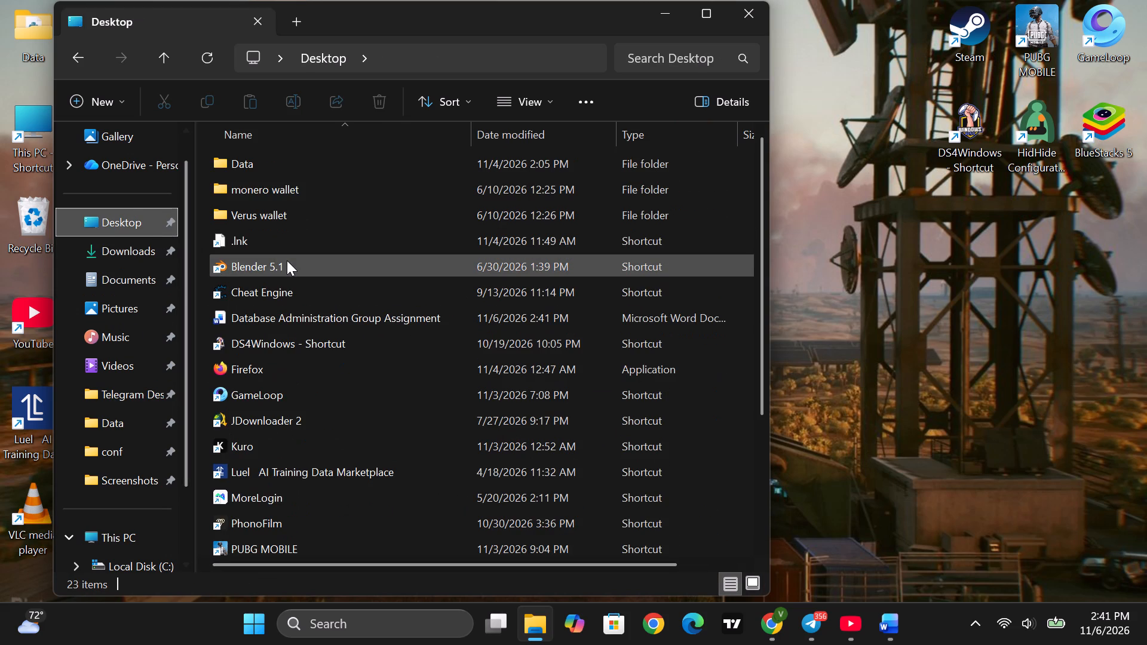
click(672, 13)
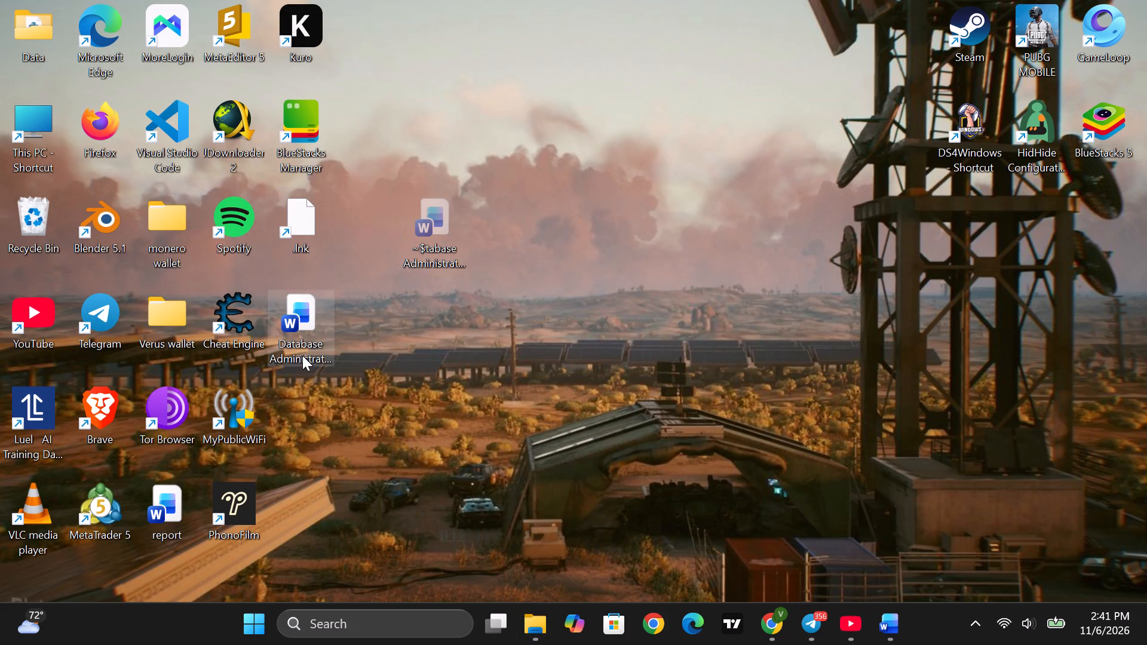
Return to the assignment document in Word, save it again and close it.
click(894, 616)
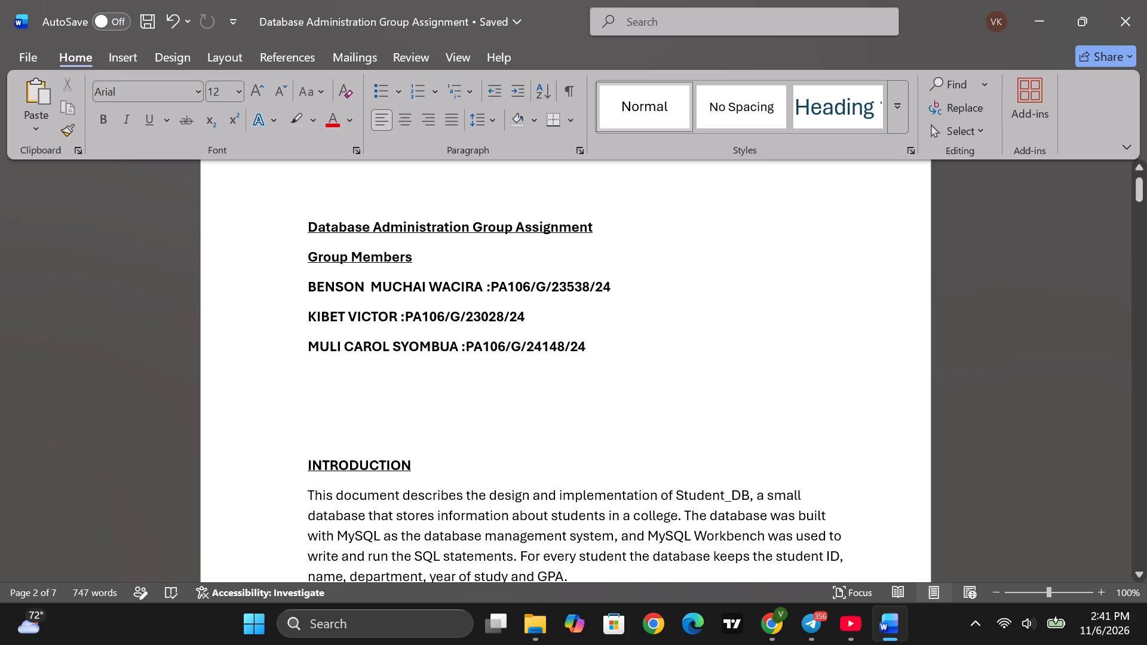
key(ctrl+s)
key(ctrl+s)
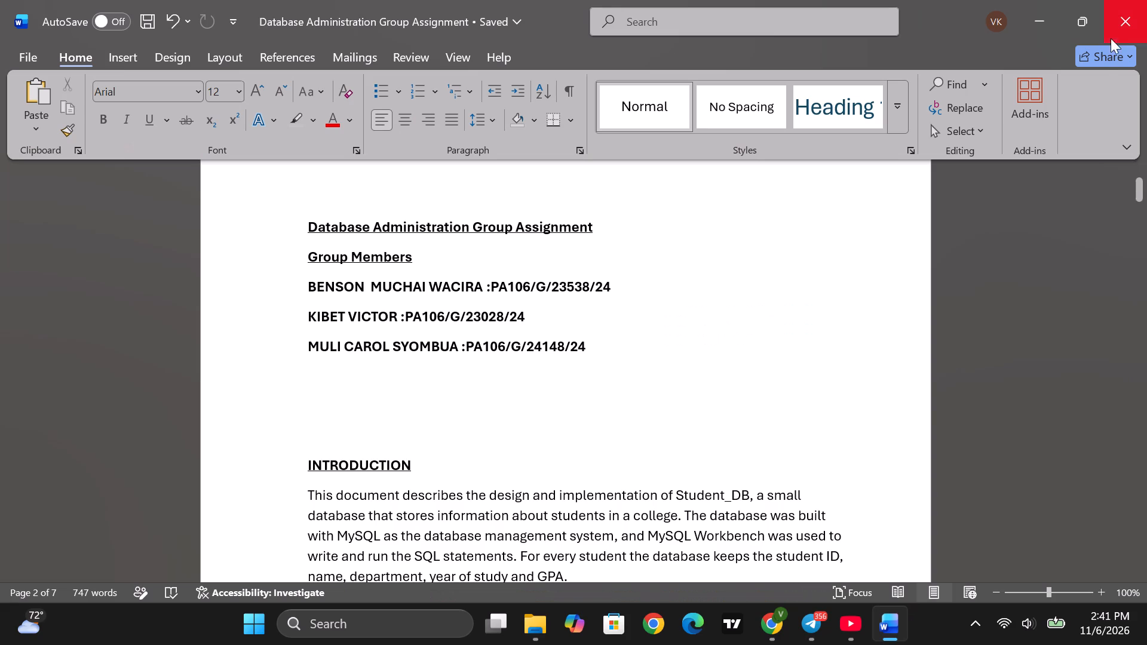
click(1128, 17)
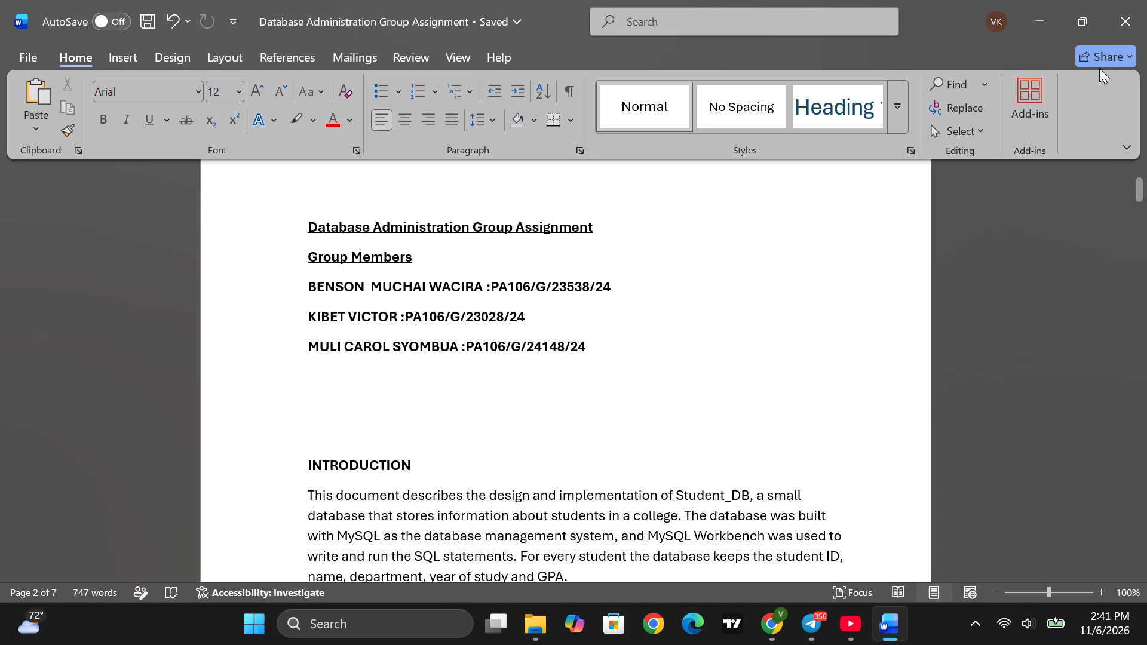
double_click(427, 217)
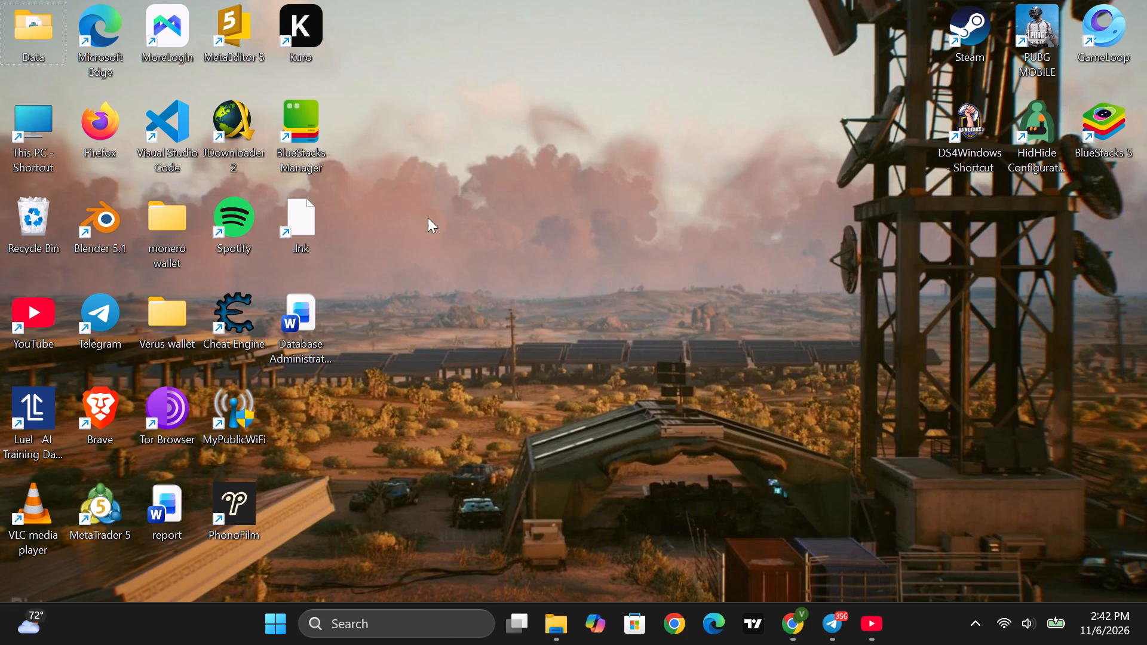
Reopen the Database Administration Group Assignment document from the desktop to check the saved file, and close it again.
double_click(308, 311)
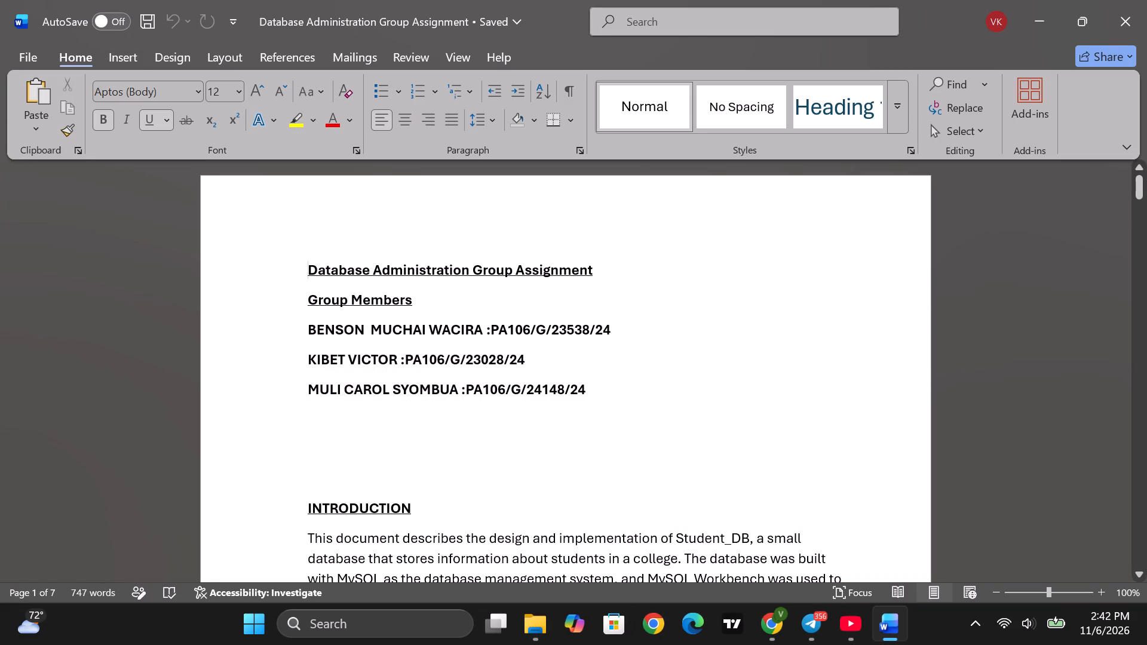
click(1121, 28)
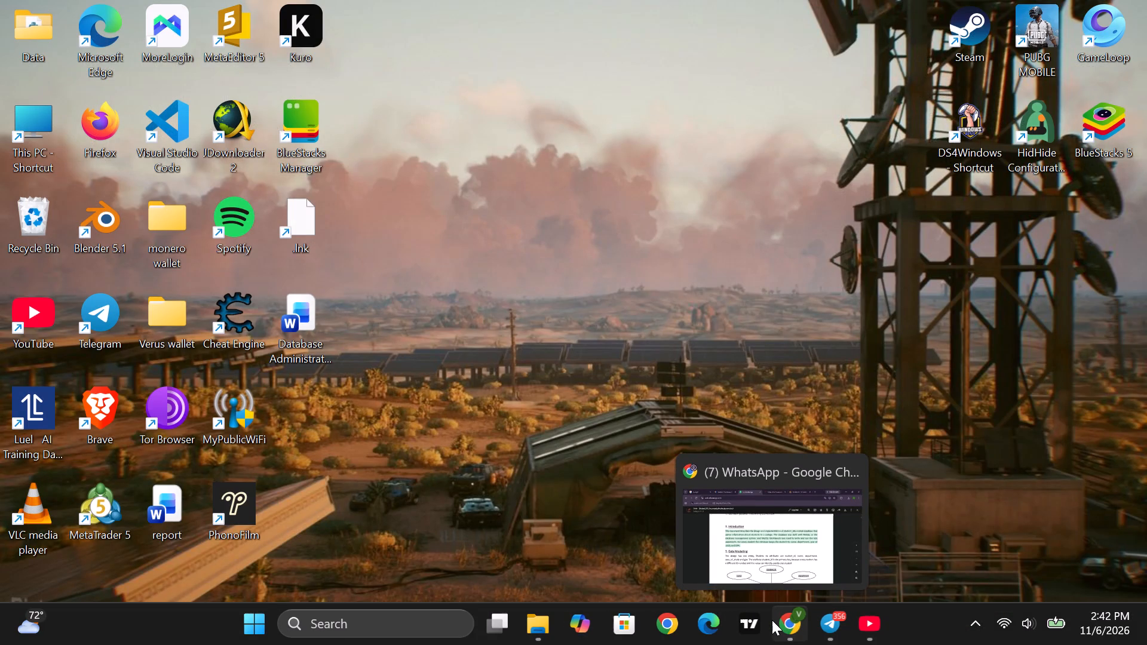
Launch Telegram from its desktop shortcut.
double_click(98, 308)
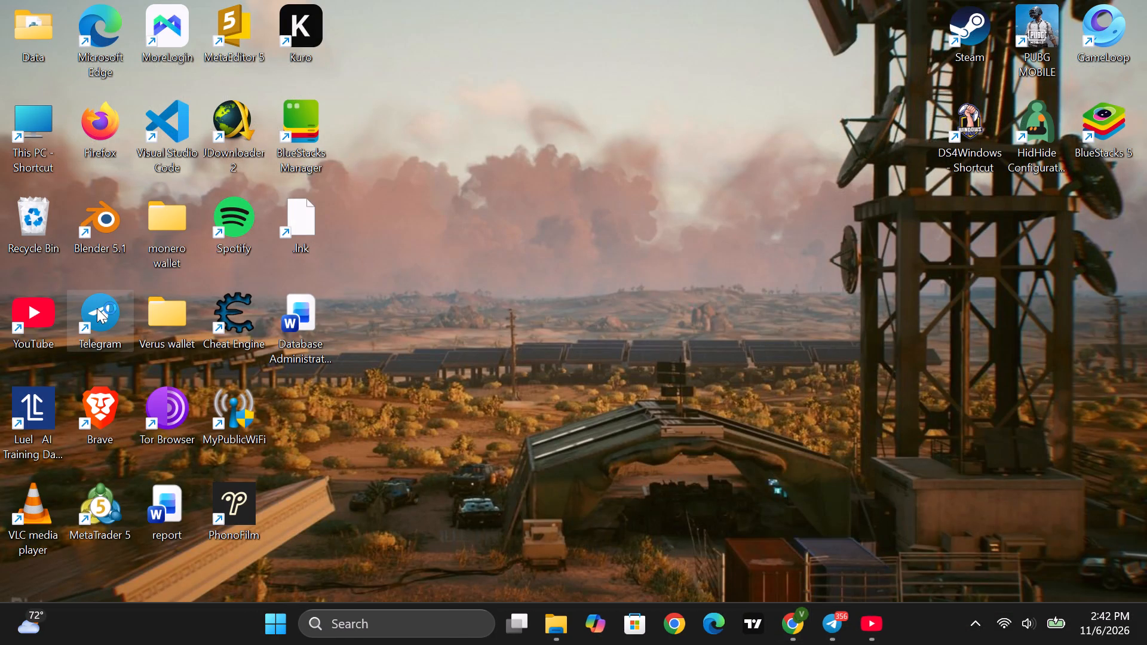